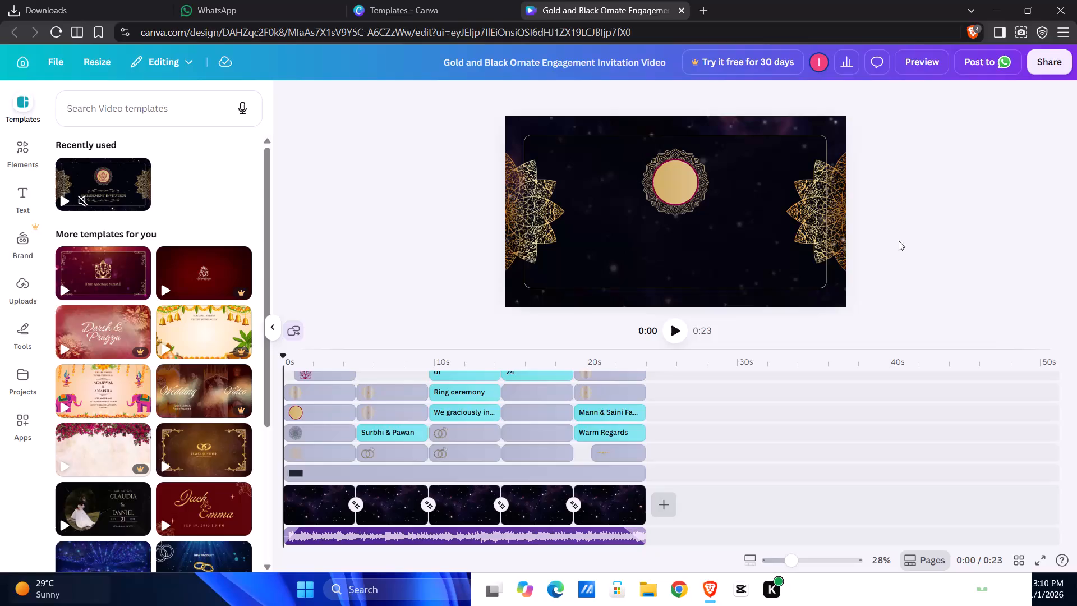
Examine the timeline's layers and show the opening page at about 3 seconds.
scroll(866, 256, down, 2)
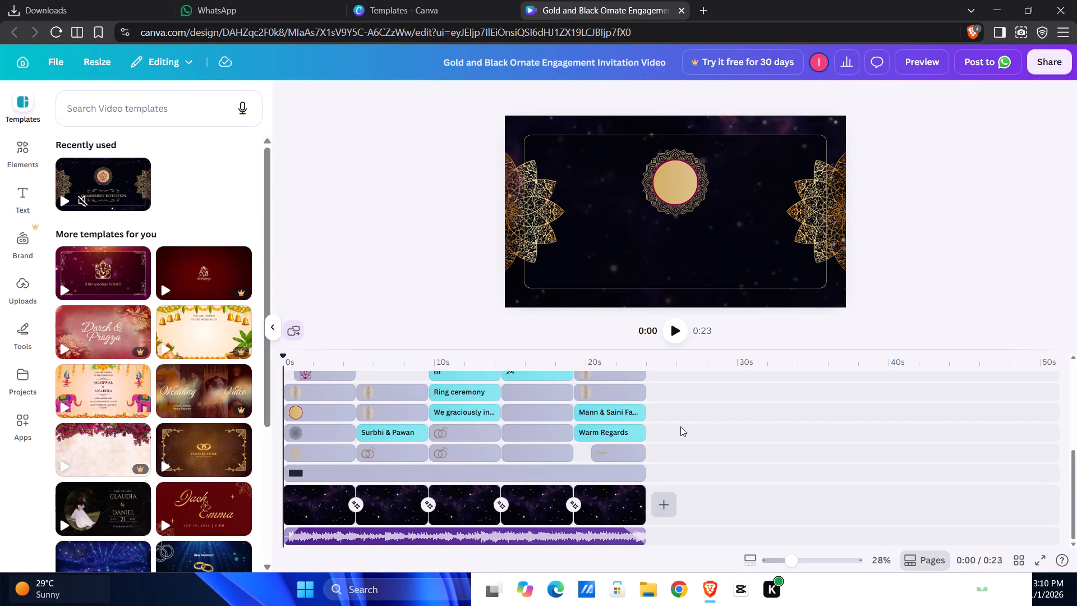
scroll(678, 429, up, 3)
scroll(674, 432, down, 1)
scroll(673, 433, up, 3)
scroll(628, 419, up, 6)
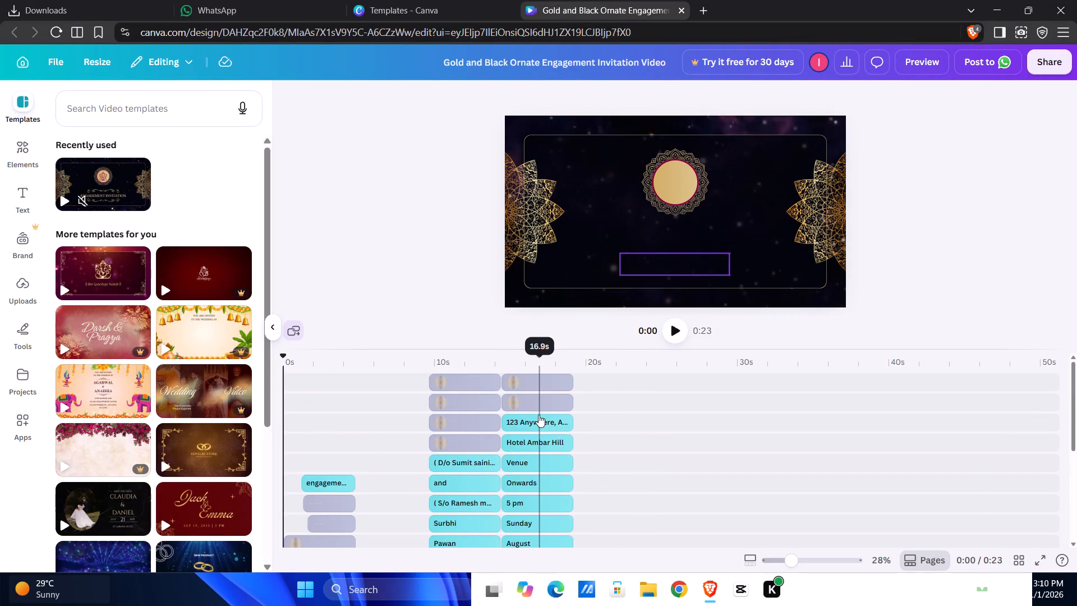
click(329, 439)
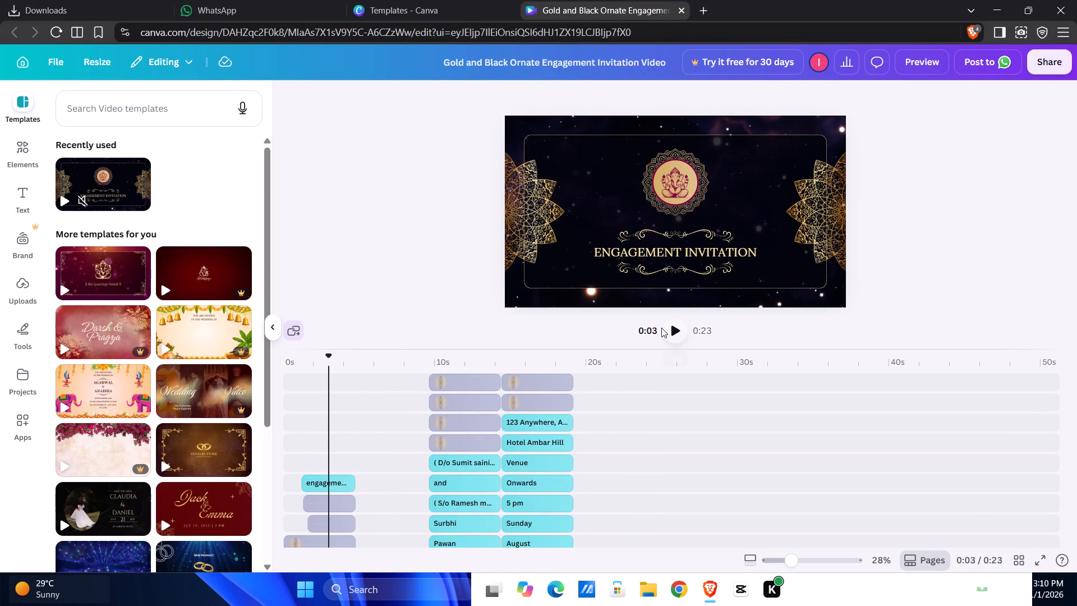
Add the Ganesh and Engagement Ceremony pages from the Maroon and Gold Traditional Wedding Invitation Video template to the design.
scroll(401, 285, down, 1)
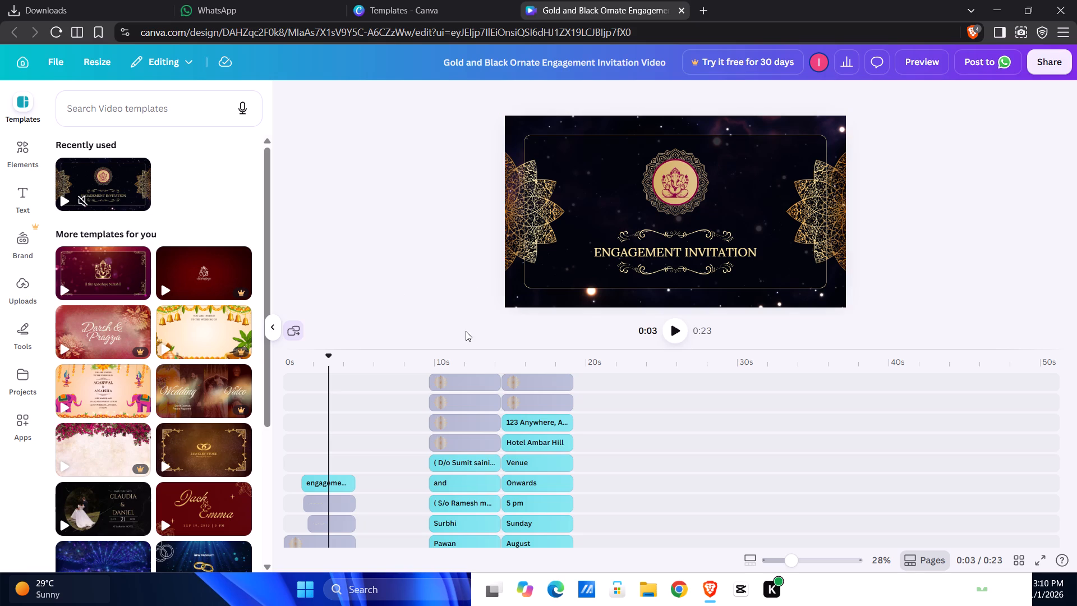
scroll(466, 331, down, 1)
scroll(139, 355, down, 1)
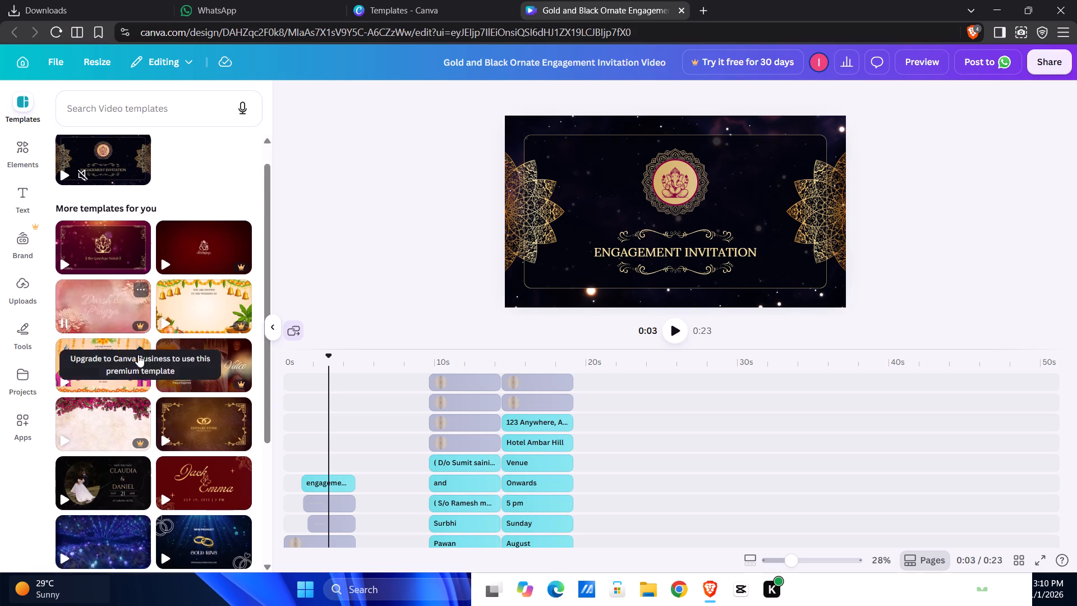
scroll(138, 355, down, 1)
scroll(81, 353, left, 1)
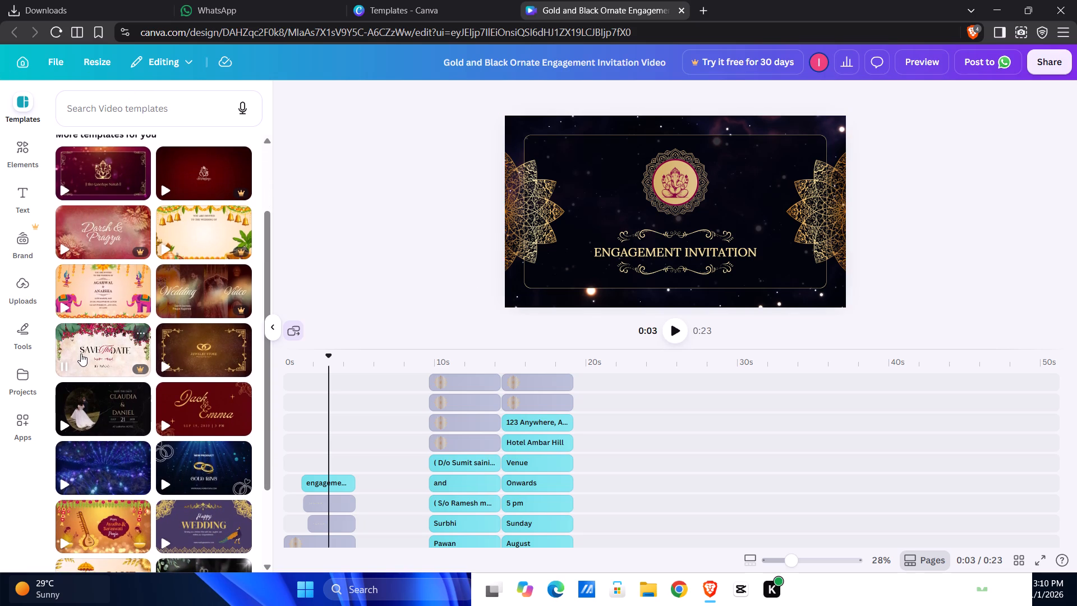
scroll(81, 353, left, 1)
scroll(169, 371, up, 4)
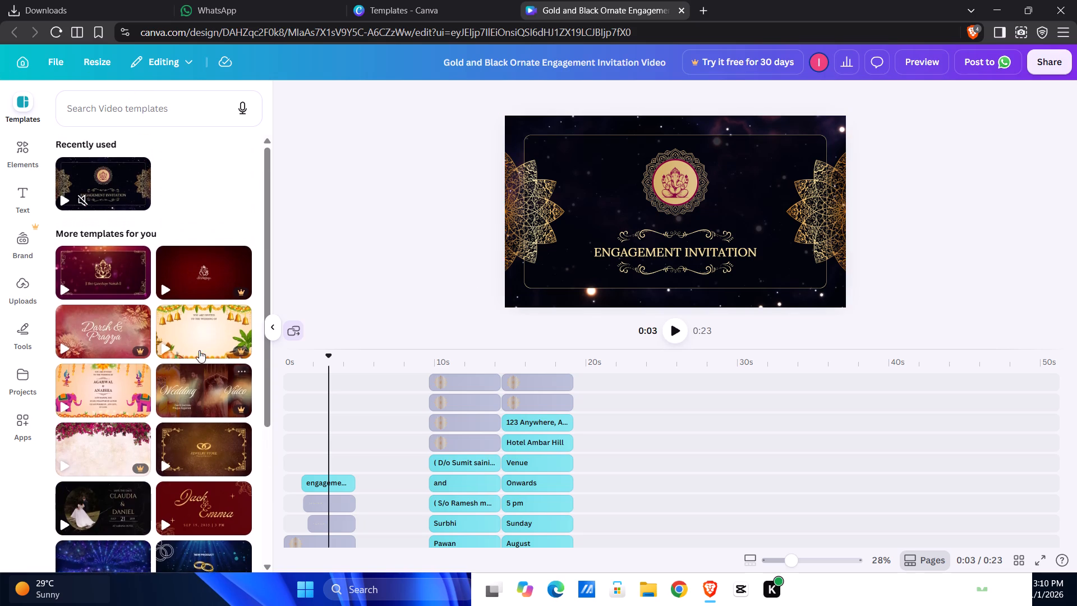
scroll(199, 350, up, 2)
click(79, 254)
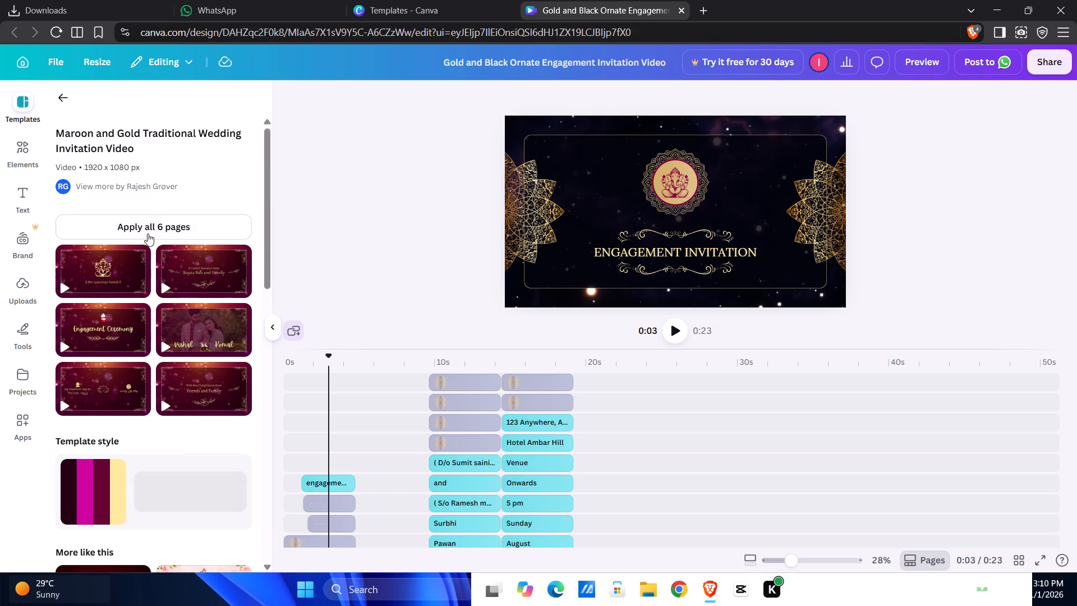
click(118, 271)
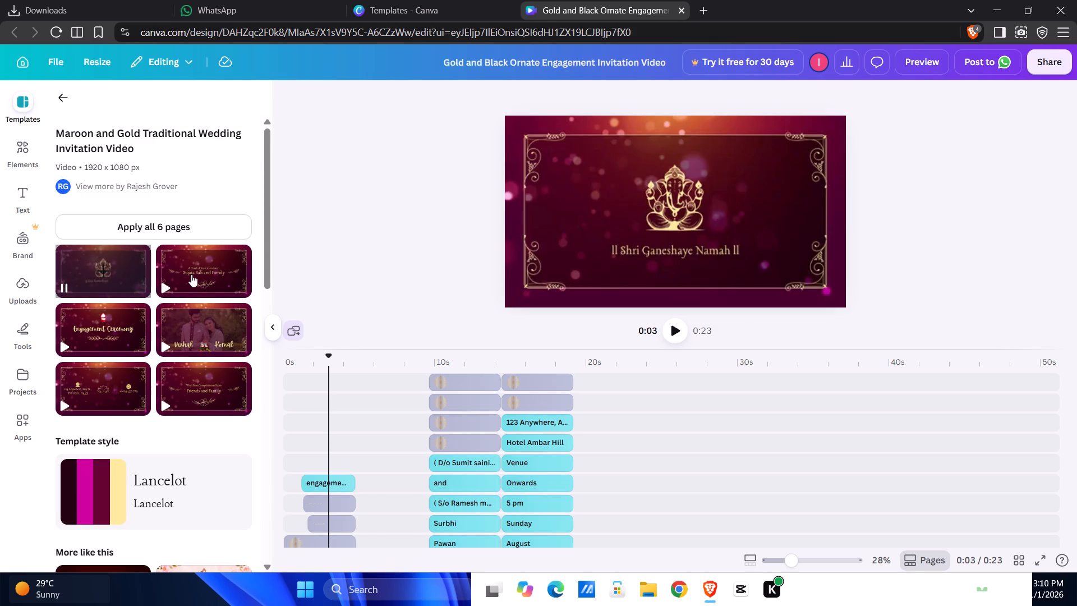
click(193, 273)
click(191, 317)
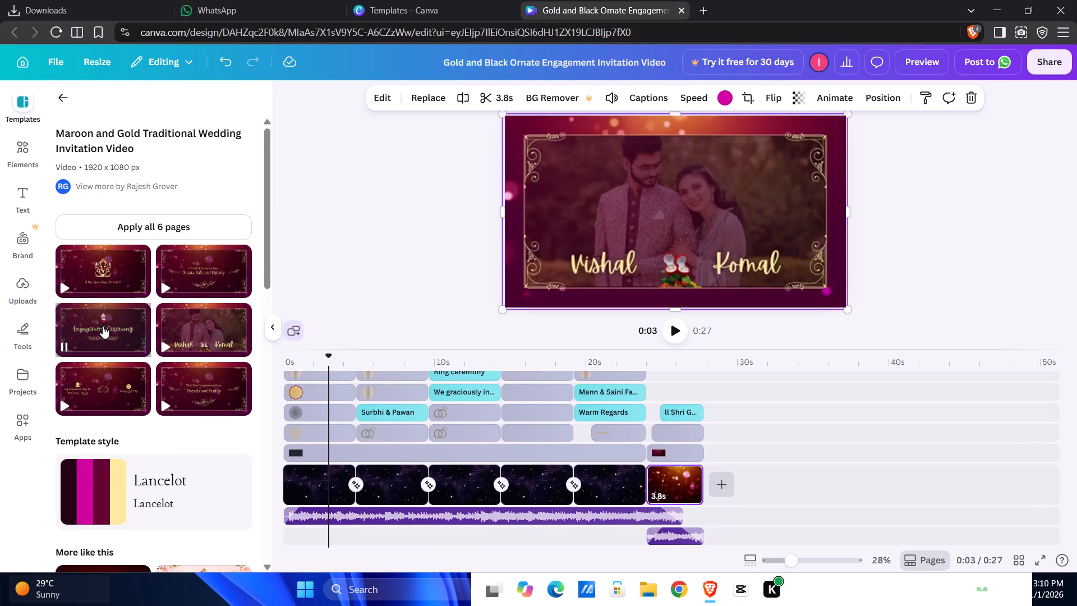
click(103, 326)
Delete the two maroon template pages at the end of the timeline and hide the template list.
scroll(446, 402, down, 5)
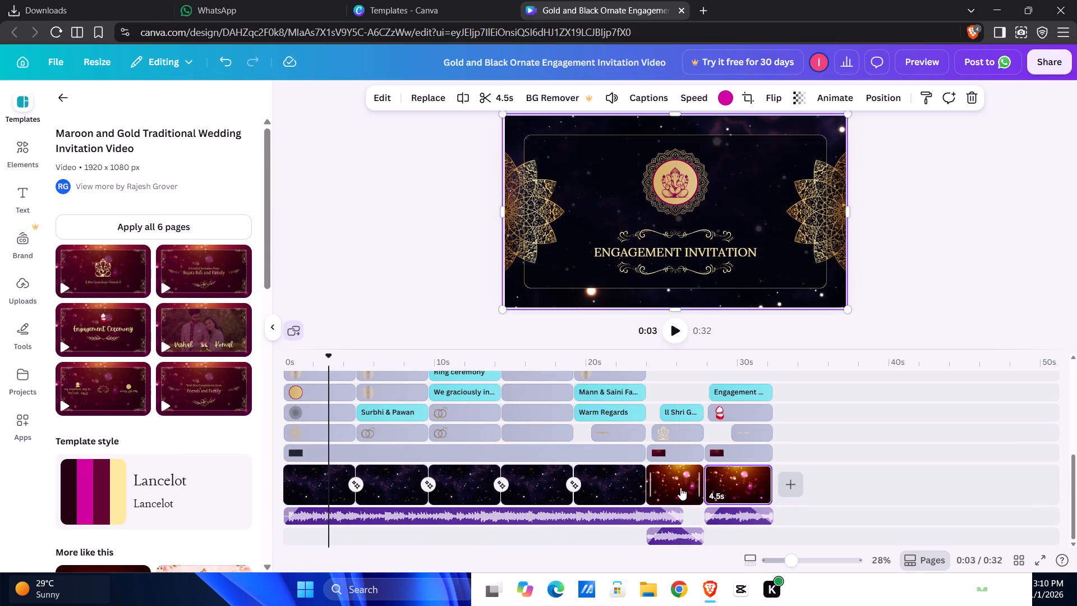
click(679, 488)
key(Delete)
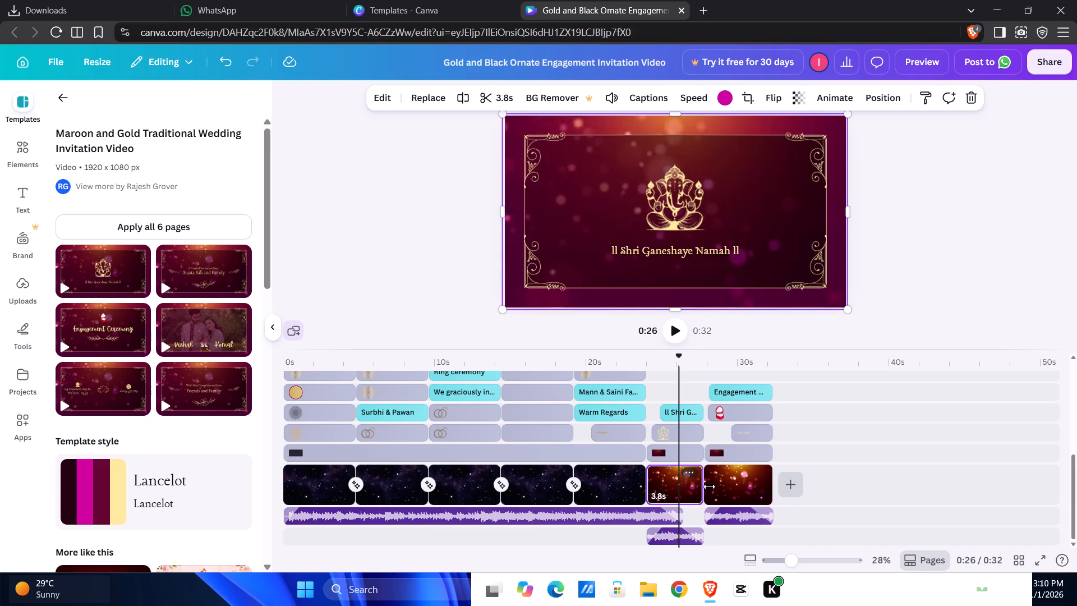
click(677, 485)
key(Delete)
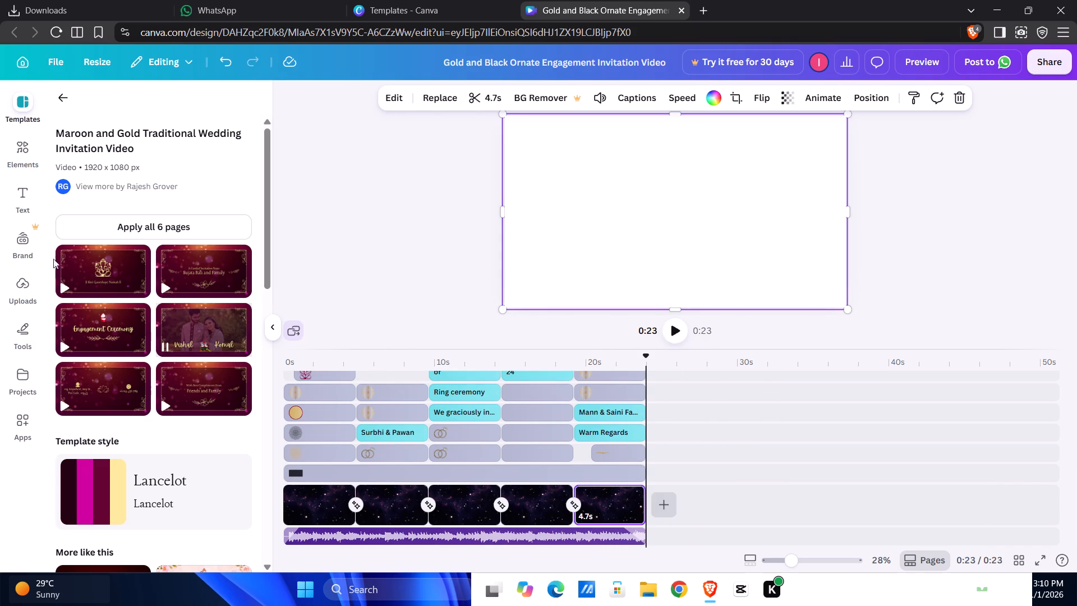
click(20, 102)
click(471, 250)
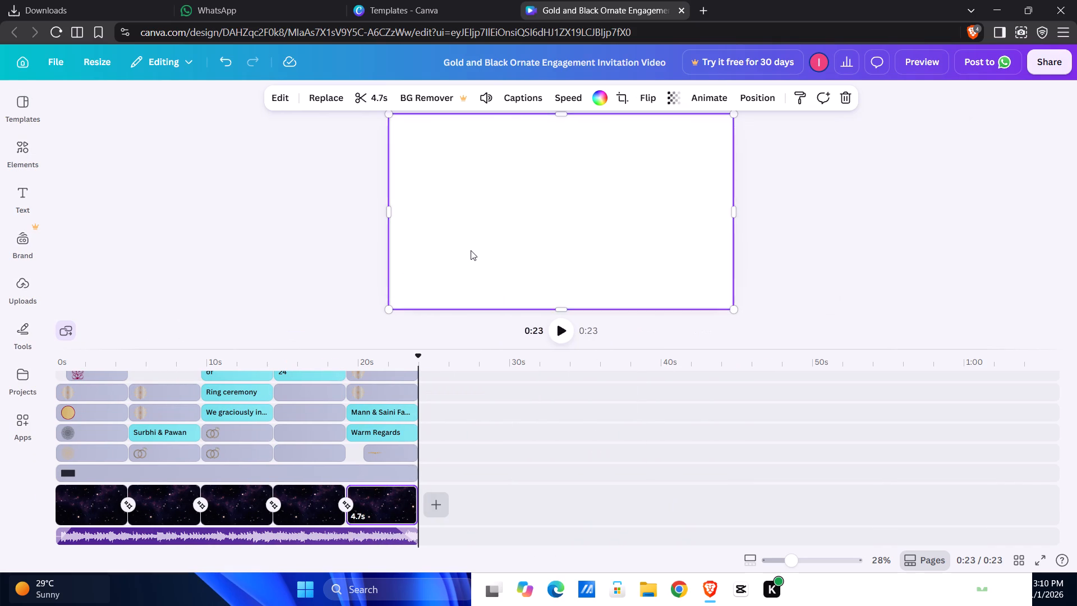
Examine the timeline's text and graphic layers and the opening page at about 4 seconds.
scroll(159, 425, up, 7)
scroll(141, 411, down, 1)
scroll(141, 411, up, 7)
scroll(154, 417, down, 1)
scroll(154, 417, up, 2)
click(197, 409)
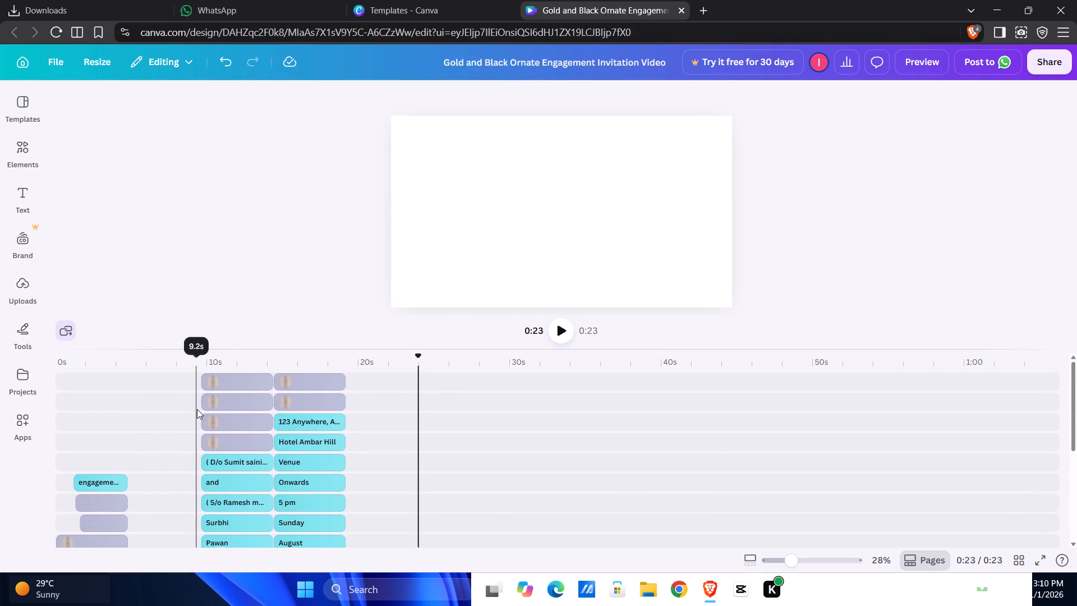
click(122, 425)
scroll(81, 433, down, 5)
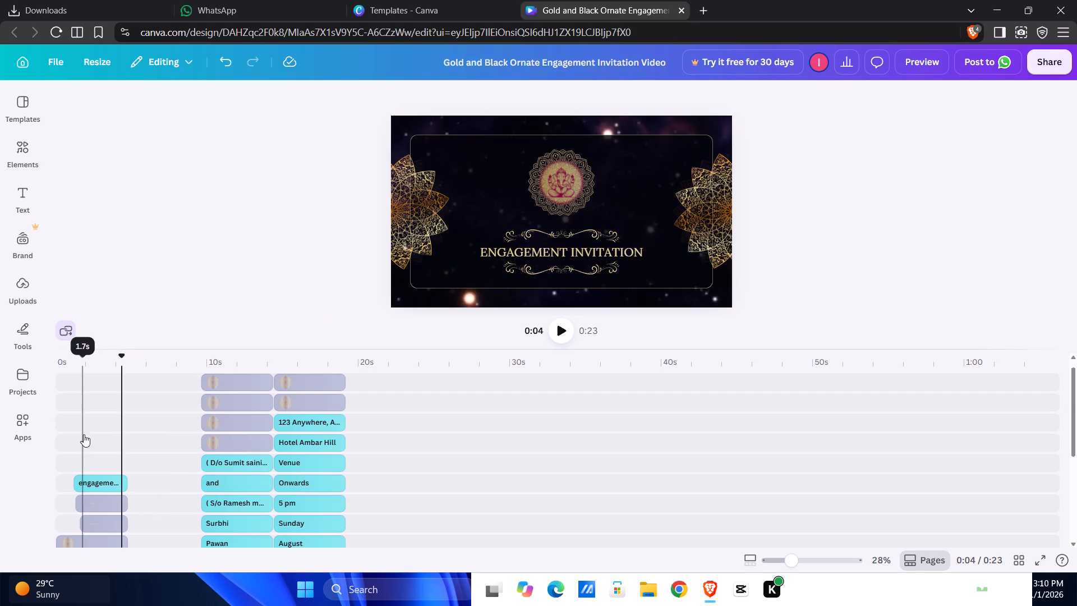
scroll(162, 451, up, 6)
scroll(158, 442, down, 3)
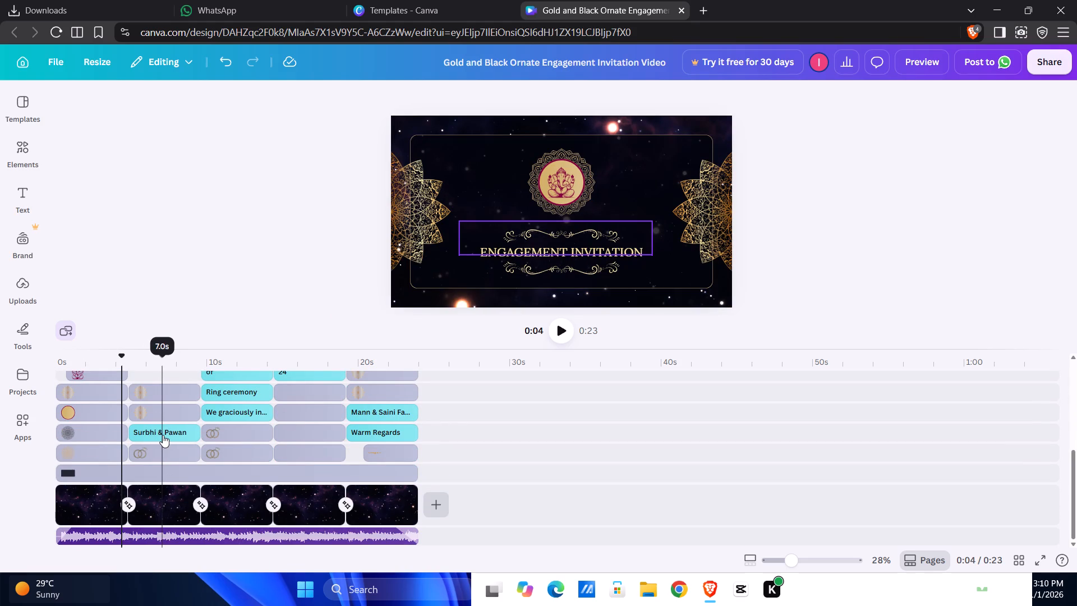
Select the couple's names text on the second page and look through its additional options.
click(163, 435)
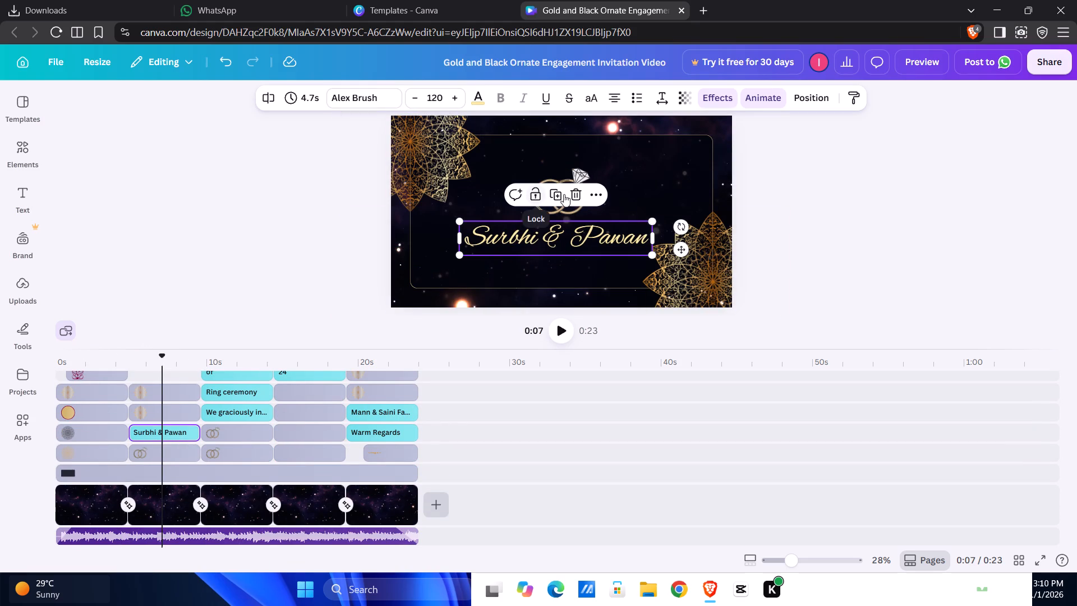
click(600, 194)
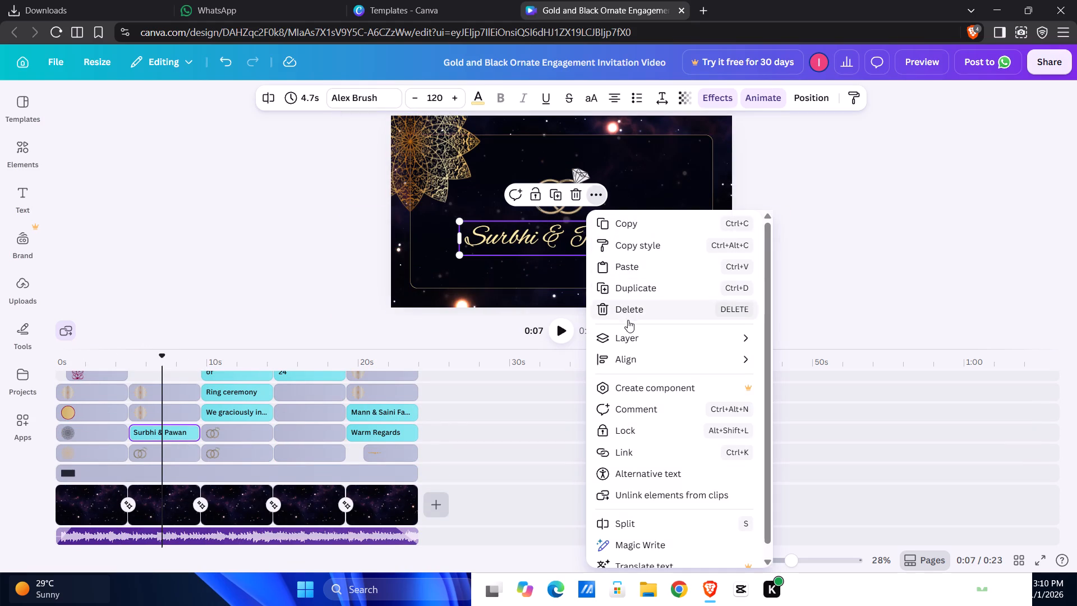
scroll(642, 448, down, 1)
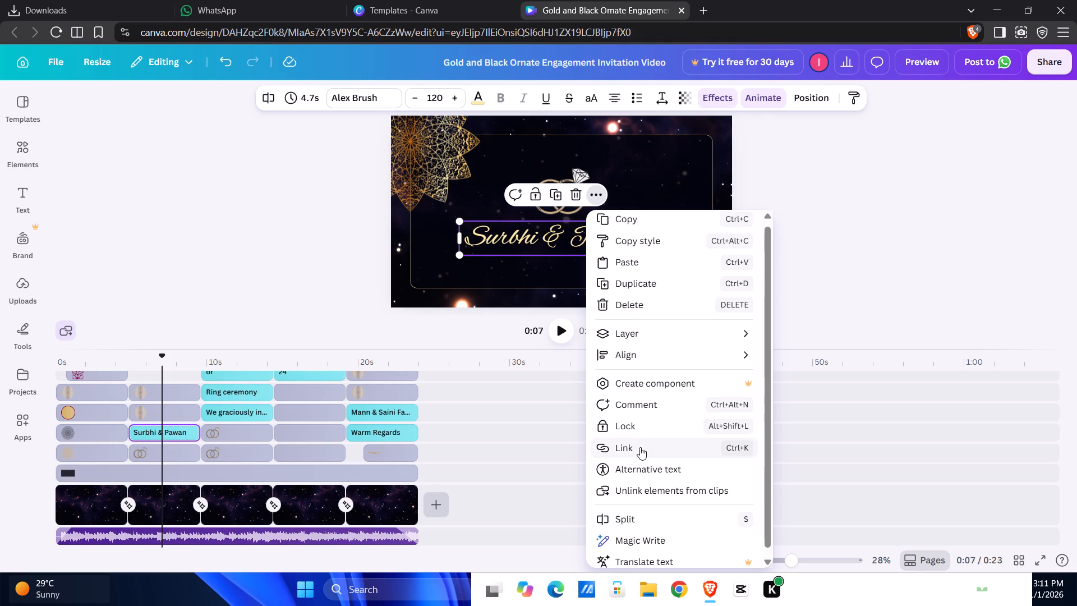
scroll(640, 447, down, 1)
drag(519, 196, 590, 196)
click(590, 196)
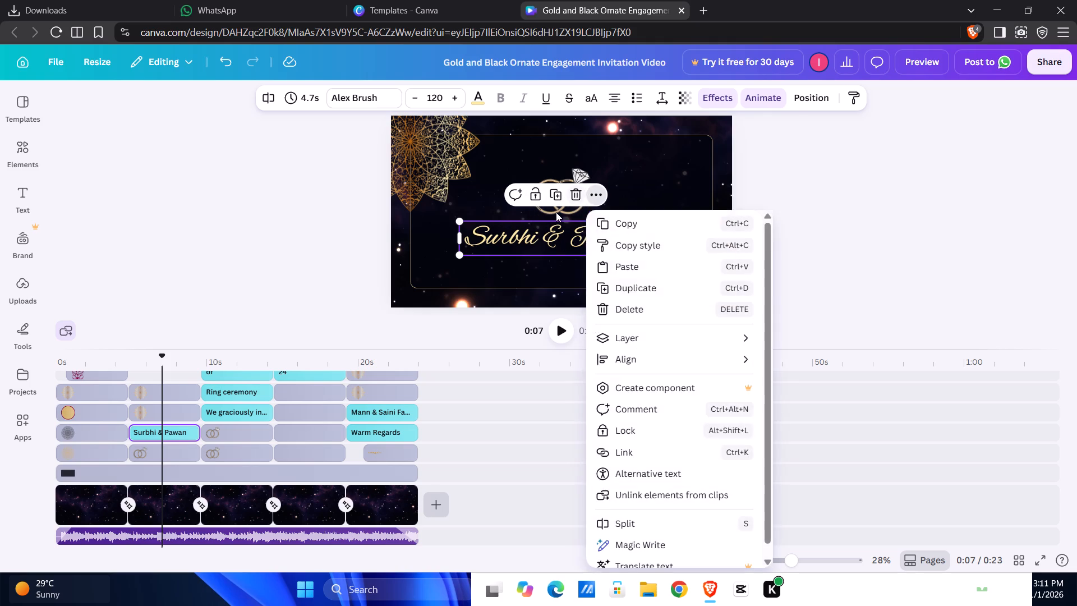
Replace the couple's names text on the second page with "deva weds ankita".
click(535, 226)
click(535, 236)
key(BackSpace)
key(BackSpace)
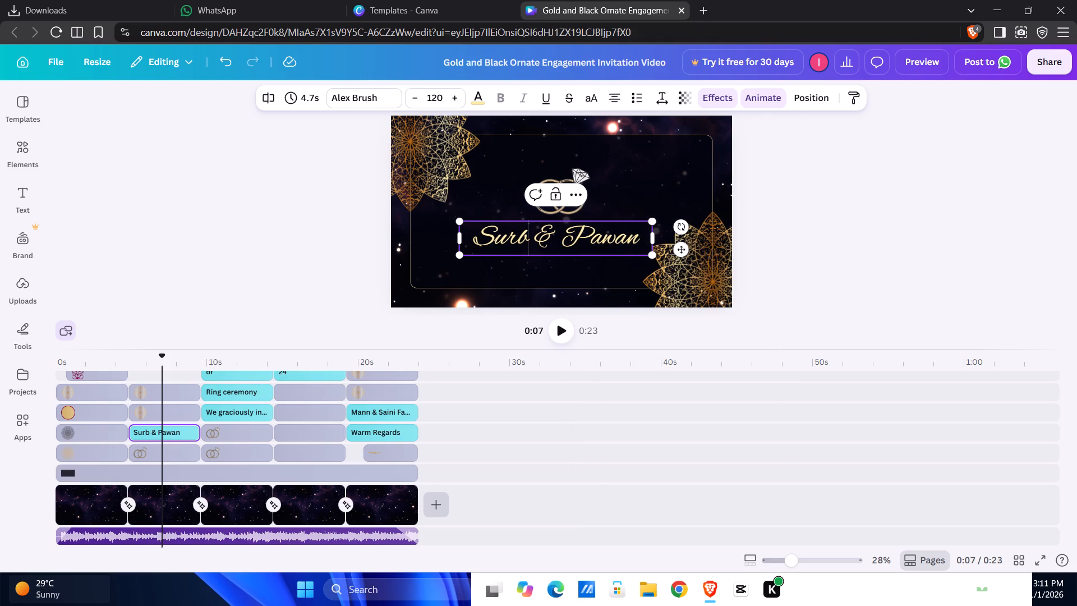
key(Delete)
key(Delete)
key(Delete)
key(Delete)
key(Delete)
key(Delete)
key(Delete)
key(Delete)
key(Delete)
key(Delete)
key(Delete)
key(Delete)
key(Delete)
key(Delete)
key(Delete)
key(Delete)
key(Delete)
key(Delete)
key(Delete)
key(Delete)
key(backslash)
key(BackSpace)
key(BackSpace)
key(BackSpace)
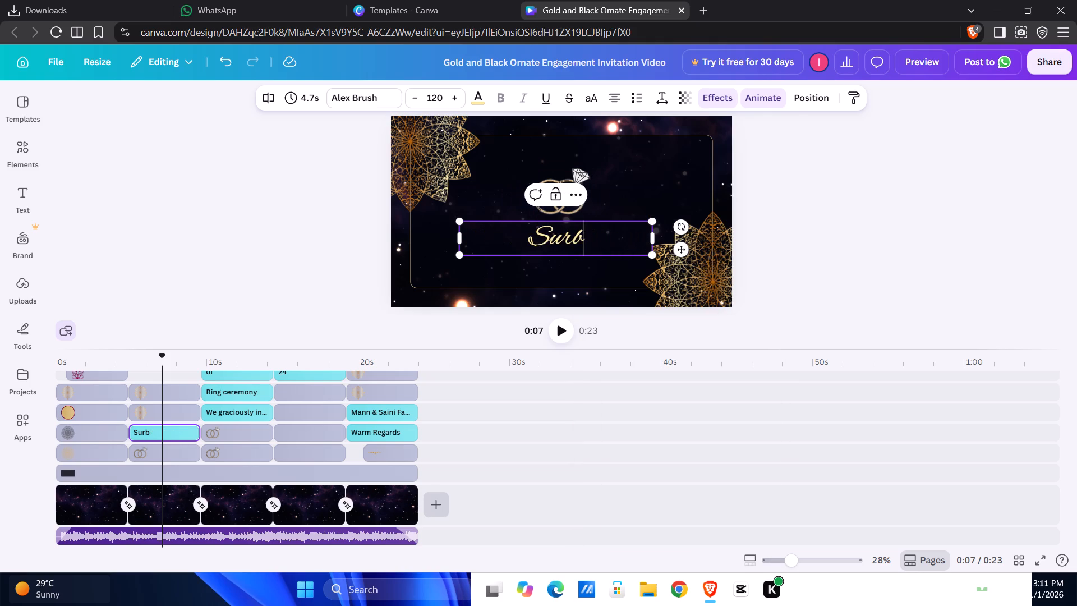
key(backslash)
key(BackSpace)
key(BackSpace)
key(BackSpace)
key(BackSpace)
key(BackSpace)
key(BackSpace)
key(BackSpace)
key(BackSpace)
text(deva)
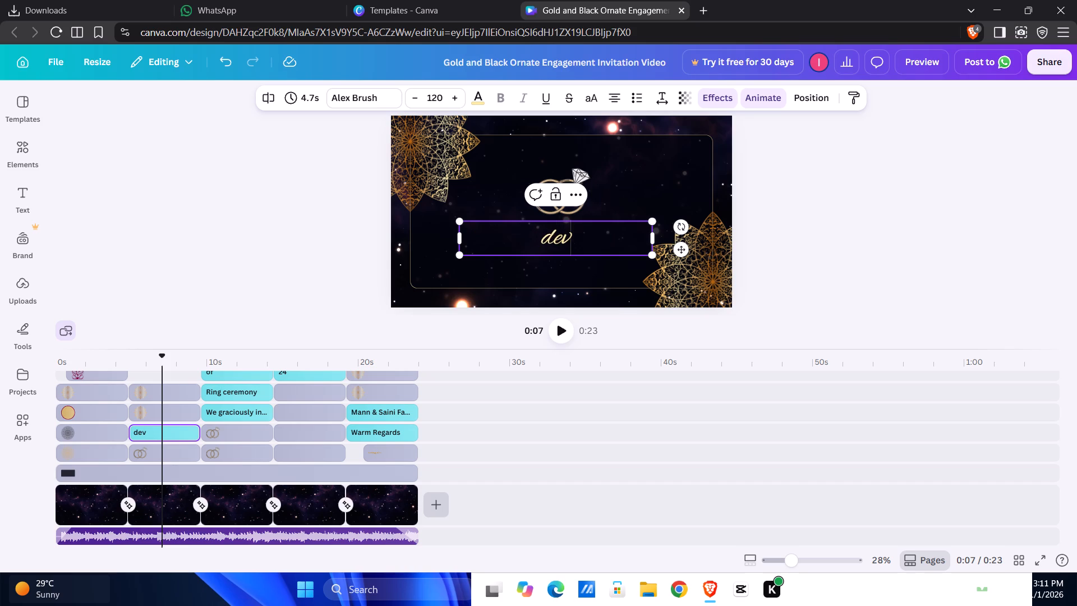
key(space)
key(space)
text(WEDS)
key(plus)
key(BackSpace)
key(BackSpace)
key(BackSpace)
key(BackSpace)
key(BackSpace)
key(BackSpace)
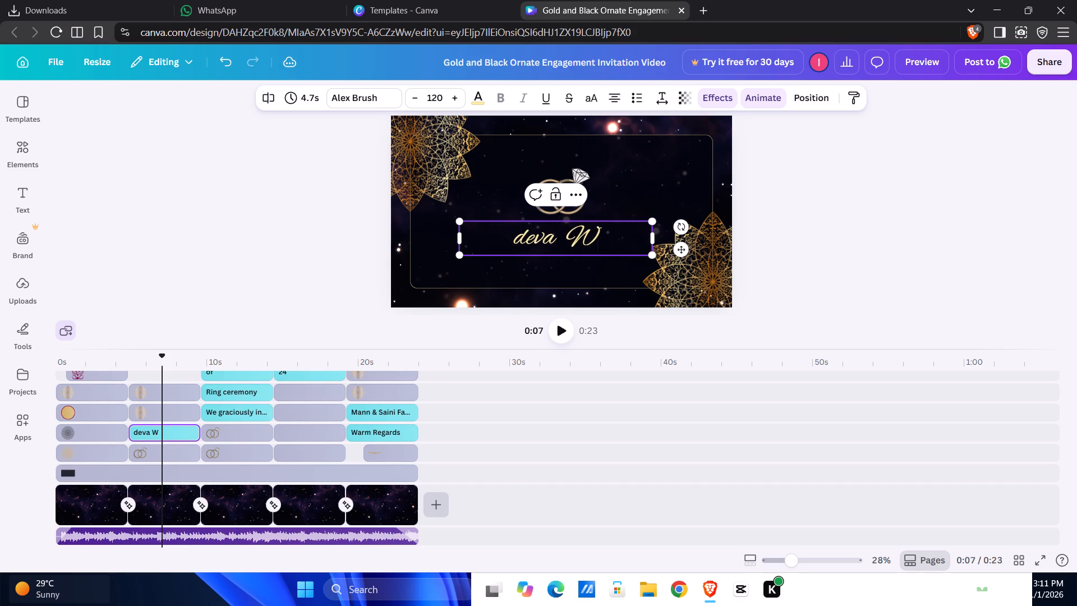
text(weds ankita)
key(Return)
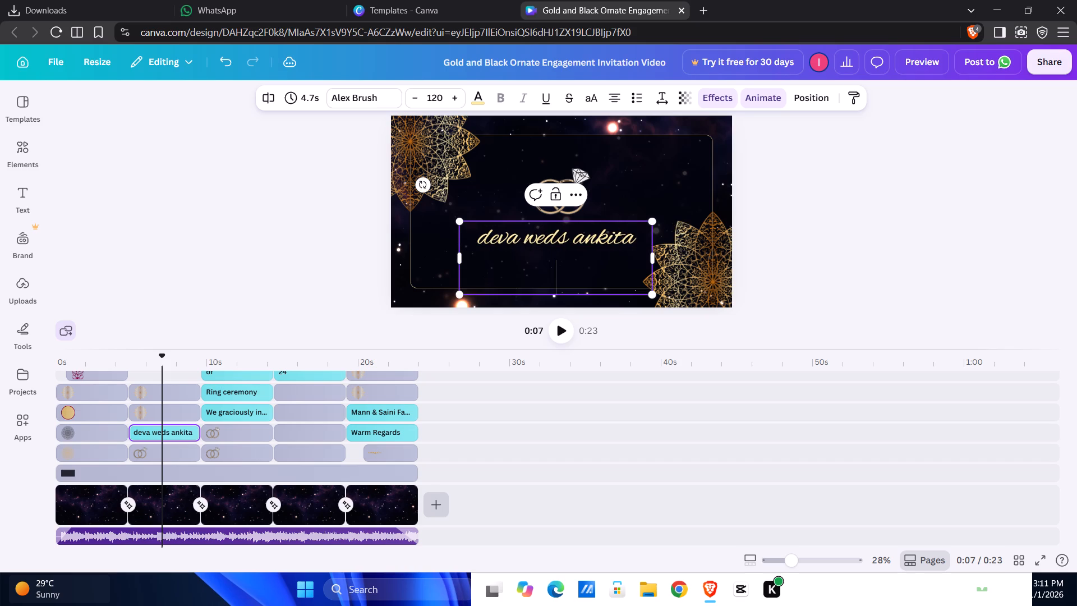
key(BackSpace)
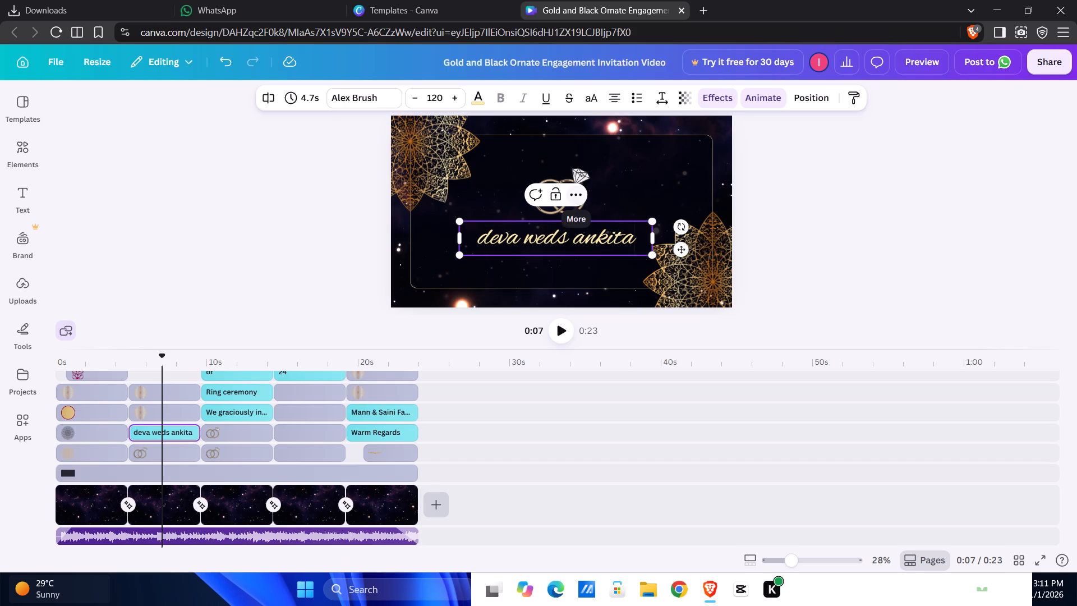
click(311, 255)
Play the video from its beginning for about two seconds to review the opening page.
scroll(20, 383, up, 11)
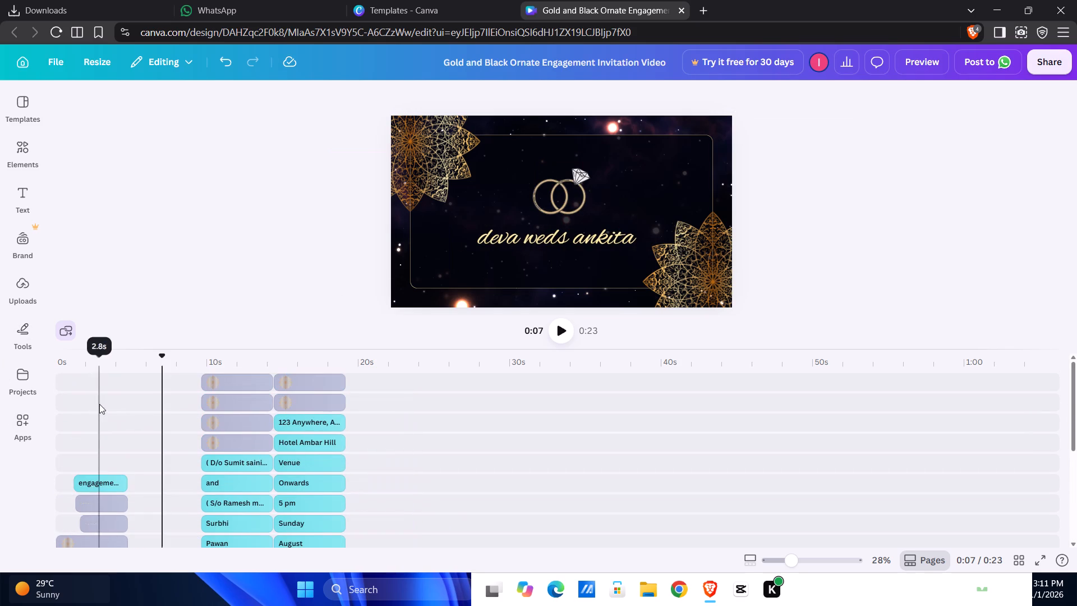
click(77, 409)
drag(73, 420, 30, 422)
drag(77, 420, 20, 414)
click(55, 392)
click(57, 387)
key(space)
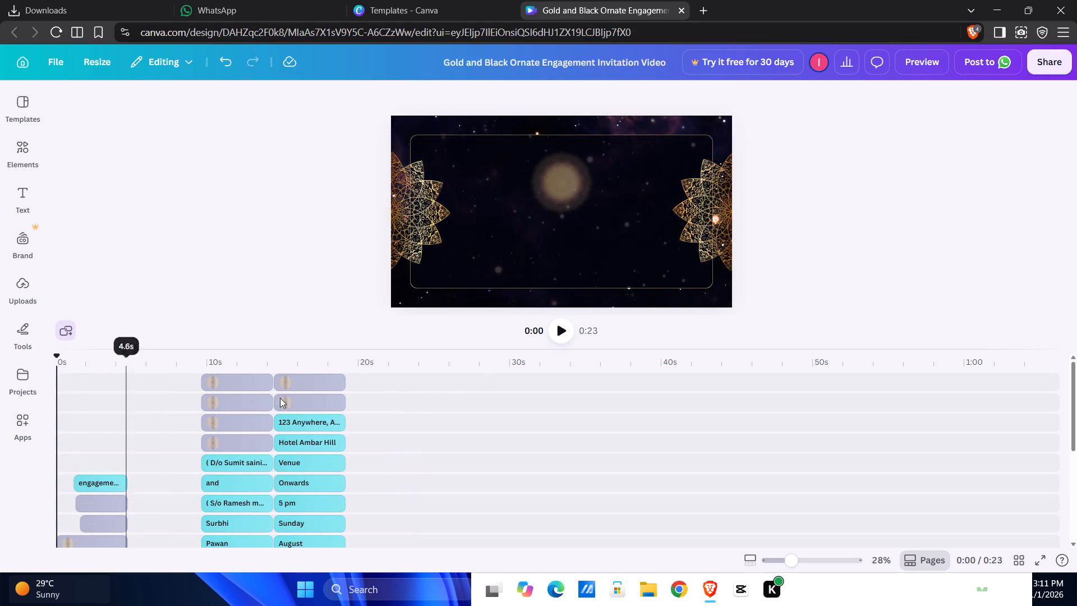
click(554, 340)
scroll(140, 382, down, 3)
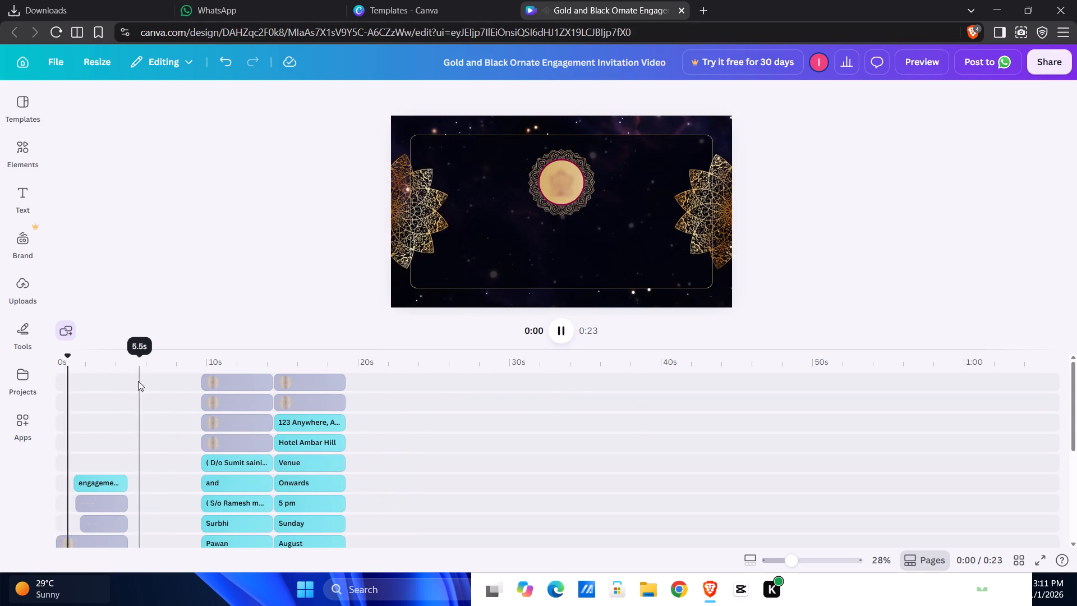
scroll(138, 381, down, 1)
click(558, 329)
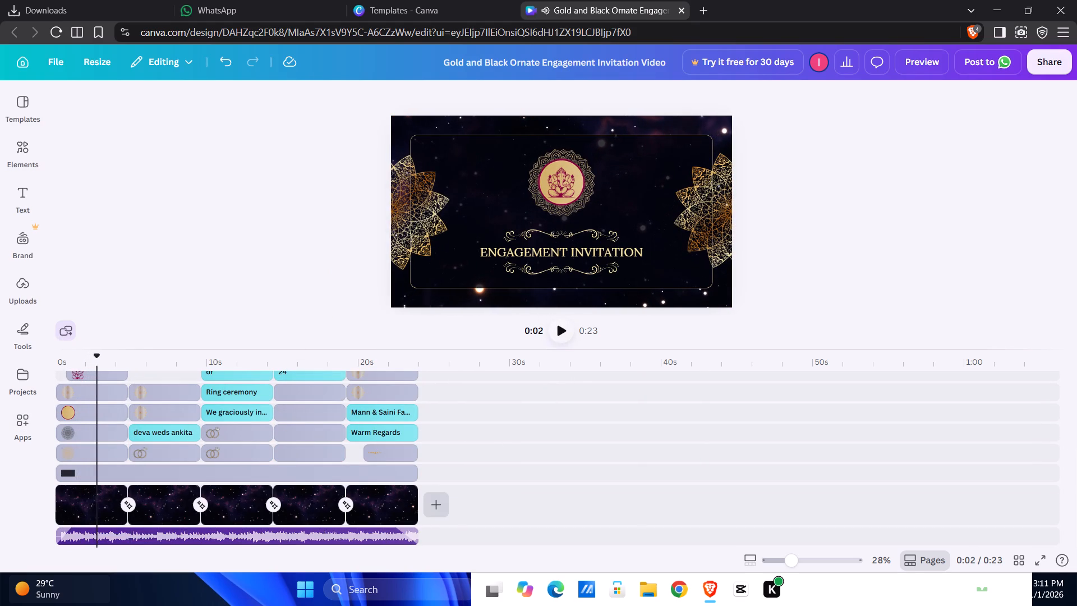
Compare the opening page and the couple's names page at several times, ending on the opening page.
scroll(167, 427, up, 3)
click(109, 429)
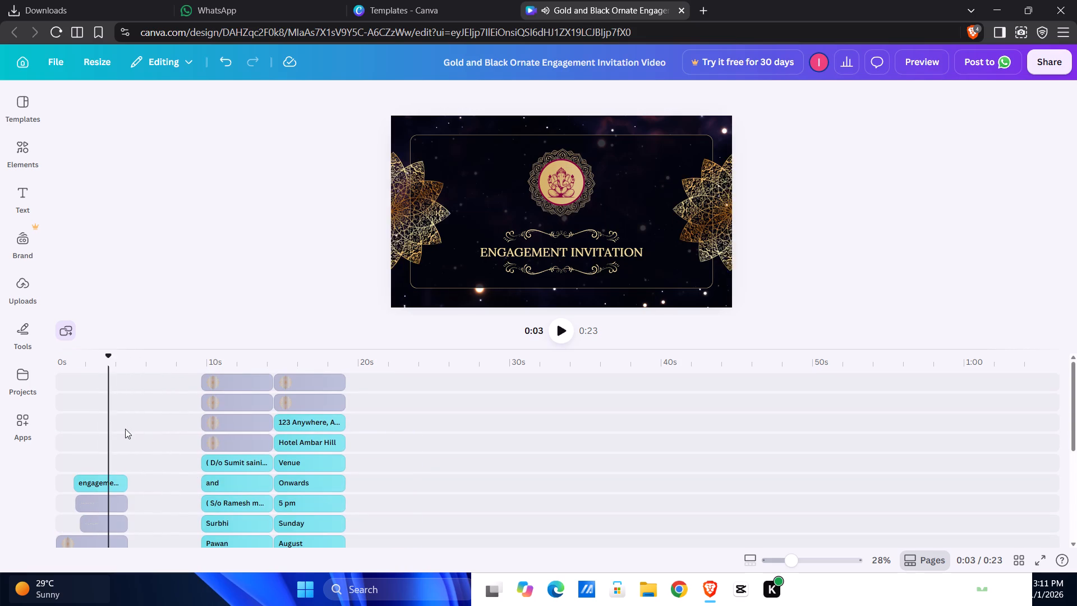
click(123, 433)
click(151, 433)
click(163, 432)
click(85, 437)
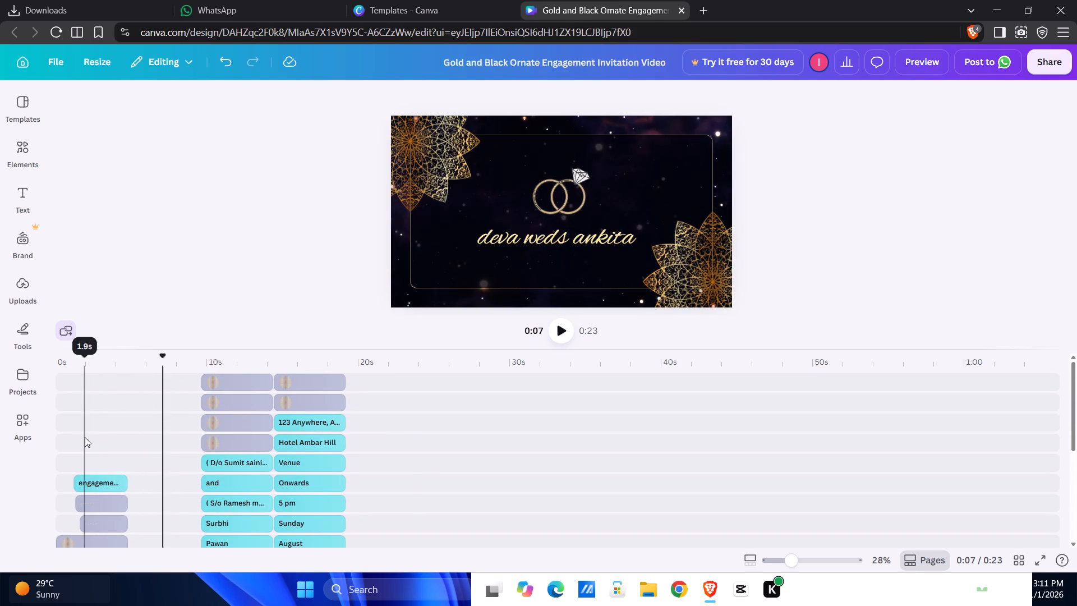
scroll(228, 430, up, 1)
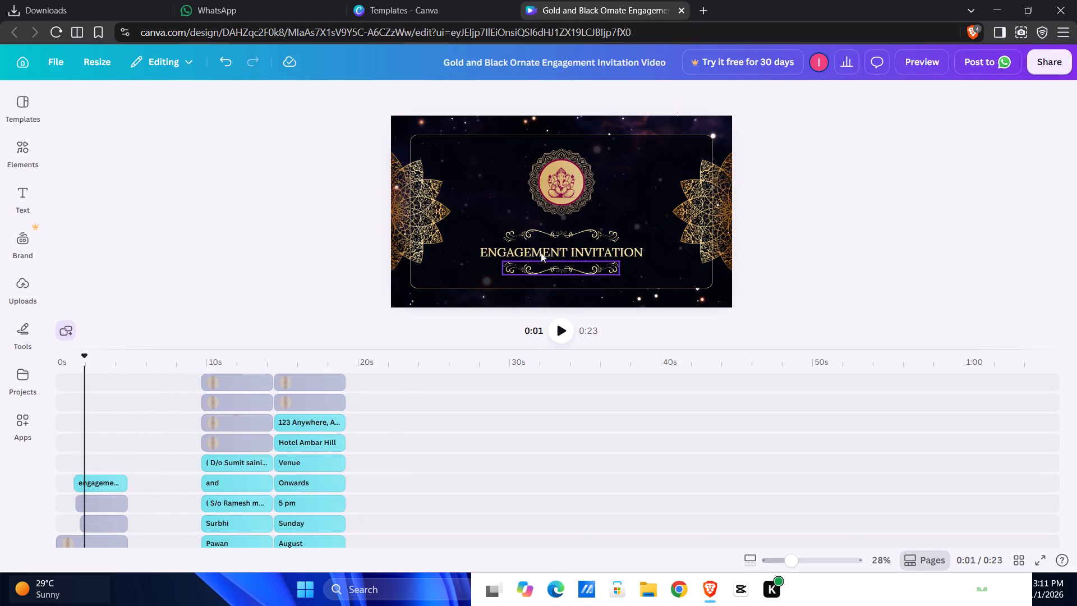
Replace the "Engagement Invitation" title on the opening page with "byaah ka nyota !".
click(541, 251)
double_click(597, 250)
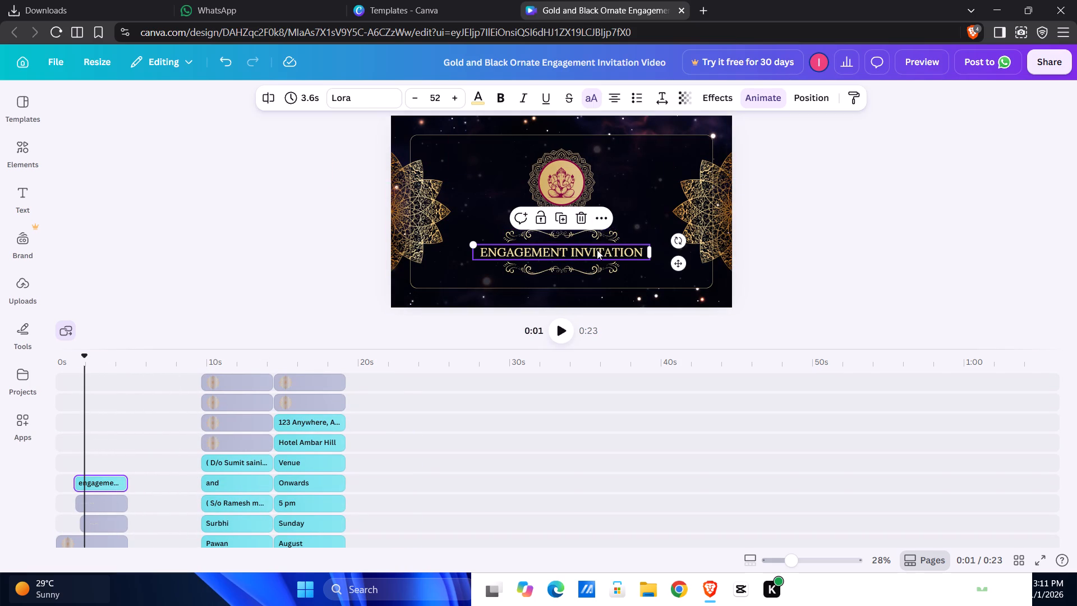
key(BackSpace)
text(=n)
key(BackSpace)
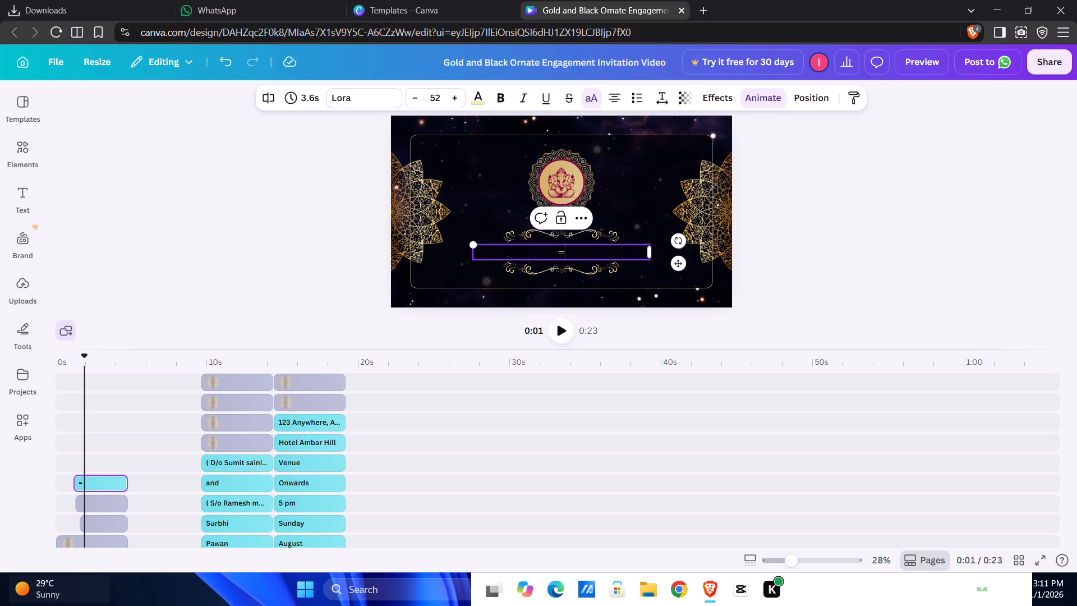
key(b)
key(BackSpace)
key(BackSpace)
text(byaah)
key(space)
key(BackSpace)
key(BackSpace)
key(BackSpace)
text(ah ka np)
key(BackSpace)
text(yp)
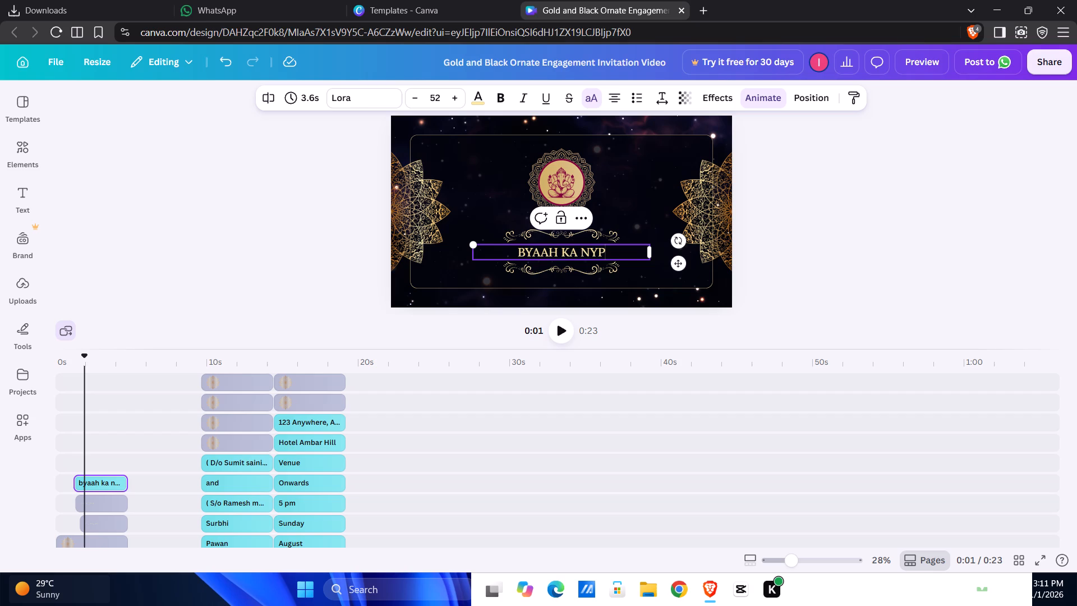
key(BackSpace)
text(ota)
key(Return)
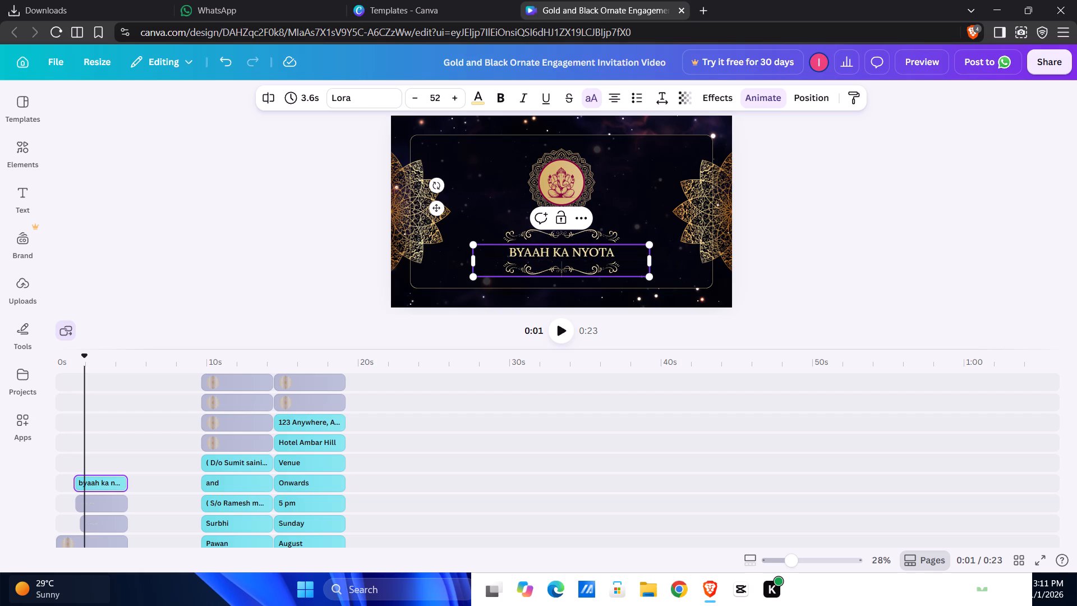
key(BackSpace)
key(space)
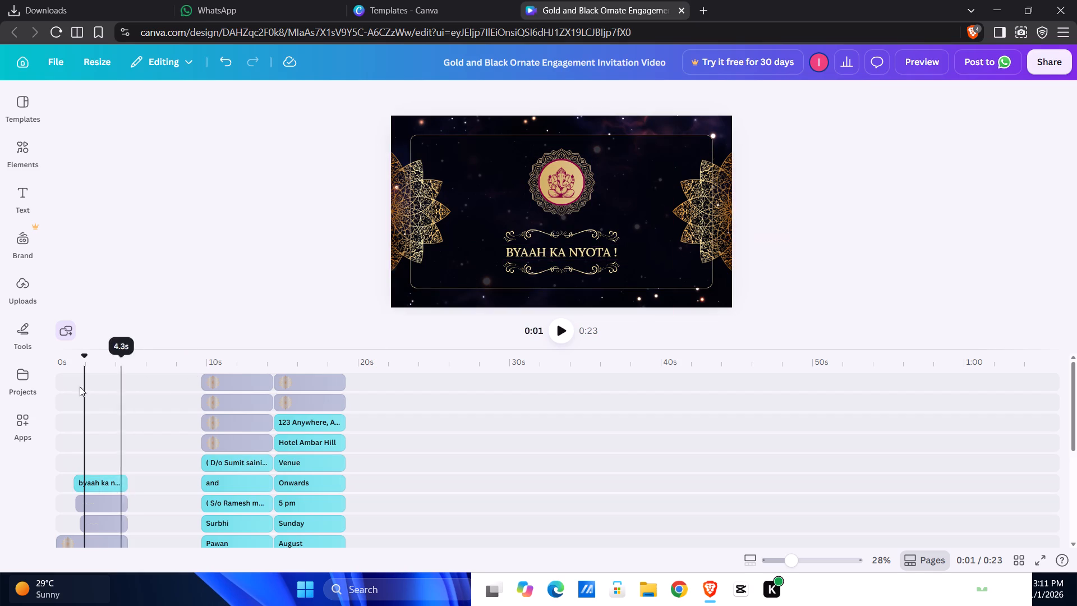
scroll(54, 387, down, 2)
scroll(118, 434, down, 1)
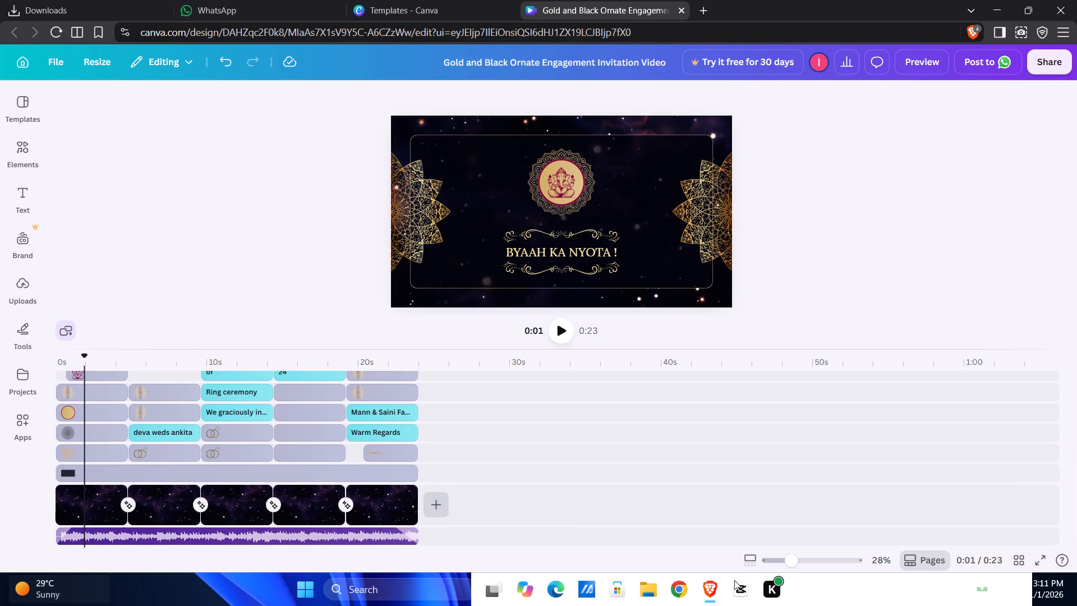
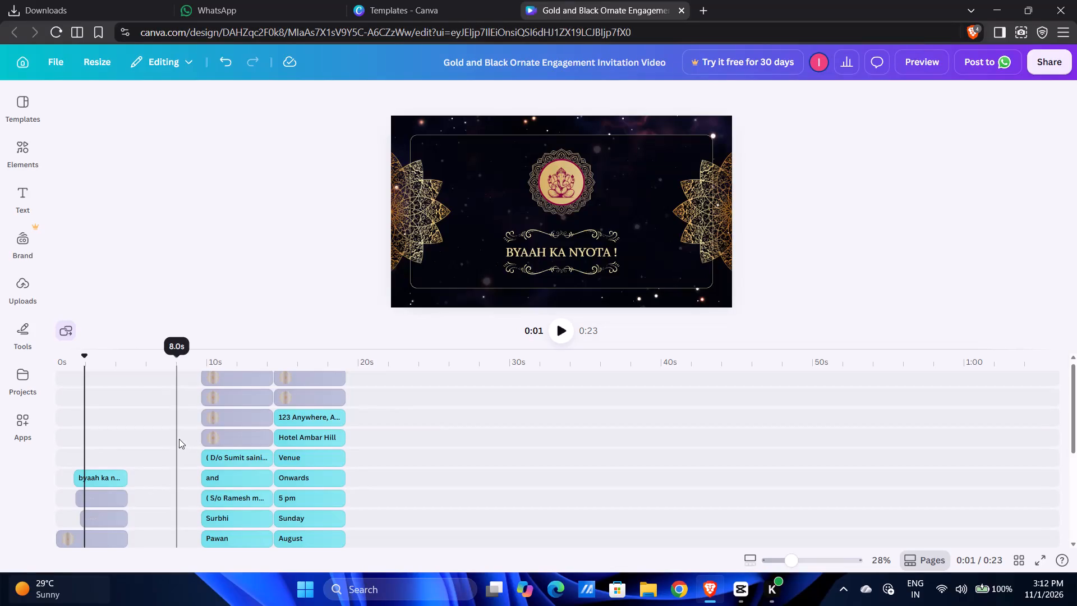
Examine the third page of the video and its text elements to find which wording needs replacing.
scroll(196, 405, up, 5)
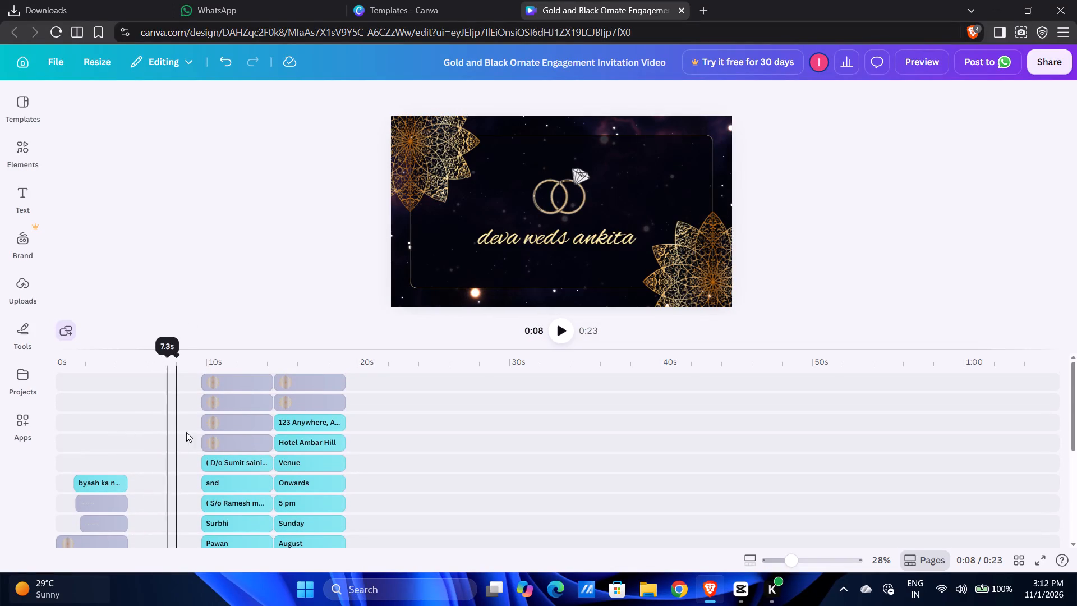
click(218, 385)
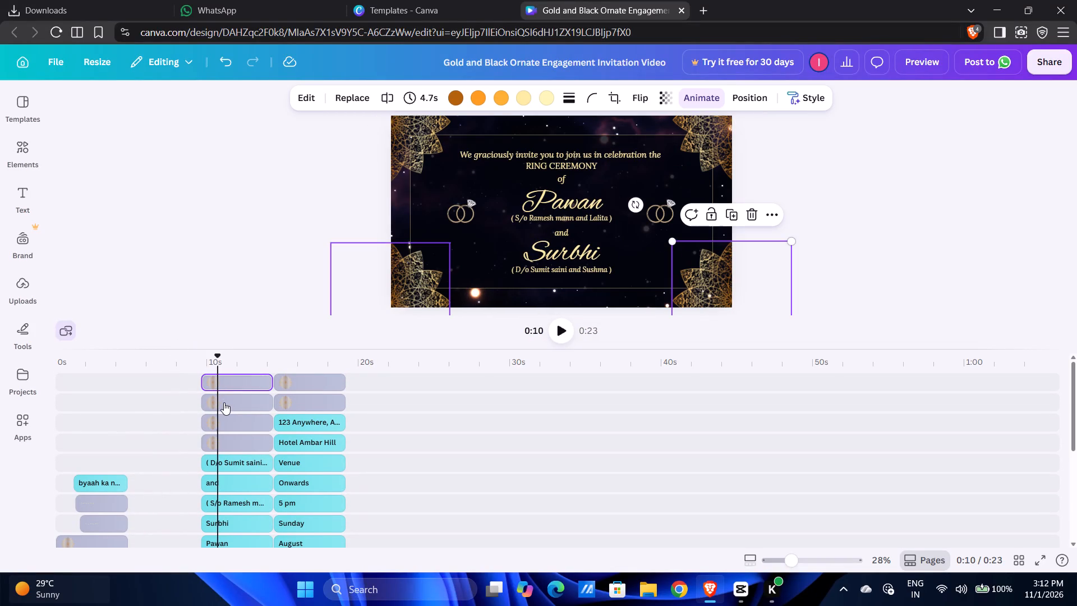
scroll(172, 448, down, 5)
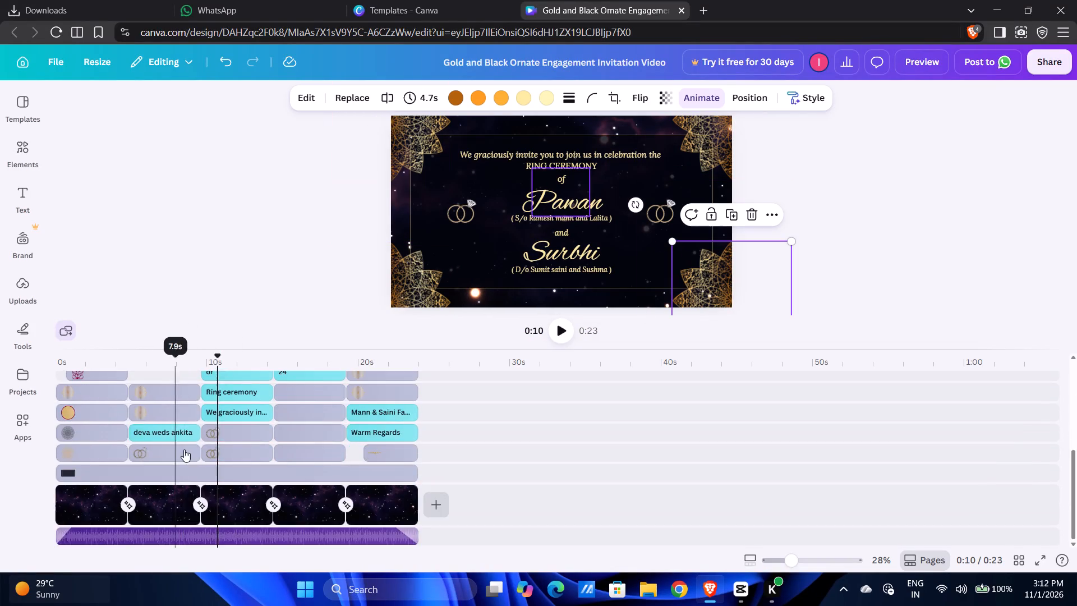
scroll(198, 442, up, 3)
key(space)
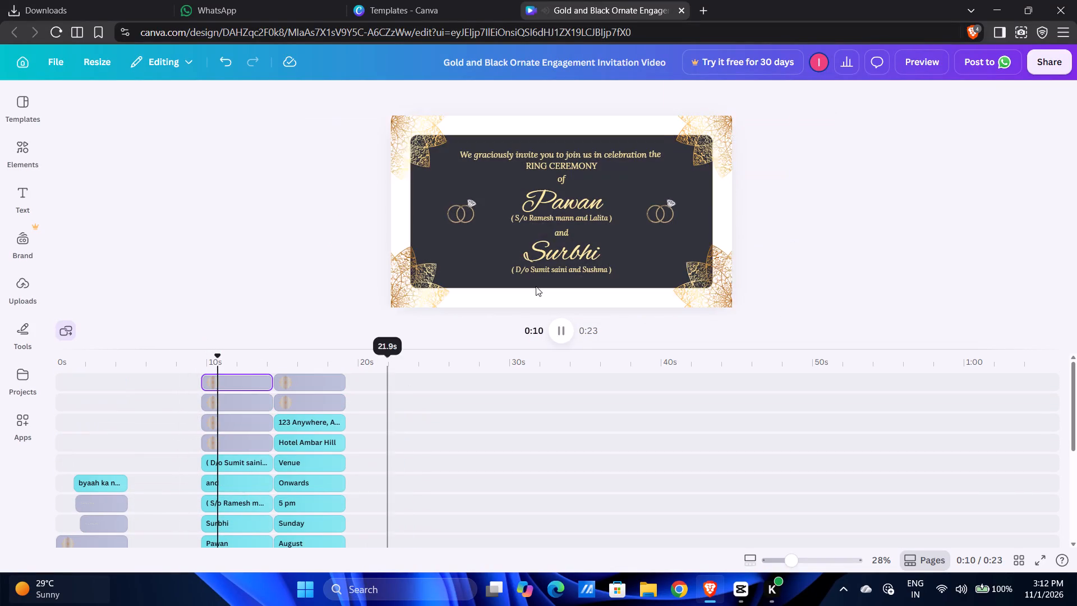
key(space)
click(549, 202)
scroll(342, 358, up, 5)
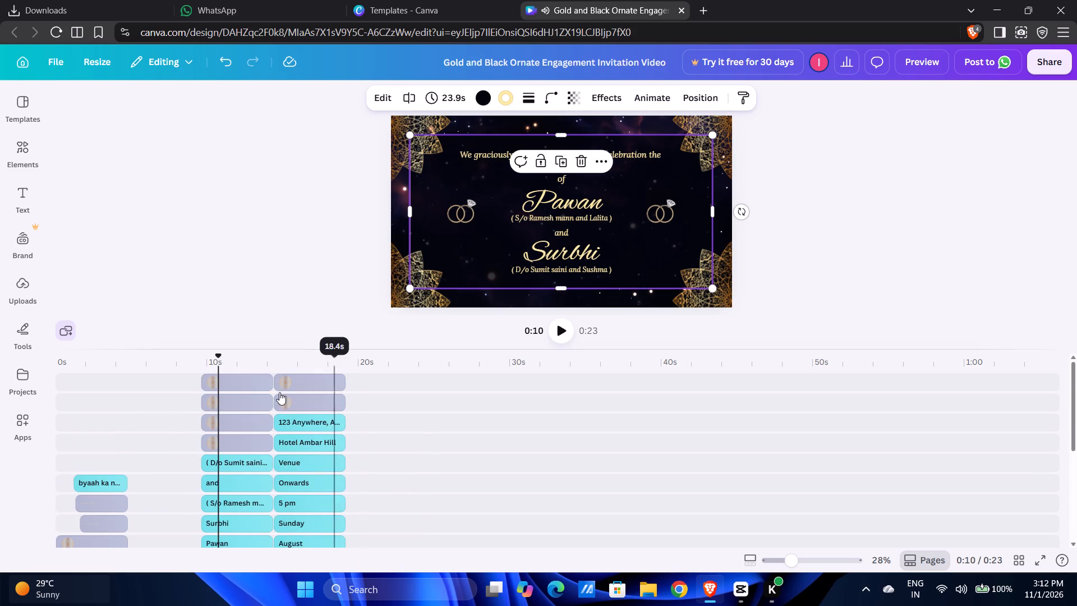
click(233, 457)
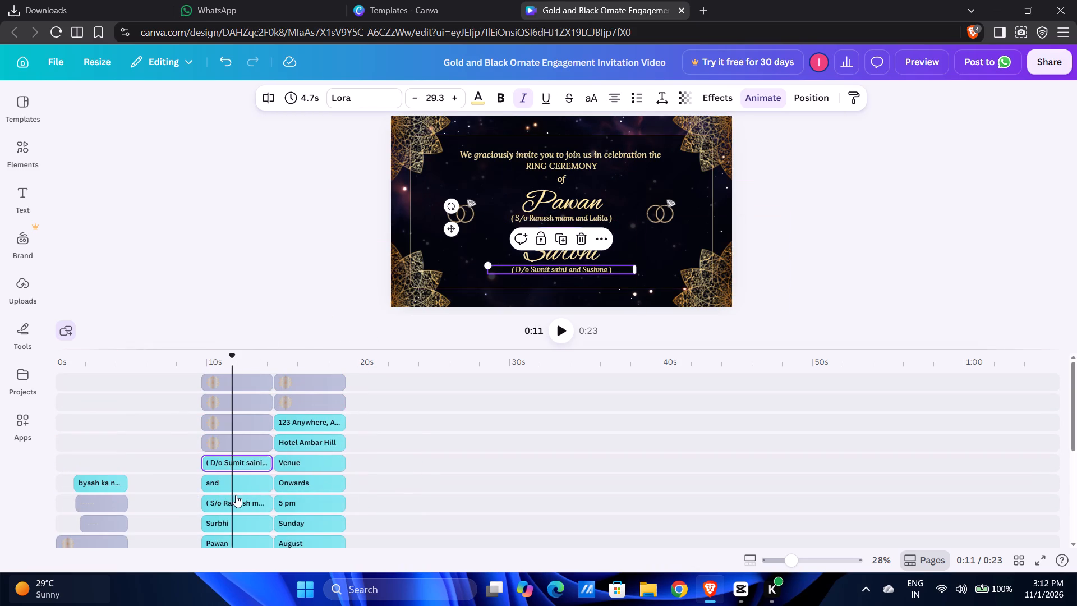
click(236, 495)
scroll(237, 487, down, 3)
click(245, 406)
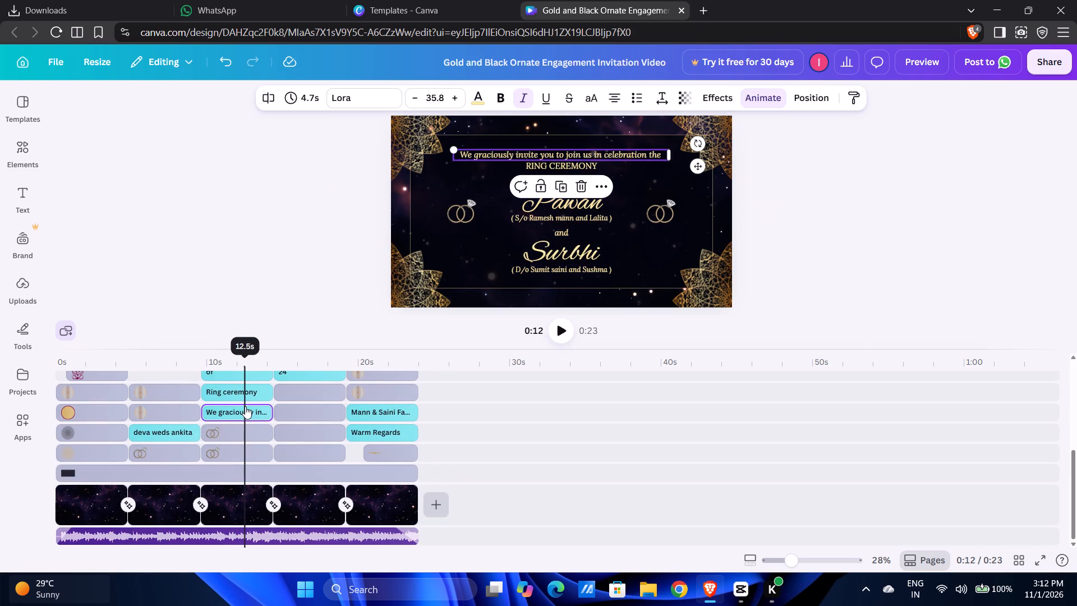
Replace the "Ring ceremony" text on the third page with "byaah".
click(245, 389)
scroll(235, 404, up, 1)
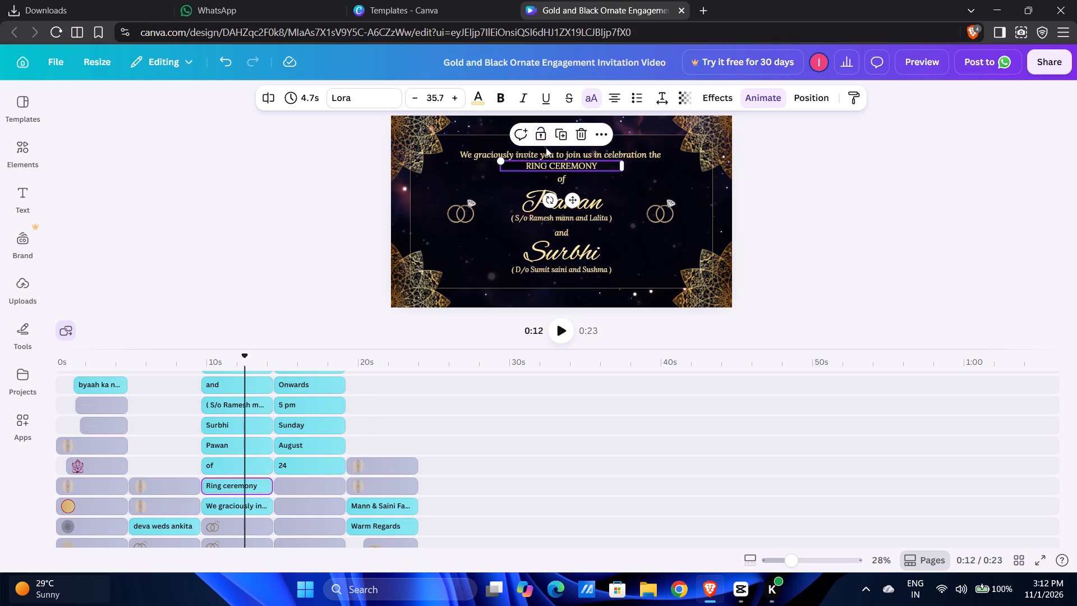
double_click(558, 166)
key(ctrl+a)
key(ctrl+BackSpace)
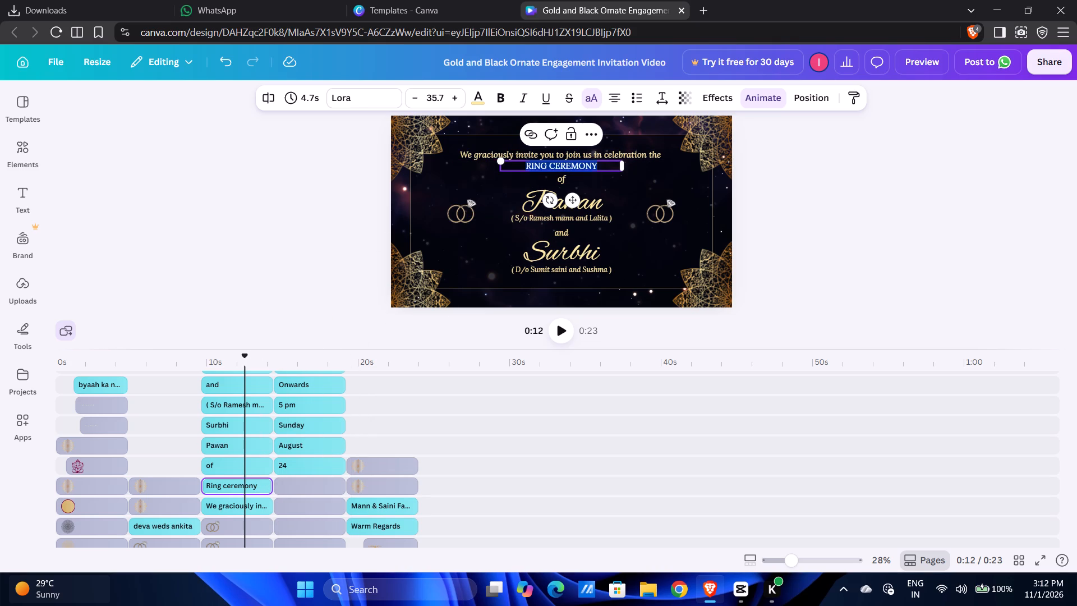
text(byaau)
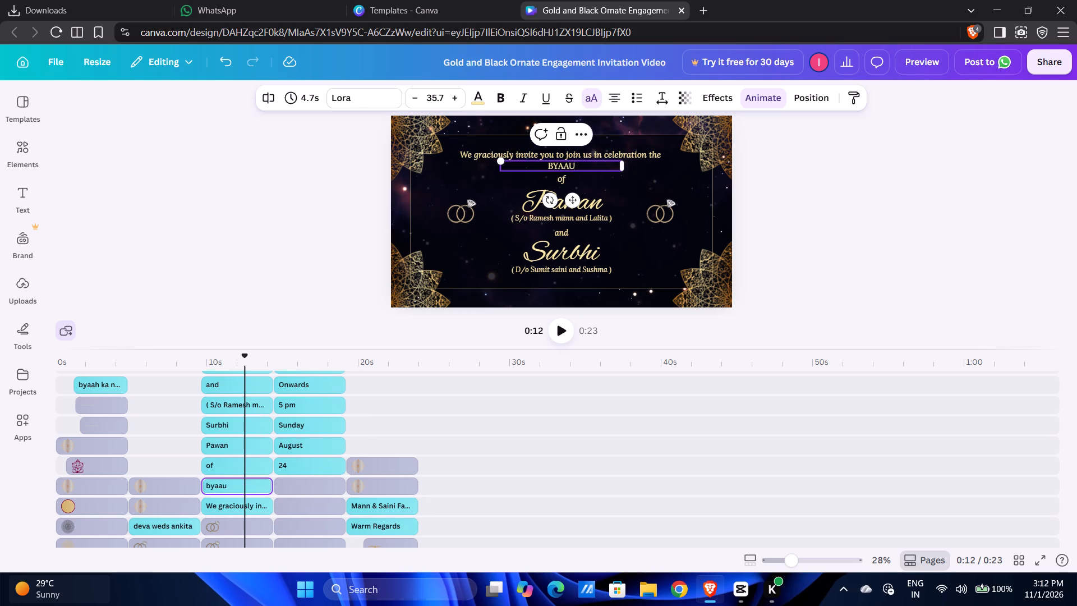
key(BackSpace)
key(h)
Replace the groom's name "Pawan" on the third page with "Deva".
click(576, 217)
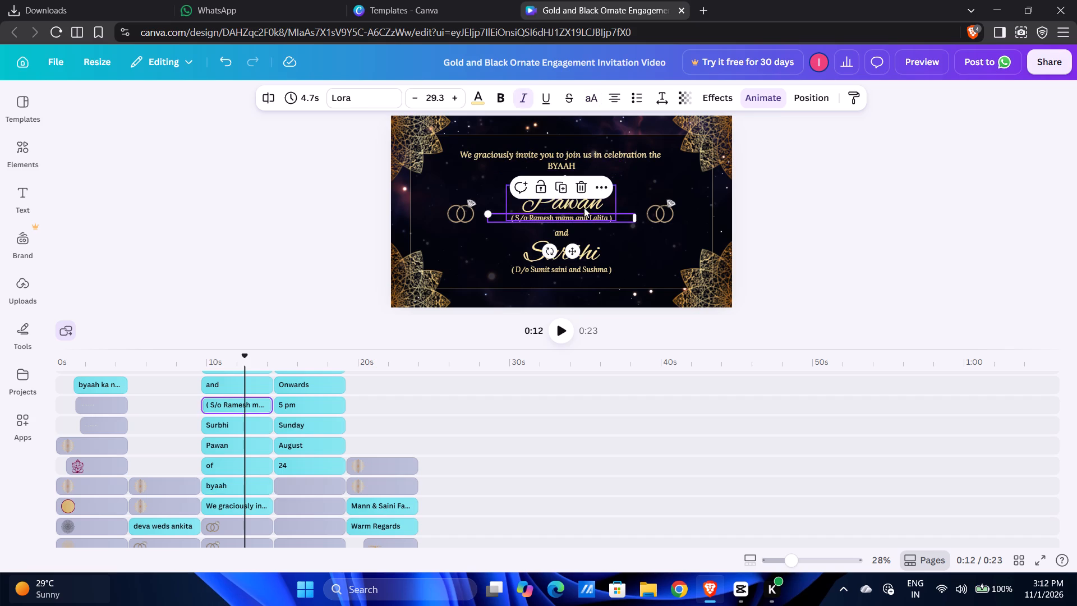
click(588, 205)
click(584, 201)
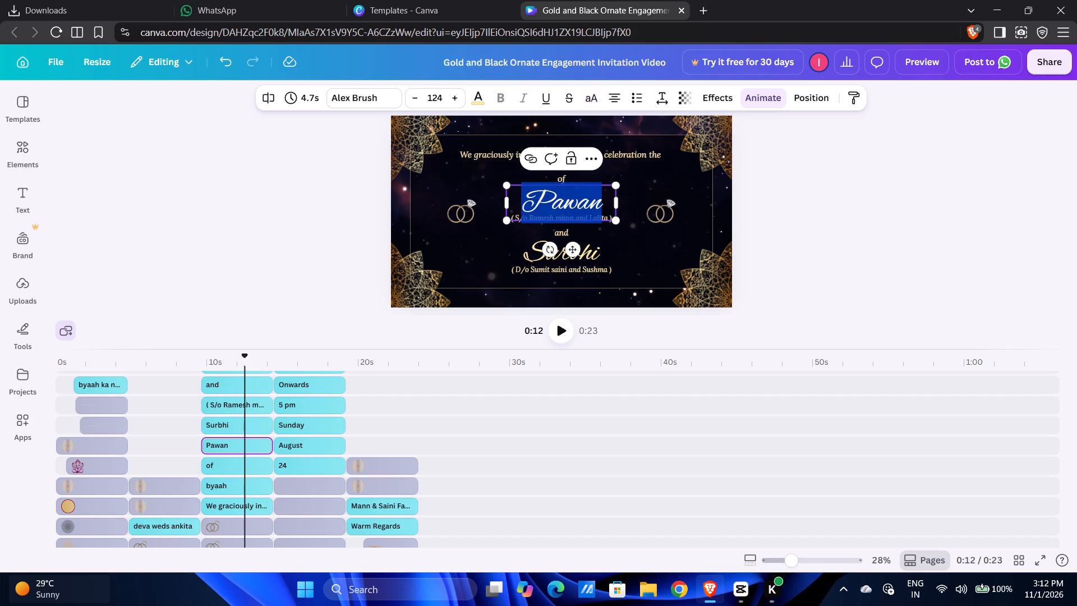
key(BackSpace)
key(backslash)
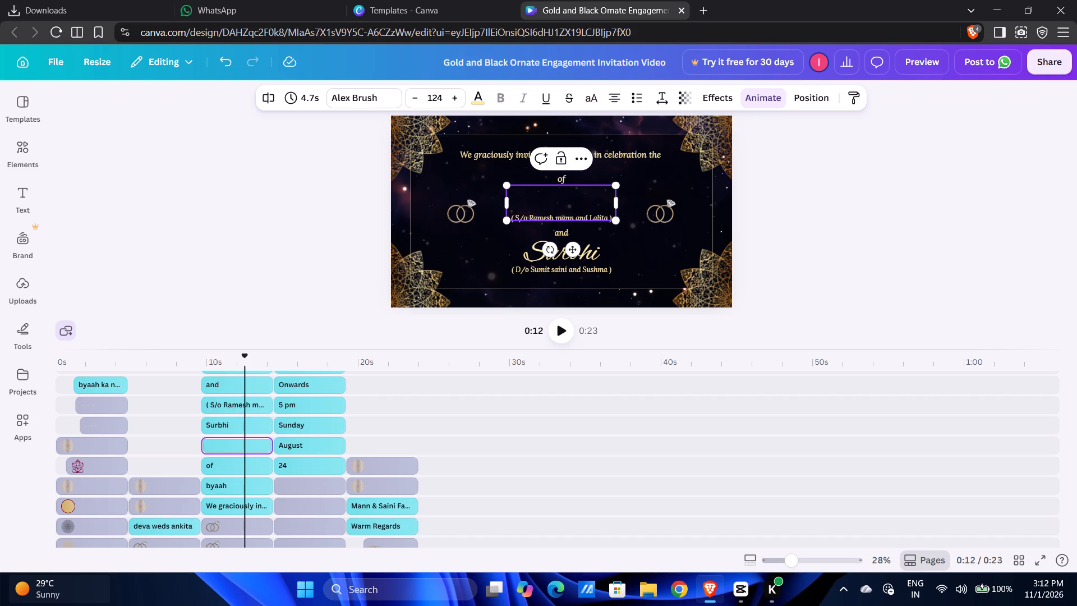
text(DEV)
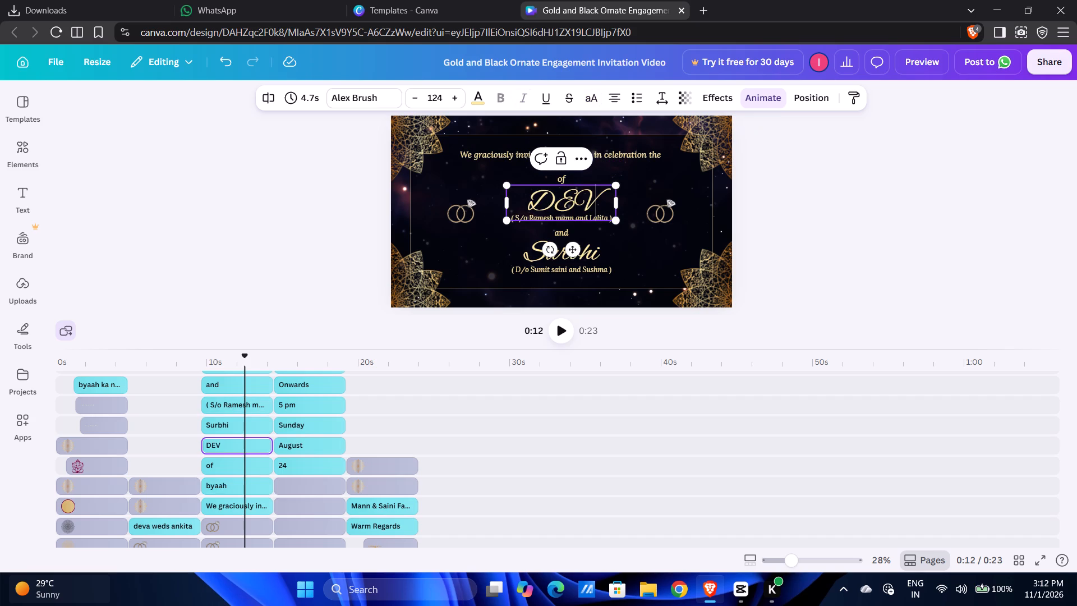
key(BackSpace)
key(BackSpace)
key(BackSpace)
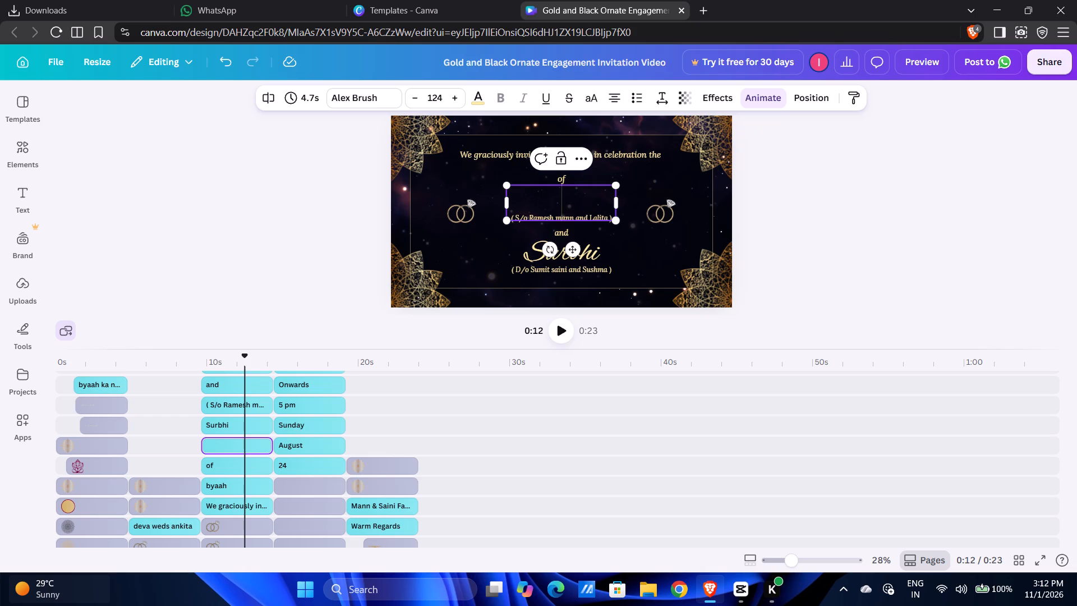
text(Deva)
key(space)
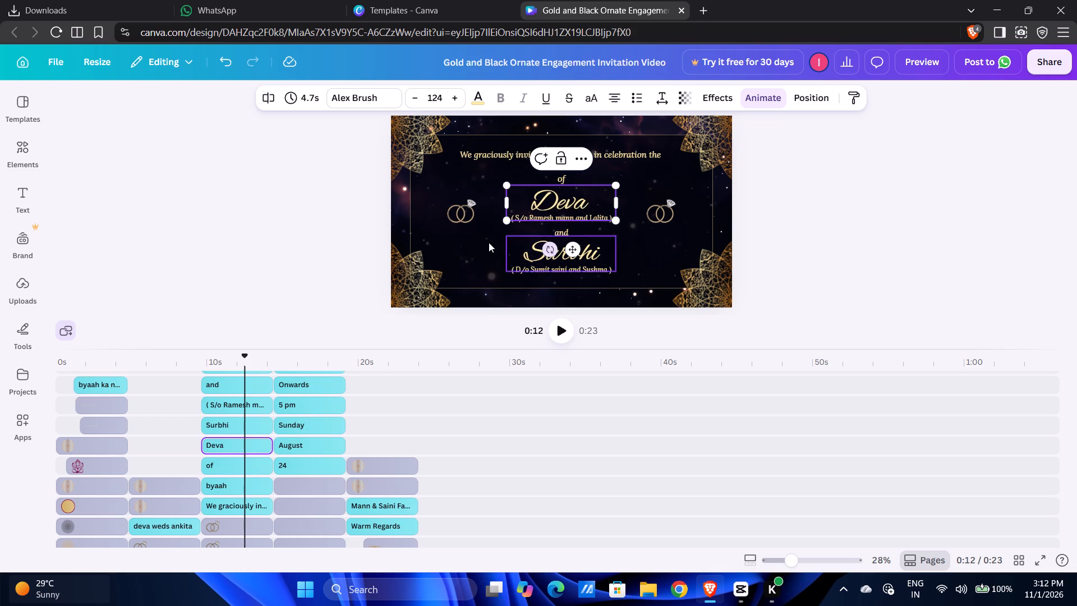
click(489, 242)
Replace the parents line beneath "Deva" with "s/o" followed by the new parent's name, without brackets.
click(559, 214)
double_click(559, 218)
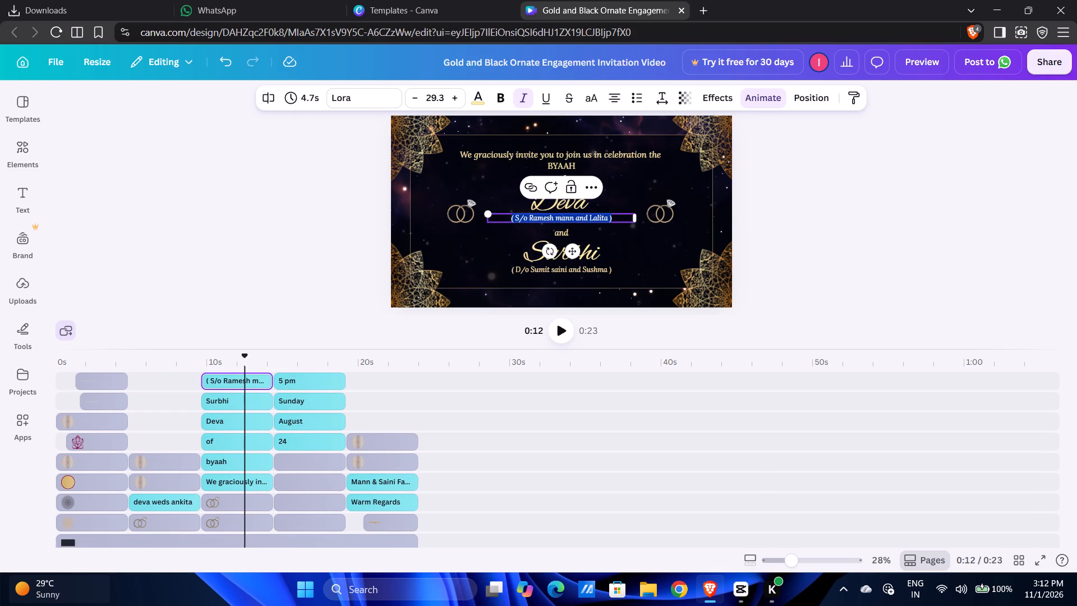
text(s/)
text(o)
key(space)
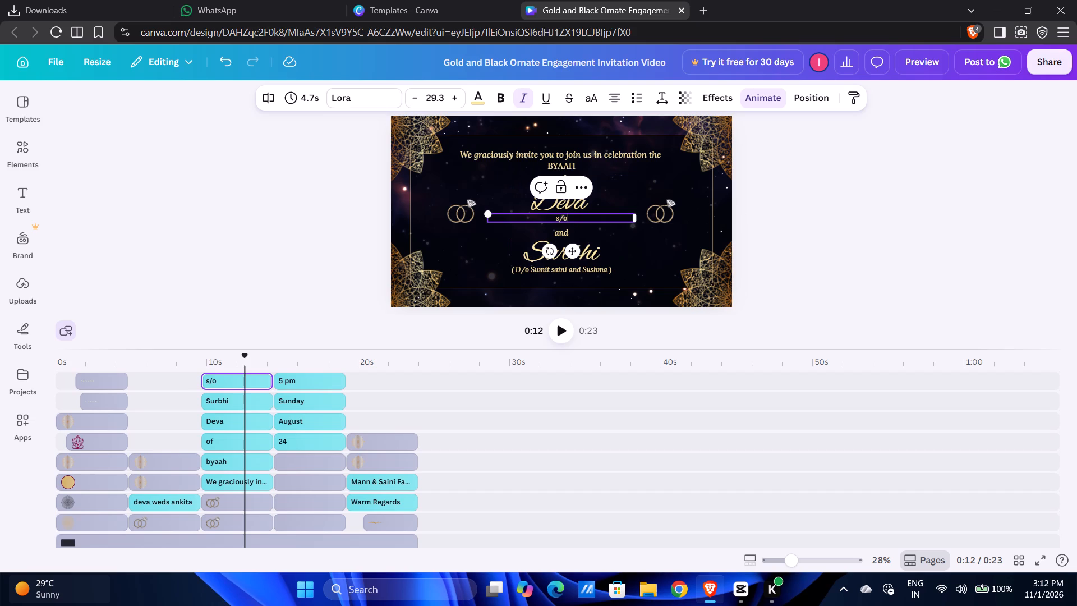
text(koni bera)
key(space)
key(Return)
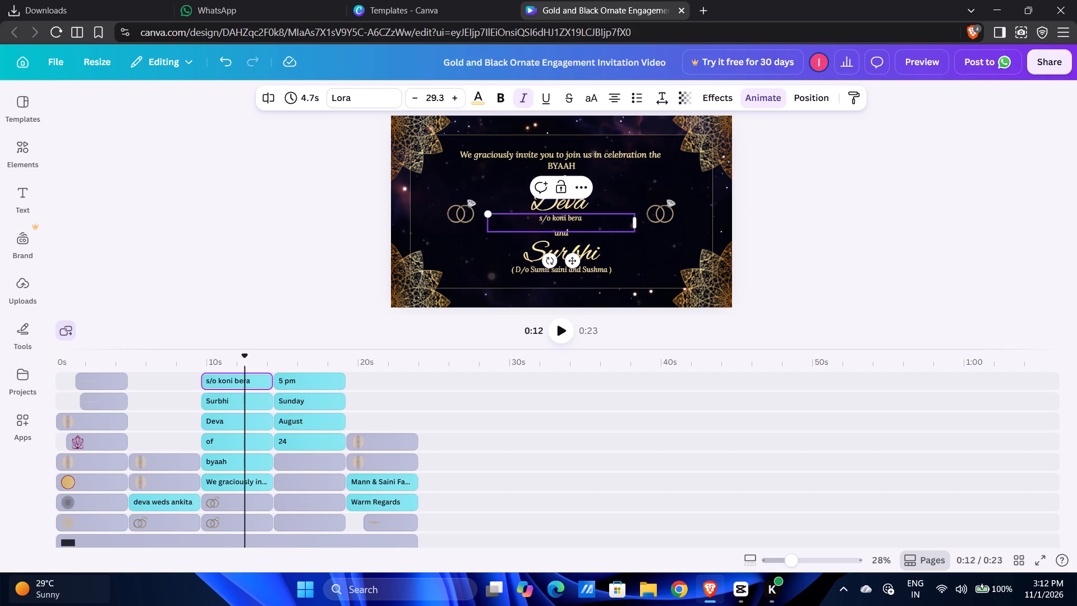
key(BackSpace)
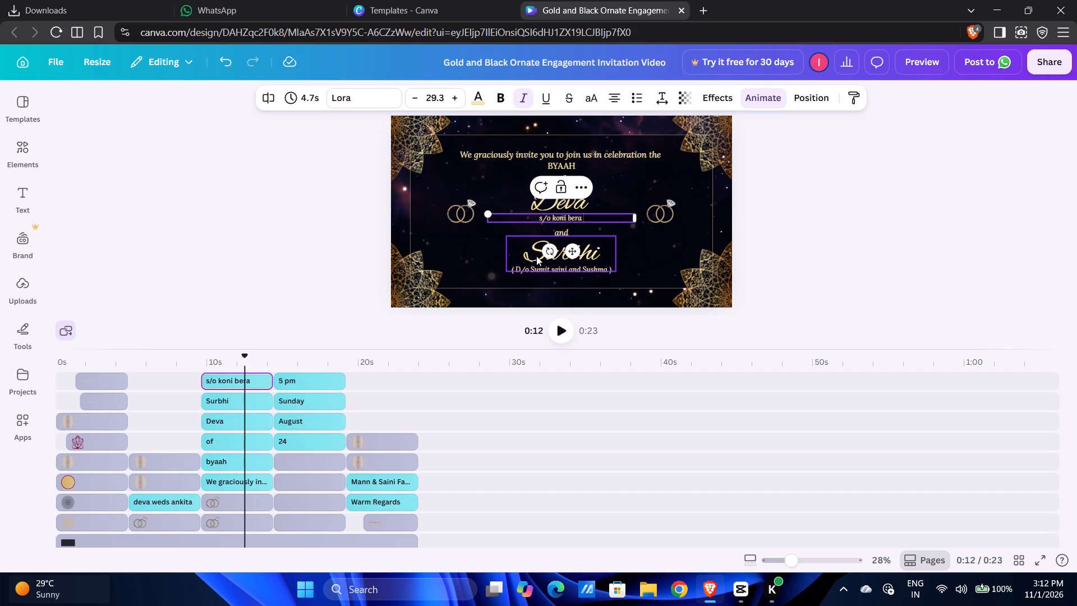
Replace the bride's name "Surbhi" on the third page with "ankita".
click(531, 249)
click(537, 255)
key(BackSpace)
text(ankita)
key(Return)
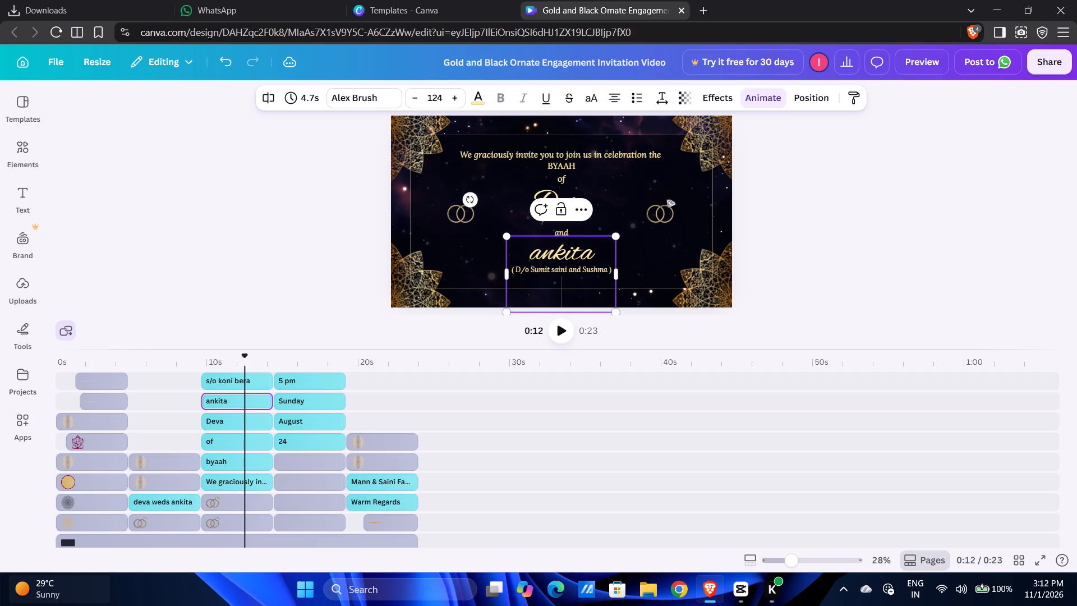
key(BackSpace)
click(567, 268)
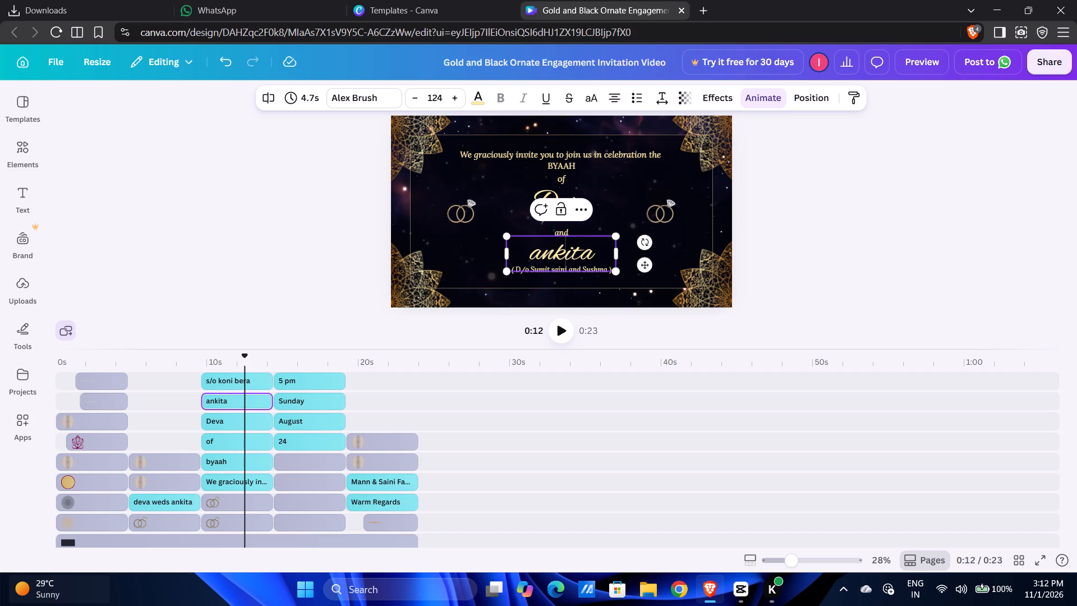
click(563, 291)
Replace the father's name in the D/o line beneath "ankita" with "jitender".
click(567, 270)
click(522, 269)
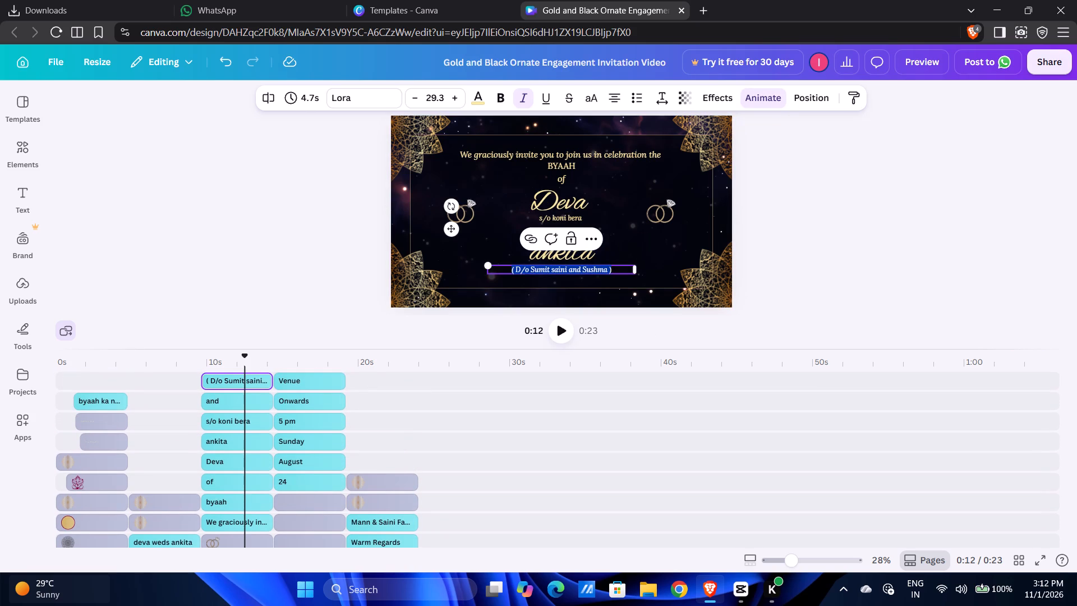
click(533, 269)
drag(532, 268, 567, 270)
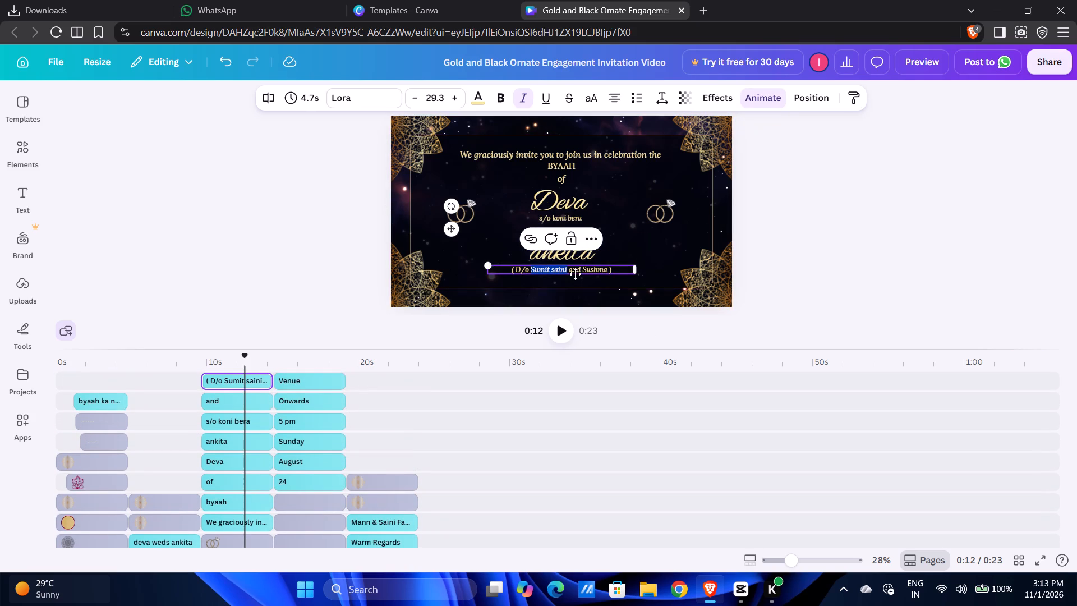
key(BackSpace)
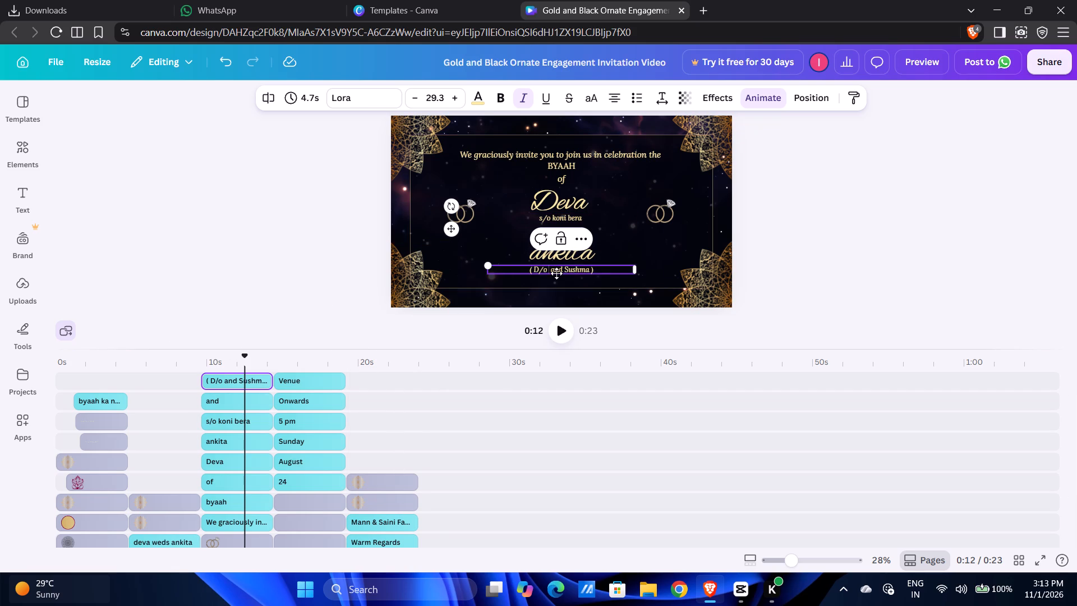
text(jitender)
click(601, 270)
drag(601, 270, 587, 268)
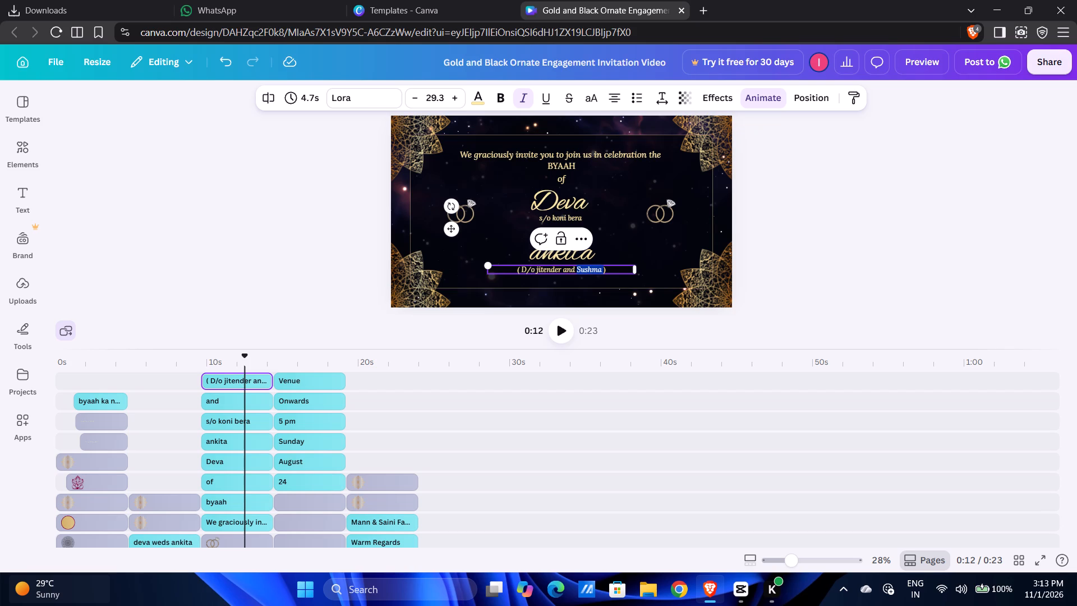
drag(587, 268, 582, 267)
key(BackSpace)
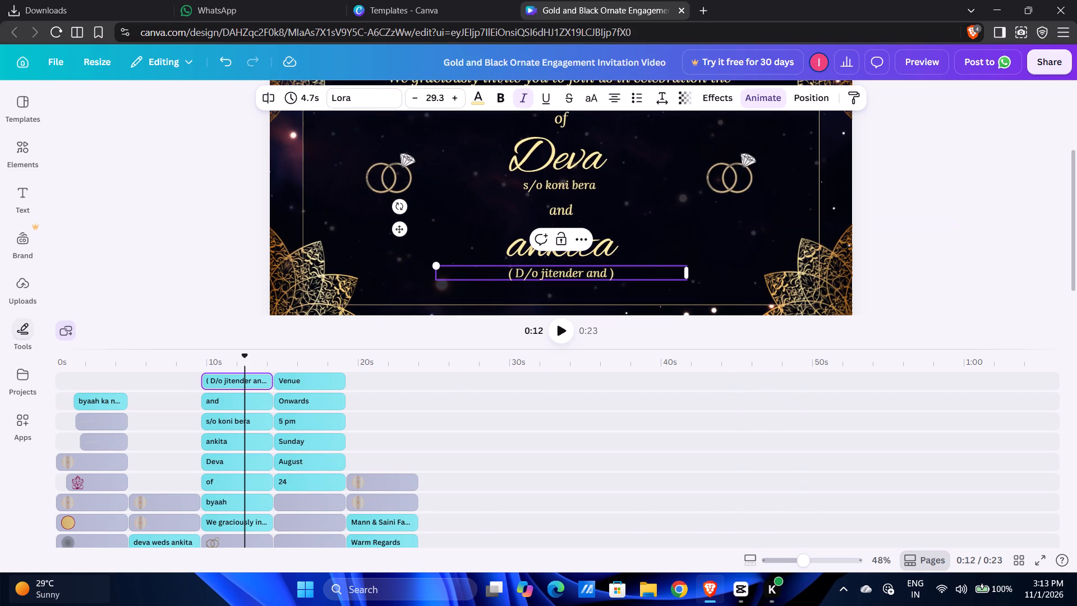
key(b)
key(BackSpace)
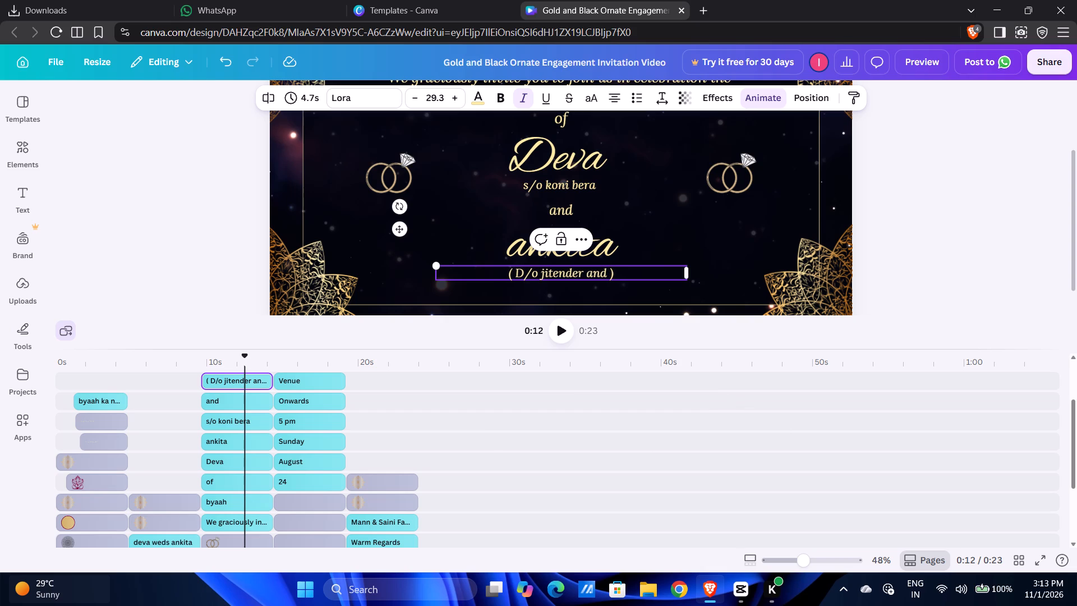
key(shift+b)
key(BackSpace)
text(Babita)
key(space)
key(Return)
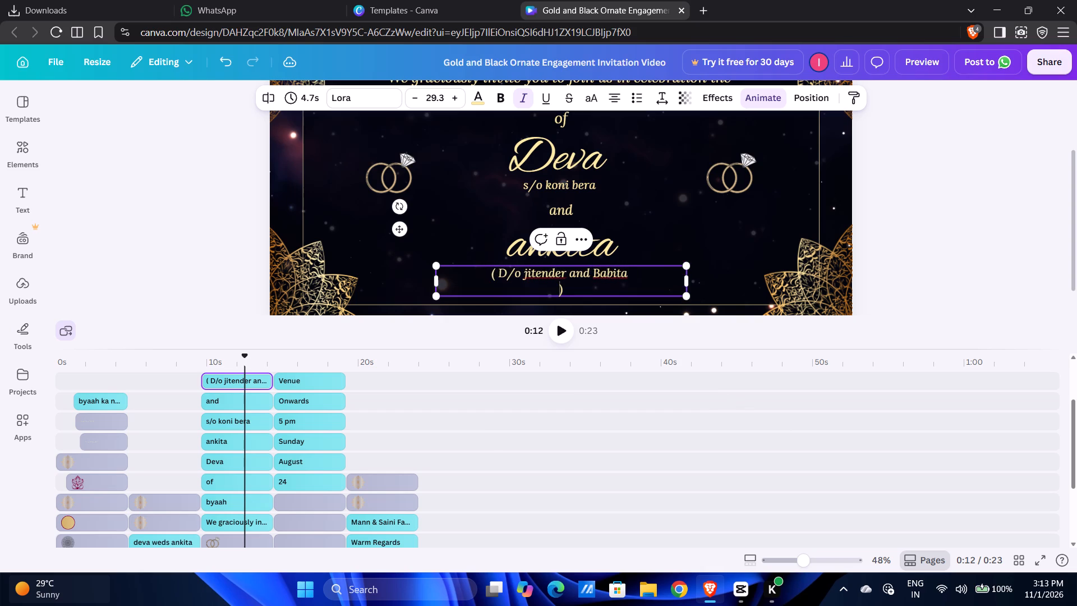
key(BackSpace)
click(1075, 423)
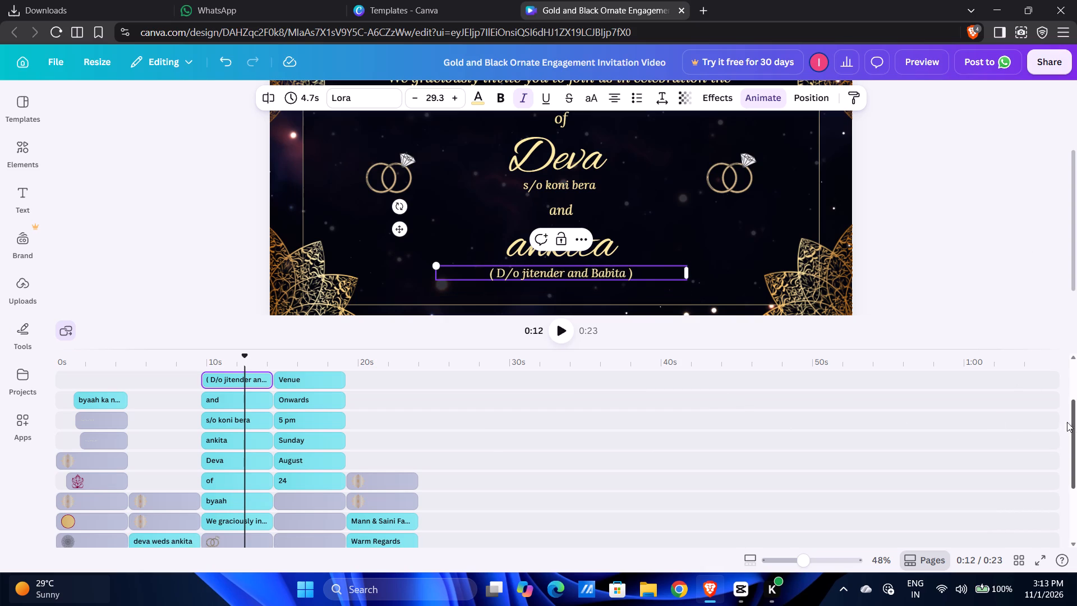
click(186, 267)
Review the edited third page and play the video from there on to the date and venue page.
scroll(628, 265, up, 2)
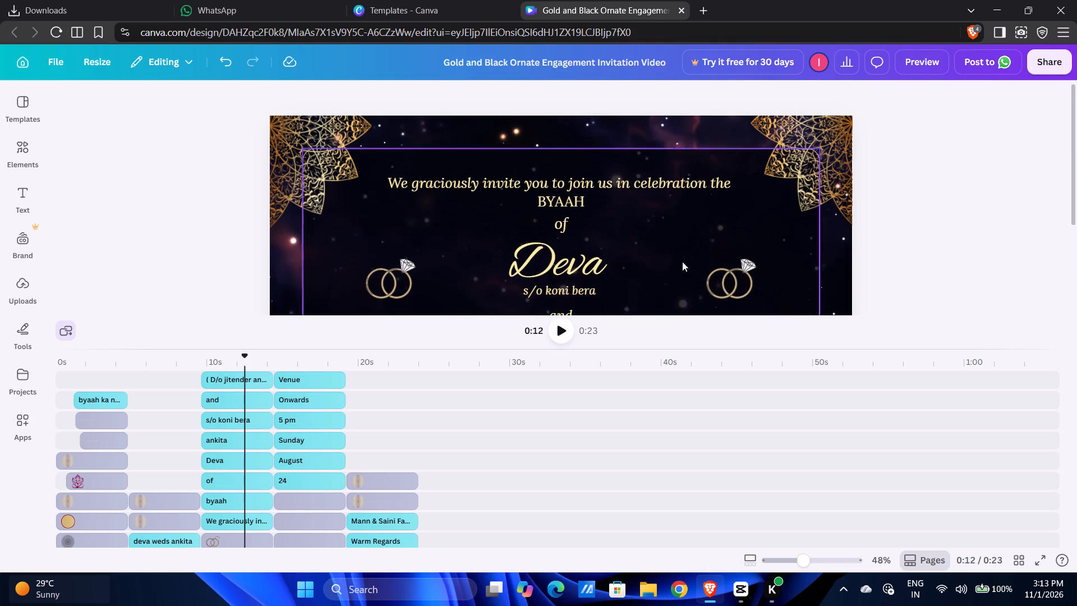
scroll(711, 259, down, 2)
click(740, 153)
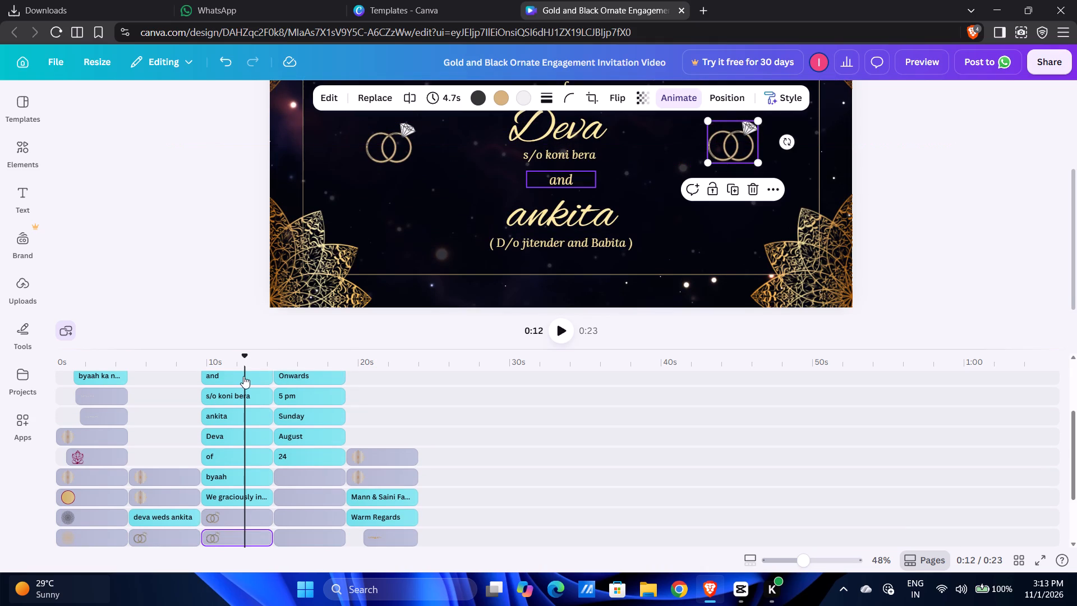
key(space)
scroll(273, 410, up, 2)
scroll(383, 411, up, 2)
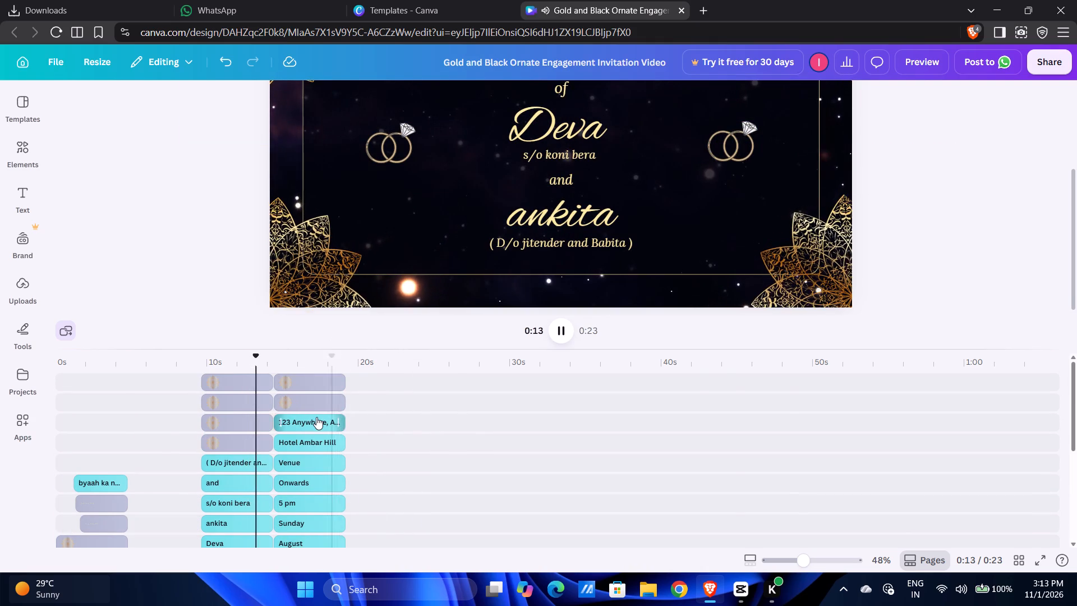
scroll(500, 396, up, 3)
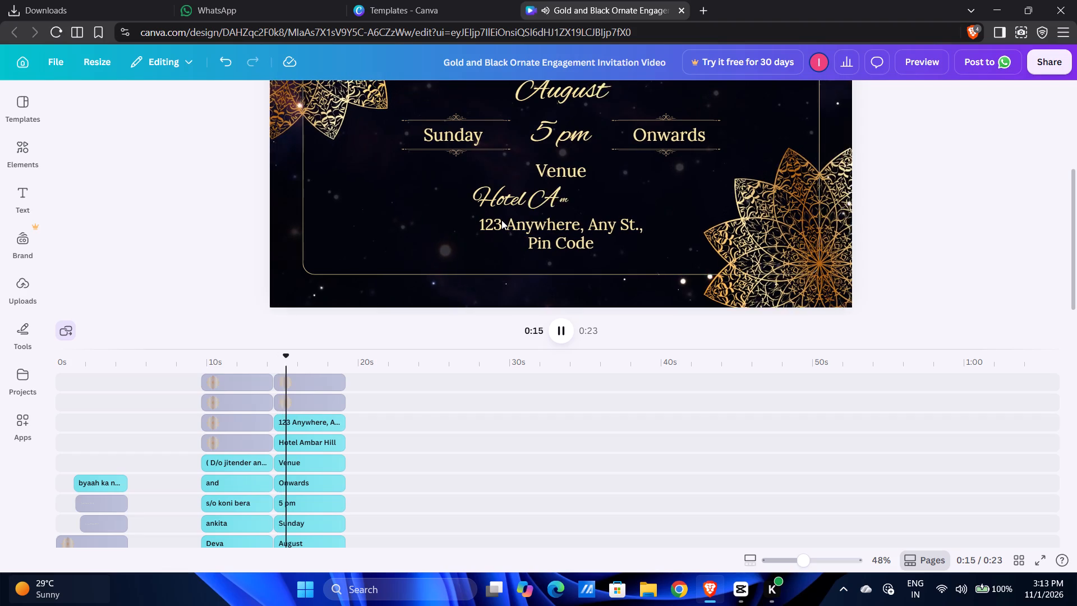
Pause playback on the date and venue page and replace the hotel name beneath "Venue" with "Meham".
click(654, 175)
click(858, 189)
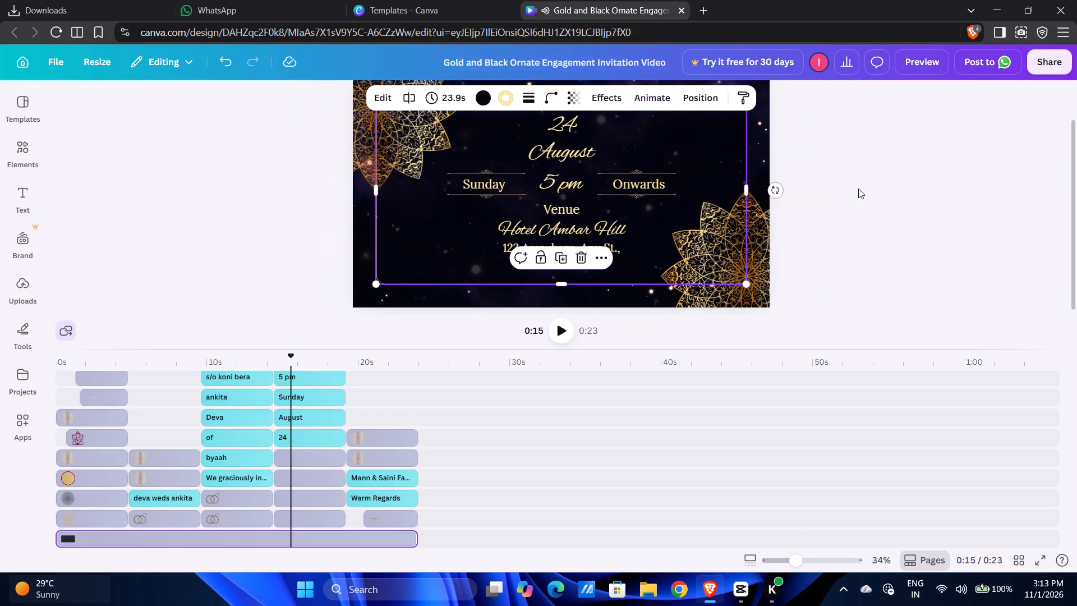
click(578, 230)
double_click(597, 228)
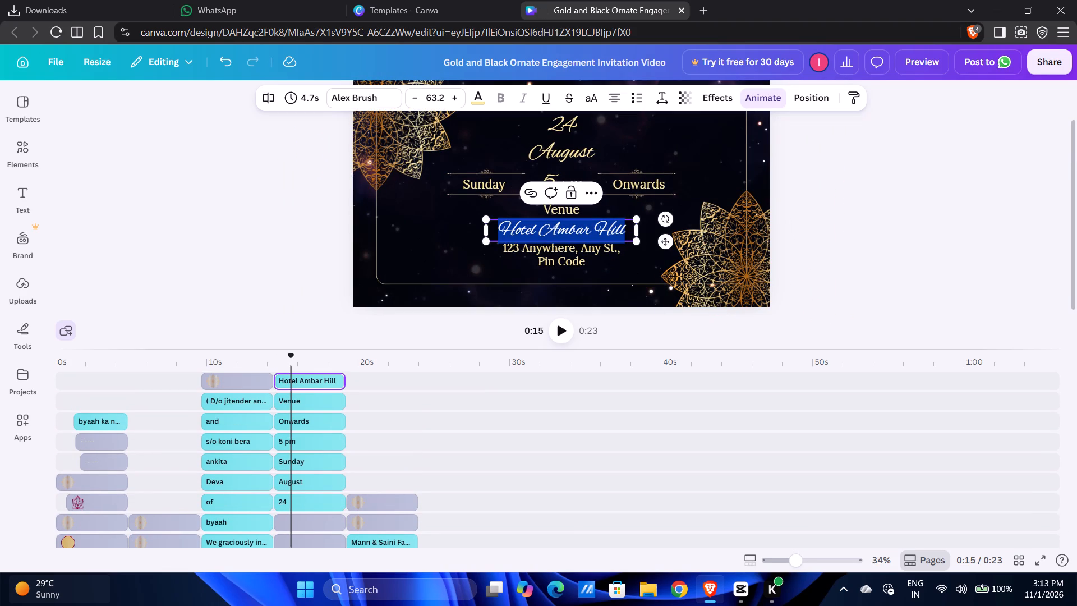
key(BackSpace)
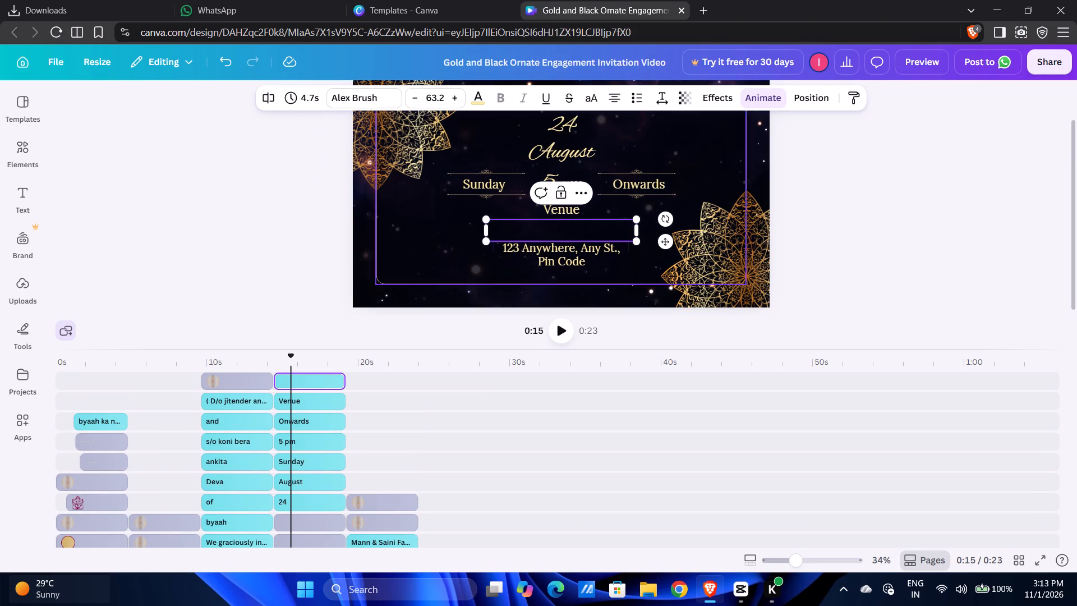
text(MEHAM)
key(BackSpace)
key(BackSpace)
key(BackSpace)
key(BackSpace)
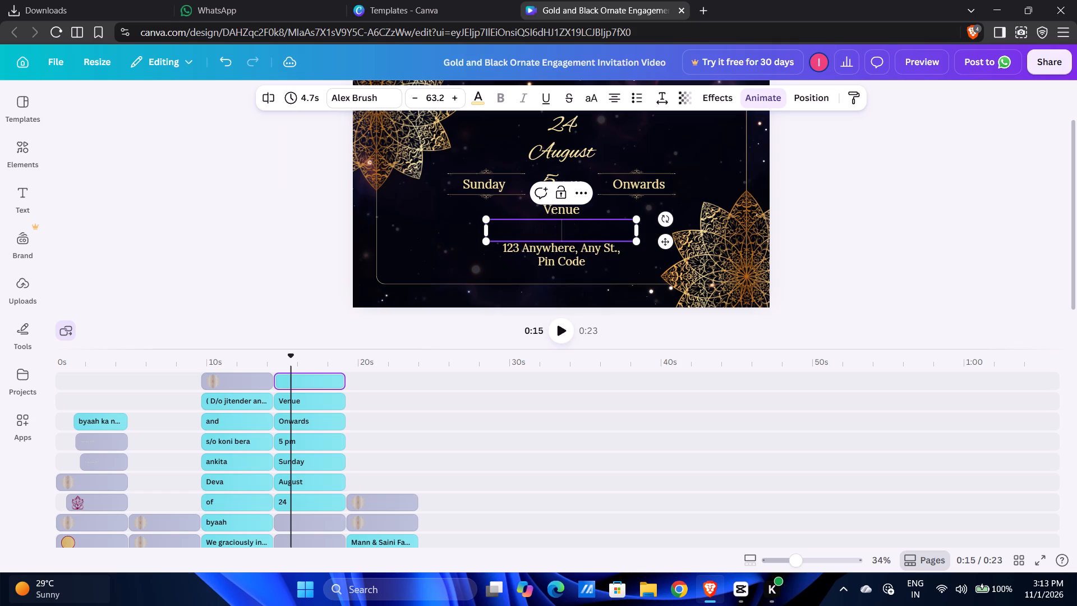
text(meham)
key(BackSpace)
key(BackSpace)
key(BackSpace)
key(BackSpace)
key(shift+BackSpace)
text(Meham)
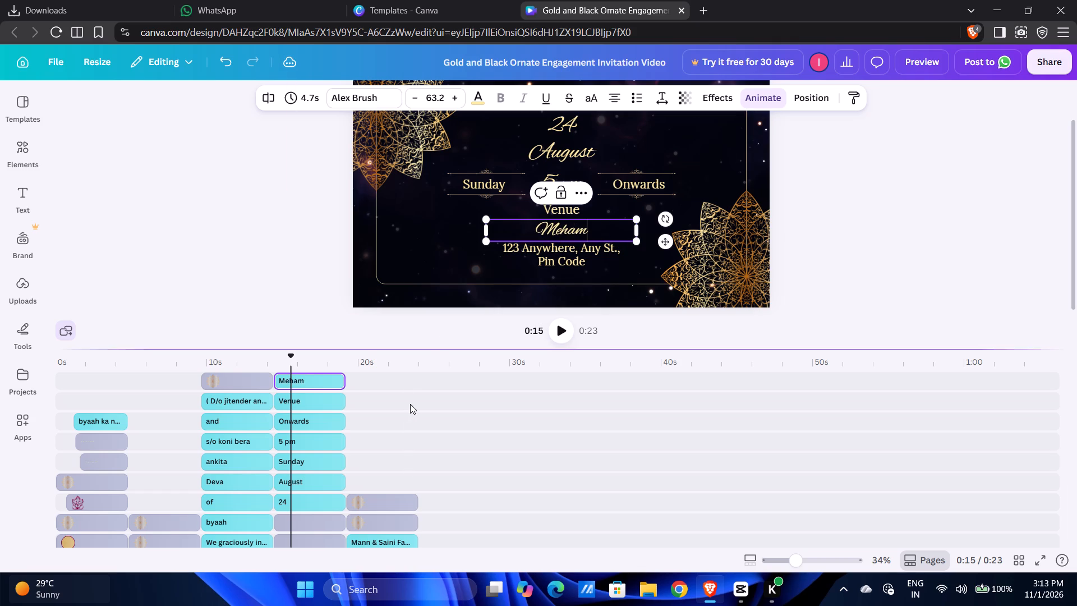
Remove the placeholder street address and pin code text beneath the venue name "Meham".
drag(598, 240, 578, 263)
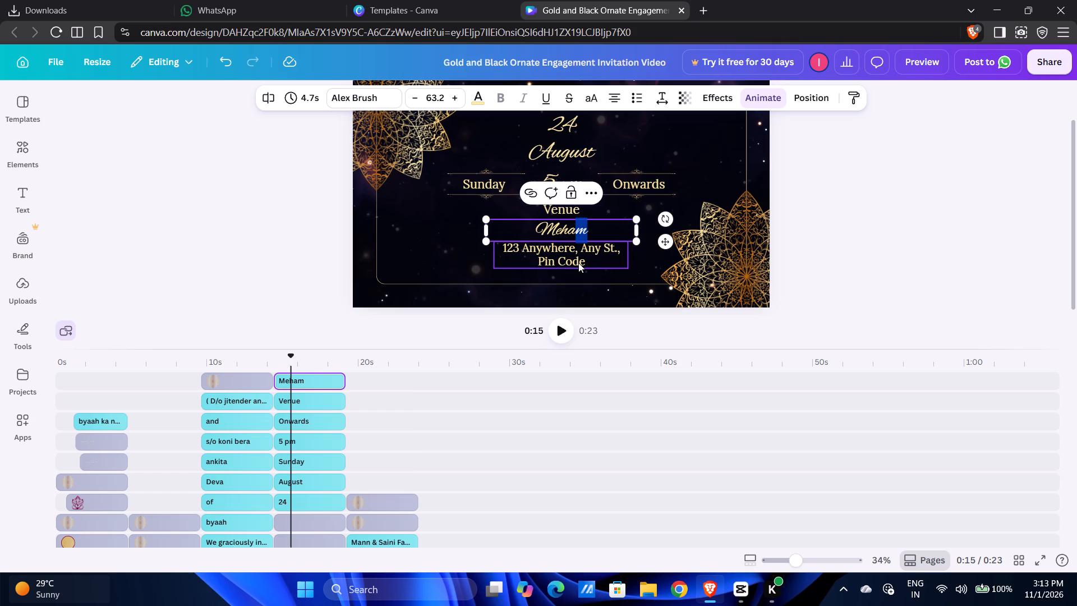
click(578, 263)
click(578, 263)
triple_click(578, 263)
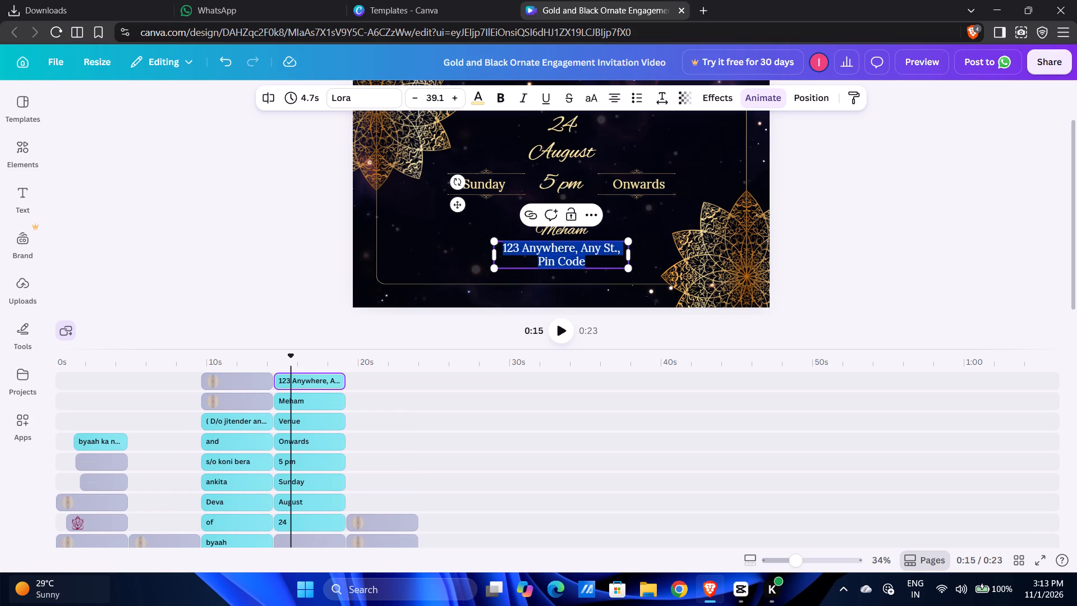
key(BackSpace)
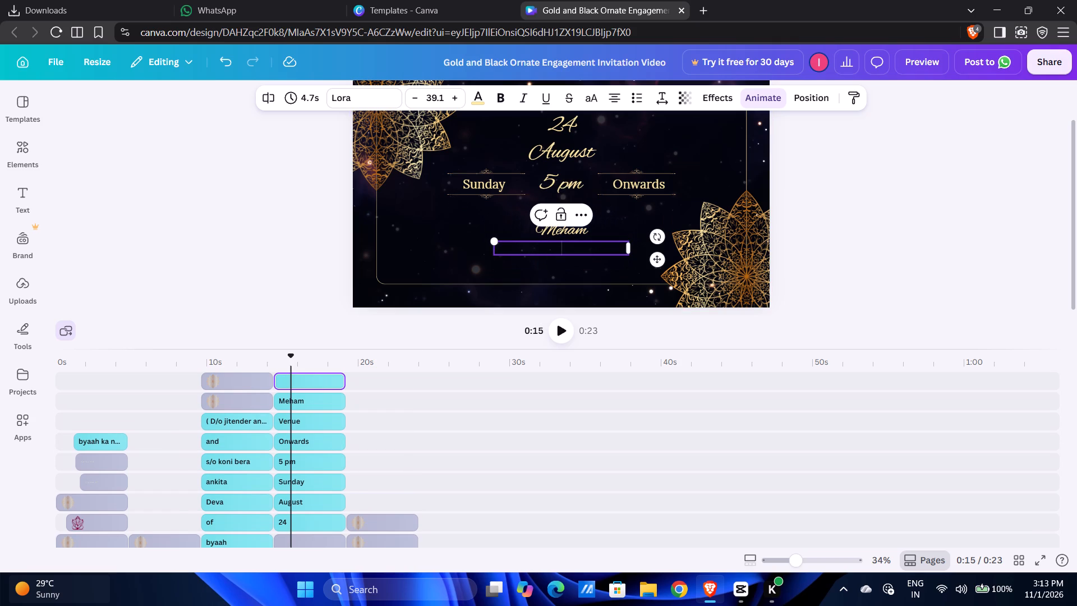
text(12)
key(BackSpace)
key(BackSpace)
click(514, 247)
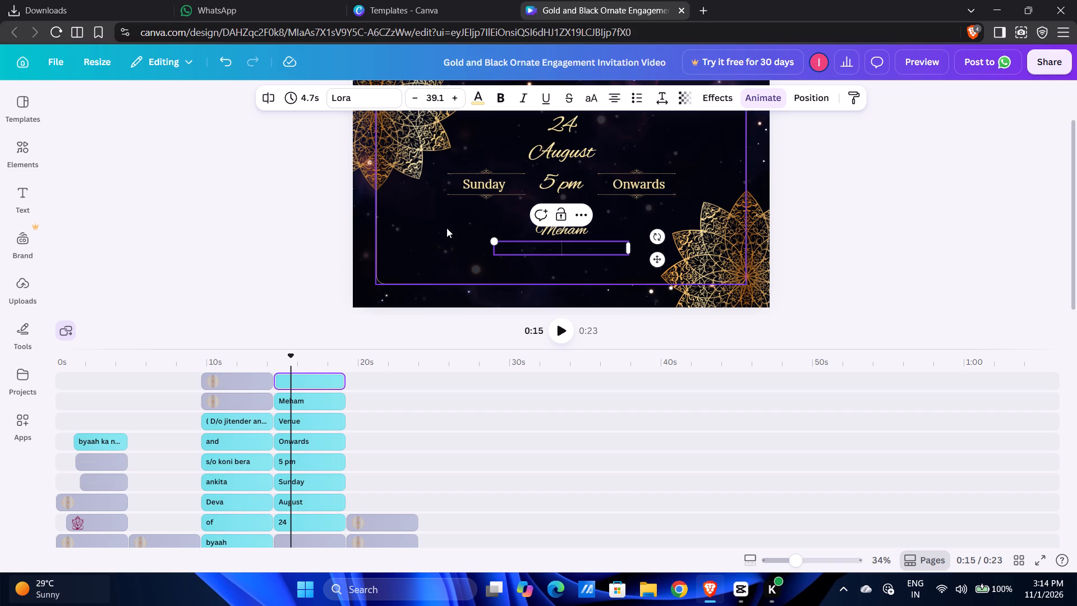
click(447, 228)
Set the day number at the top of the date and venue page to 26.
scroll(614, 215, up, 1)
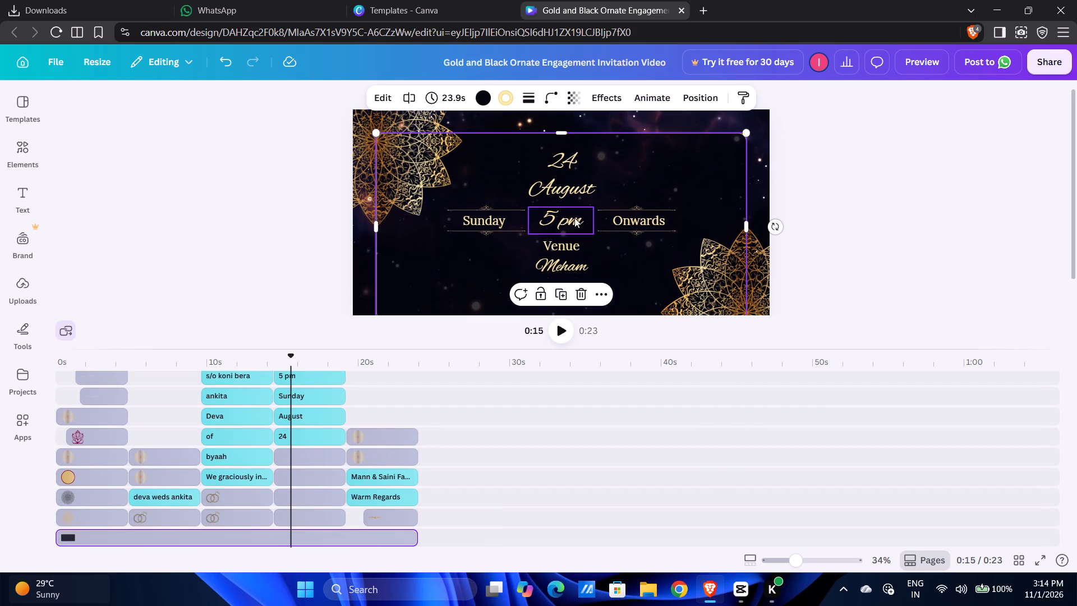
click(490, 285)
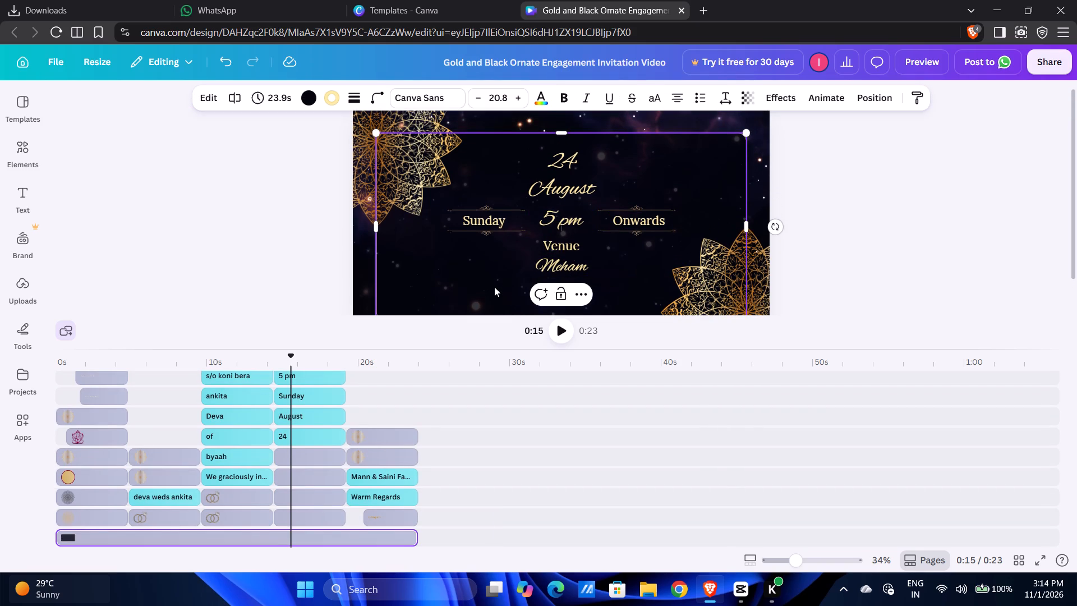
scroll(494, 287, down, 1)
click(488, 205)
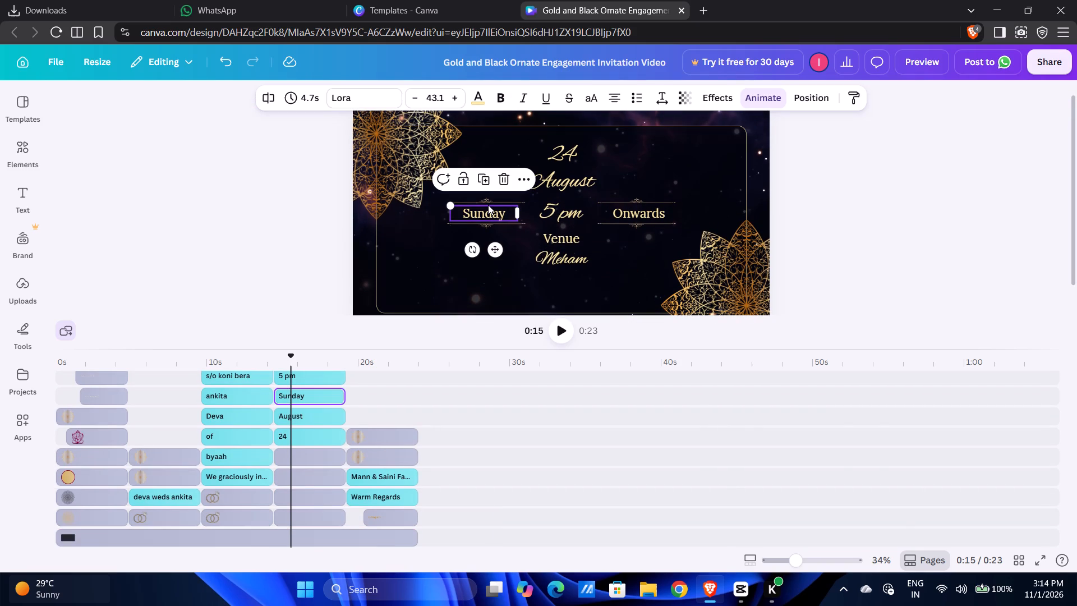
click(611, 214)
double_click(565, 152)
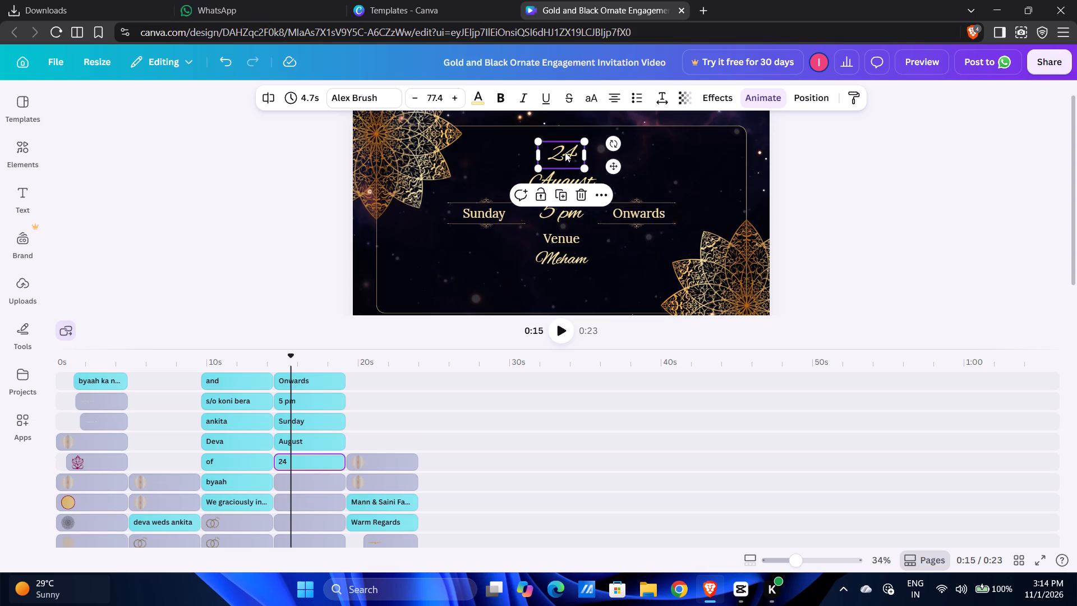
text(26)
Replace the month beneath the day number with "November", starting with a capital letter.
click(589, 178)
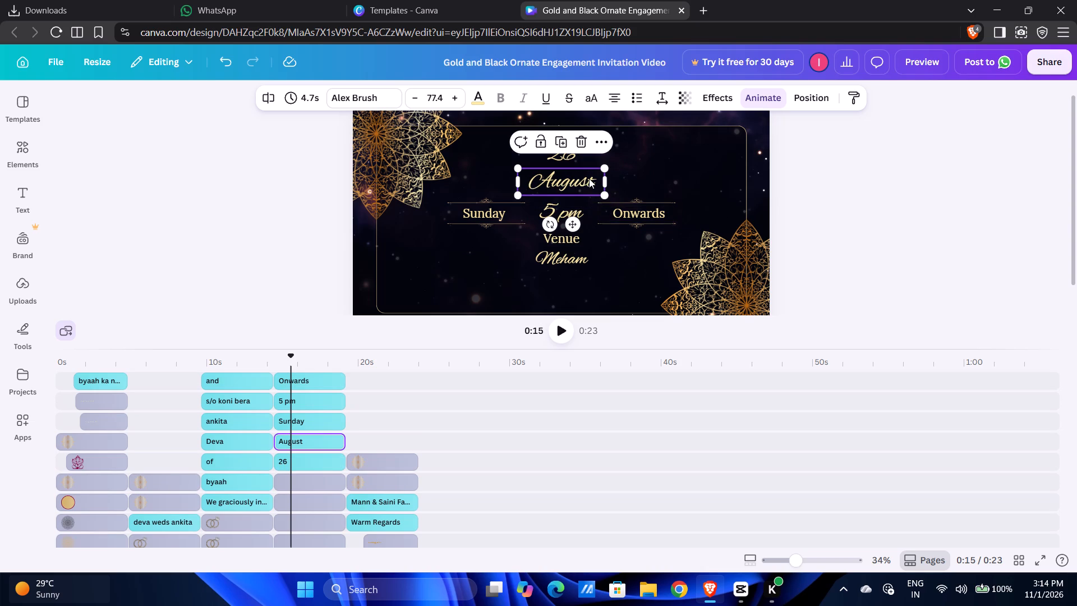
double_click(589, 178)
key(BackSpace)
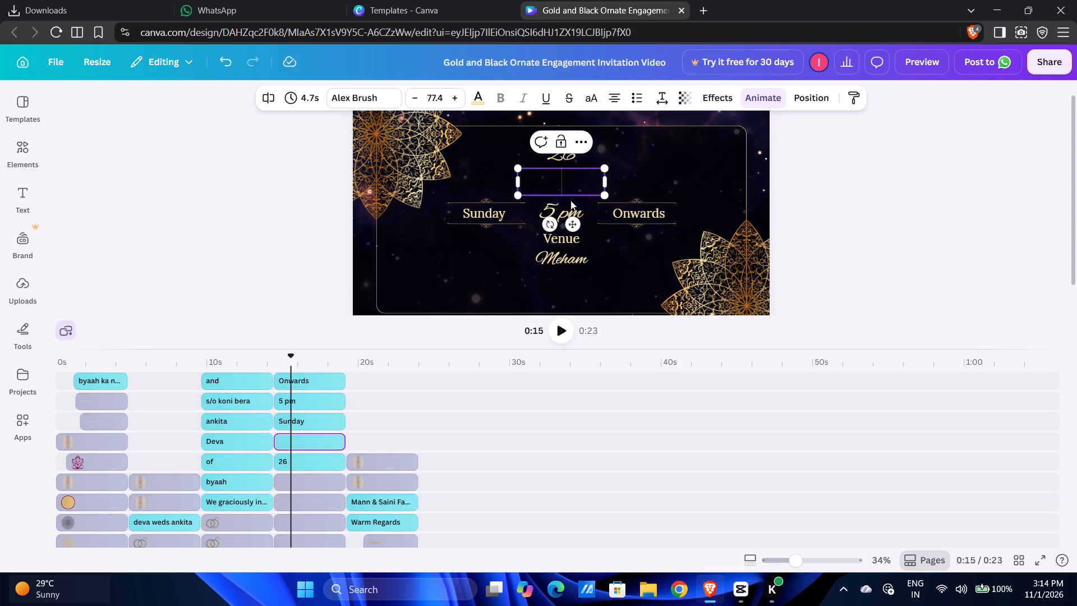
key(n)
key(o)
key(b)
key(BackSpace)
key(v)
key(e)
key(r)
key(BackSpace)
key(BackSpace)
key(BackSpace)
key(BackSpace)
key(BackSpace)
key(Up)
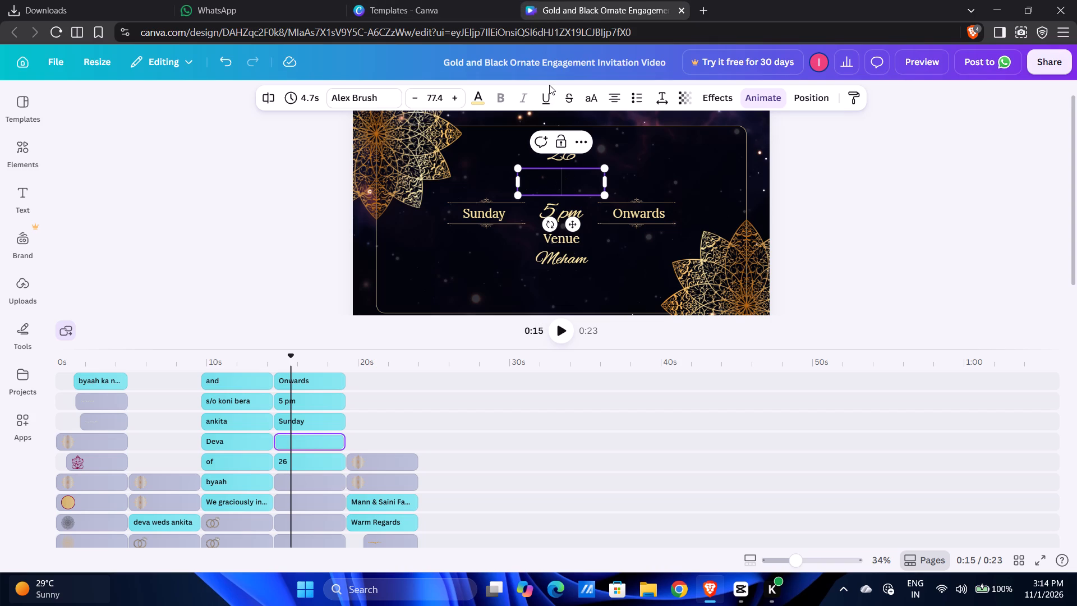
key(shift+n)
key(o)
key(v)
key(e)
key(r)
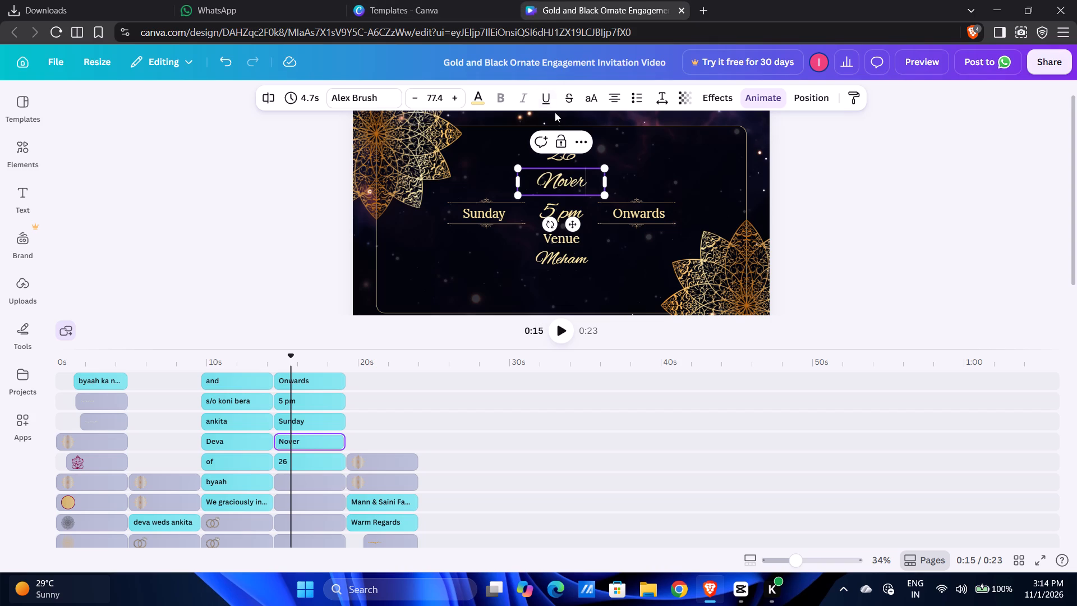
key(BackSpace)
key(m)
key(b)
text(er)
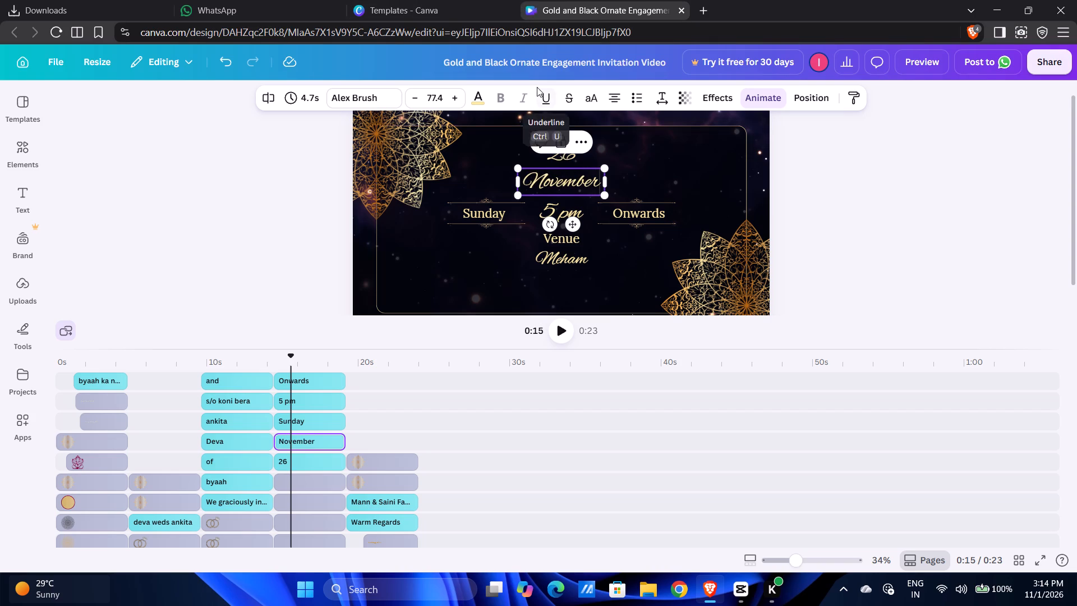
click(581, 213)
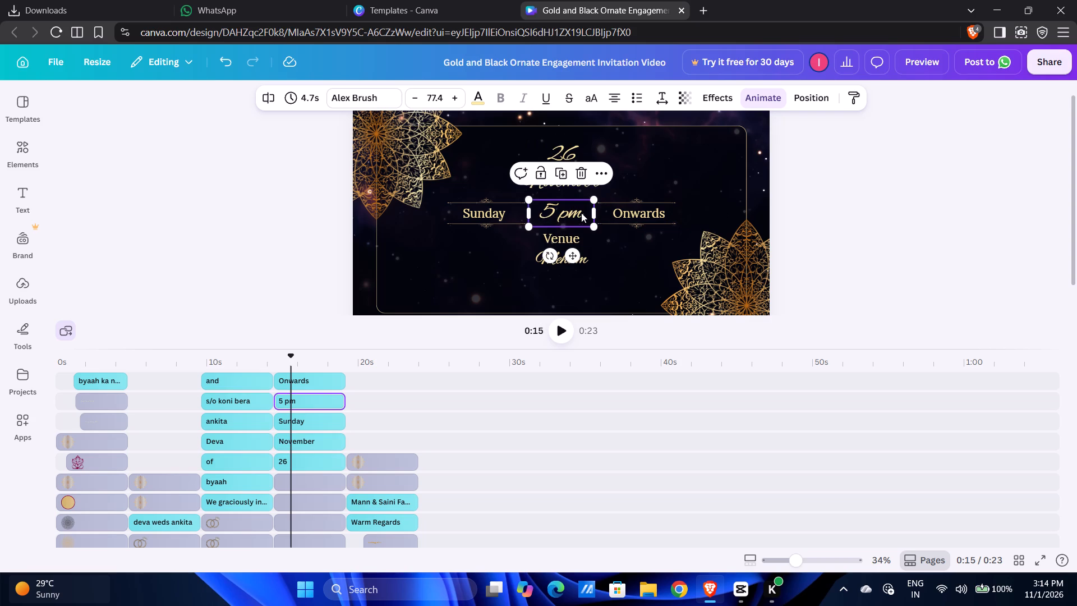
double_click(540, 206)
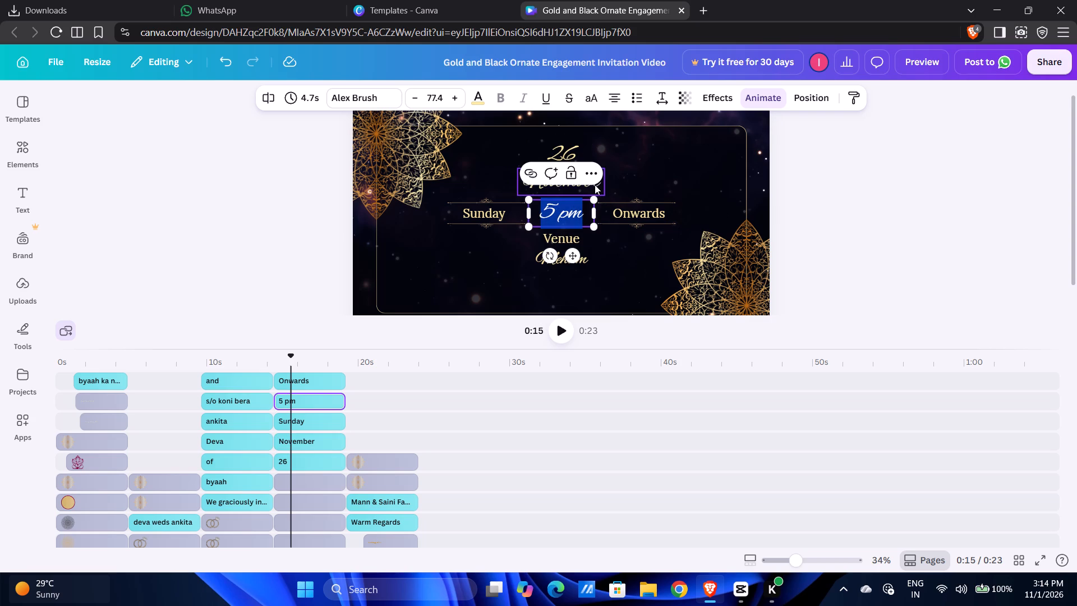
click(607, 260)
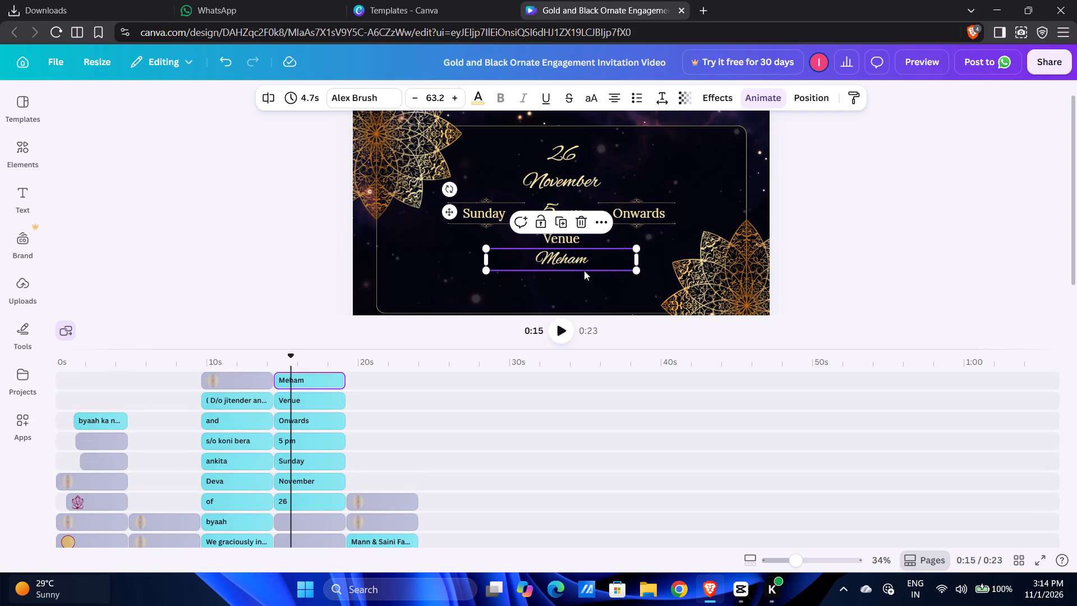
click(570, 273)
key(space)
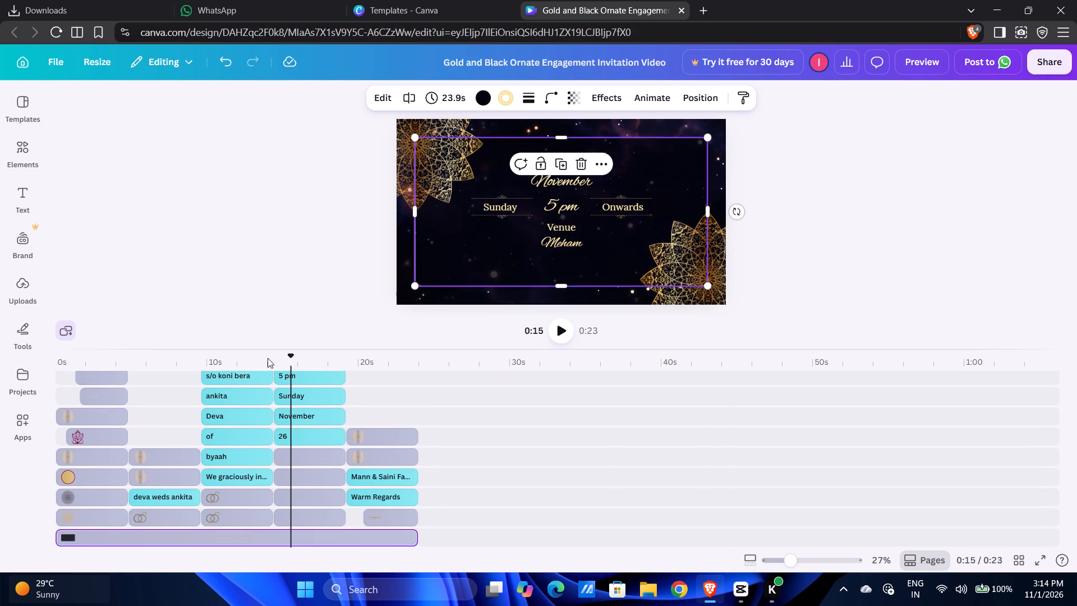
click(378, 404)
click(584, 214)
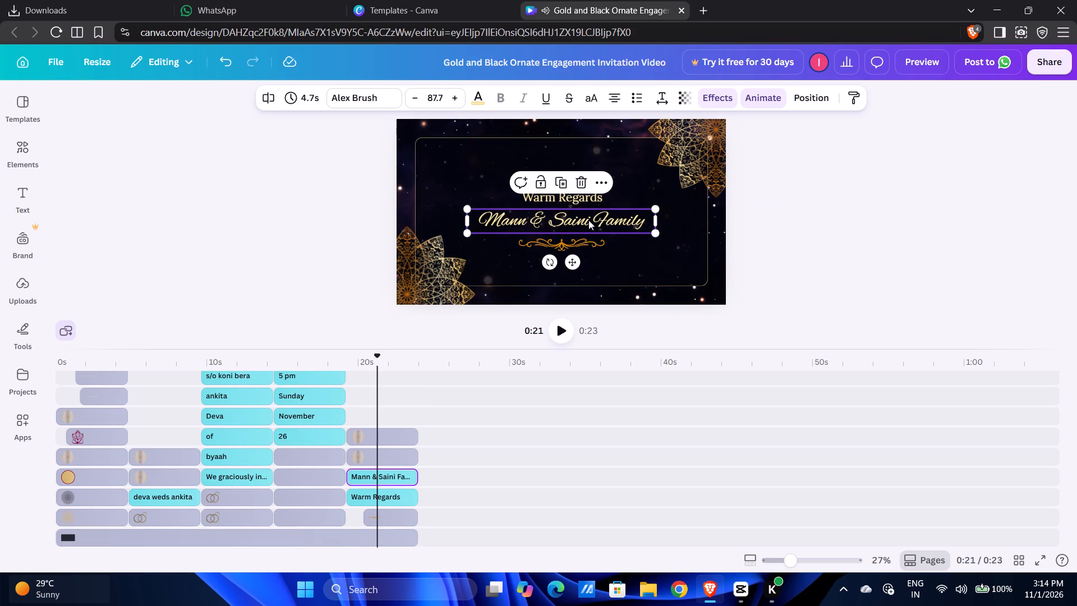
drag(595, 227, 589, 215)
click(589, 215)
double_click(581, 212)
drag(581, 212, 522, 212)
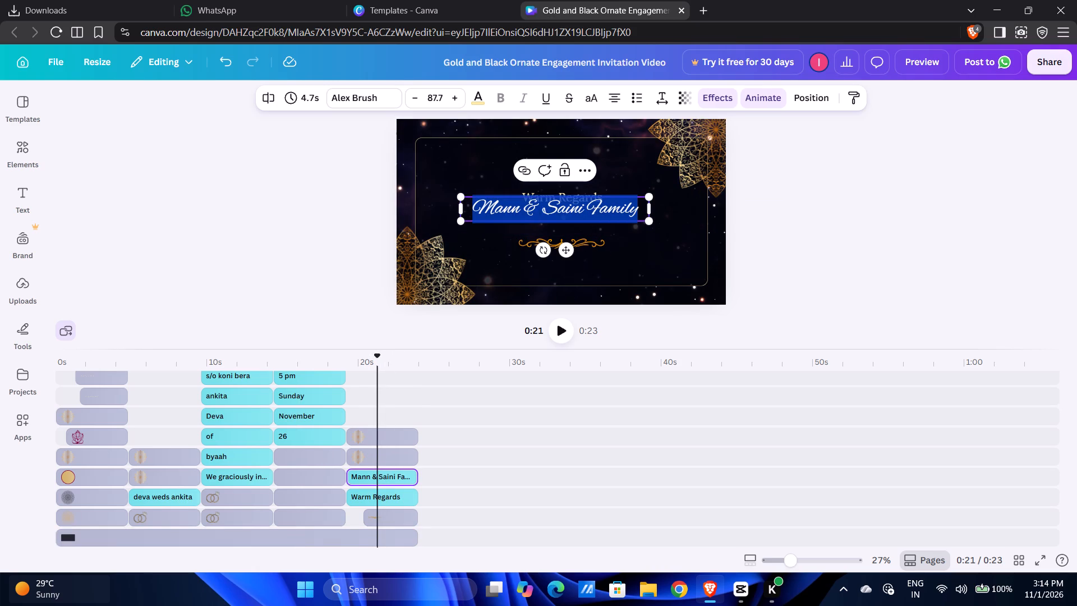
drag(522, 212, 473, 209)
key(BackSpace)
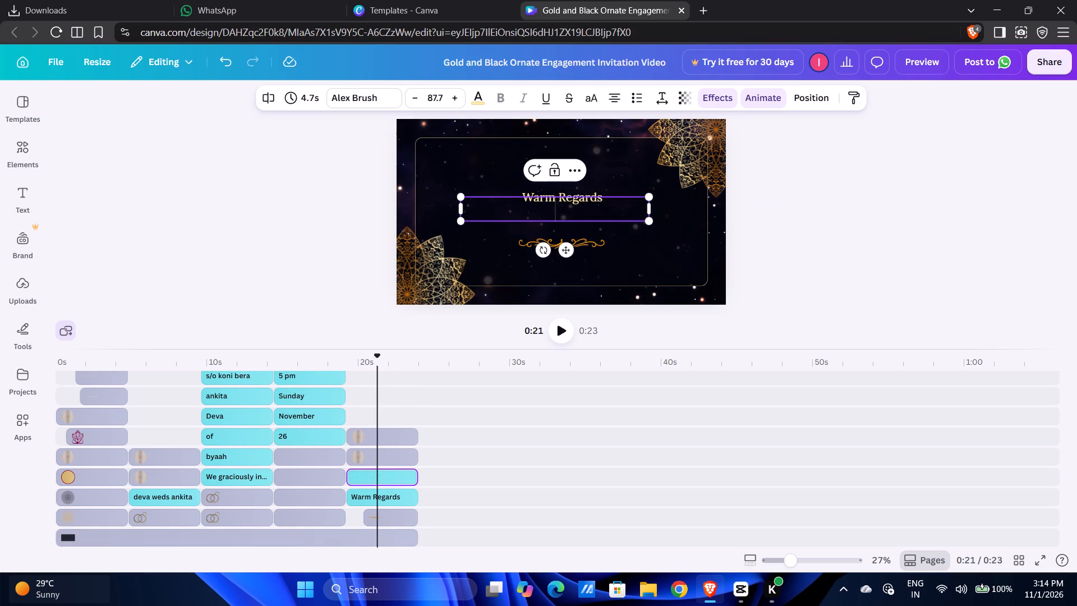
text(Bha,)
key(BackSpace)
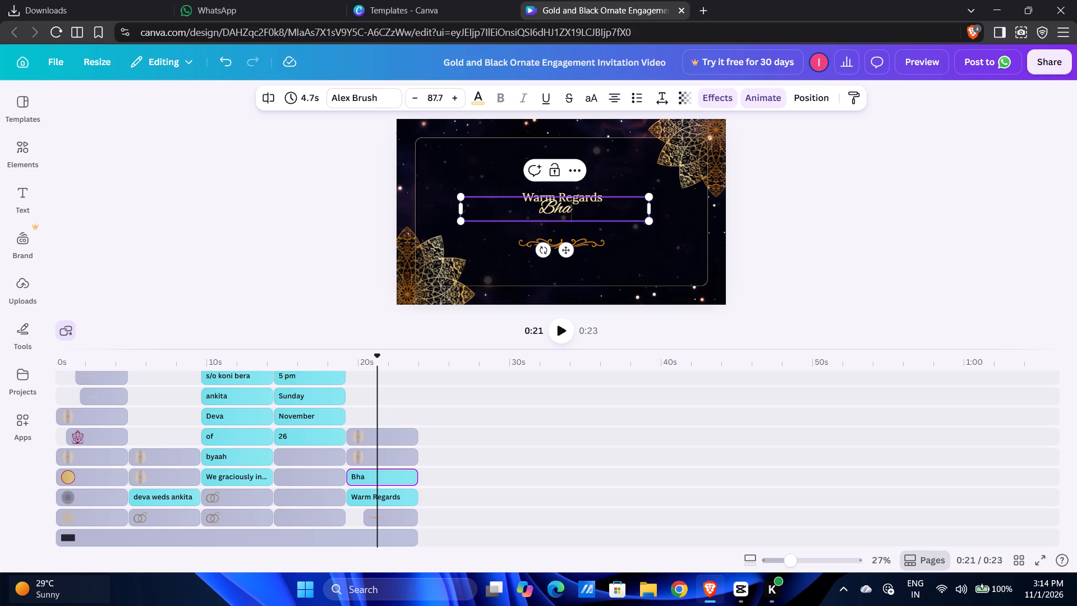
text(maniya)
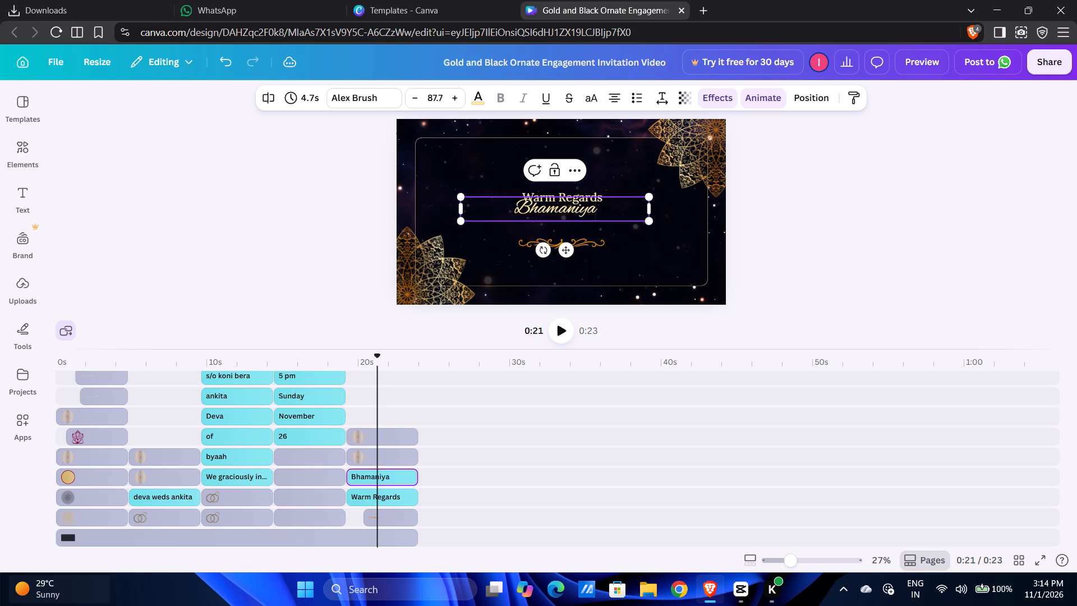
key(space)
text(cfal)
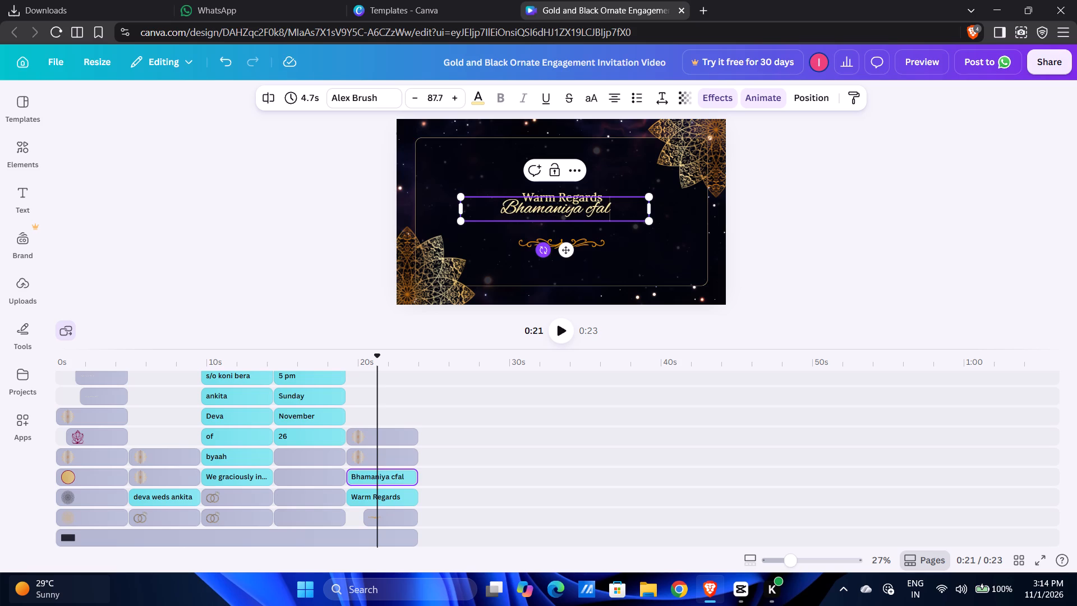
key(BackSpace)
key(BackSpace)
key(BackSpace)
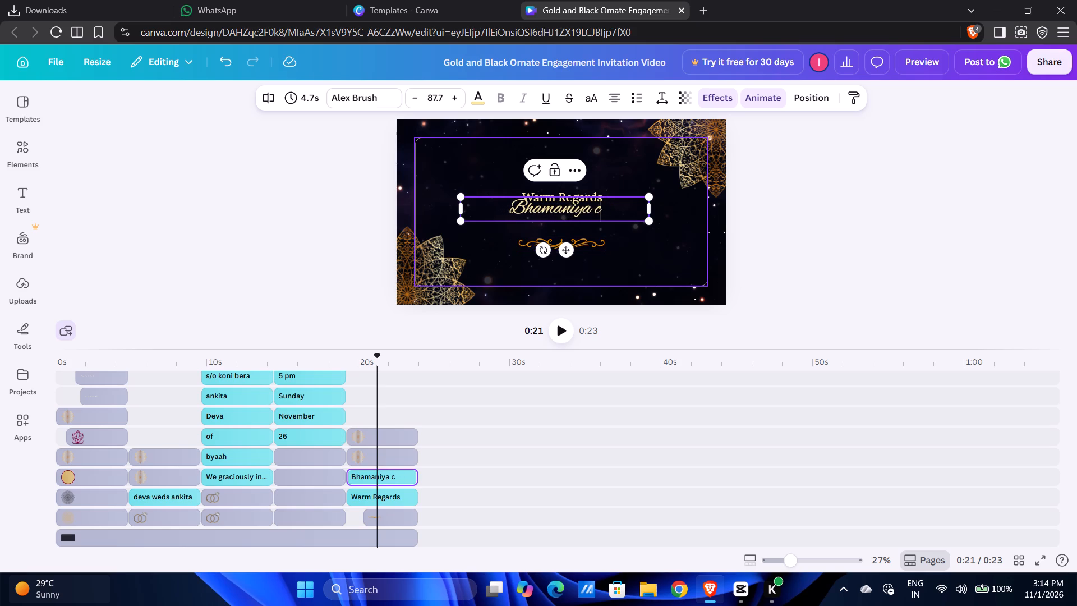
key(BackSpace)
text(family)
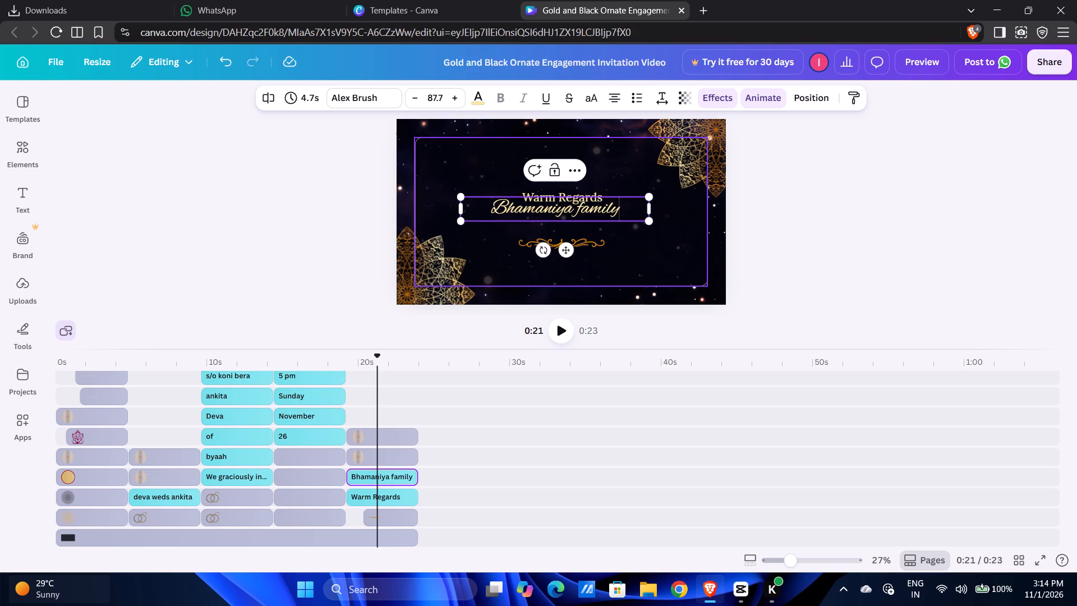
drag(521, 217, 525, 228)
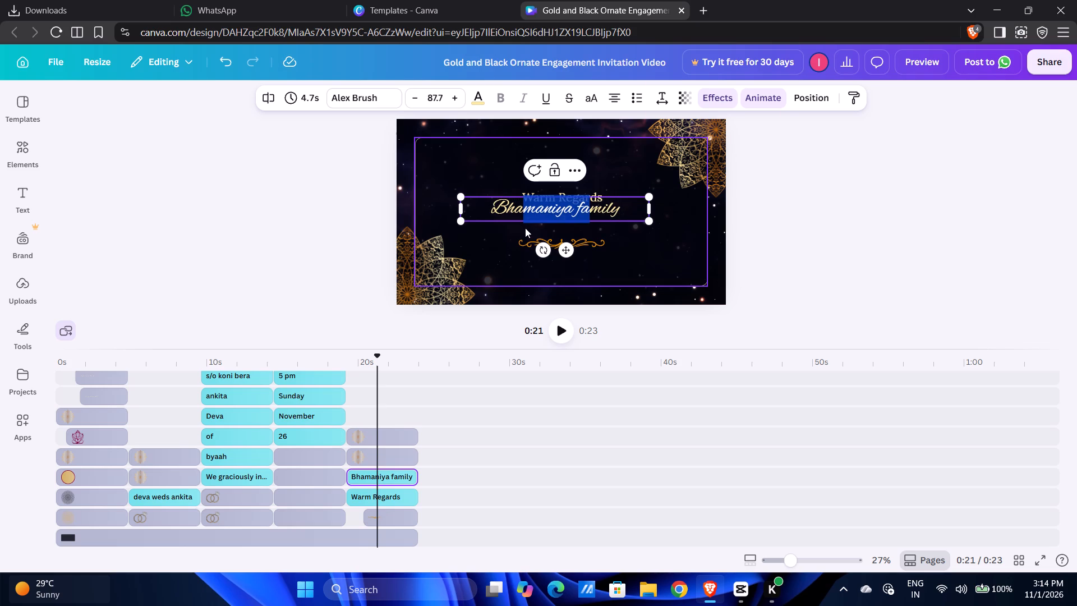
drag(525, 228, 524, 227)
click(678, 253)
click(605, 210)
drag(580, 210, 585, 221)
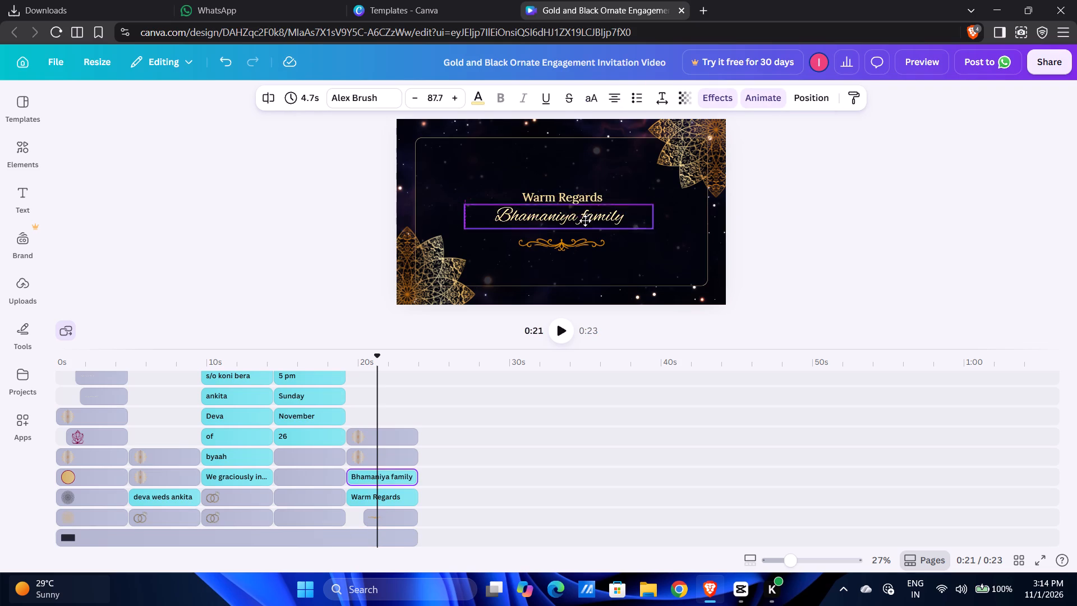
Fine-tune the position of the "Bhamaniya family" text just beneath "Warm Regards" on the closing page.
drag(585, 221, 584, 218)
click(632, 258)
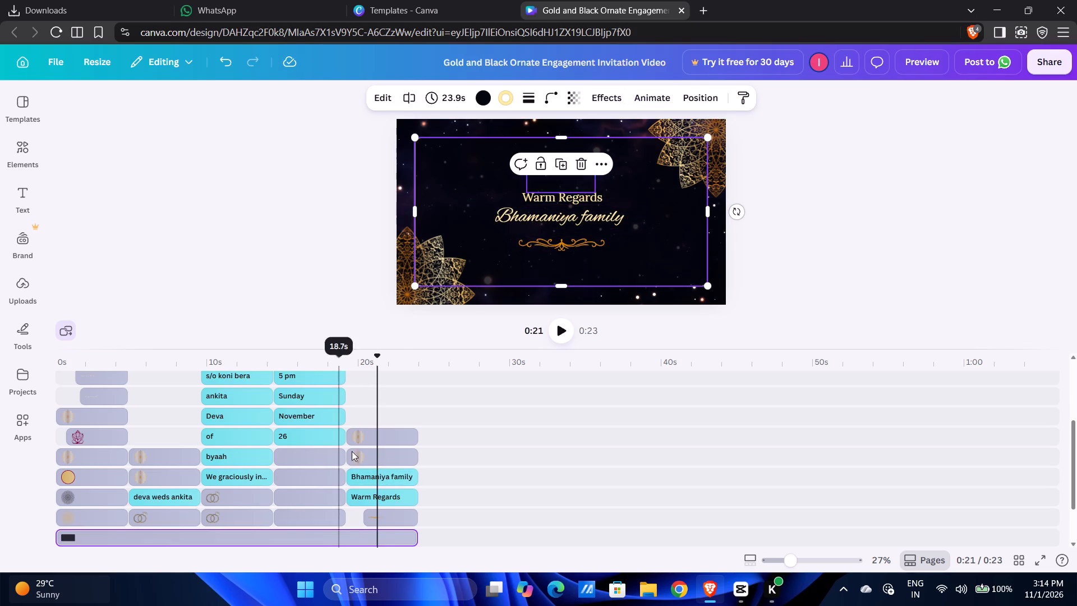
Play the video from its beginning through to the couple's names page to check the opening wording and animation.
scroll(388, 453, down, 4)
click(91, 501)
click(30, 500)
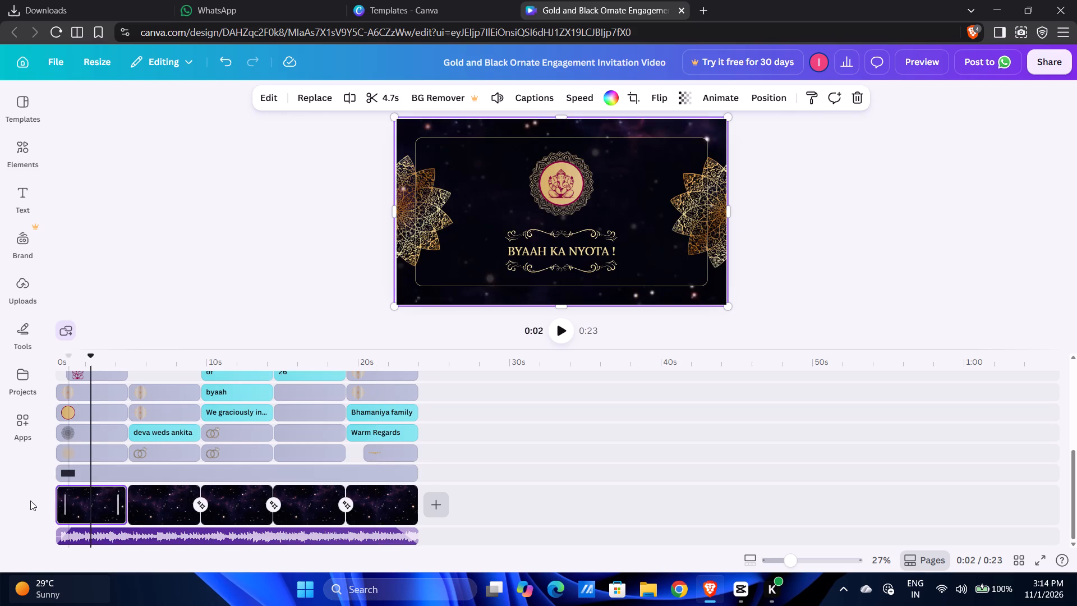
drag(89, 447, 41, 452)
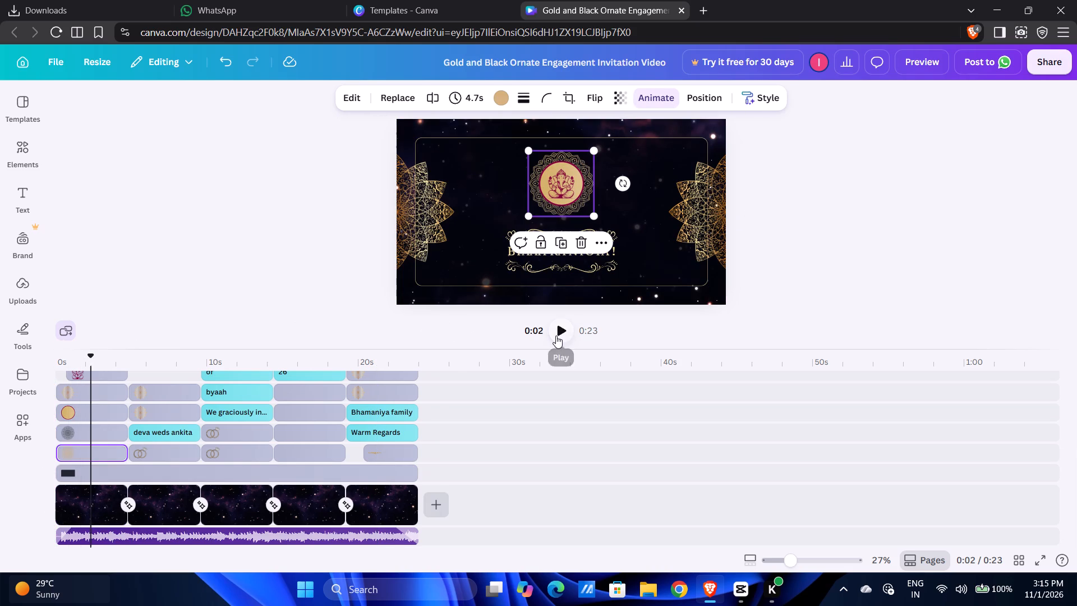
click(556, 336)
scroll(165, 411, up, 6)
click(64, 408)
click(58, 407)
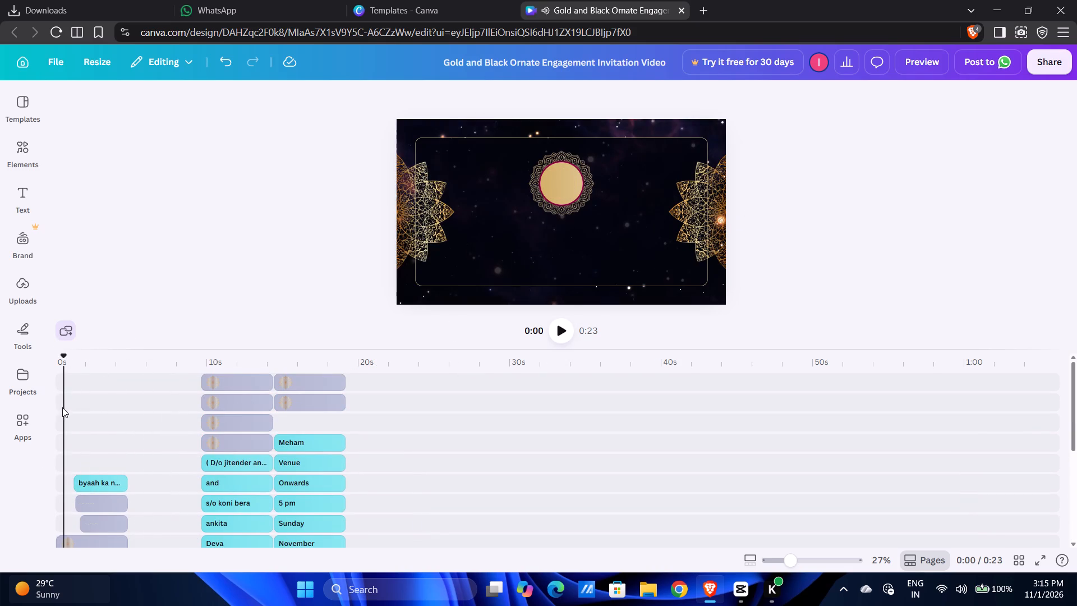
drag(62, 407, 42, 408)
click(546, 326)
click(565, 327)
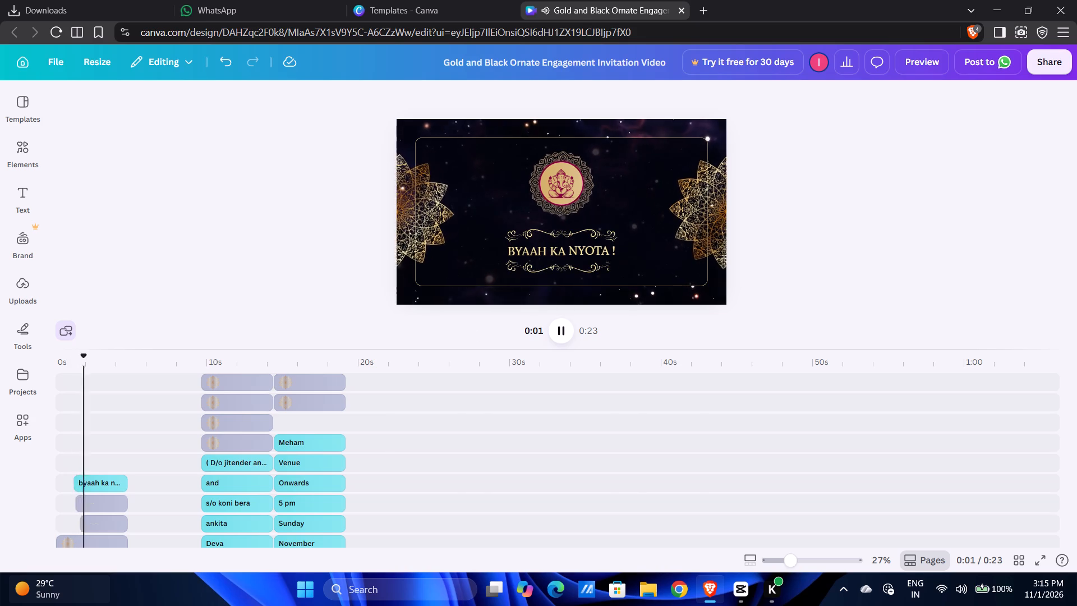
scroll(384, 361, up, 1)
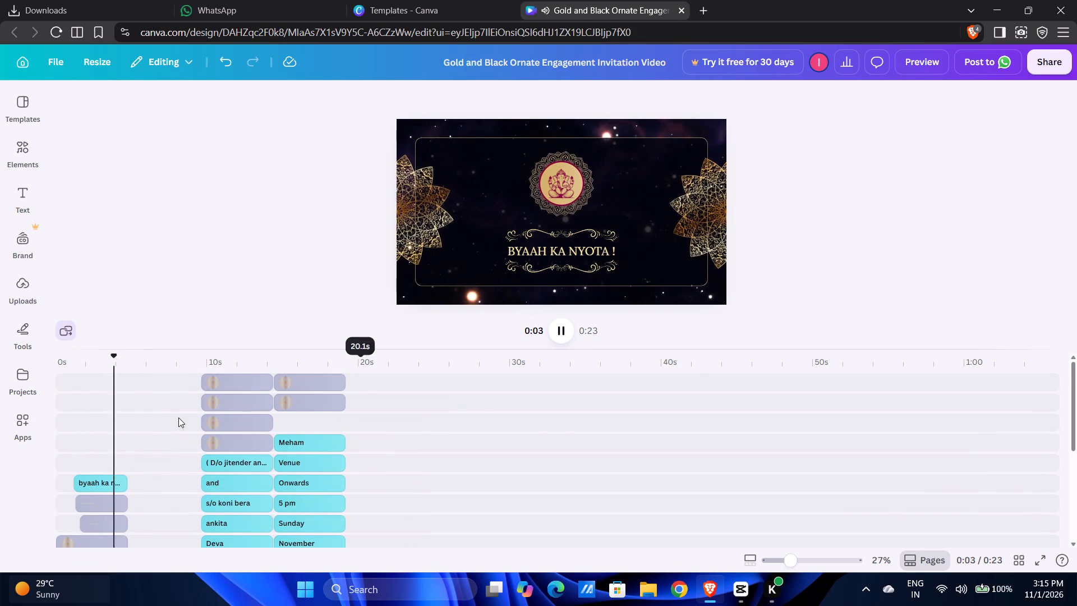
scroll(178, 417, up, 1)
click(134, 414)
click(134, 415)
click(157, 413)
scroll(158, 413, up, 1)
click(171, 413)
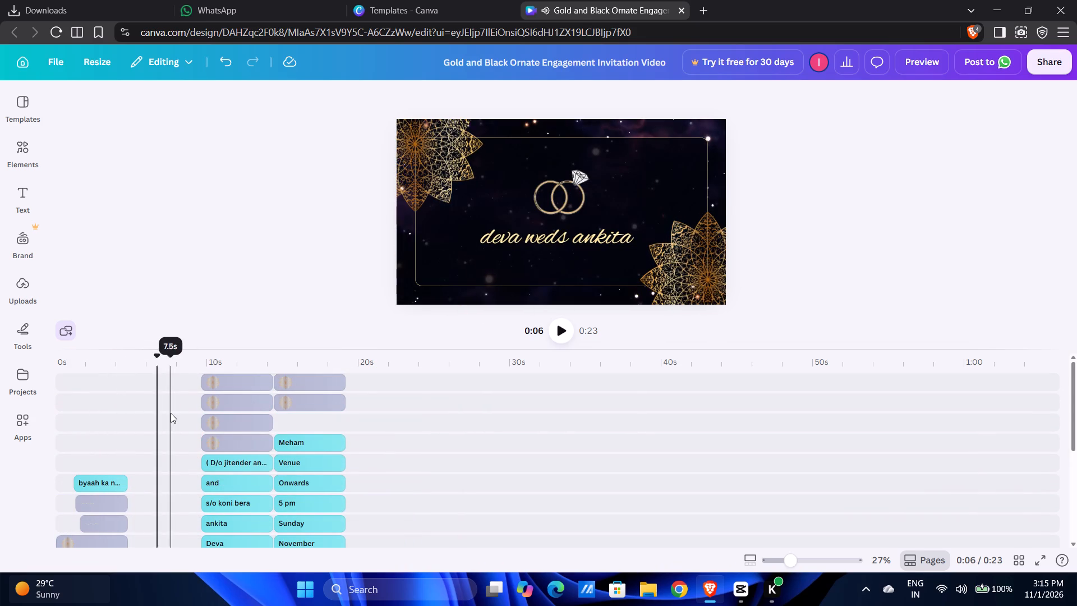
Capitalise both names on the rings page so the text reads "Deva weds Ankita".
scroll(140, 415, down, 1)
scroll(117, 457, down, 2)
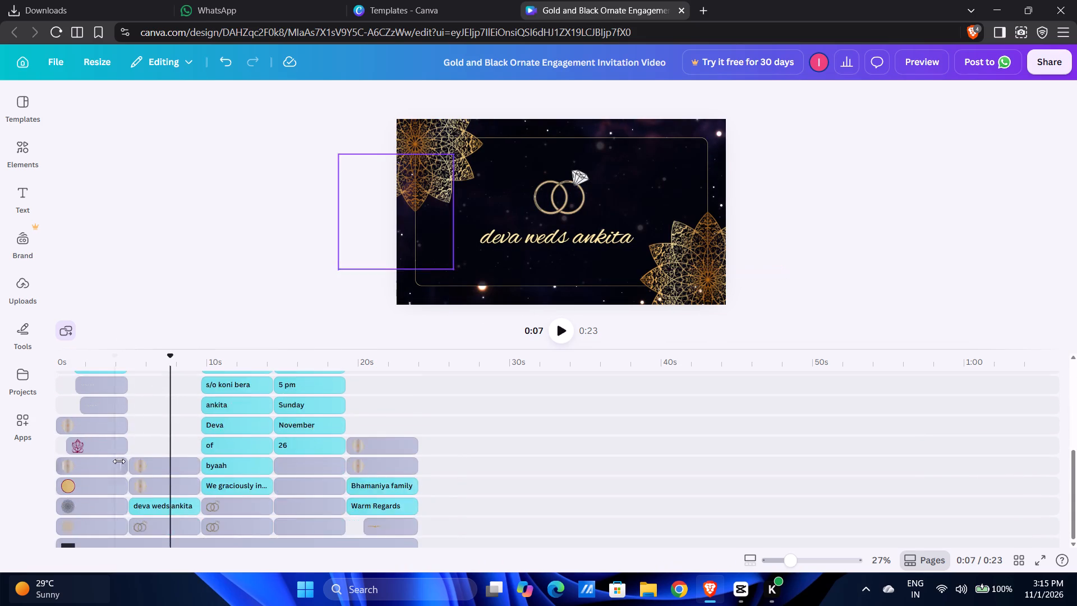
click(159, 435)
click(486, 227)
click(487, 237)
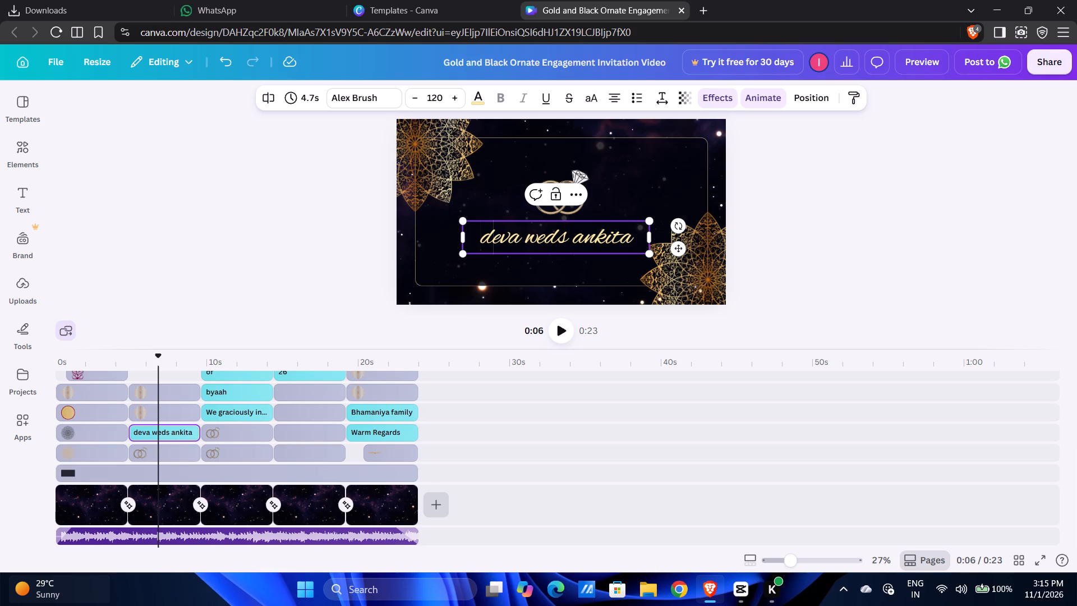
key(BackSpace)
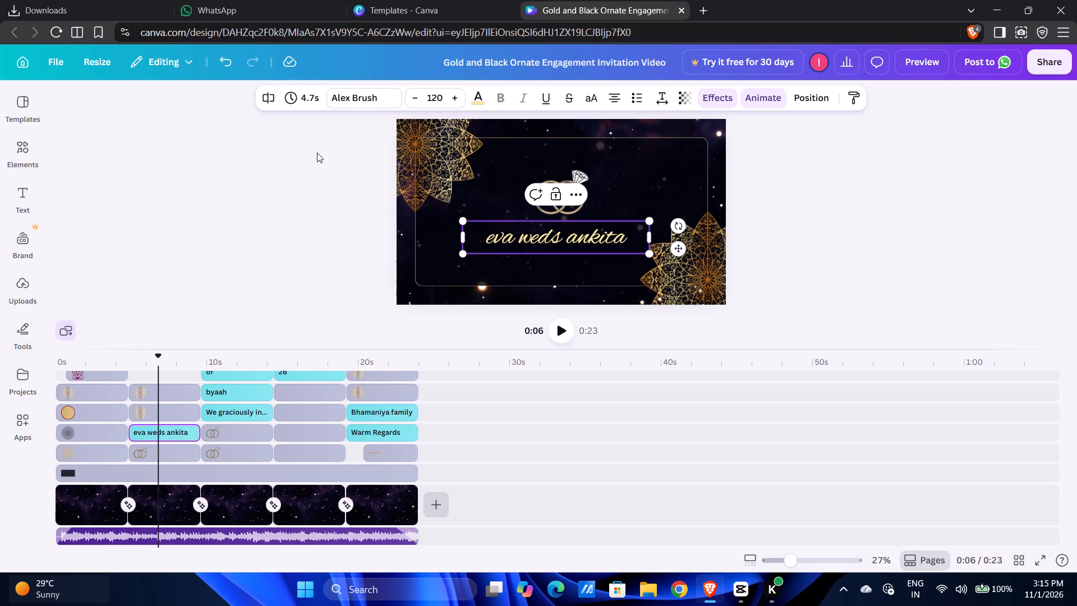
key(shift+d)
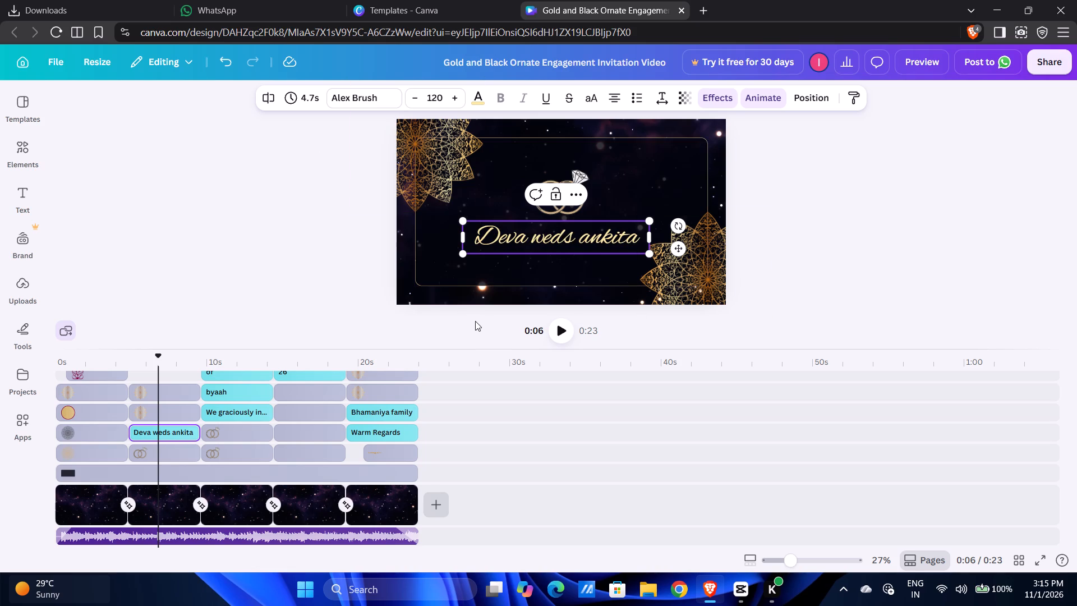
click(584, 238)
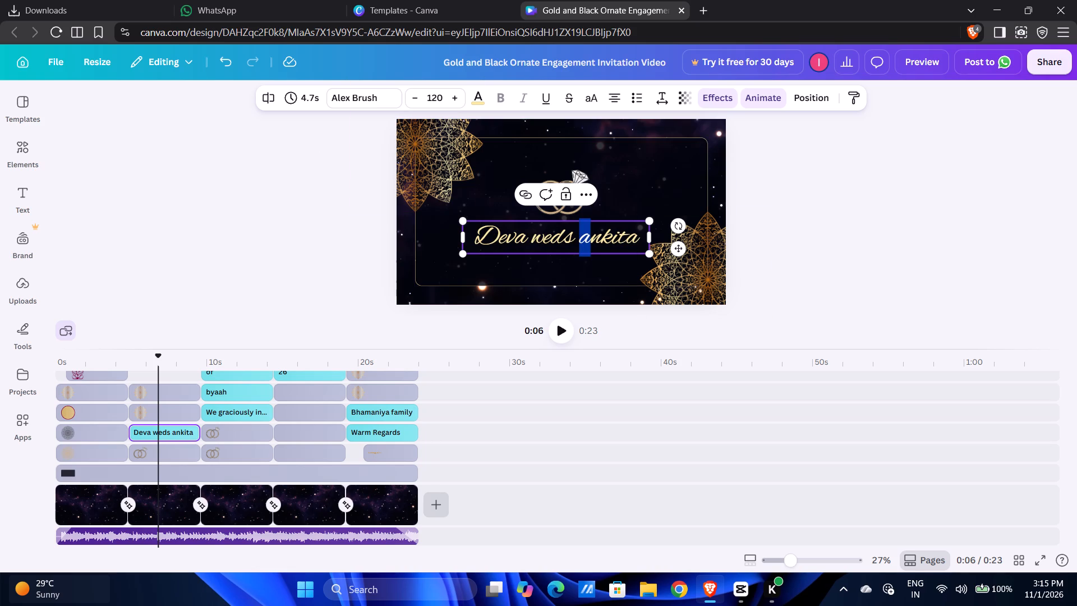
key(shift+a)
click(286, 265)
Play the video from the couple's names page into the invitation wording page to check the names and wording.
scroll(360, 379, down, 1)
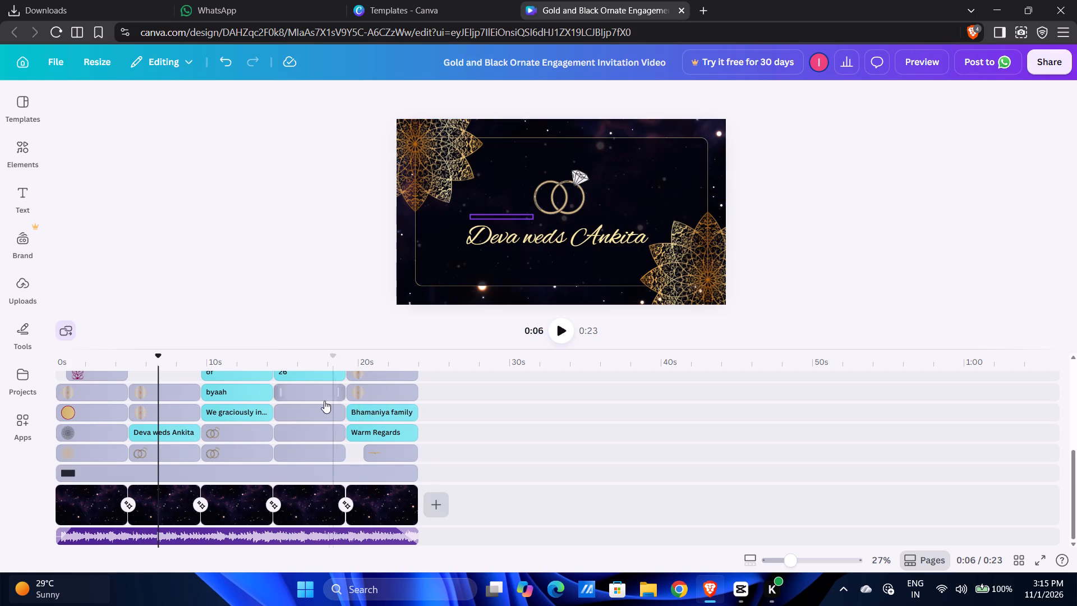
scroll(324, 401, down, 1)
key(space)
scroll(230, 439, up, 3)
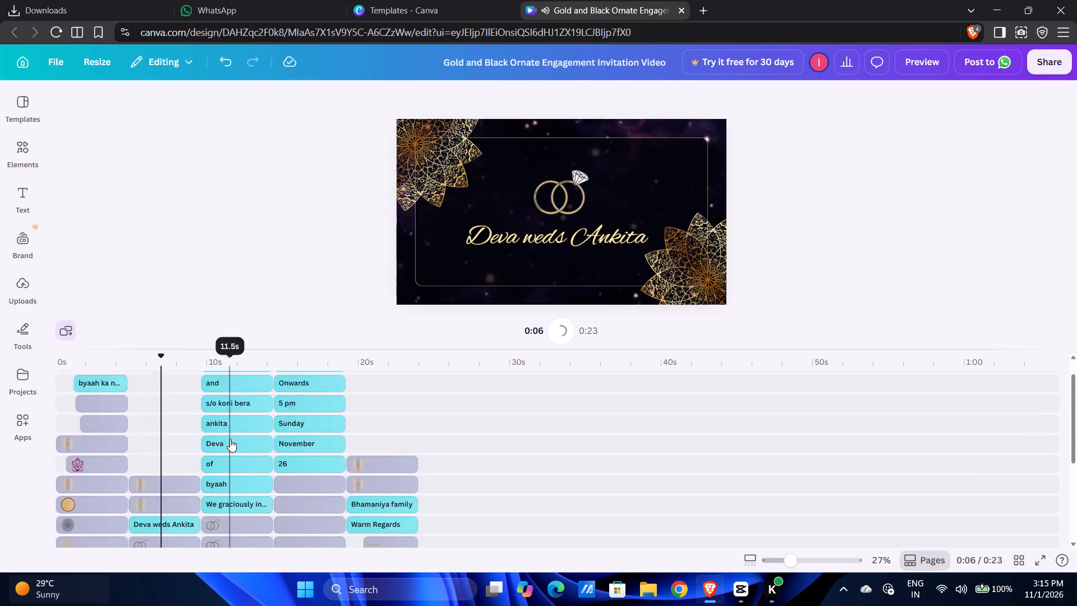
scroll(233, 441, up, 3)
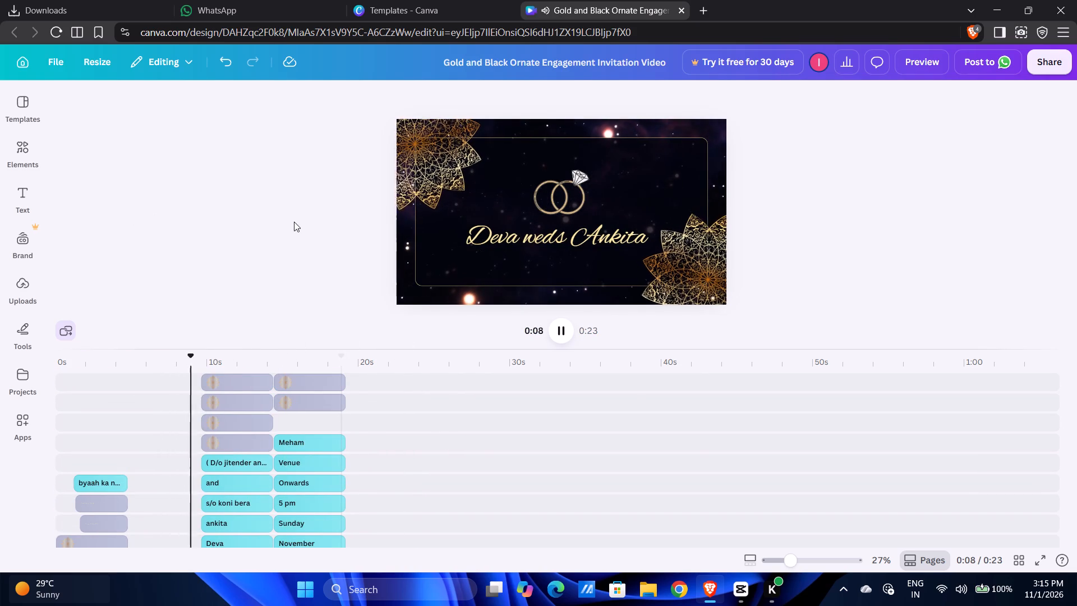
click(273, 222)
click(574, 265)
click(554, 330)
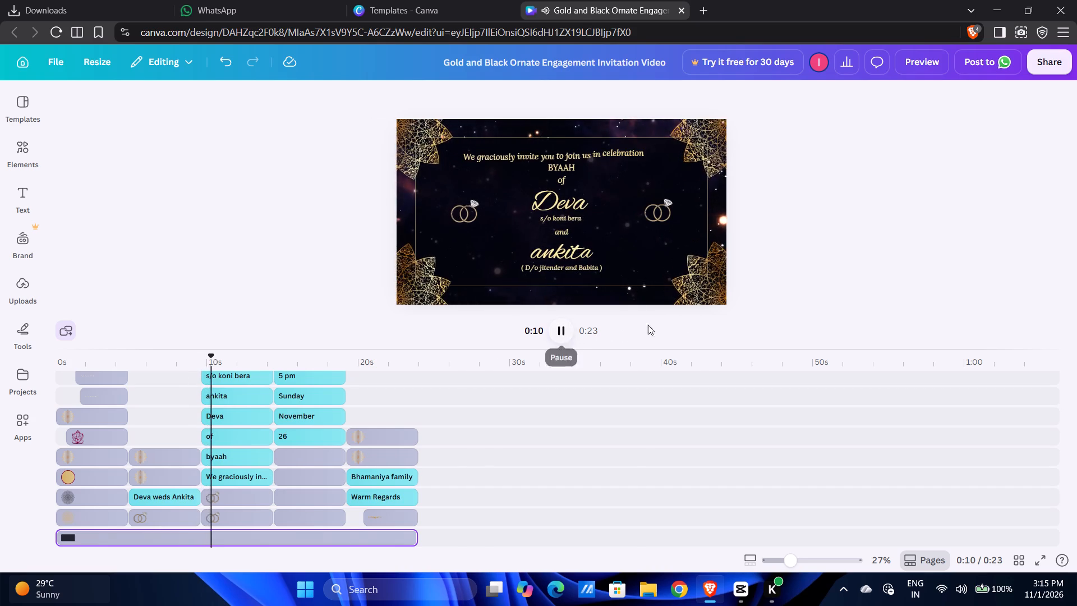
click(916, 158)
scroll(849, 195, up, 2)
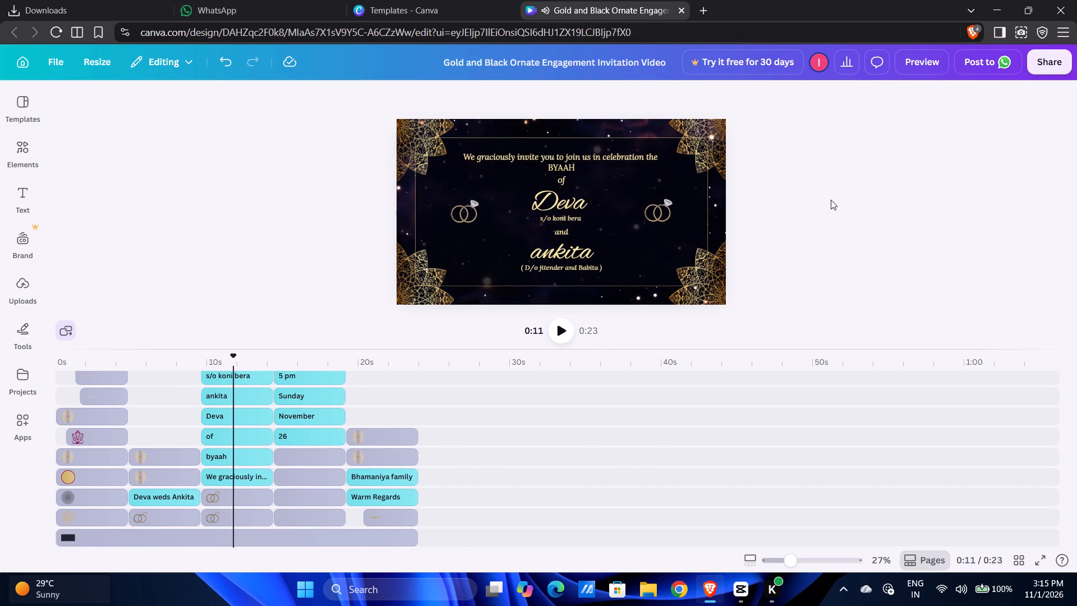
scroll(831, 200, up, 5)
scroll(735, 224, up, 6)
Review the date and venue page and the closing family page in the video preview.
scroll(270, 230, down, 8)
click(317, 396)
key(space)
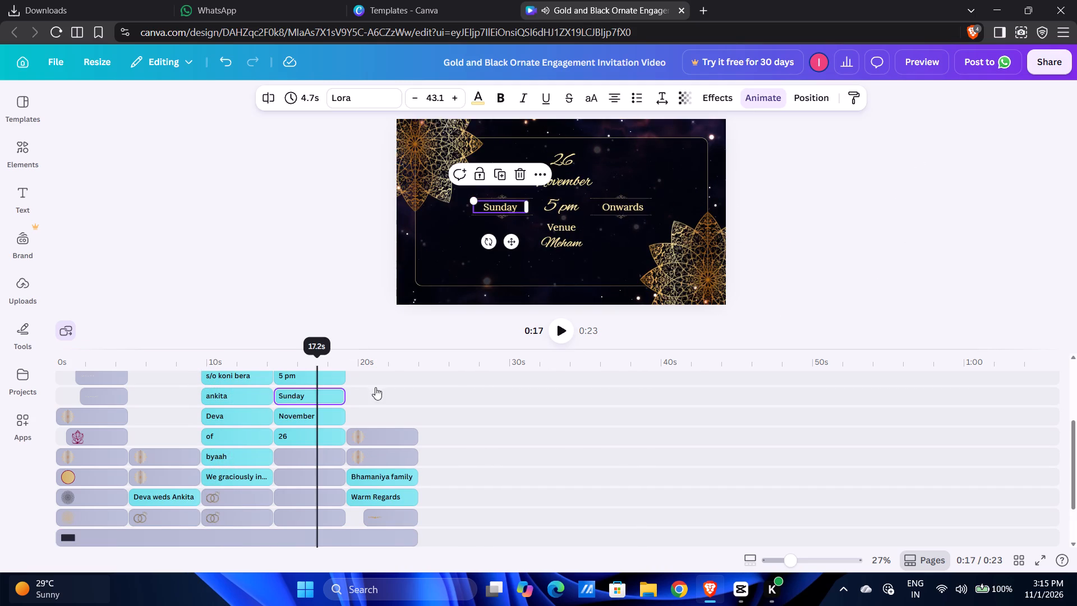
click(407, 380)
click(379, 384)
click(368, 387)
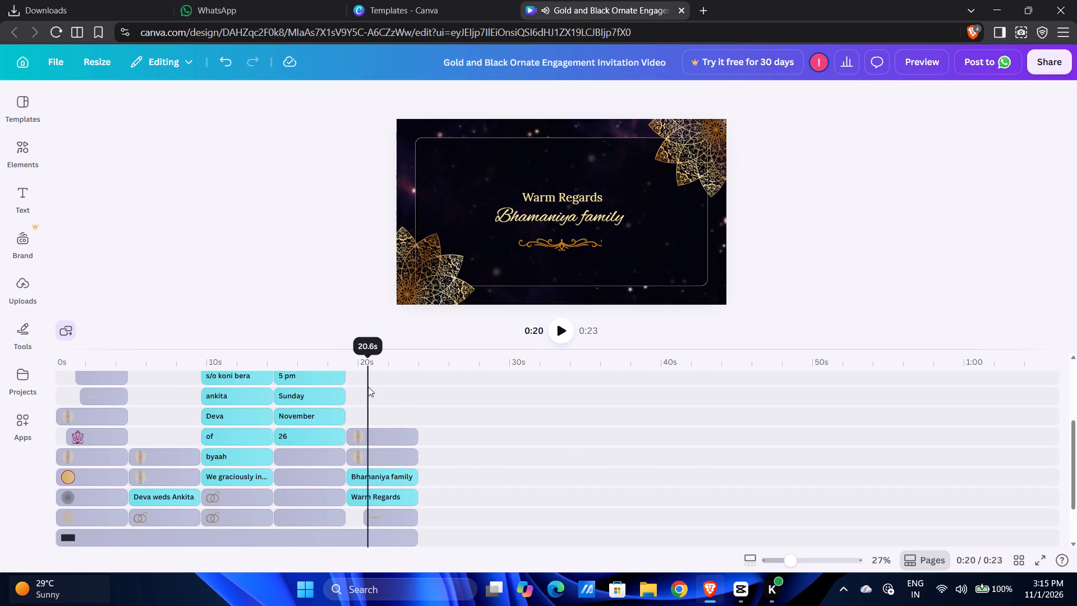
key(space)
scroll(317, 404, up, 4)
click(311, 417)
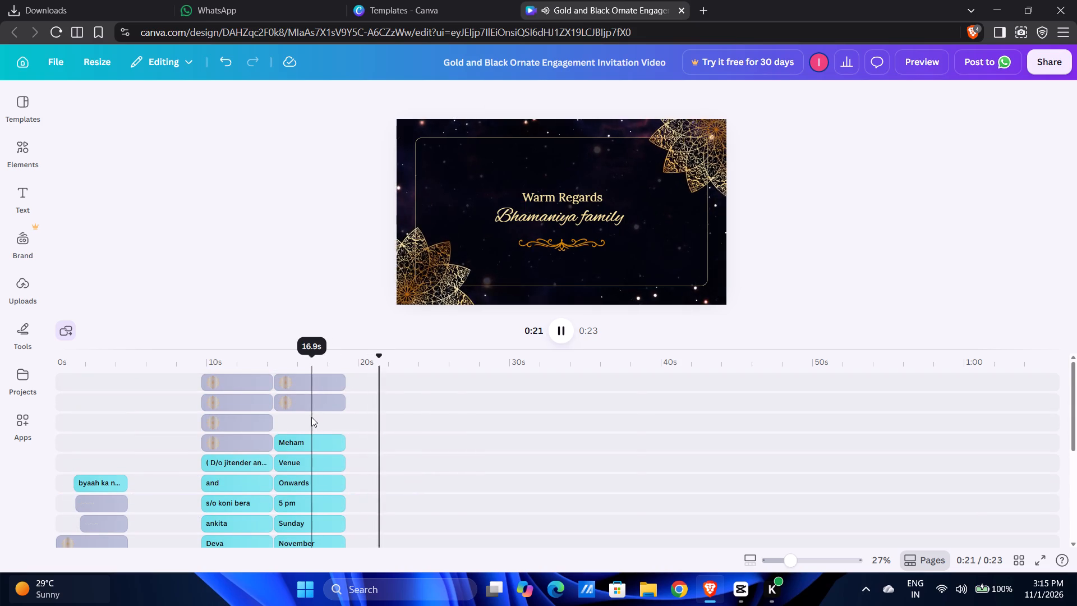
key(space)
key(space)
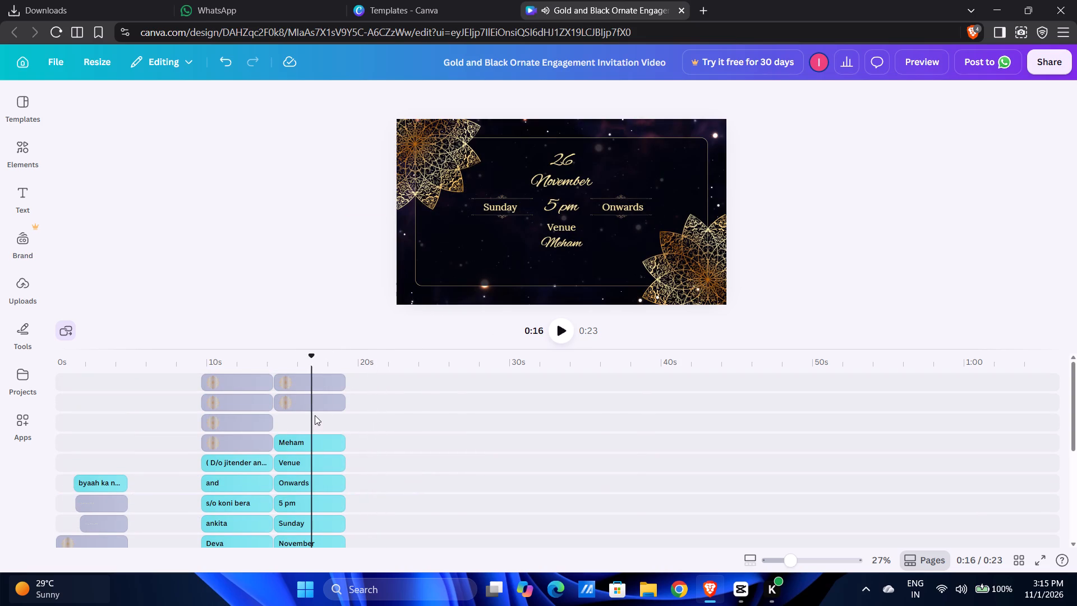
click(315, 415)
scroll(53, 430, up, 12)
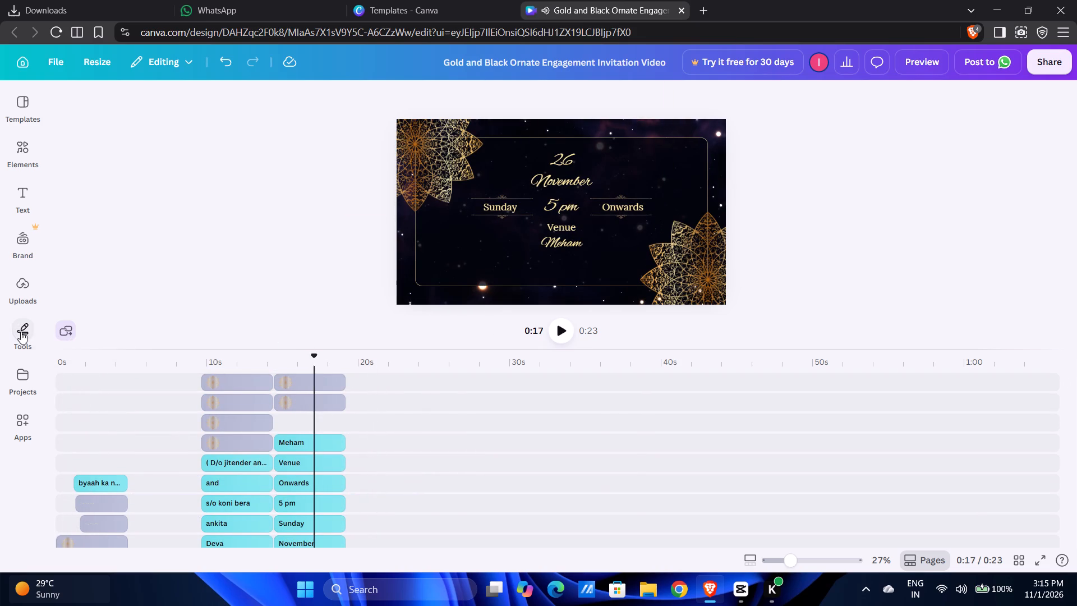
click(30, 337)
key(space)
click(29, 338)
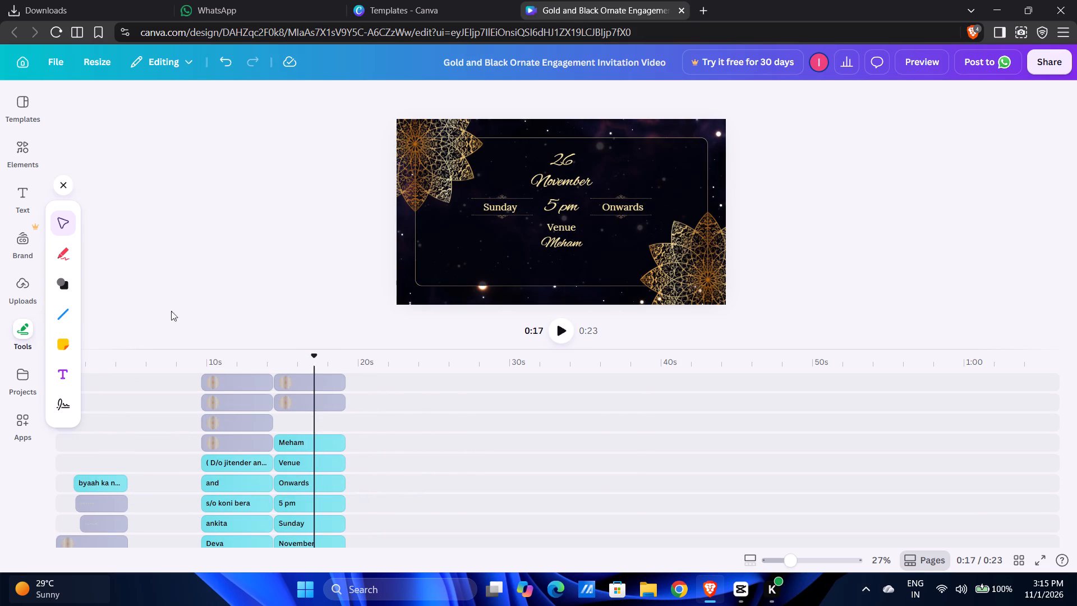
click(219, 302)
Return the playhead to the start of the video and leave the drawing tools.
click(106, 418)
scroll(89, 422, up, 5)
click(61, 442)
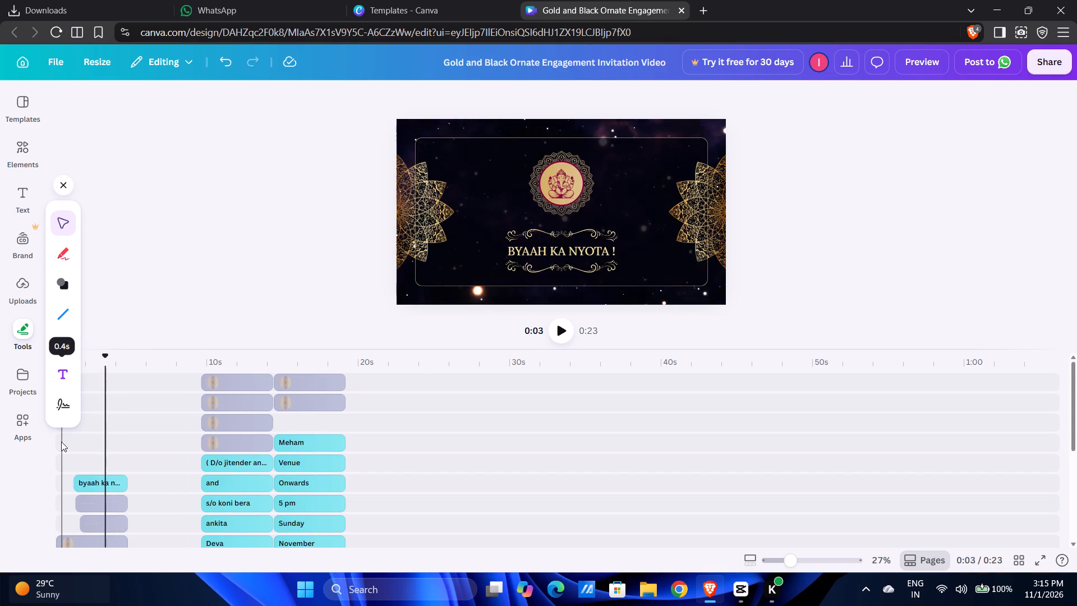
click(59, 443)
double_click(48, 444)
click(29, 334)
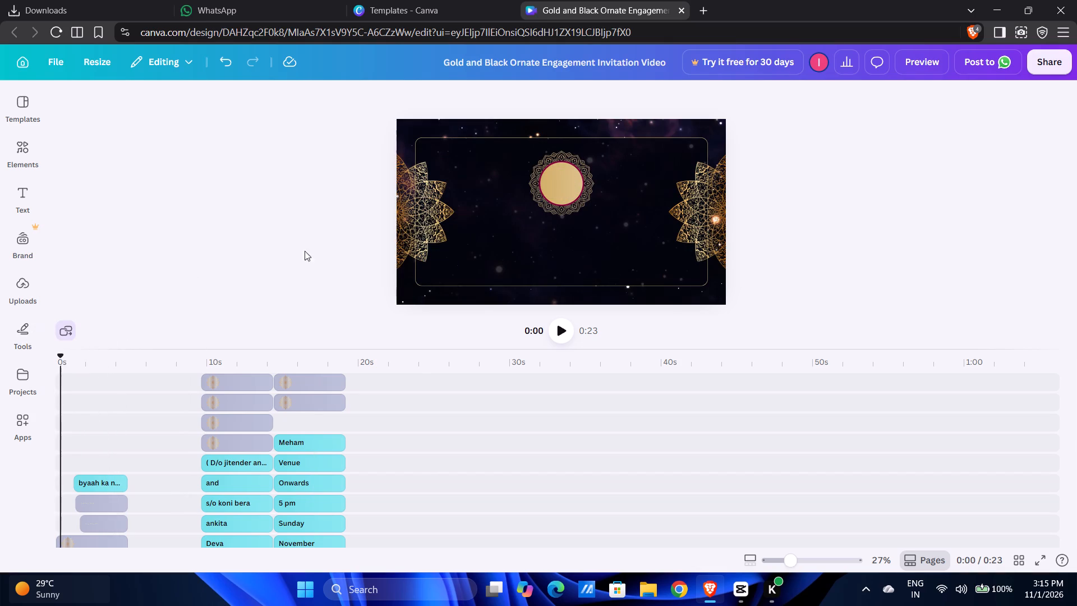
Open the video's download settings and examine the available file types, keeping MP4 Video.
click(1060, 68)
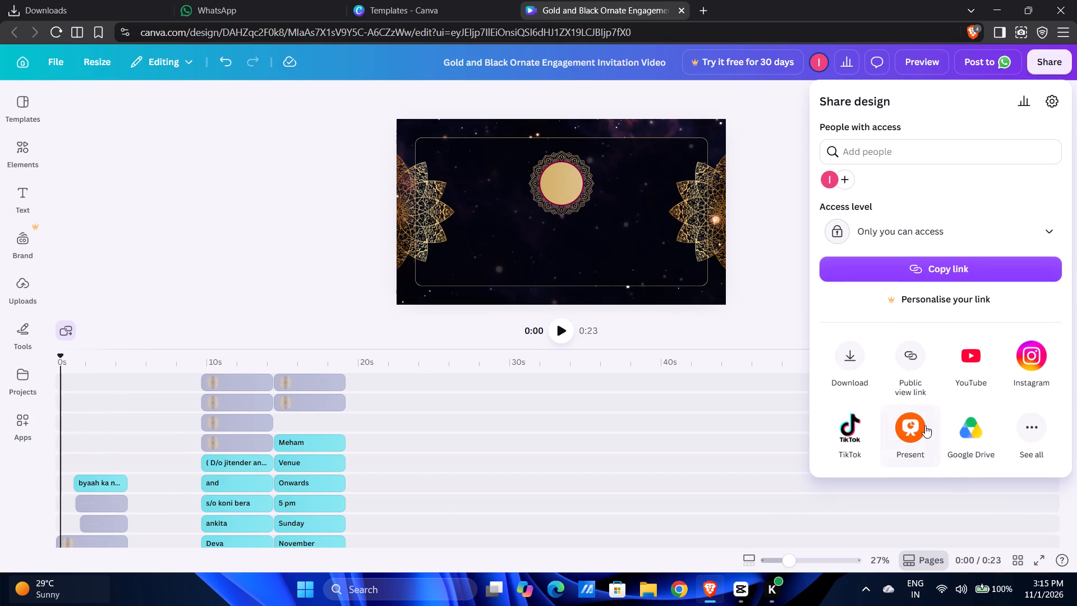
click(852, 366)
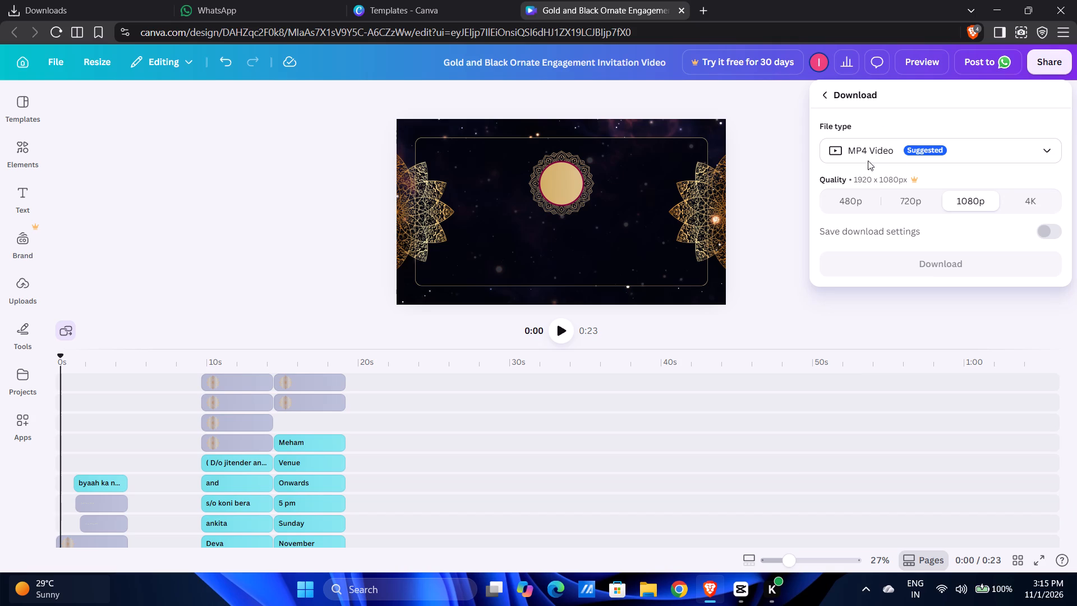
click(914, 145)
click(1038, 150)
click(1038, 150)
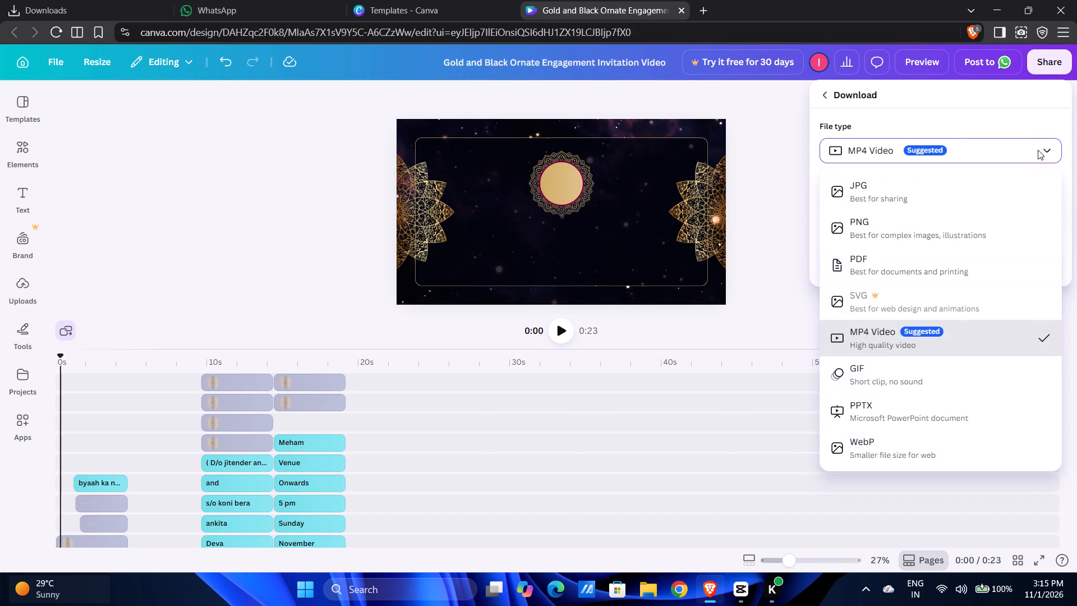
scroll(886, 375, down, 2)
click(984, 160)
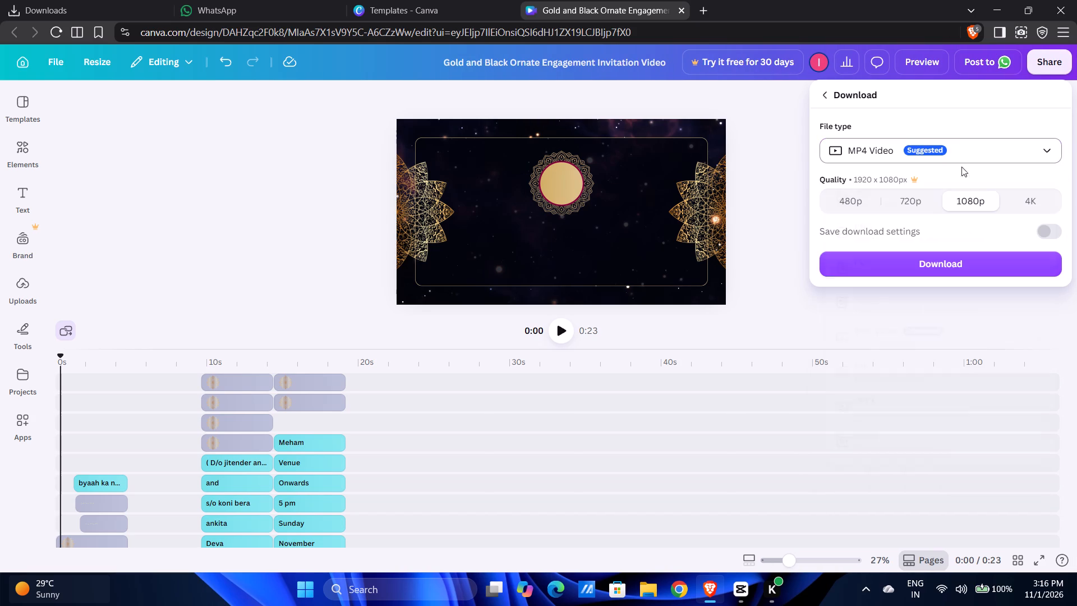
click(863, 158)
click(863, 158)
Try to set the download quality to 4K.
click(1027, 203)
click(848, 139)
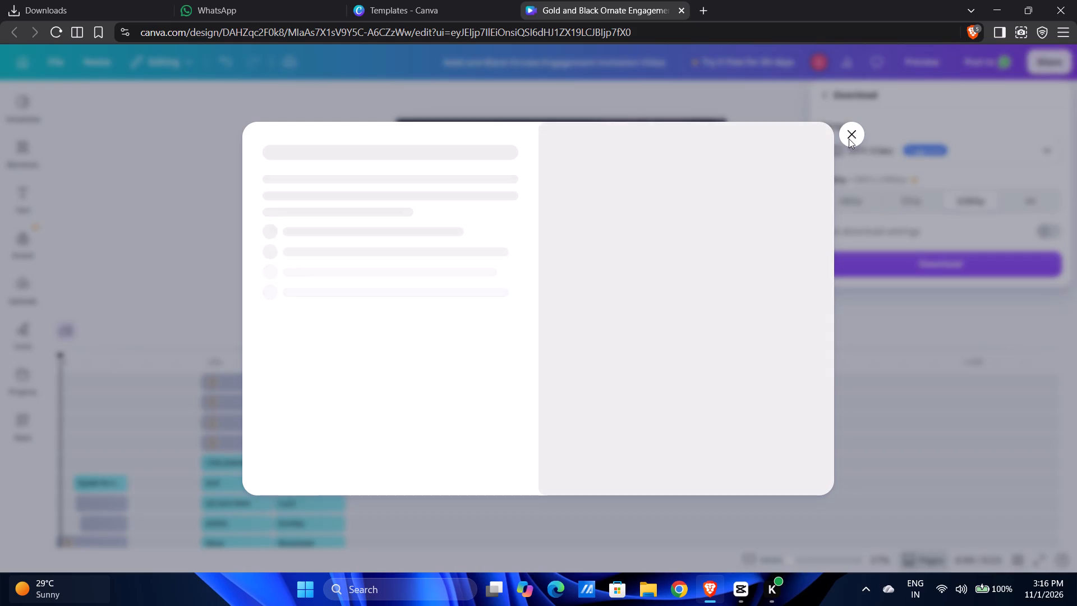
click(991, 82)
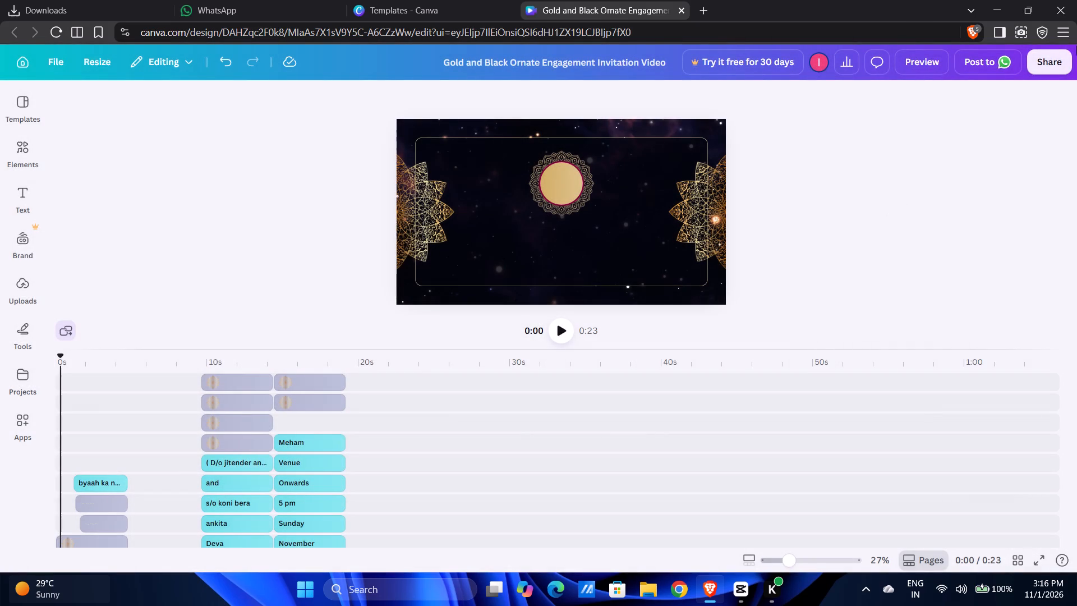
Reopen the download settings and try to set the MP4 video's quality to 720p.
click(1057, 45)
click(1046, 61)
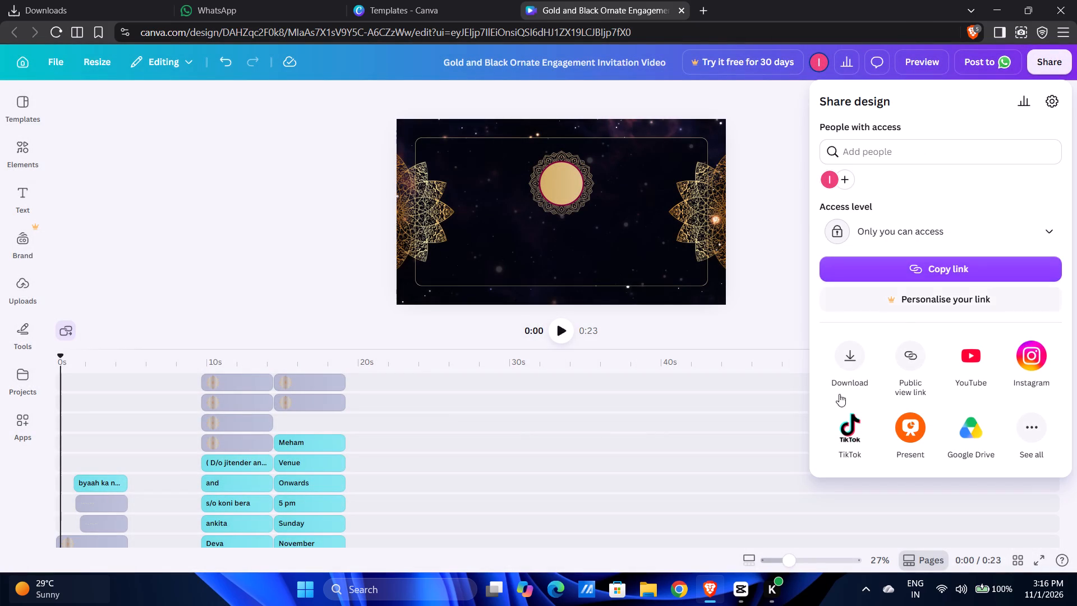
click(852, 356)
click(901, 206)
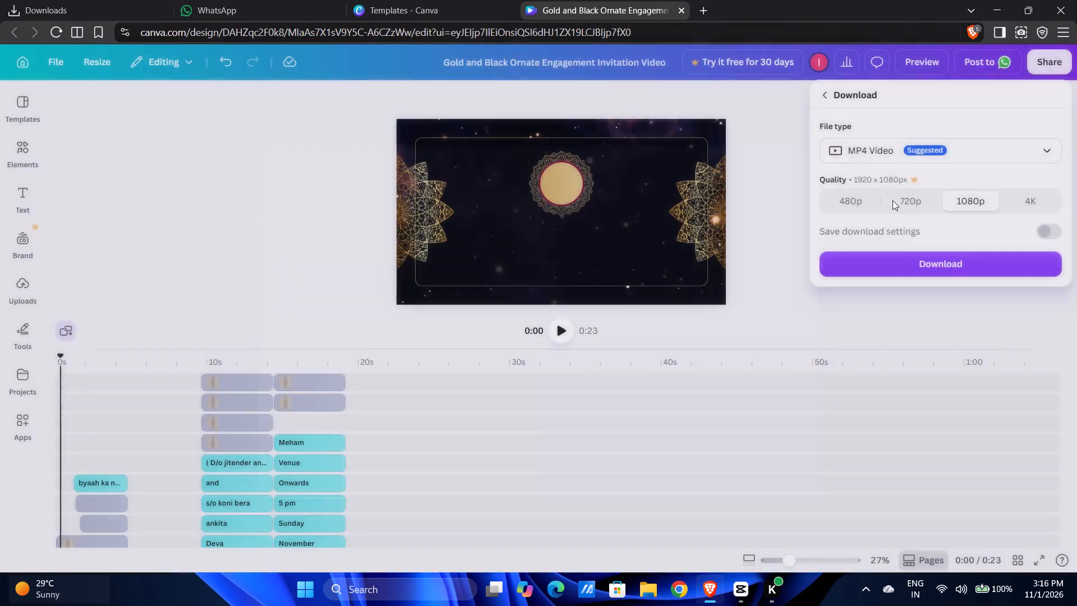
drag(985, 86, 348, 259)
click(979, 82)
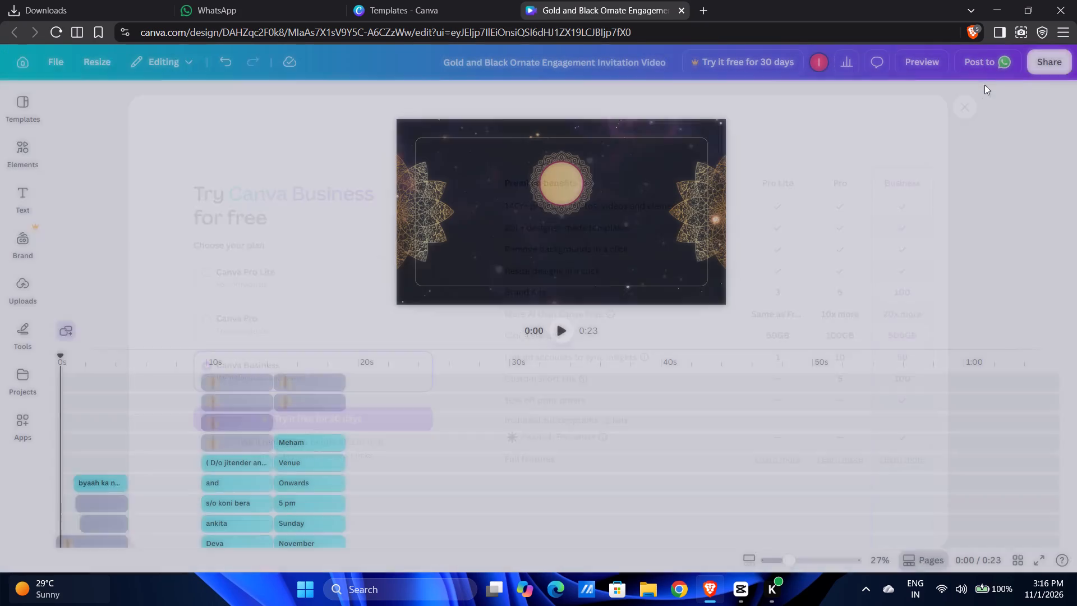
Download the invitation as an MP4 video at 1080p quality.
click(1029, 64)
scroll(903, 387, down, 1)
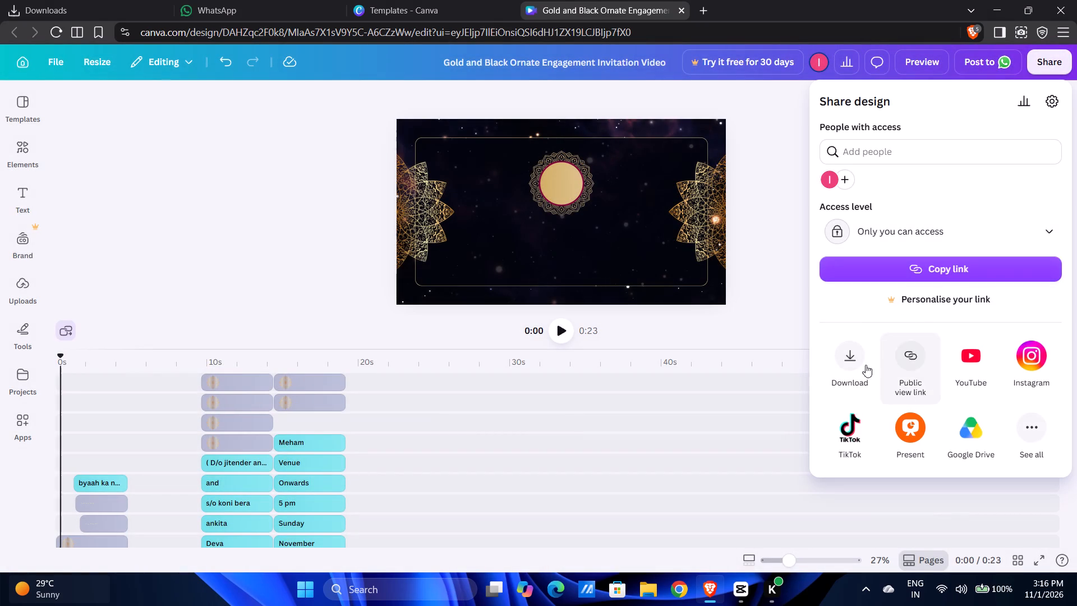
click(858, 360)
click(935, 259)
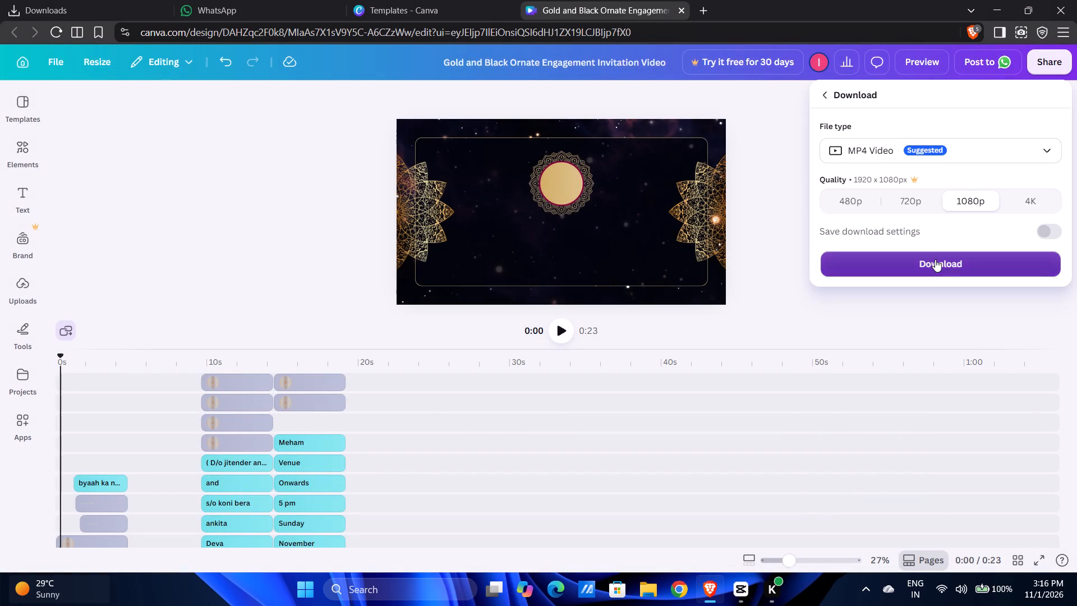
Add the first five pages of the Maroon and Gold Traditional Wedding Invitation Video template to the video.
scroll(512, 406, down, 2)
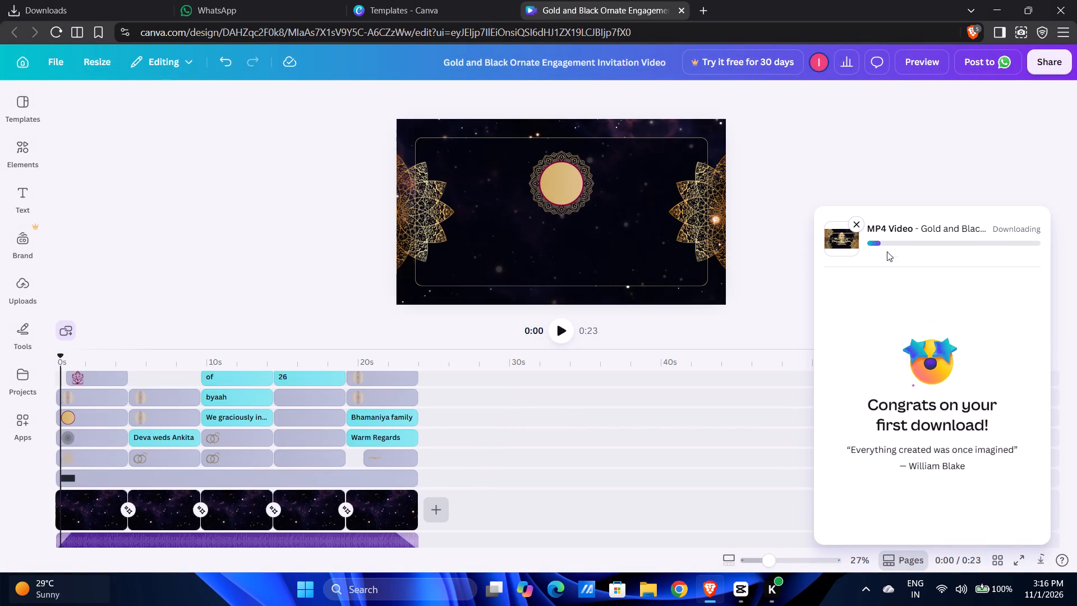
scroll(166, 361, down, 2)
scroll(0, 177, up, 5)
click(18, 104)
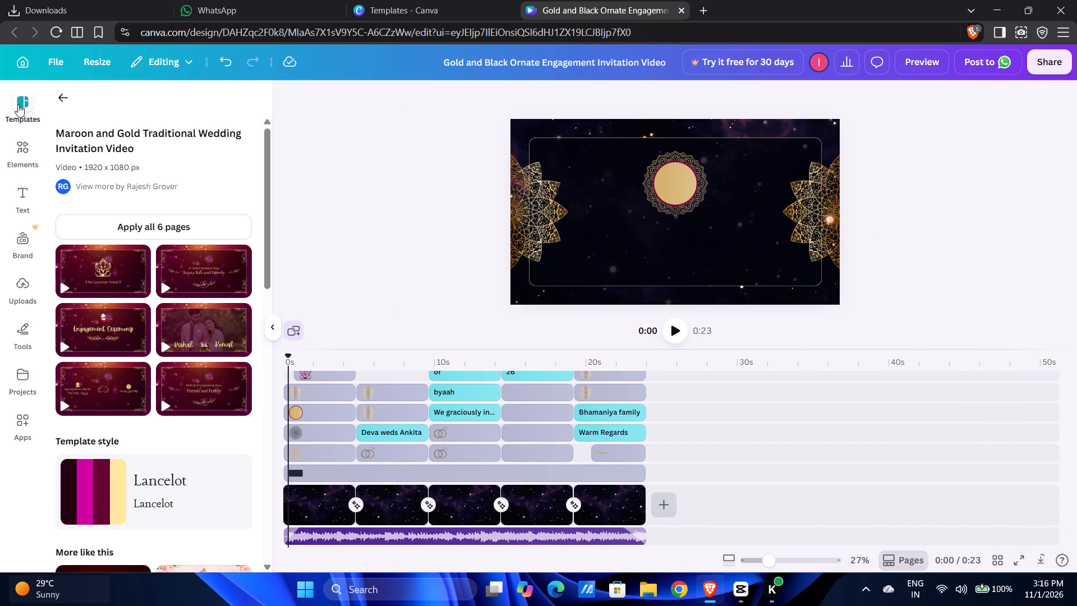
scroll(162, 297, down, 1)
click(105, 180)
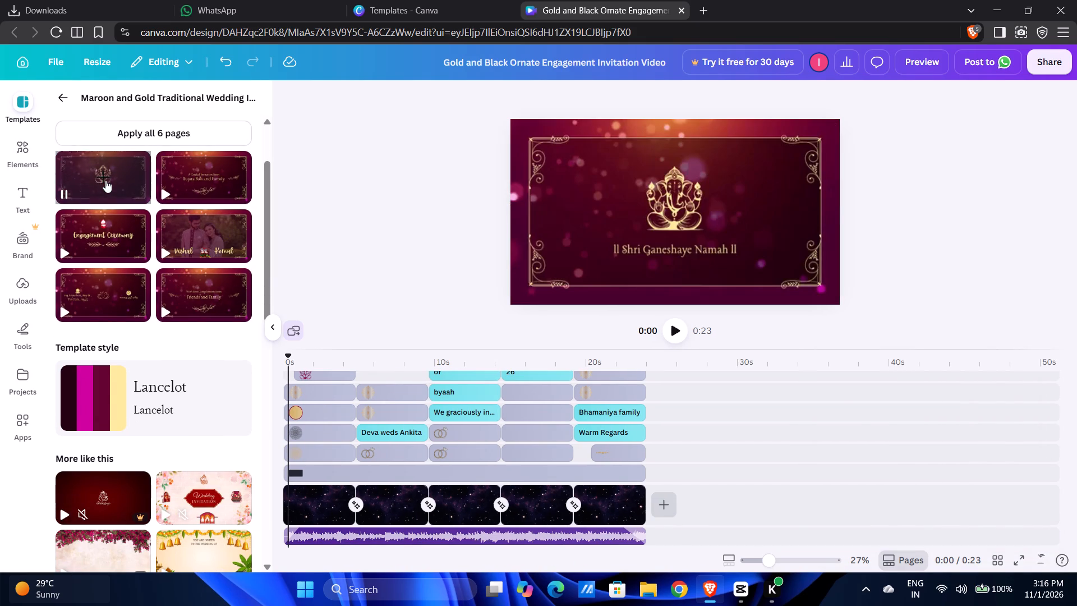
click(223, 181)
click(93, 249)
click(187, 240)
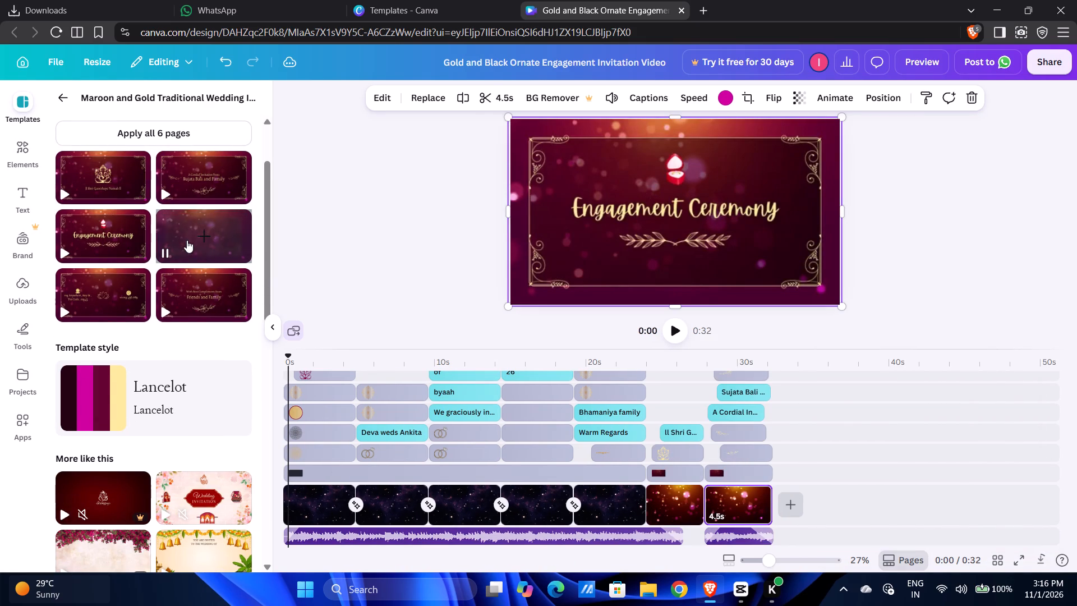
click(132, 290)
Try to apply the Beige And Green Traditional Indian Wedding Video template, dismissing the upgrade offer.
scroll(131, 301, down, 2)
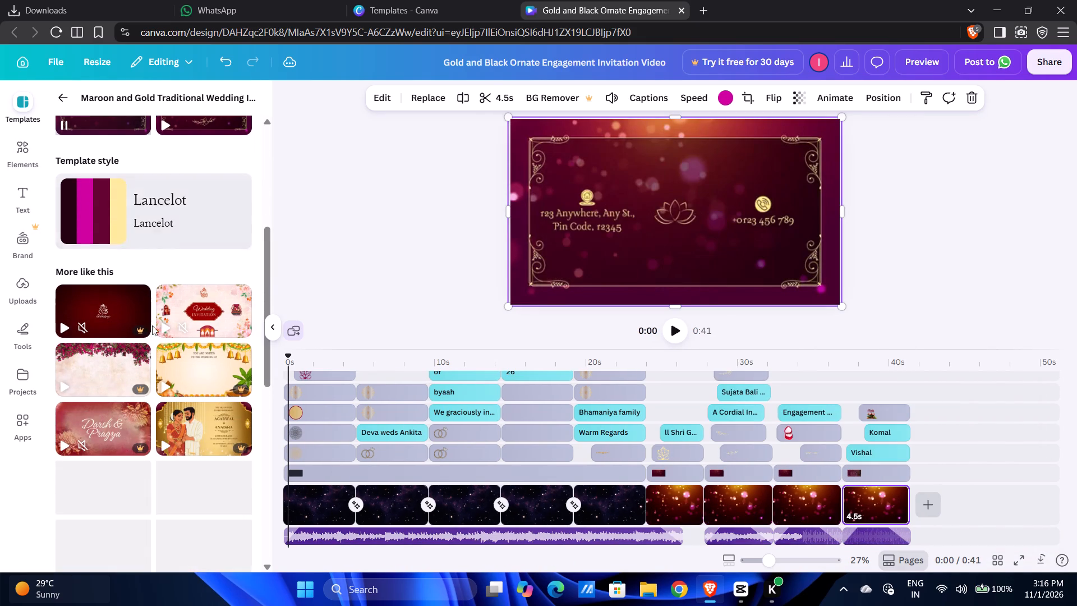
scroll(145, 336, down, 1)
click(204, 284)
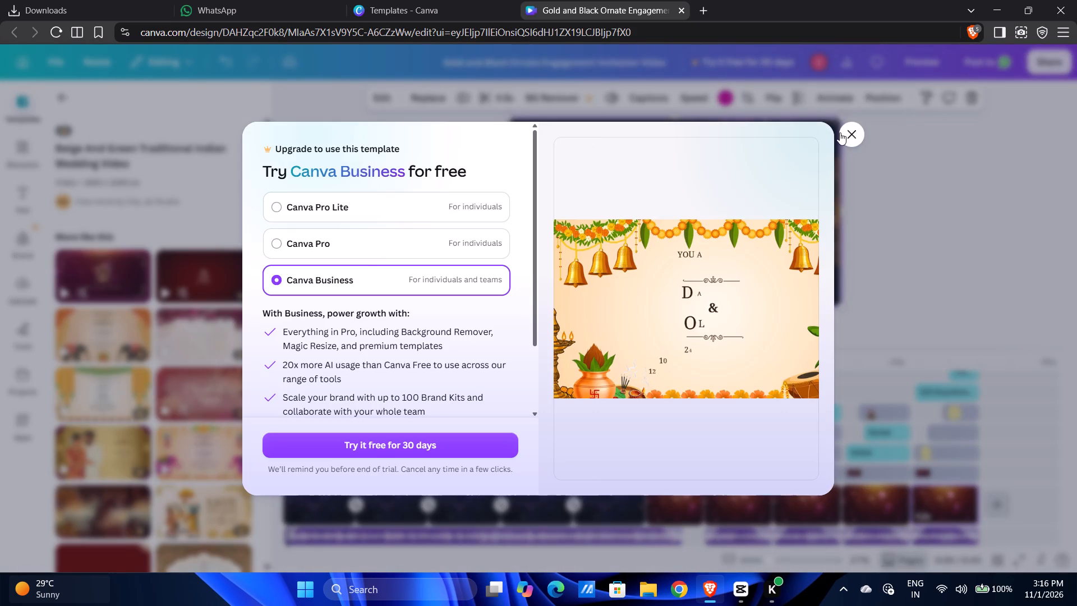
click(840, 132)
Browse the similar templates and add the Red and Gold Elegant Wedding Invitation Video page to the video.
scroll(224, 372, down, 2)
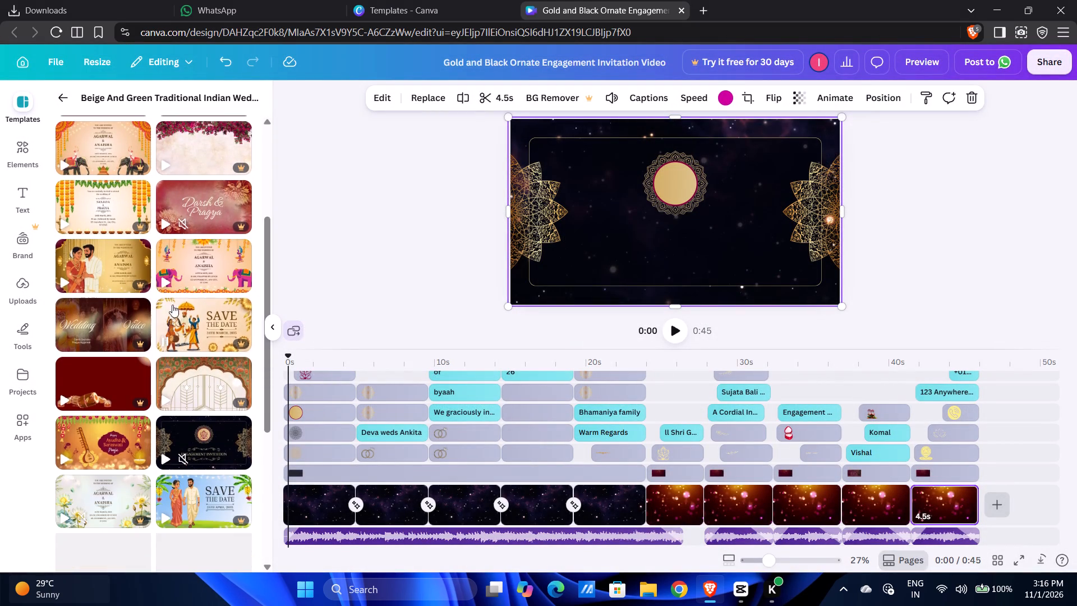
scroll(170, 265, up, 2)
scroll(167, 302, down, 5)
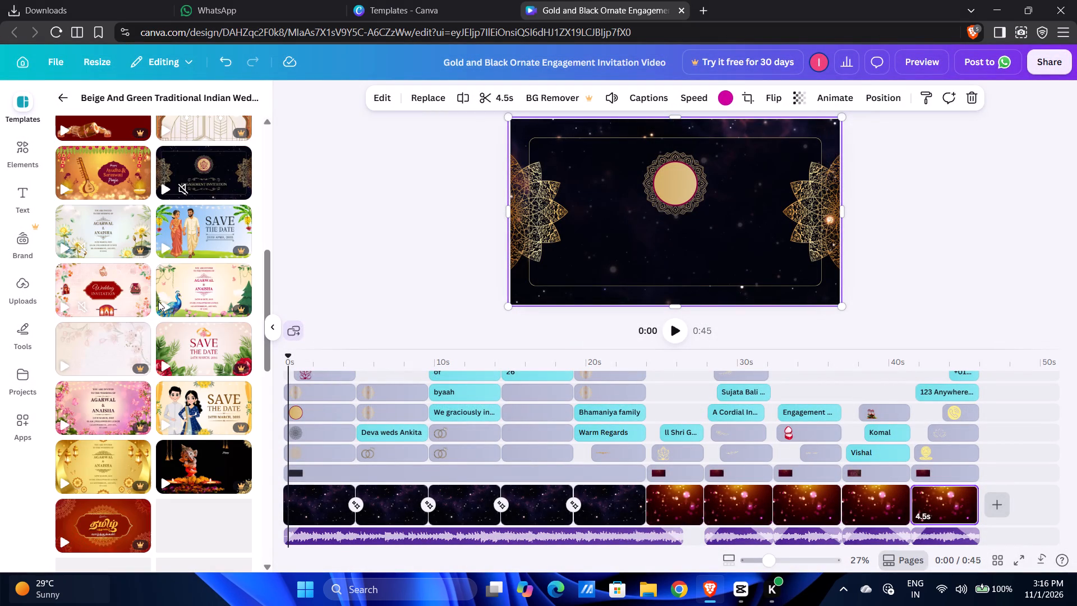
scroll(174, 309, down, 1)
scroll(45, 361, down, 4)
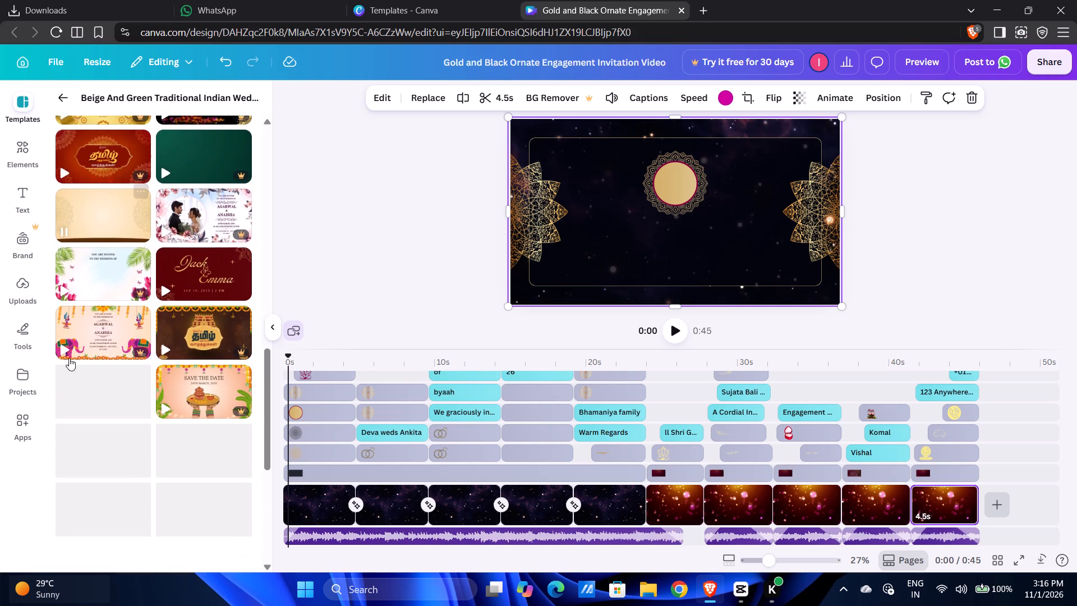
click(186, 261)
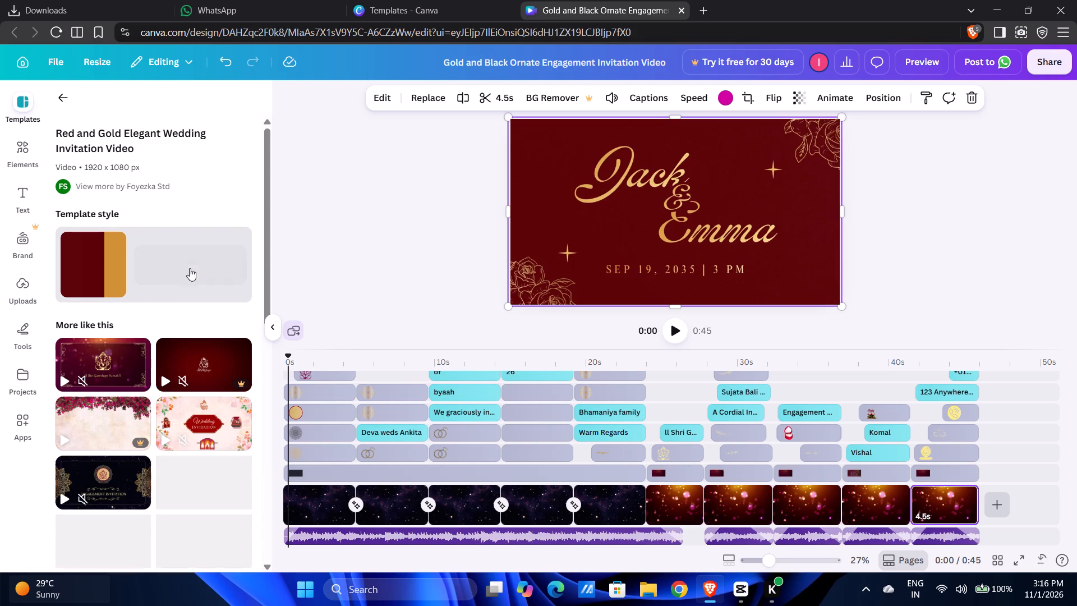
Delete all text and graphic elements from the whole video timeline.
scroll(860, 426, up, 4)
scroll(834, 430, down, 3)
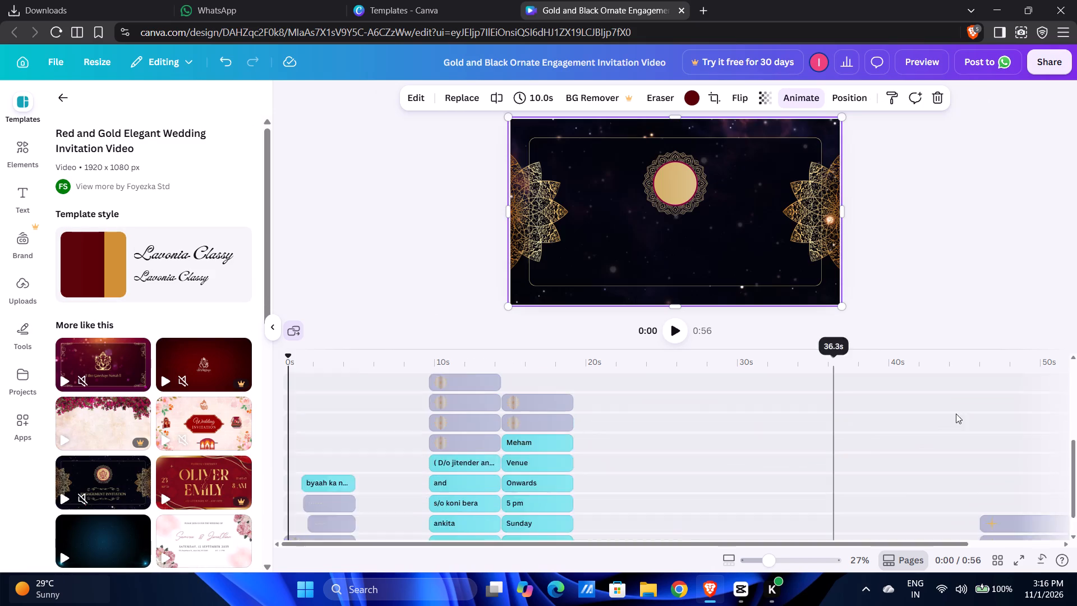
scroll(845, 428, down, 1)
scroll(830, 438, up, 5)
key(ctrl+a)
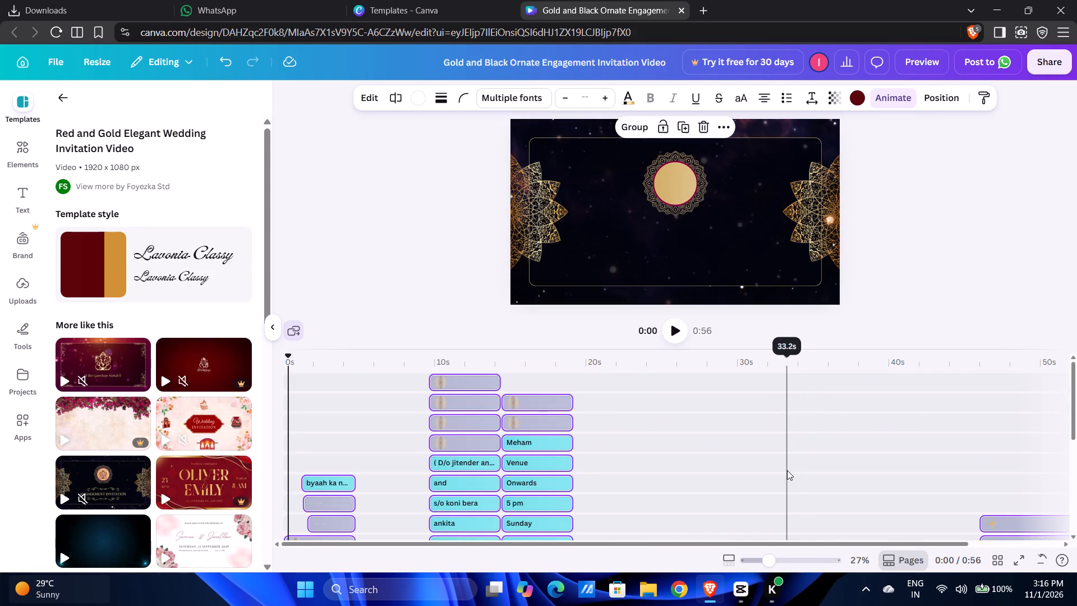
key(Delete)
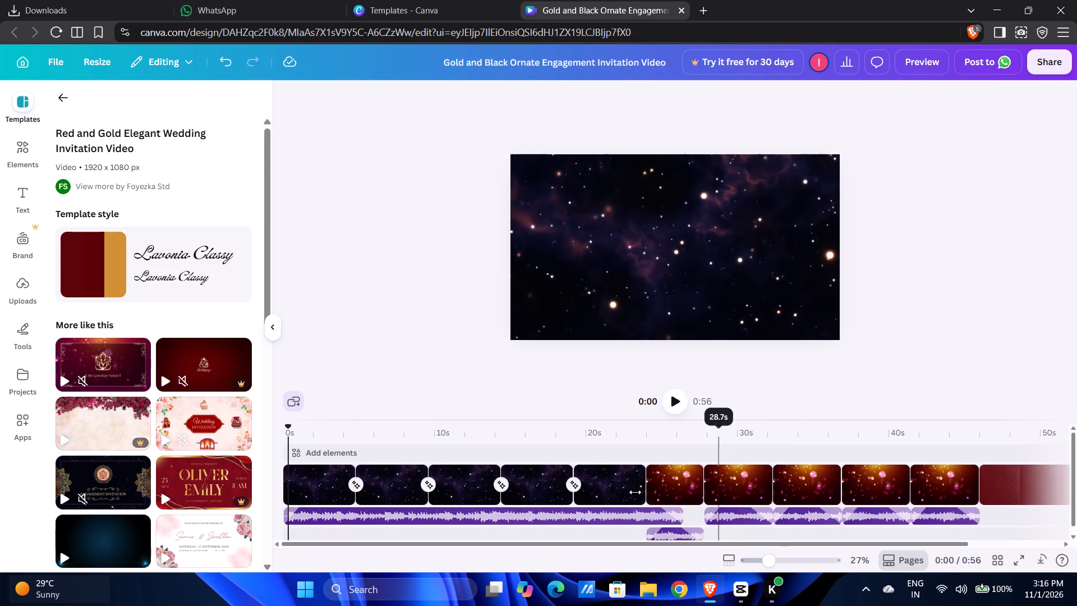
Delete all the background video clips from the timeline.
scroll(568, 474, down, 5)
scroll(478, 519, up, 7)
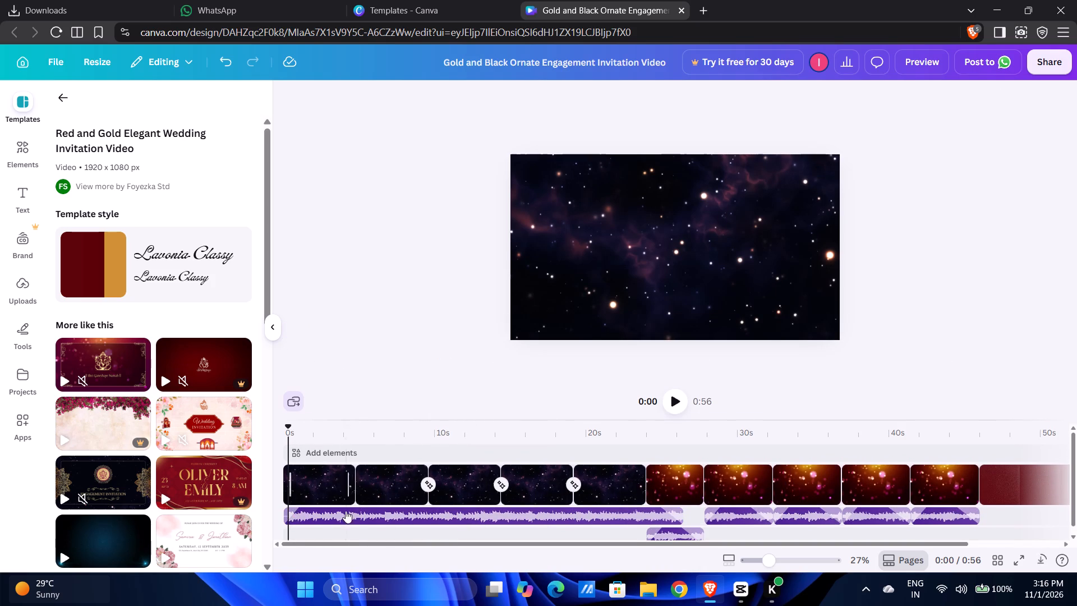
click(342, 535)
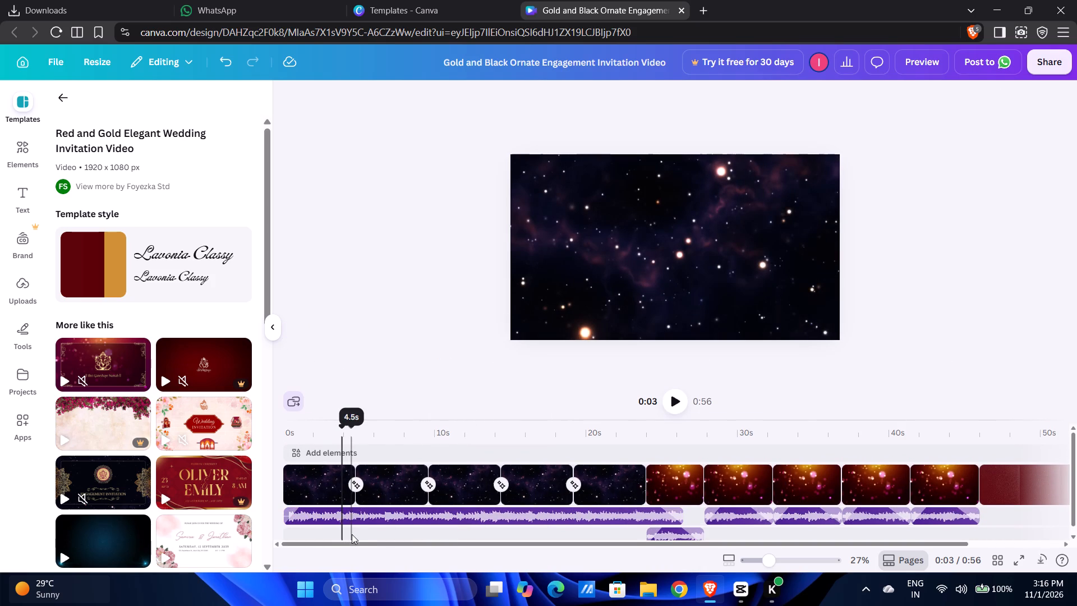
key(ctrl+a)
key(Delete)
Delete the remaining music track from the timeline.
drag(346, 532, 340, 532)
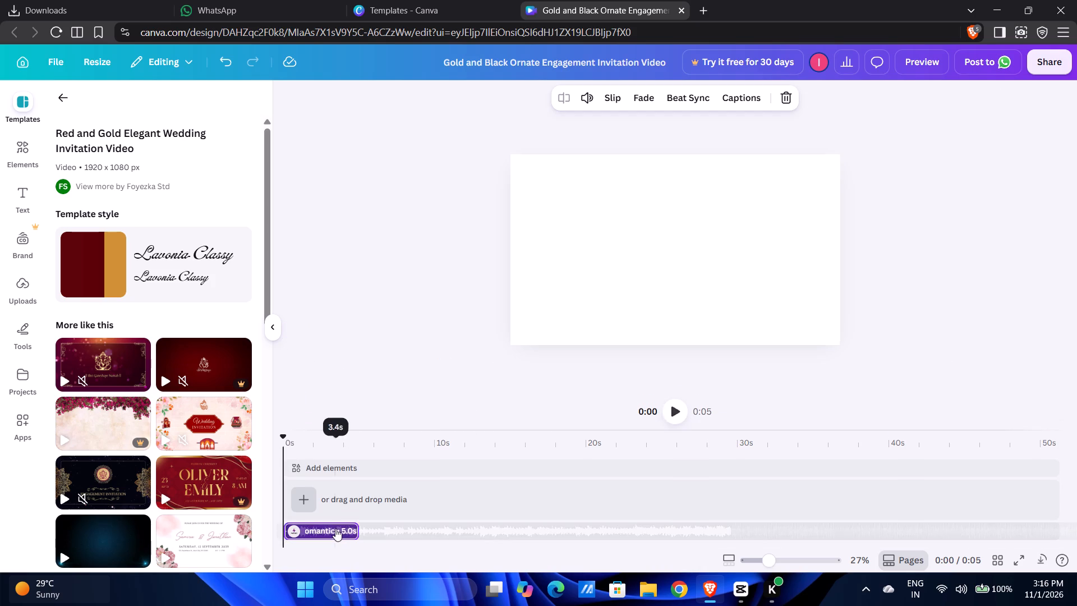
click(335, 528)
key(Delete)
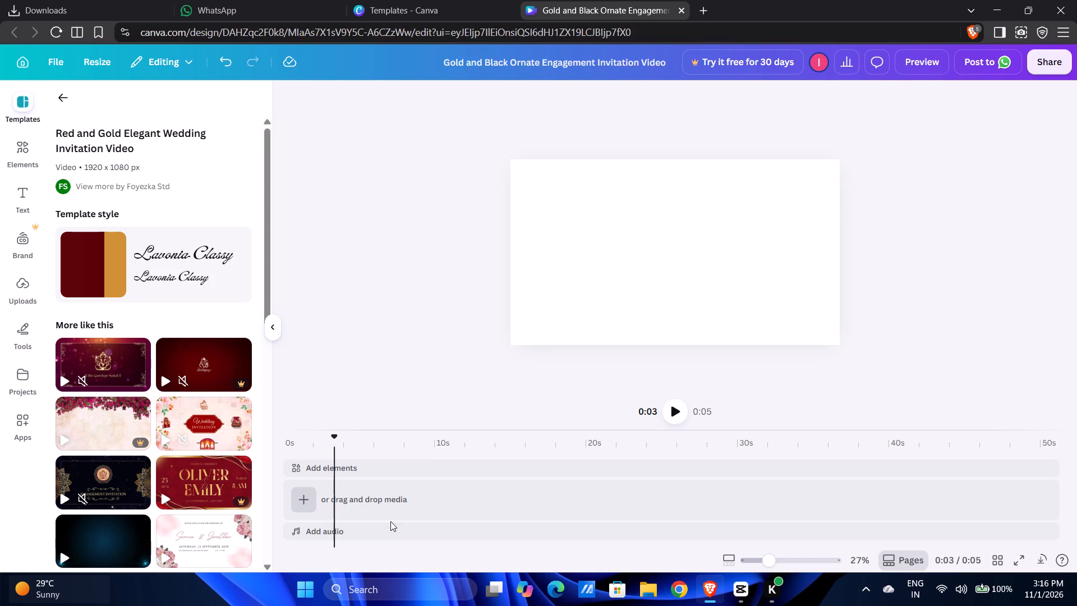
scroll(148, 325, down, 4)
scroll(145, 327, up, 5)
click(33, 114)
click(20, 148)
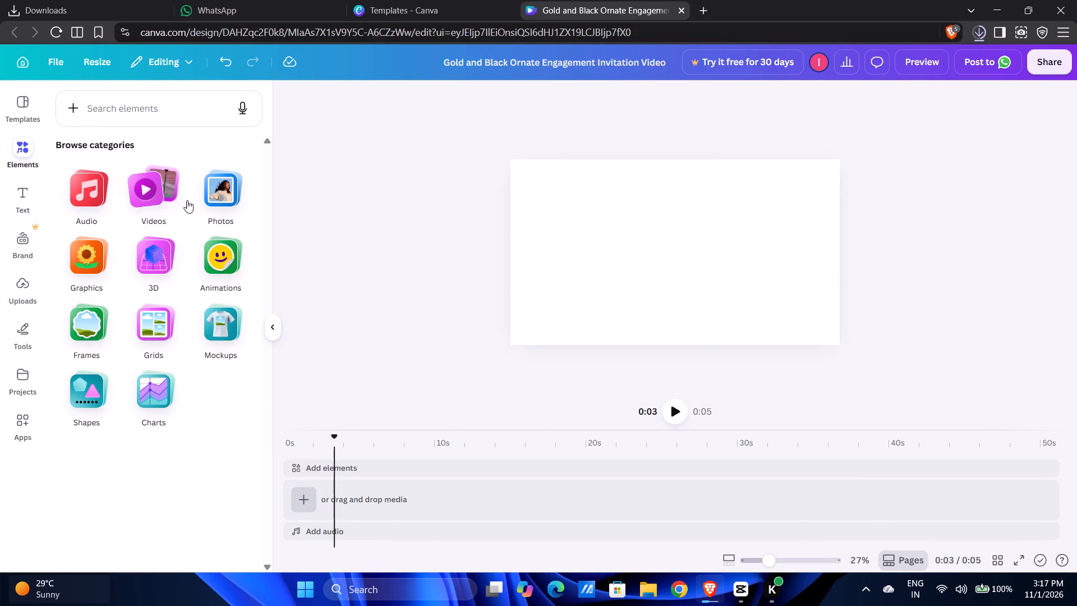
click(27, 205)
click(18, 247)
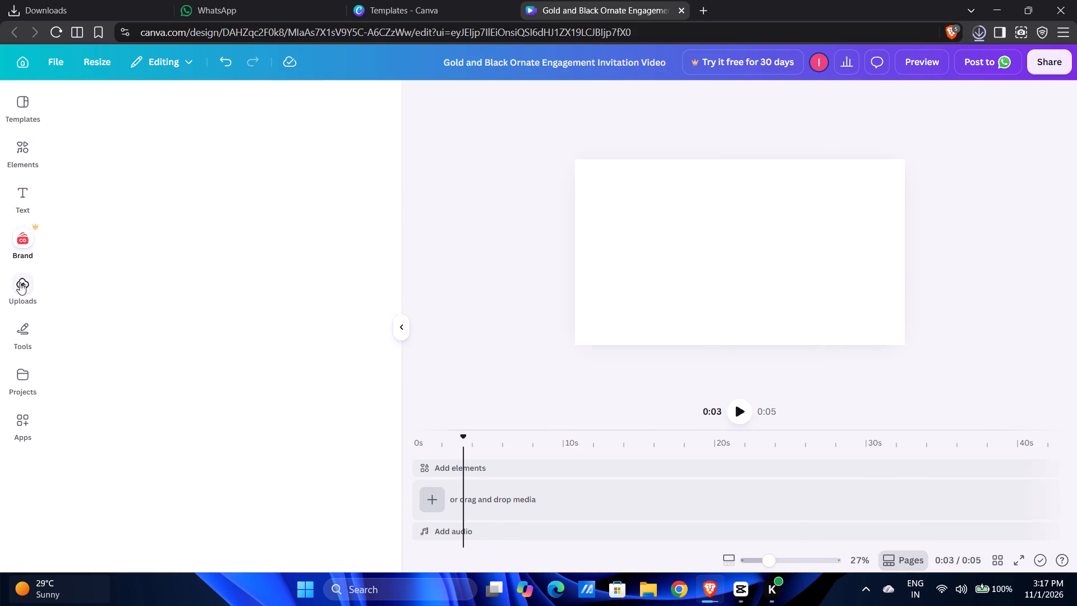
Browse the suggested video templates and open the Green and White Clean Videocentric India Travel YouTube Intro template.
click(20, 282)
click(18, 113)
scroll(117, 326, down, 2)
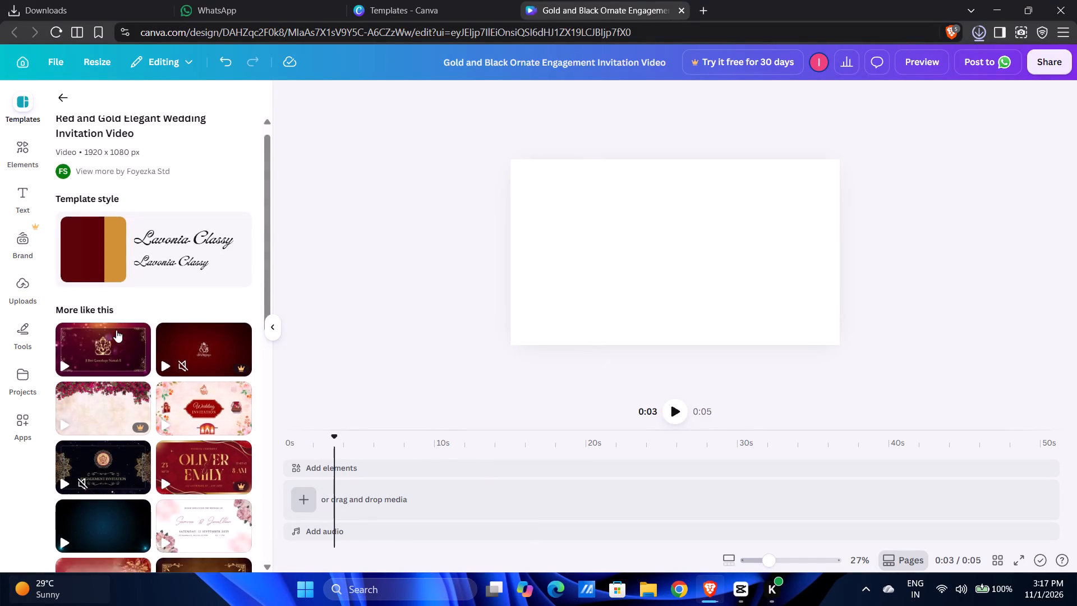
scroll(116, 330, down, 2)
scroll(109, 254, up, 11)
click(63, 99)
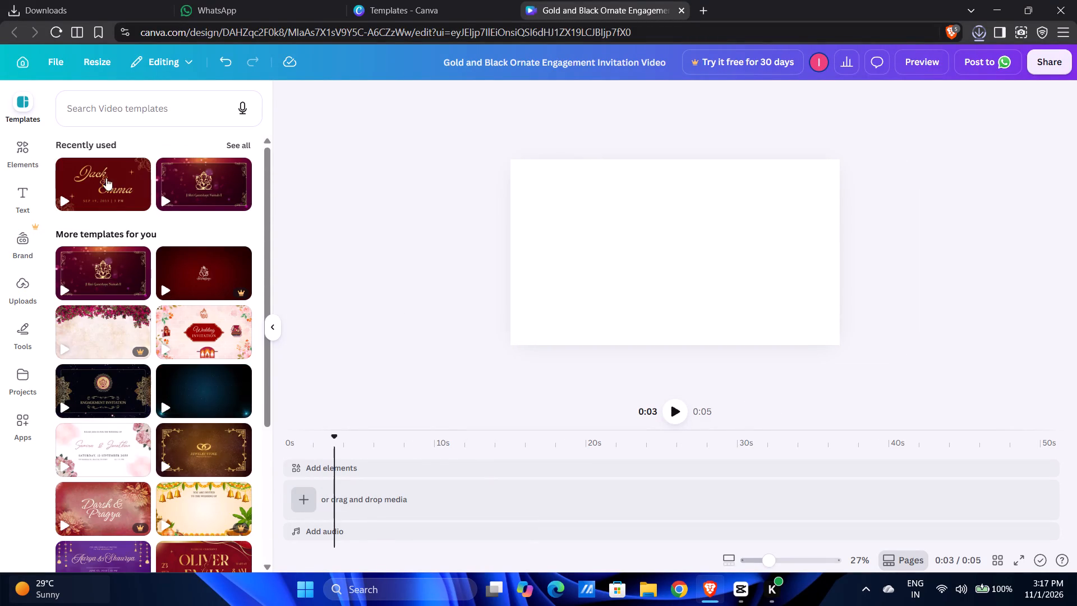
scroll(128, 242, down, 10)
scroll(125, 210, up, 1)
scroll(128, 212, down, 1)
scroll(130, 212, up, 18)
scroll(169, 237, down, 5)
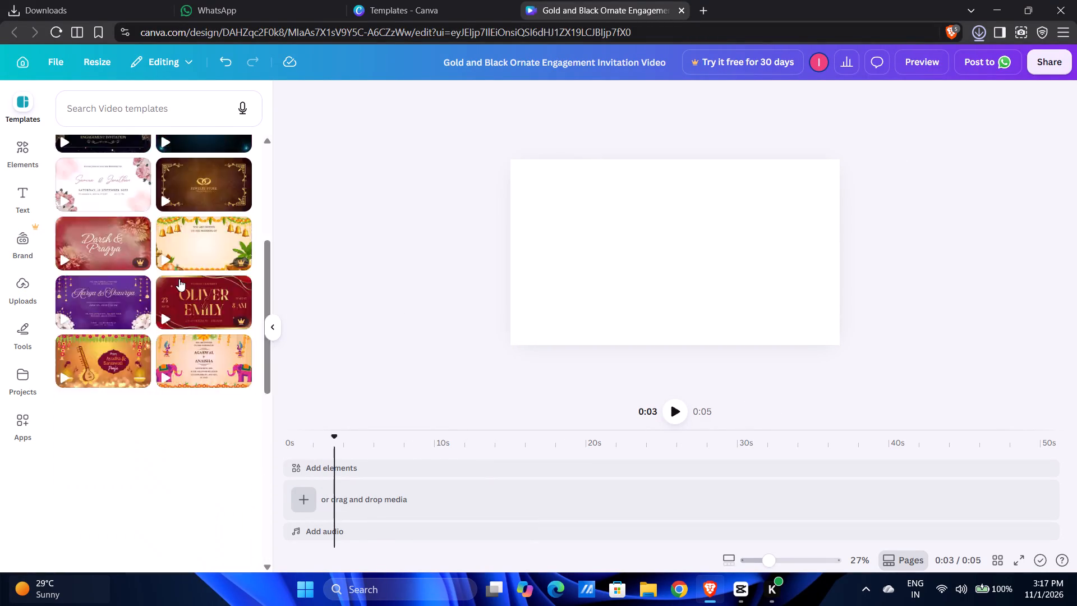
scroll(179, 279, down, 6)
scroll(163, 195, down, 2)
scroll(86, 240, up, 3)
scroll(86, 123, up, 2)
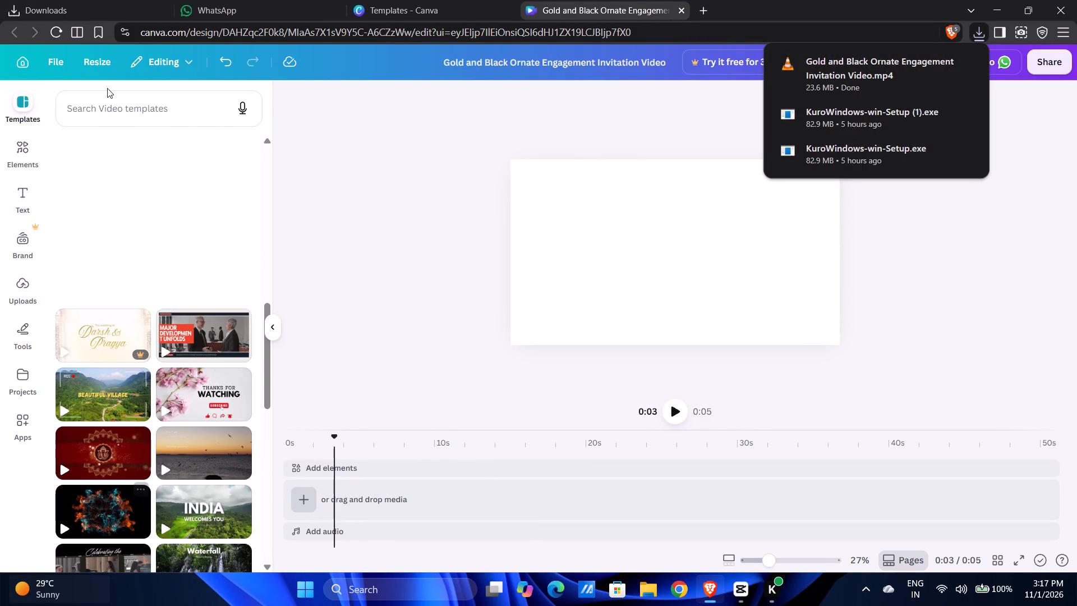
scroll(179, 308, down, 2)
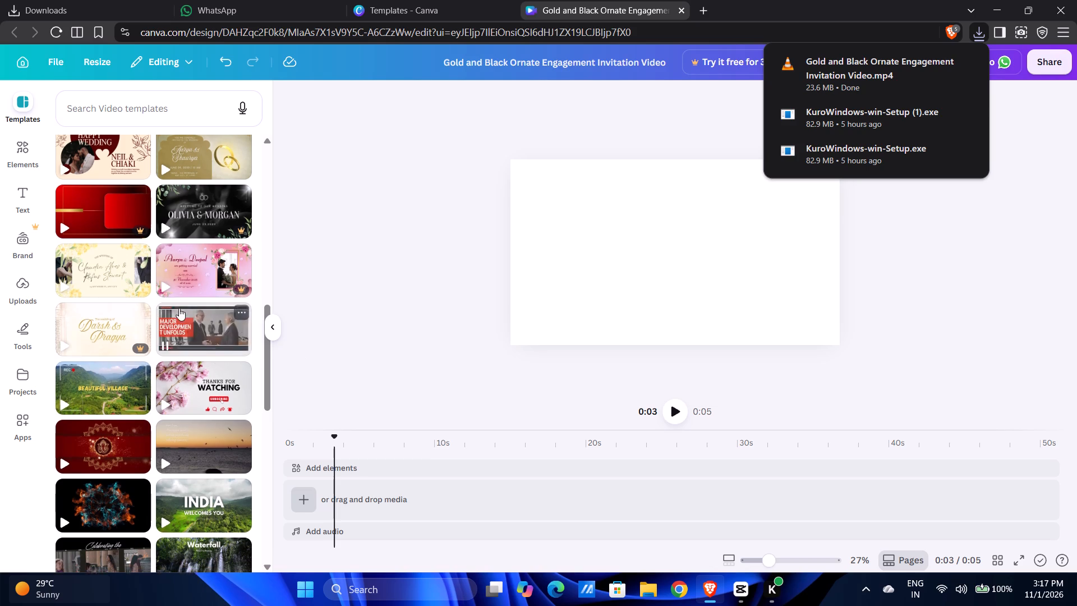
scroll(184, 383, down, 1)
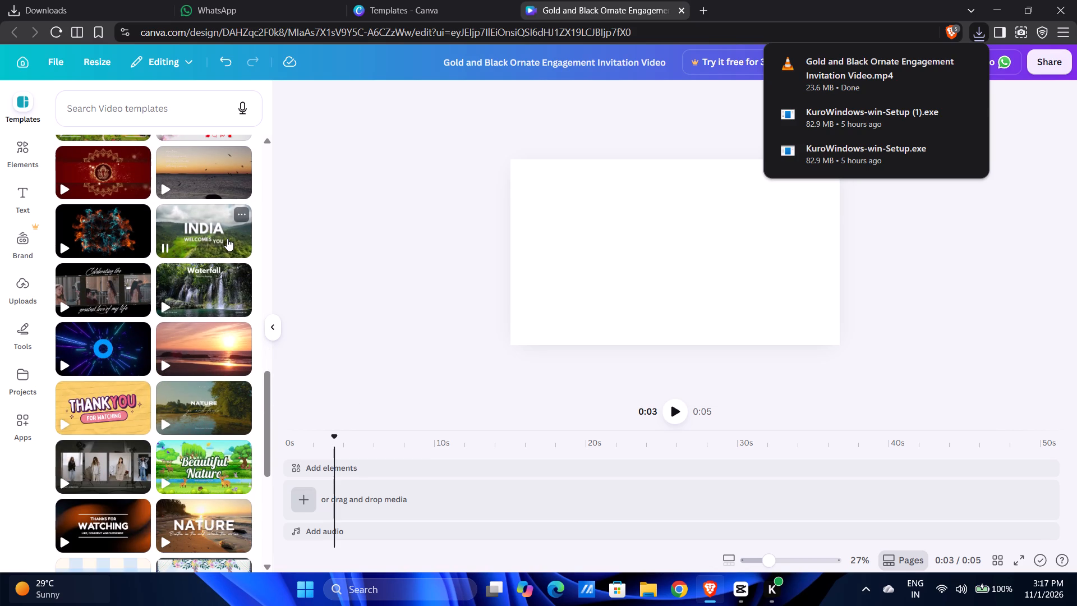
click(195, 230)
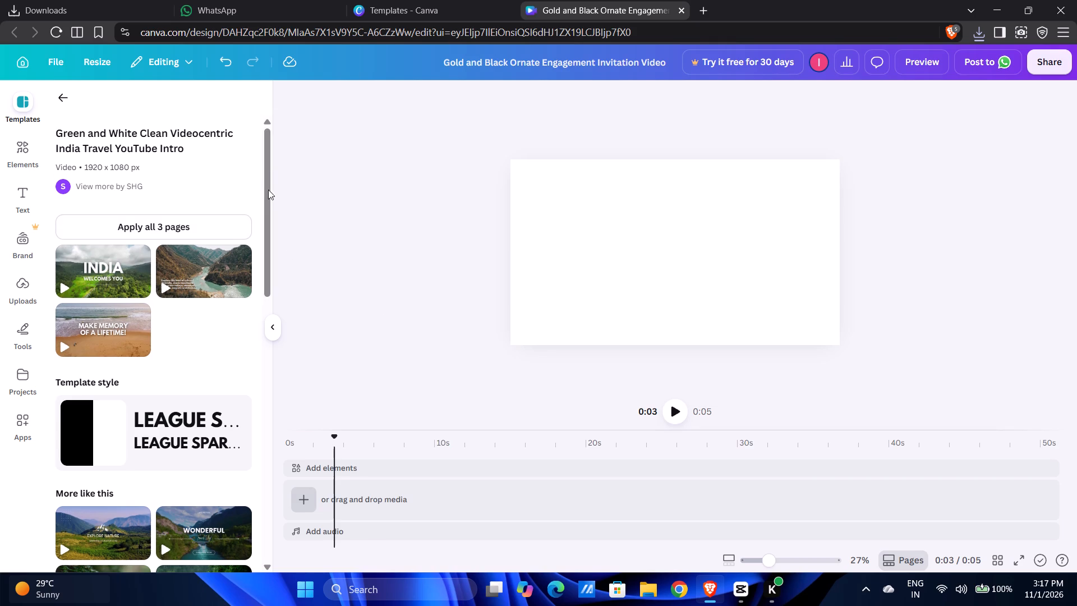
Look through the templates similar to the India Travel YouTube Intro.
drag(264, 195, 258, 433)
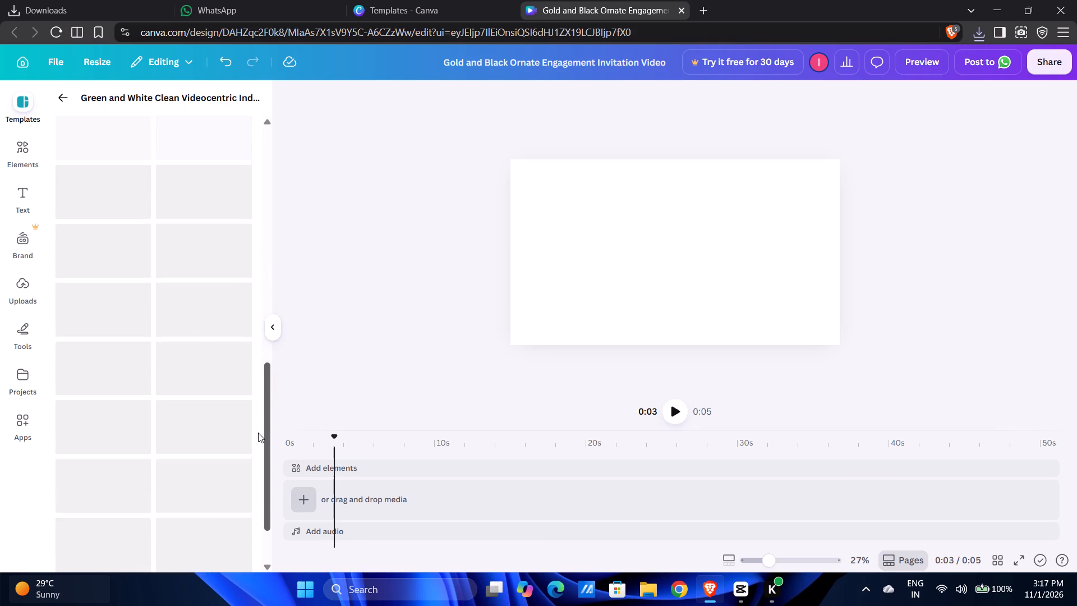
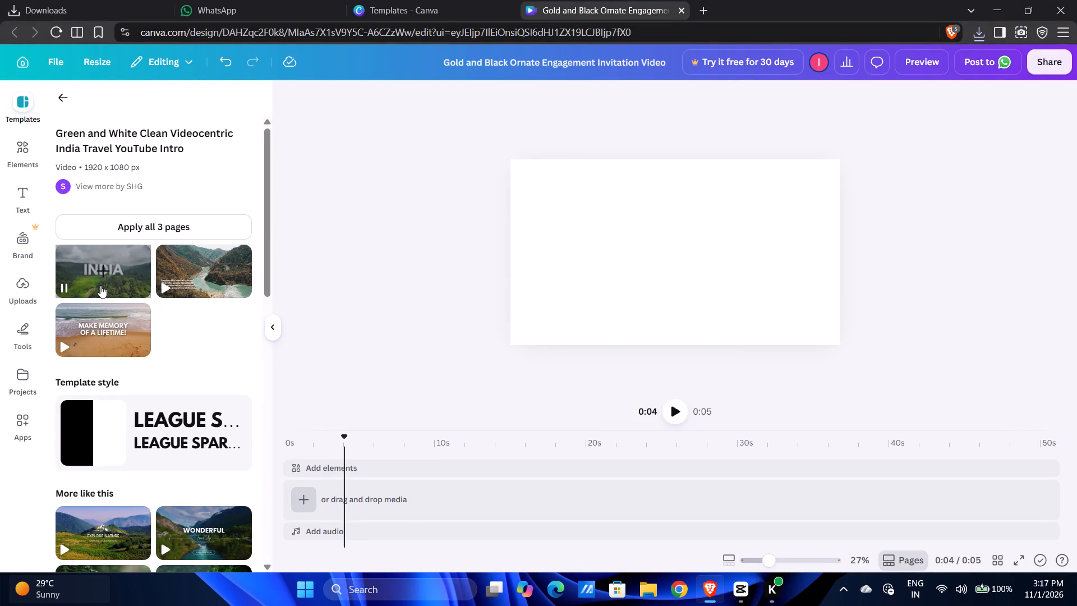
Return the playhead to the start of the timeline and play back the India travel intro page.
click(673, 405)
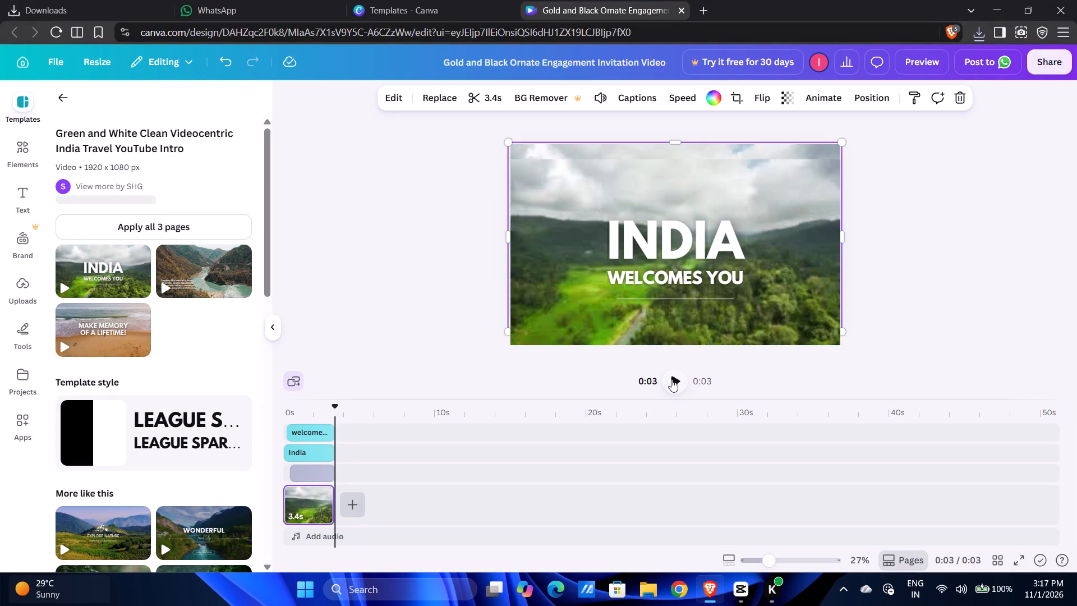
click(339, 424)
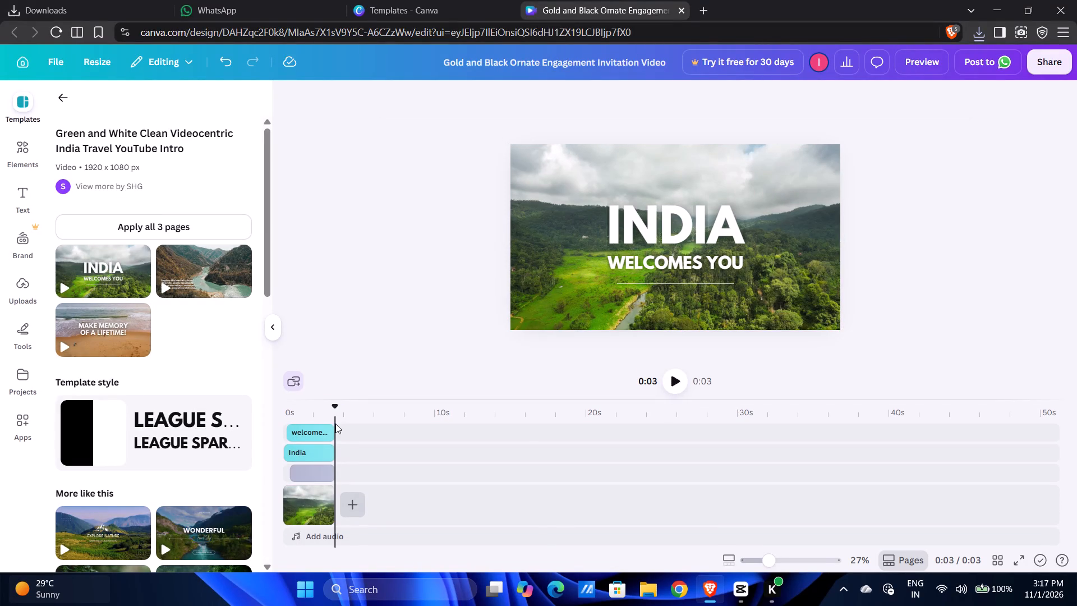
drag(335, 424, 282, 424)
click(283, 408)
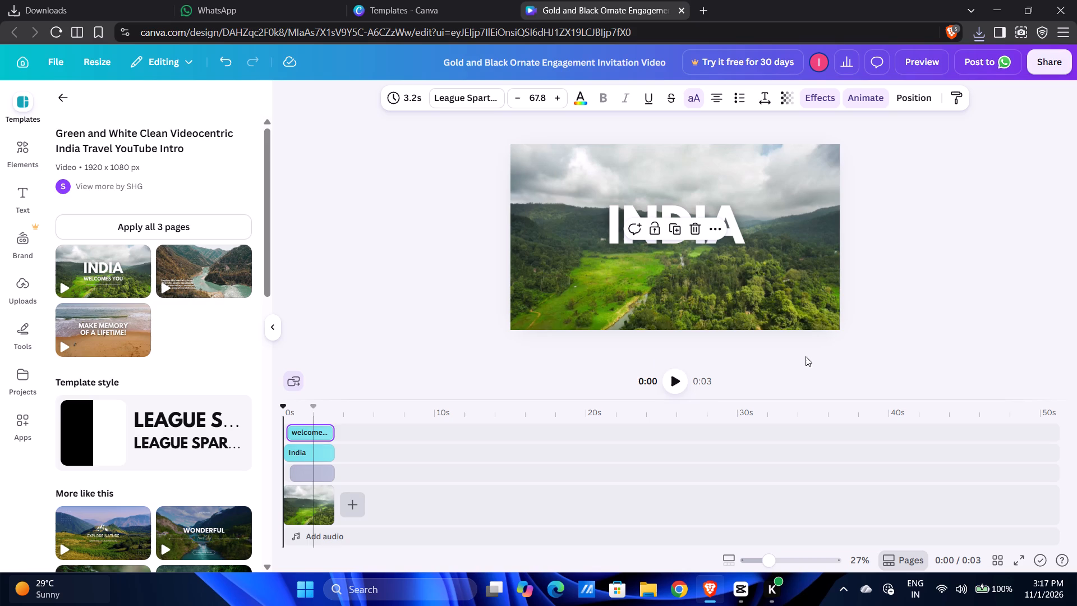
click(679, 378)
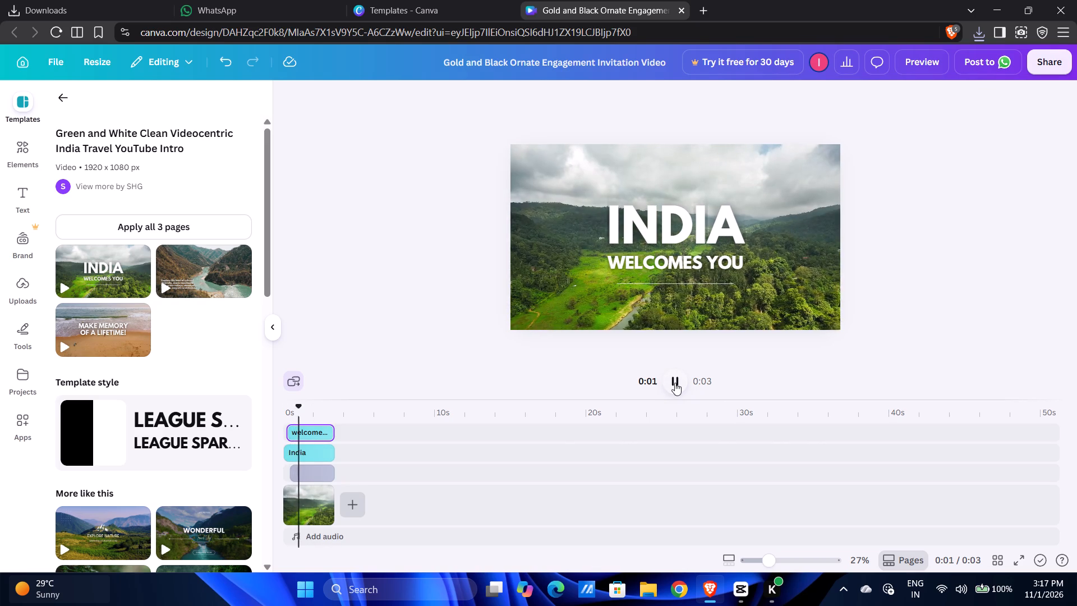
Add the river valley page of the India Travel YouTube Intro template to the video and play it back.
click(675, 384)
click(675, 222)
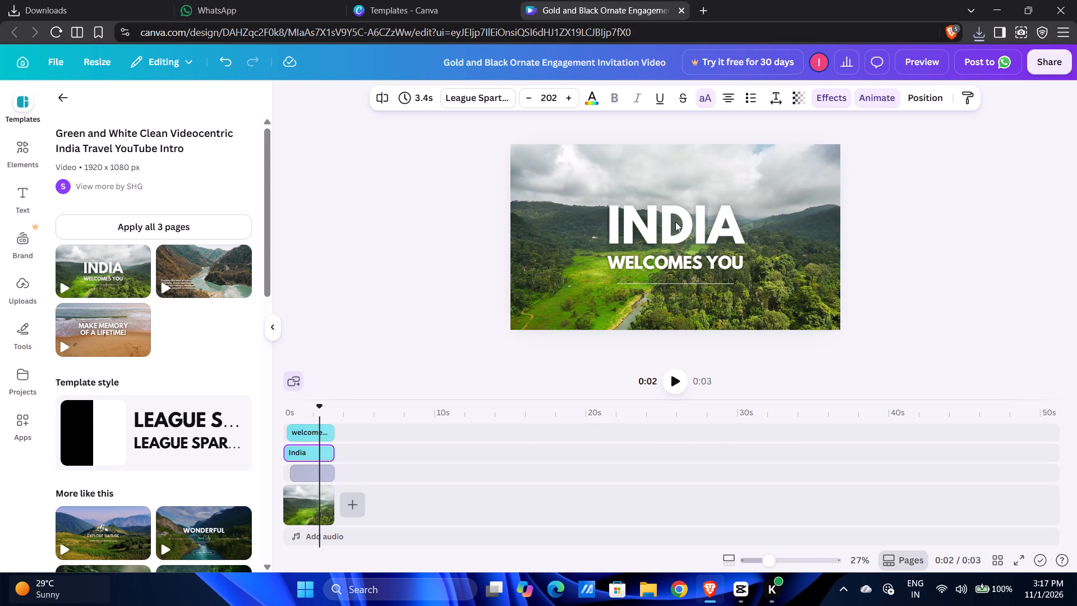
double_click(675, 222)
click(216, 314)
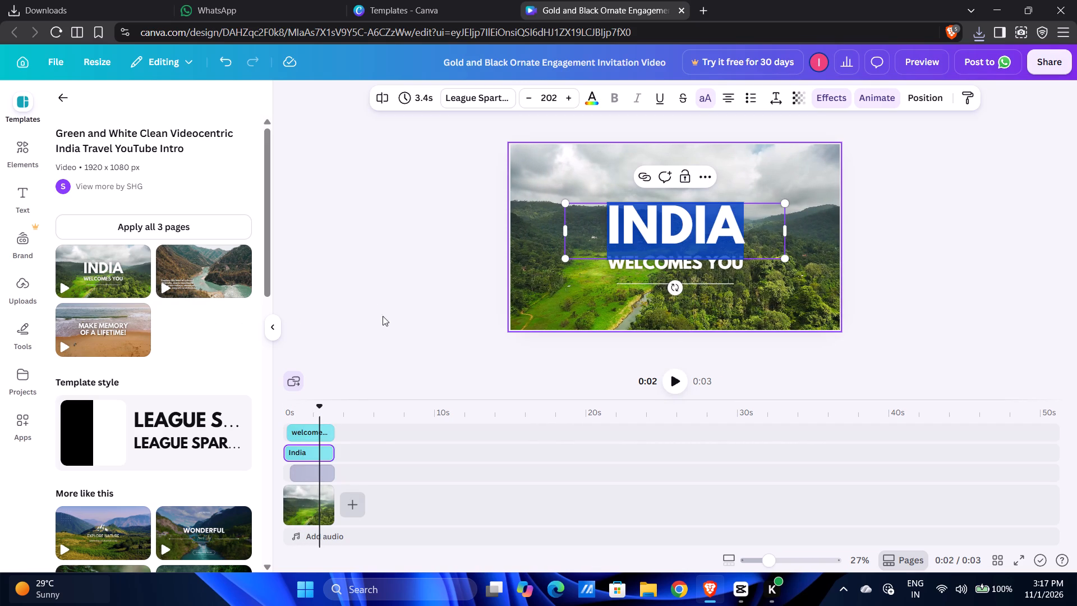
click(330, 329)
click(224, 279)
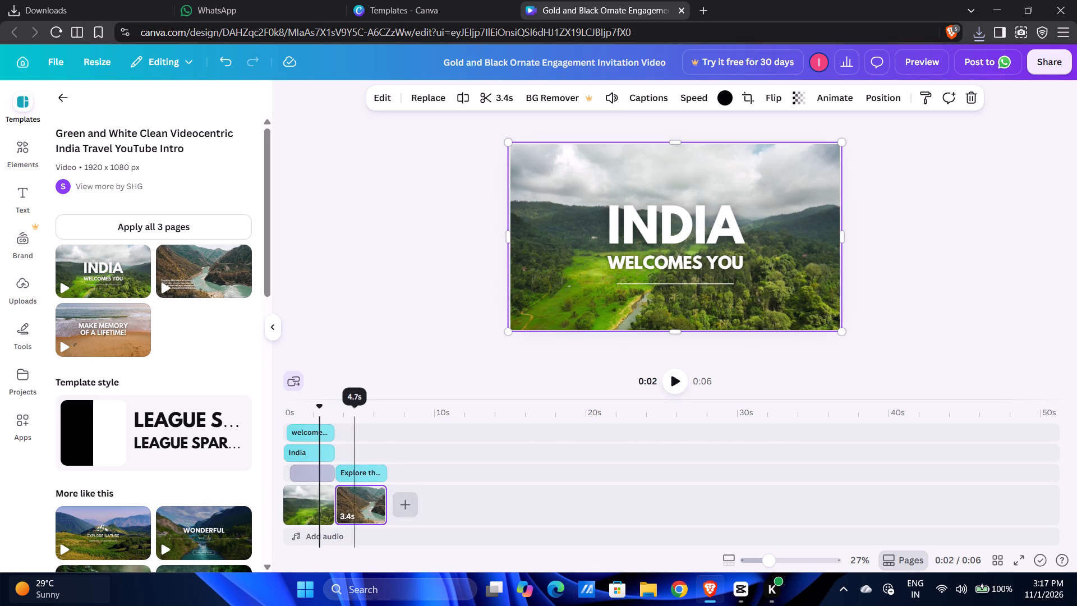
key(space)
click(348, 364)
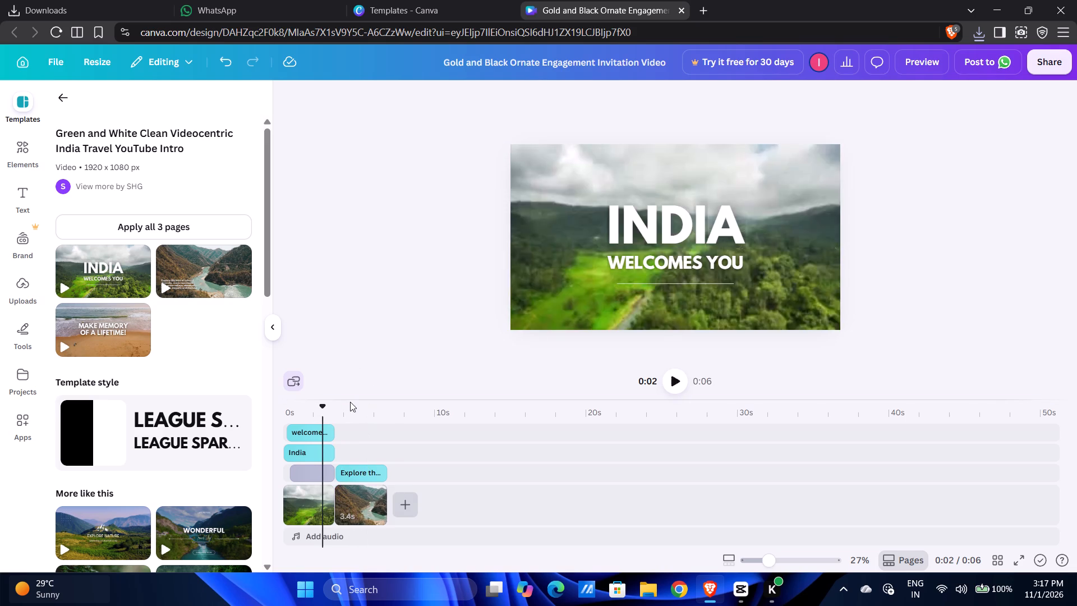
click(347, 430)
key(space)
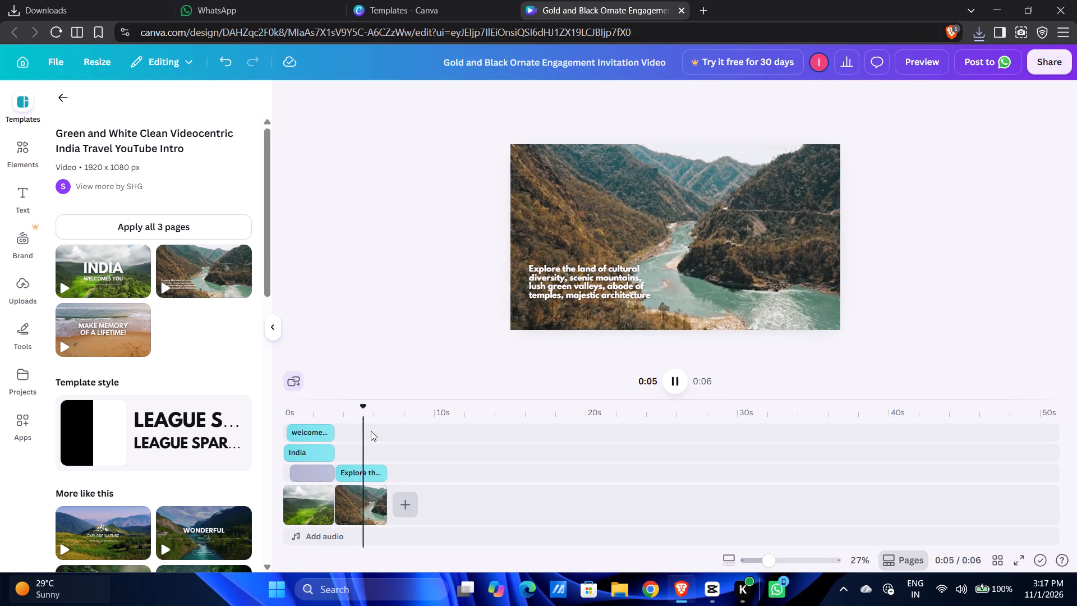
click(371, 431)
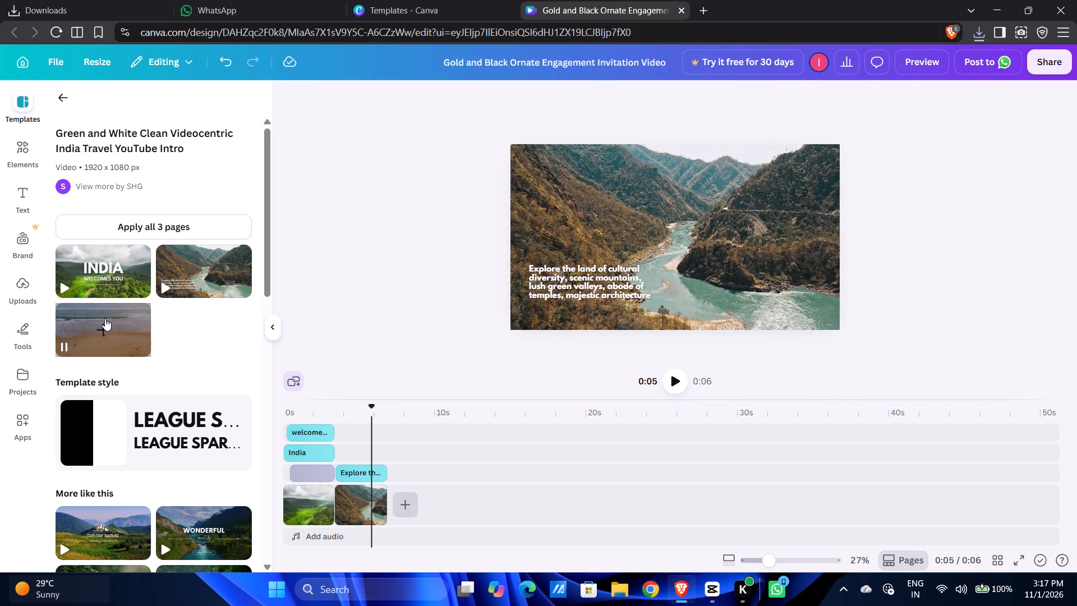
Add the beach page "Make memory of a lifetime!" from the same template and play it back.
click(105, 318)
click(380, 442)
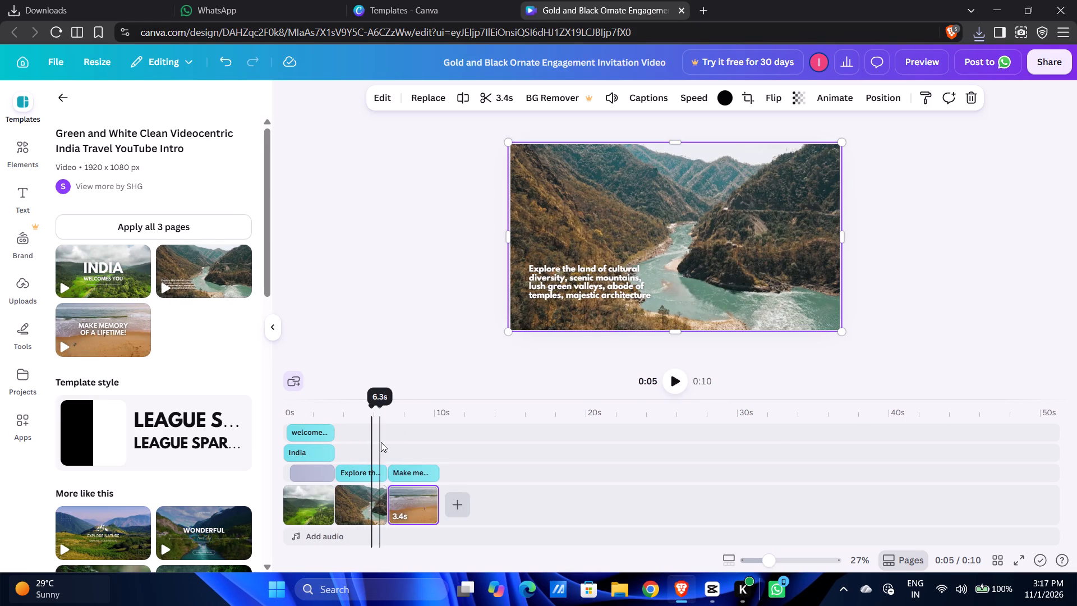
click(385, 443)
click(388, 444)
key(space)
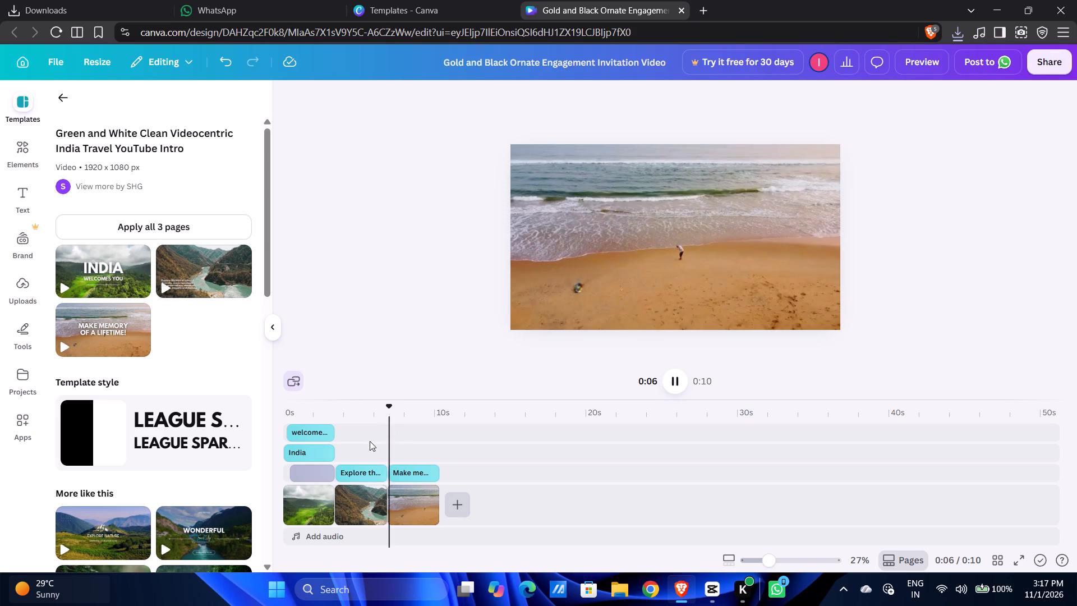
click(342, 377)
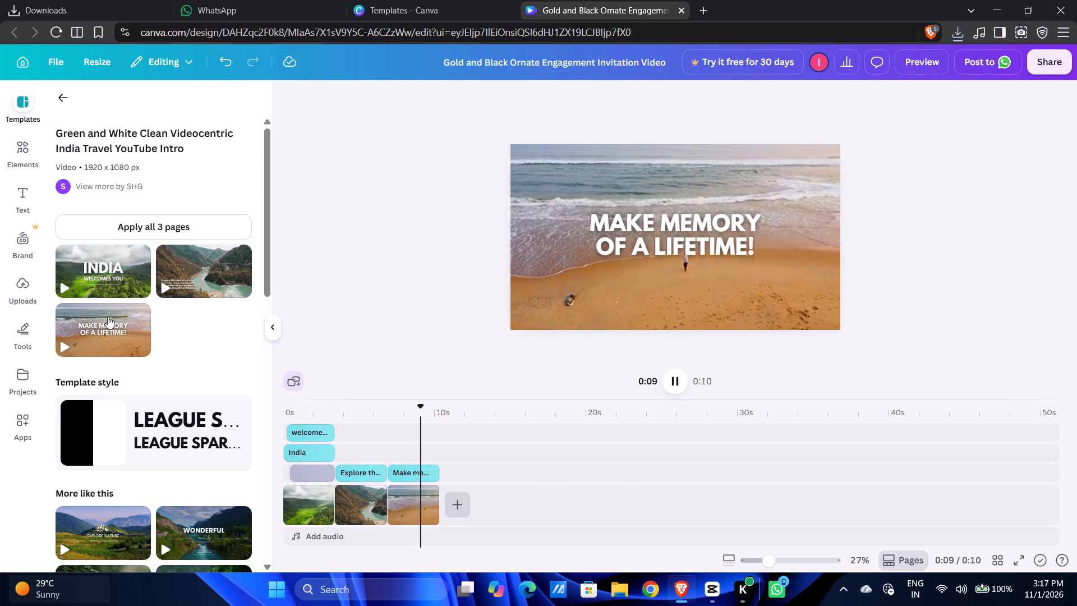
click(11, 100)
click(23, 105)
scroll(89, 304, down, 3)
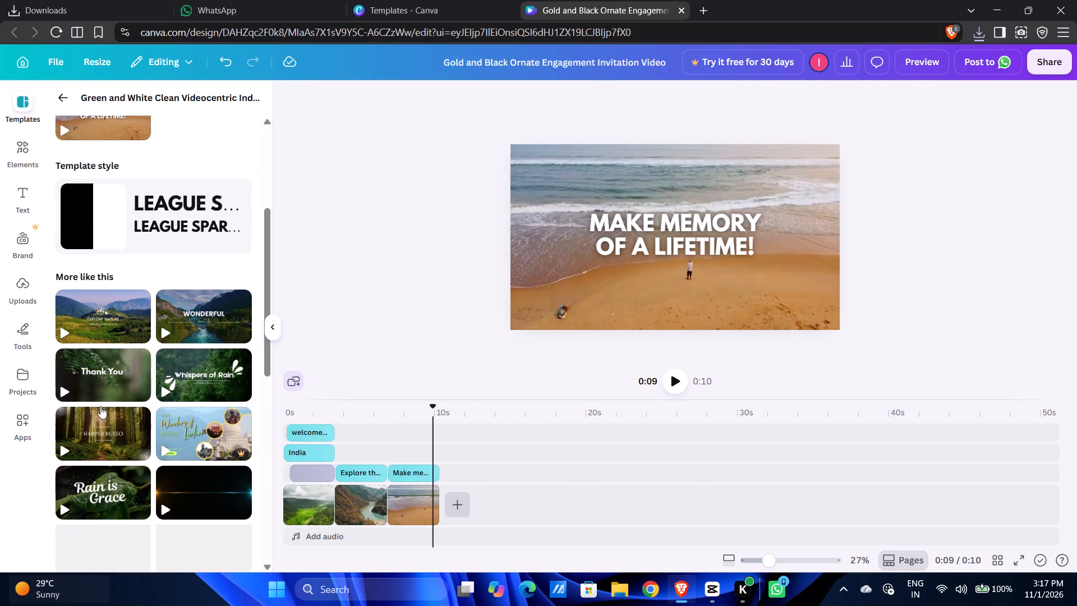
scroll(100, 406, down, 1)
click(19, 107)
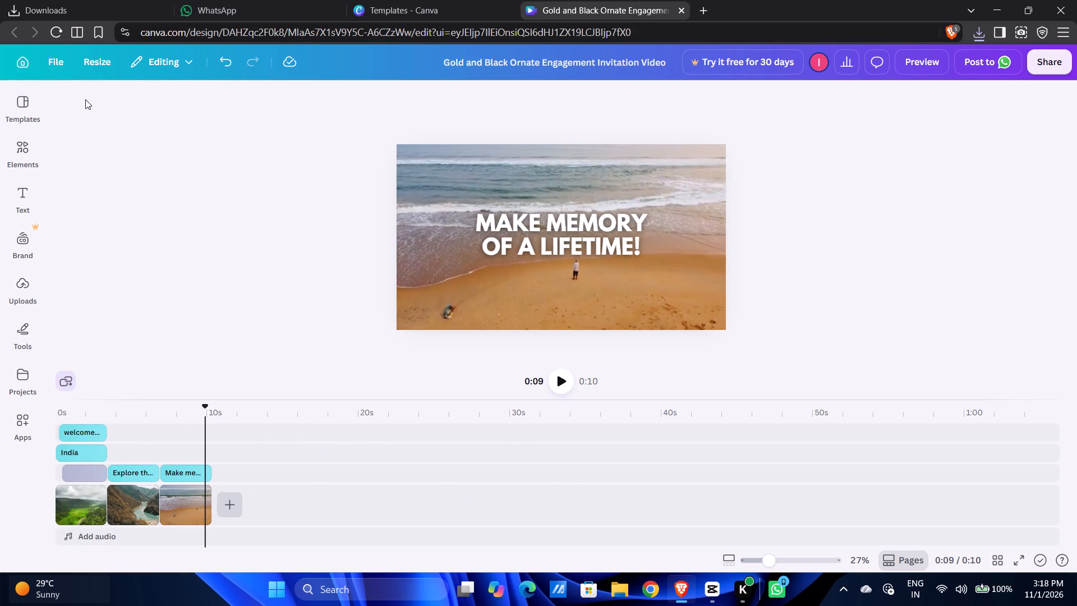
Delete all the India travel clips, texts and graphics from the timeline.
drag(259, 434, 147, 505)
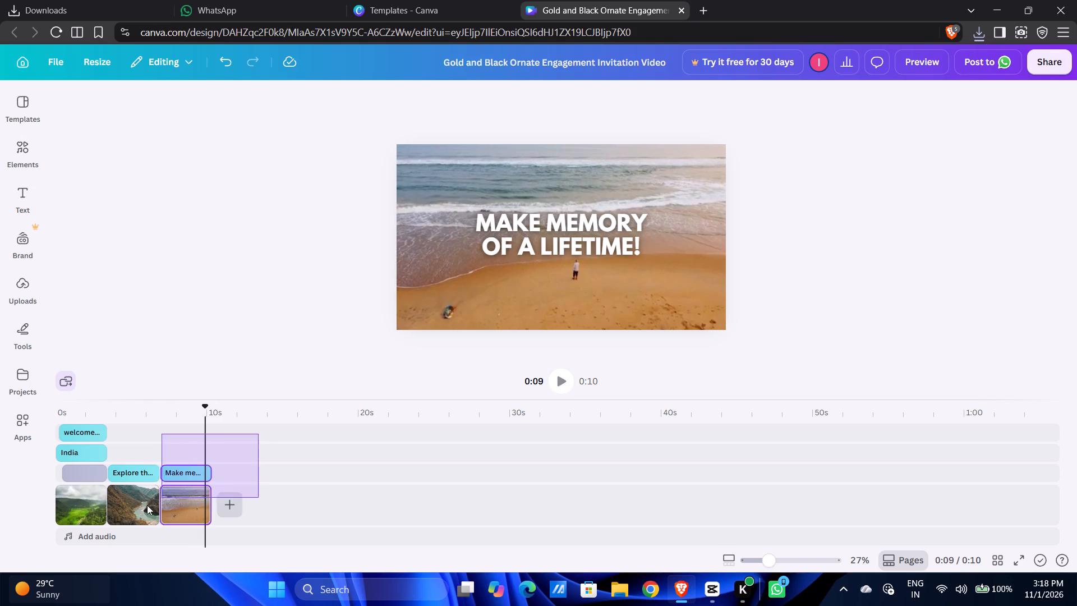
drag(147, 505, 52, 535)
key(Delete)
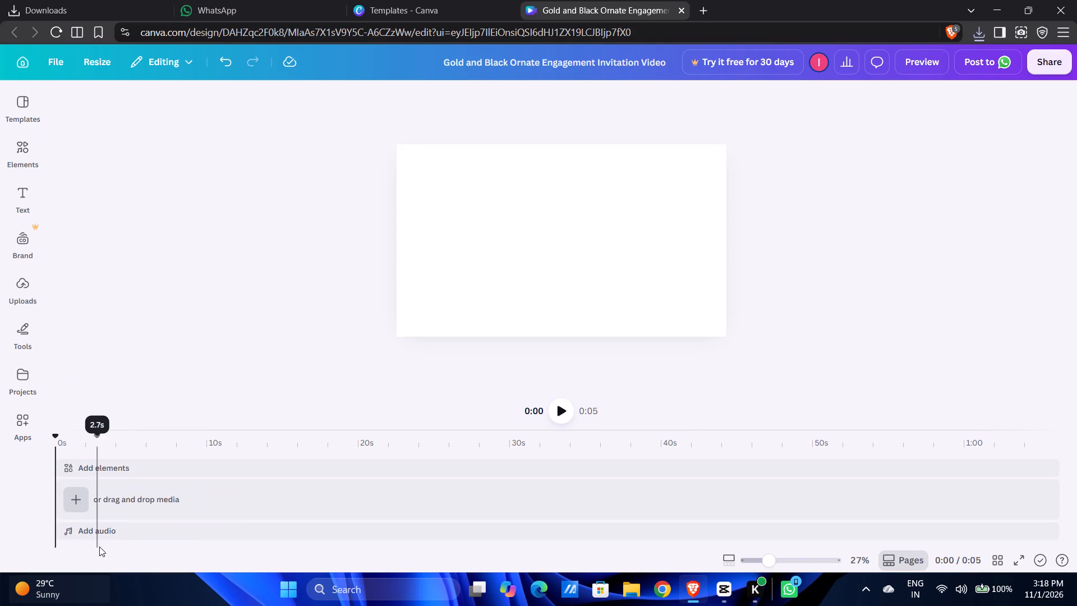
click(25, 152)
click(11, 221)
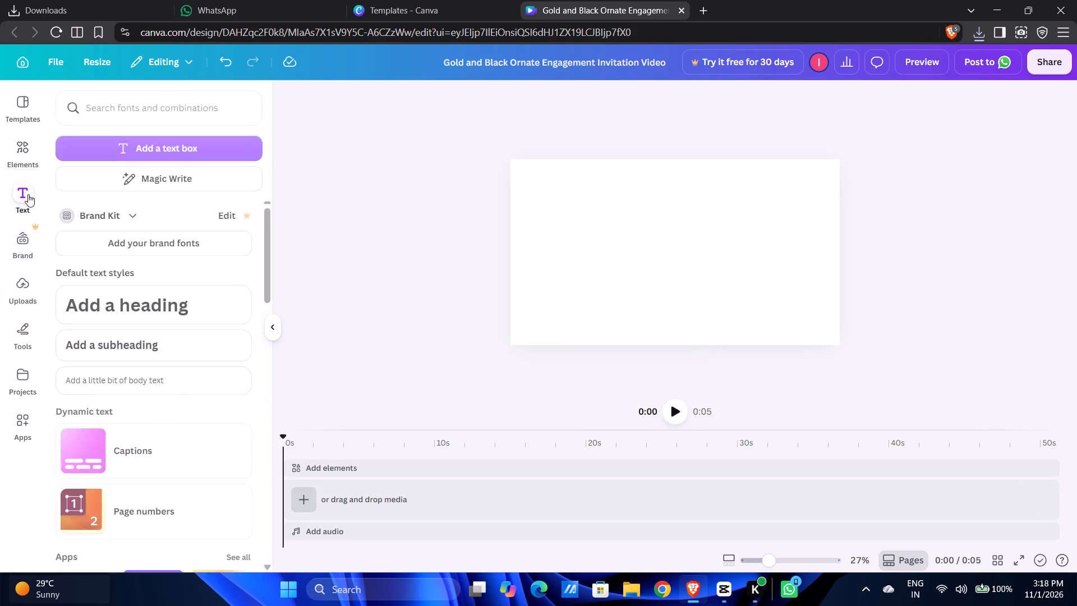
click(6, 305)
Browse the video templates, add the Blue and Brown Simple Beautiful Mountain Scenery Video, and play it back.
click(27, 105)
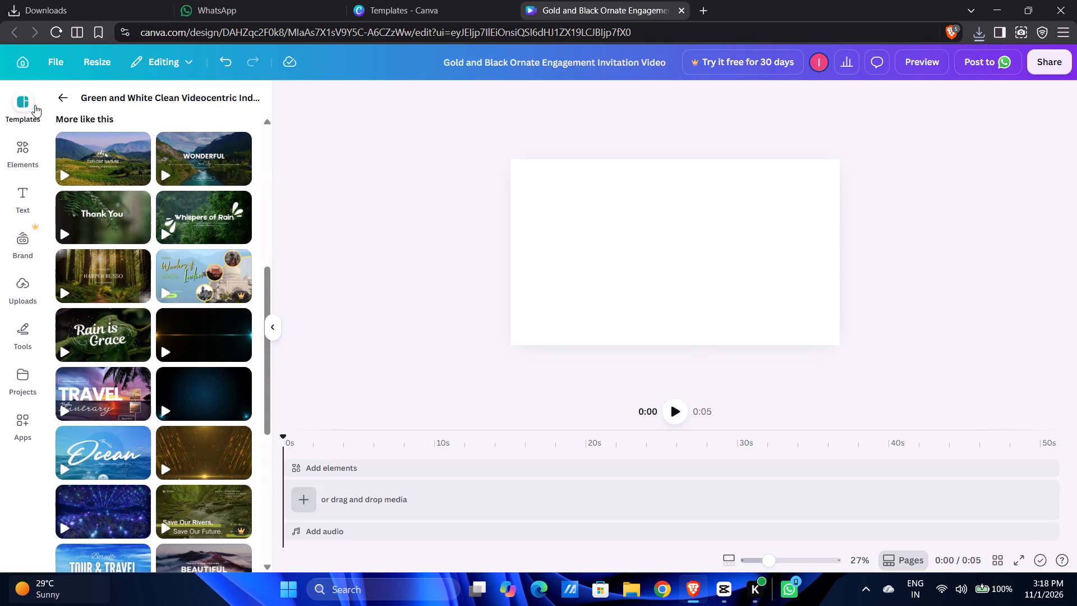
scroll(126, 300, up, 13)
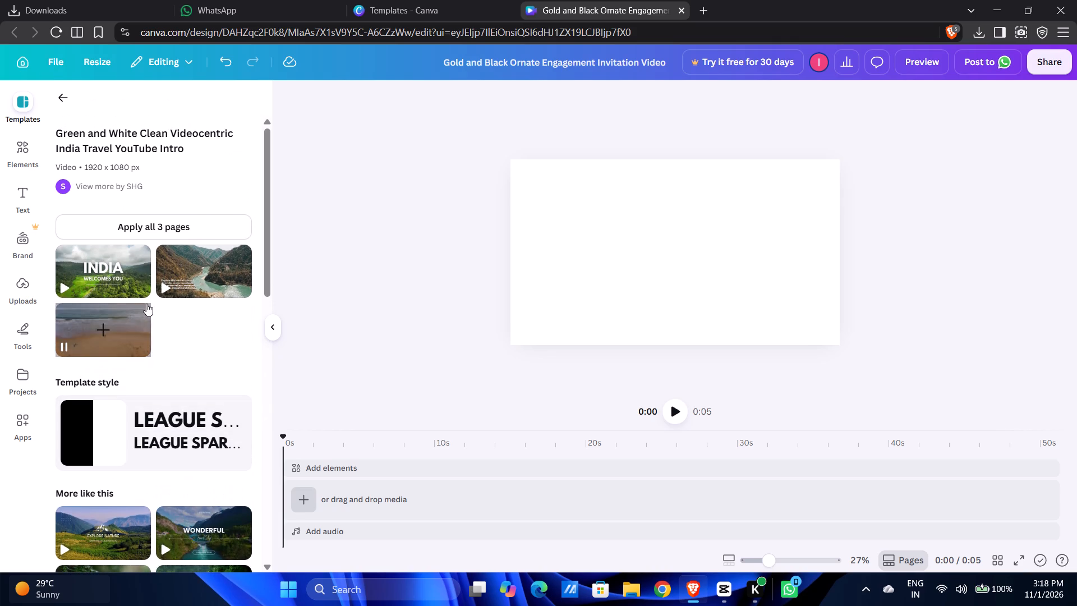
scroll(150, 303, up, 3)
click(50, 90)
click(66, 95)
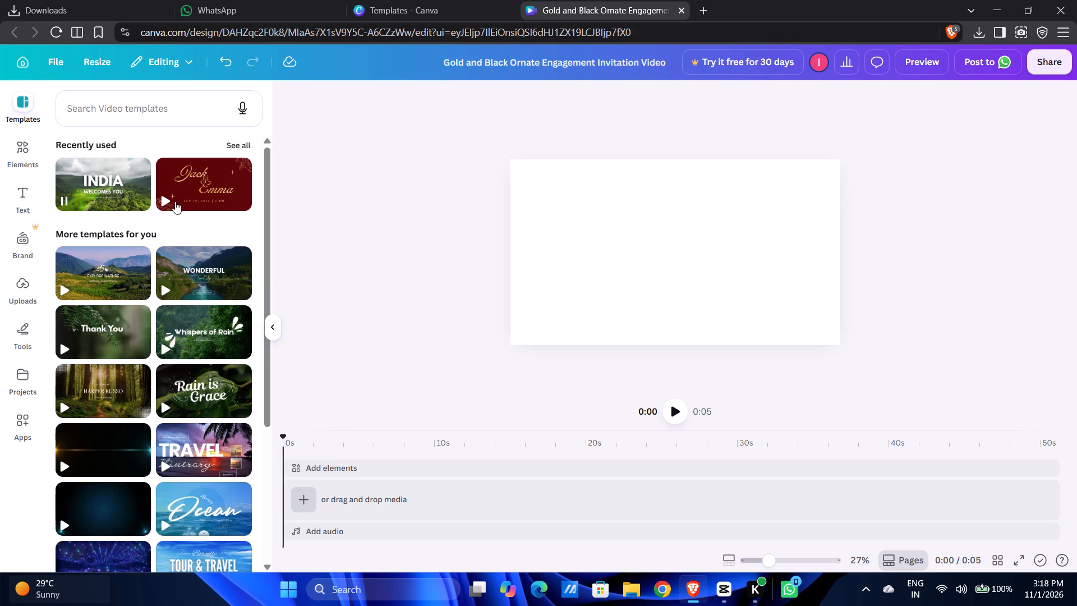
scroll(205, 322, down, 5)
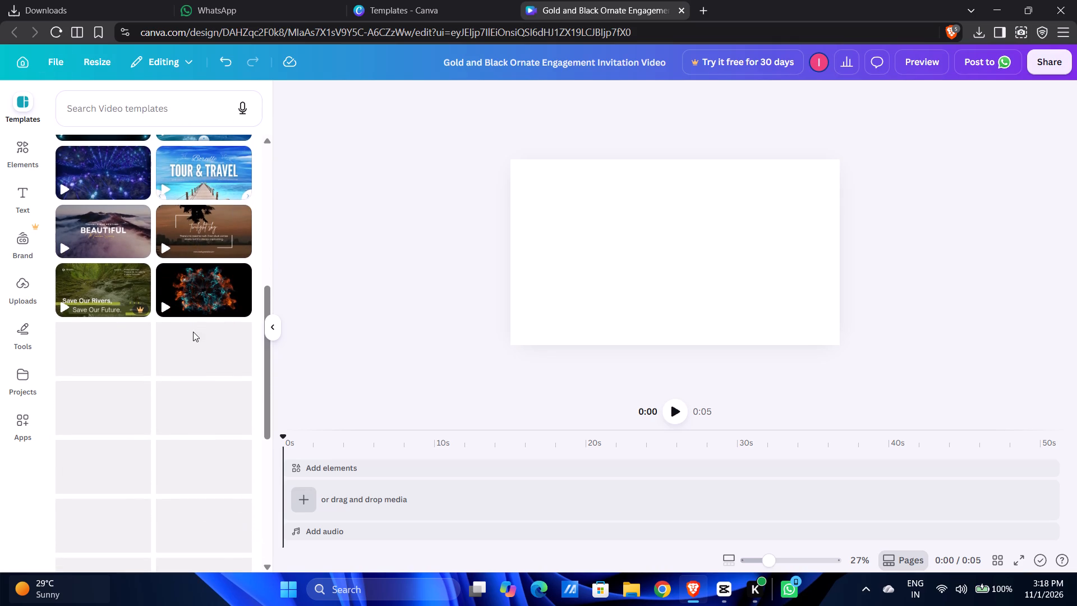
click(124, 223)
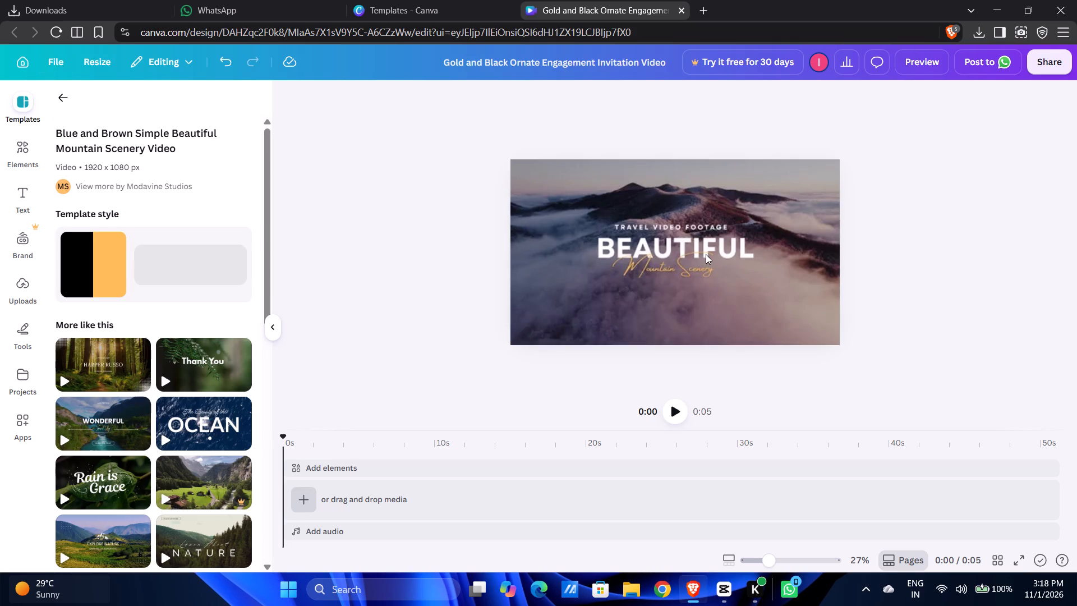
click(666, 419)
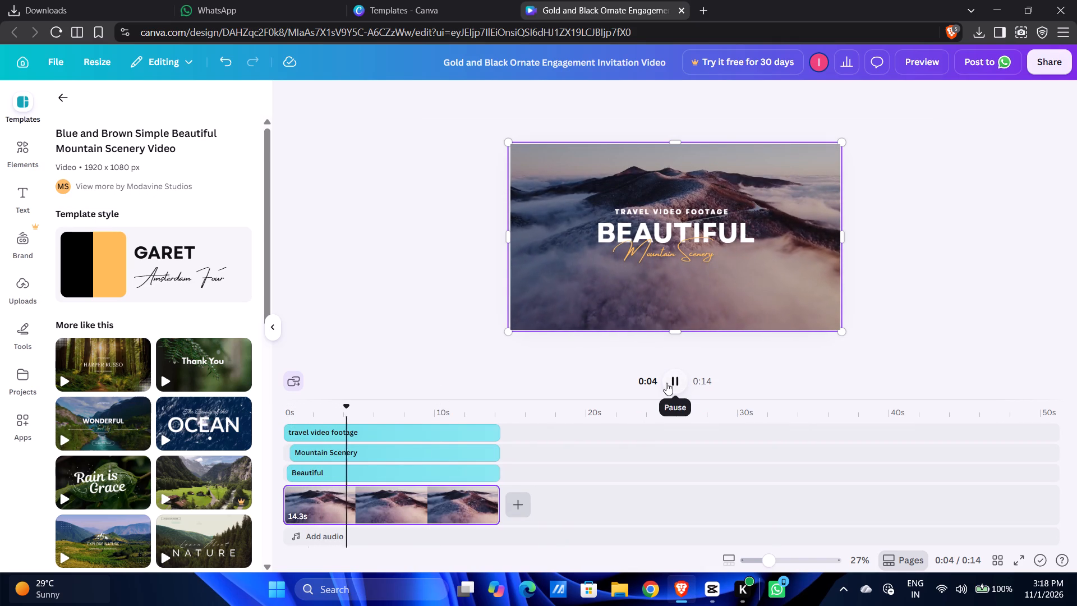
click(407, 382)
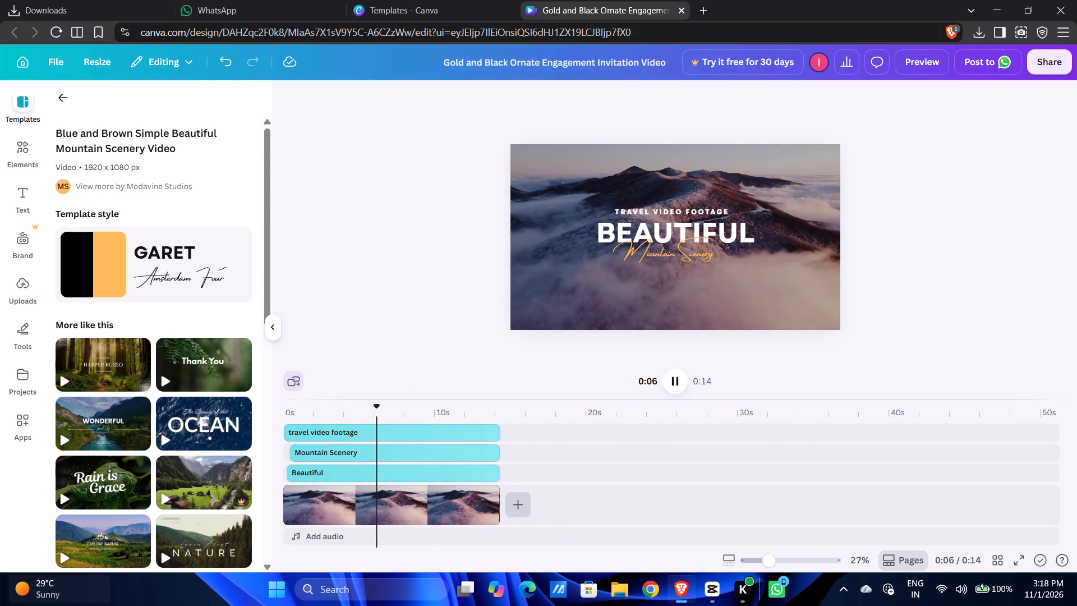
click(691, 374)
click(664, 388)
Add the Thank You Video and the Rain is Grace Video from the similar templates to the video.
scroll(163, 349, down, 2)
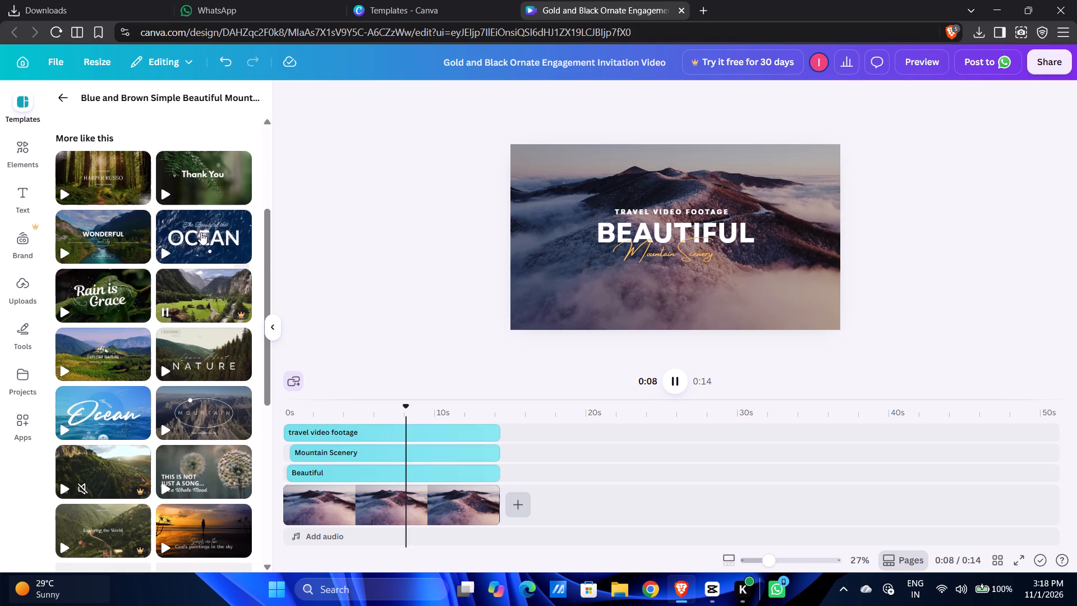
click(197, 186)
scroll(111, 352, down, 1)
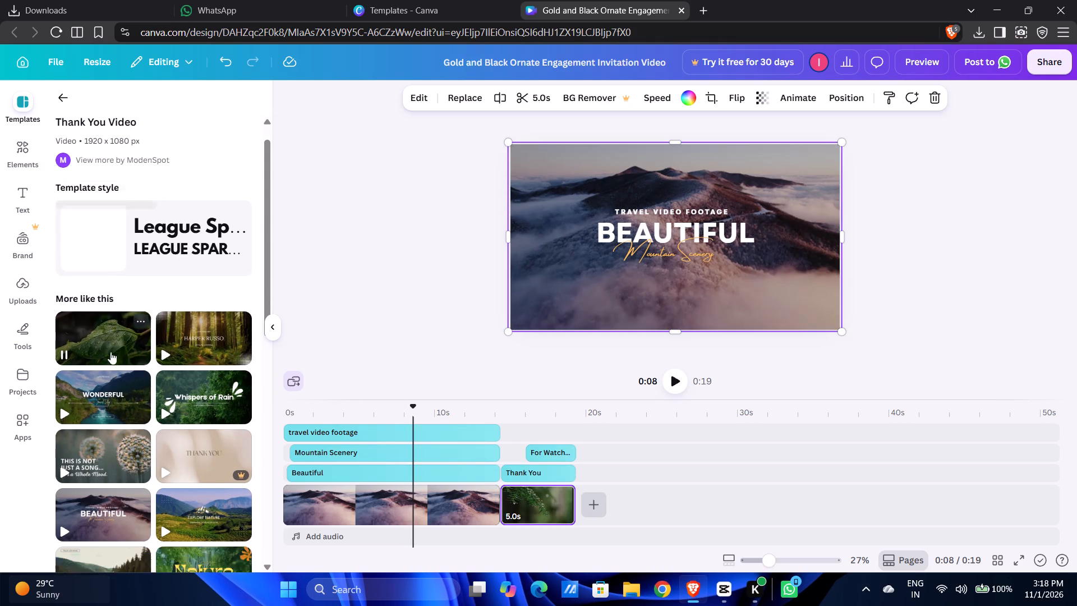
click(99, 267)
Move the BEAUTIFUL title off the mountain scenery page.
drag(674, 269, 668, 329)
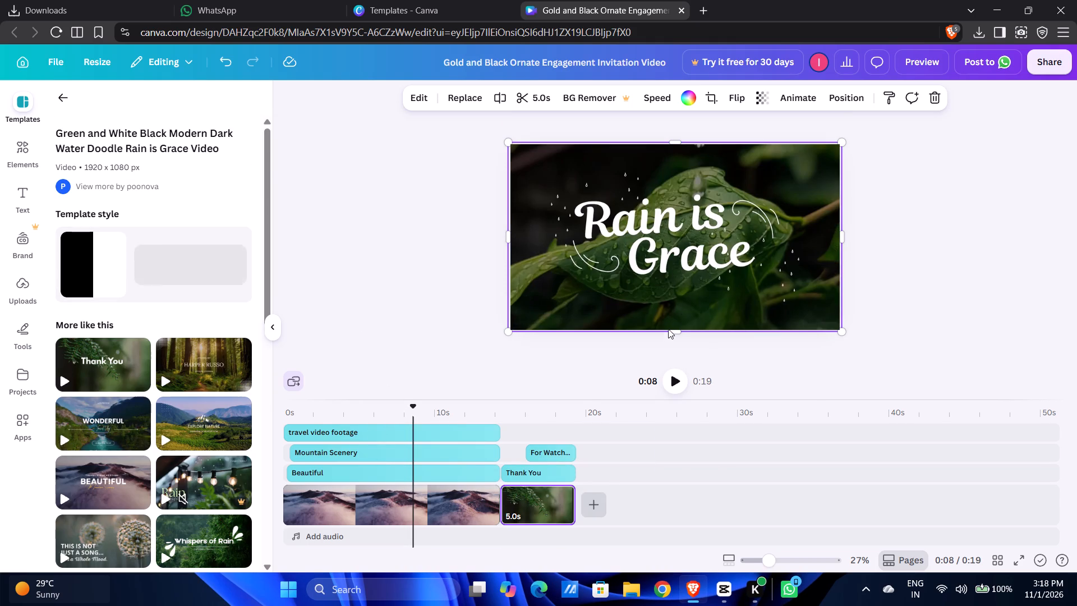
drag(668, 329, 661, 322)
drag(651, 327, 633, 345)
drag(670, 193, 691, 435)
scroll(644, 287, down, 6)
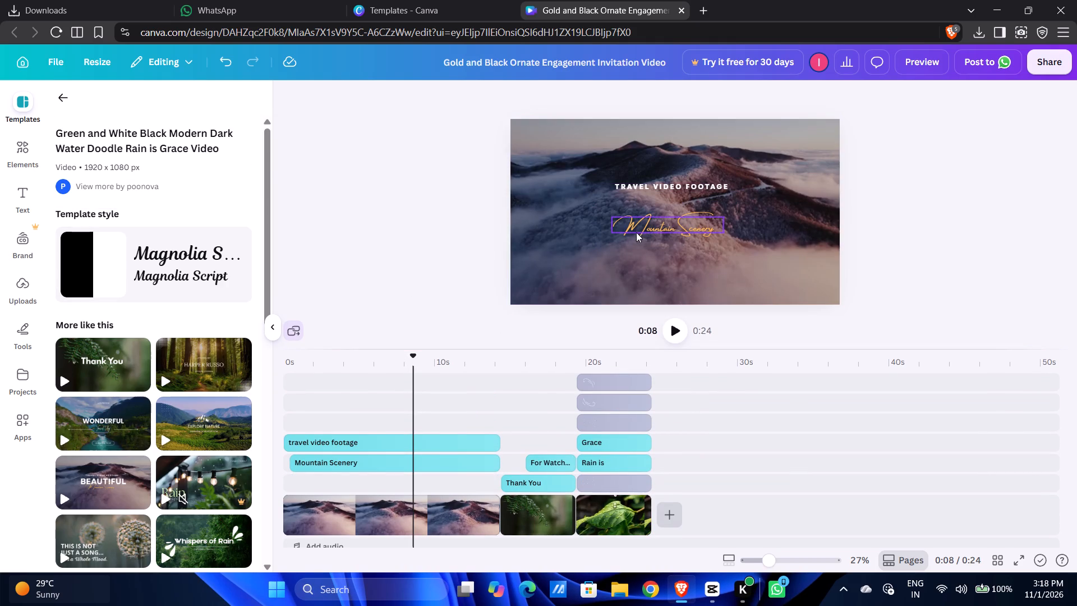
Play the video and preview the Rain is Grace section at the end of the timeline.
click(682, 314)
click(680, 323)
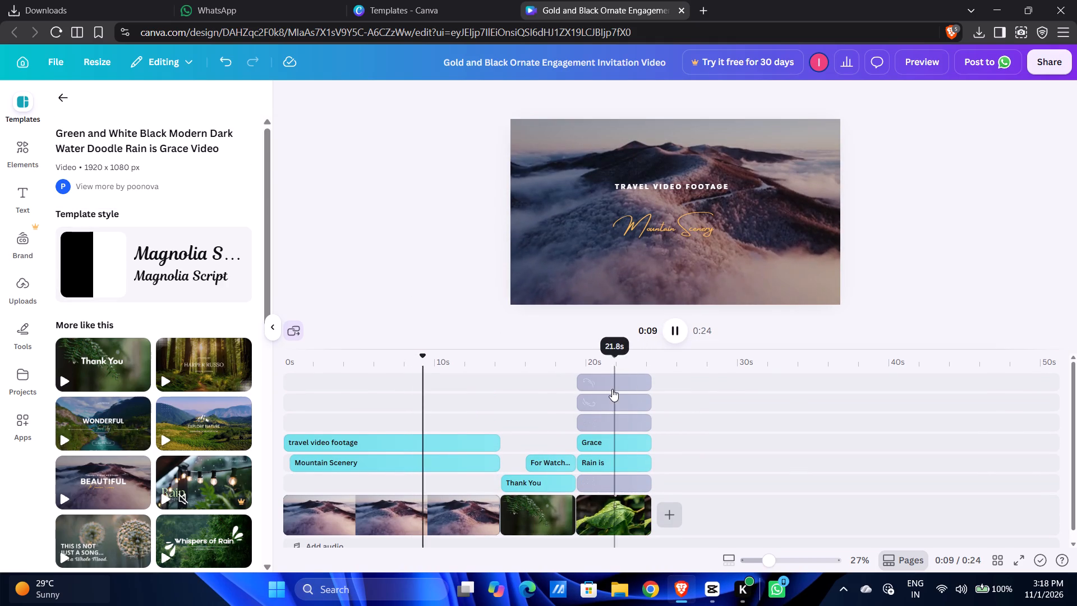
click(612, 389)
click(565, 389)
click(672, 384)
Delete all the mountain, Thank You and Rain is Grace clips and elements from the timeline.
drag(717, 375, 455, 535)
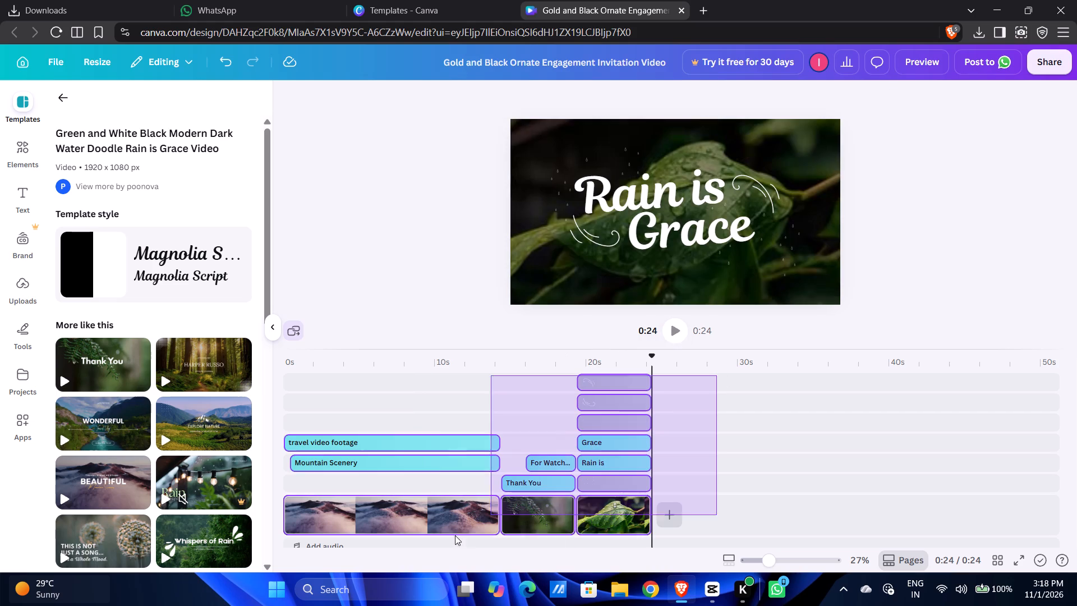
drag(455, 535, 273, 571)
key(Delete)
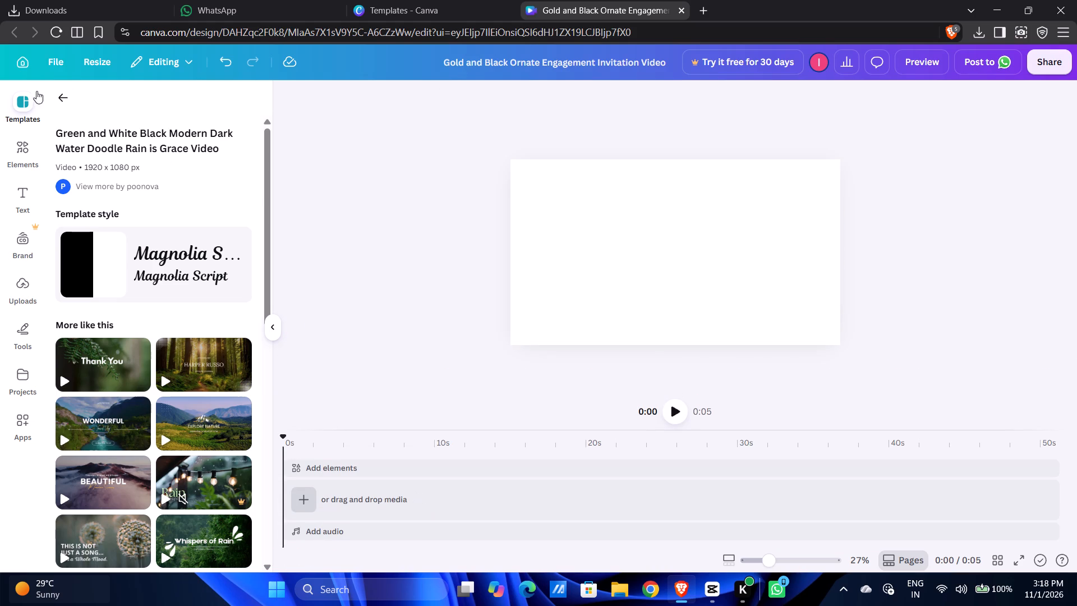
Search the video templates for "manali trip".
click(64, 99)
click(118, 107)
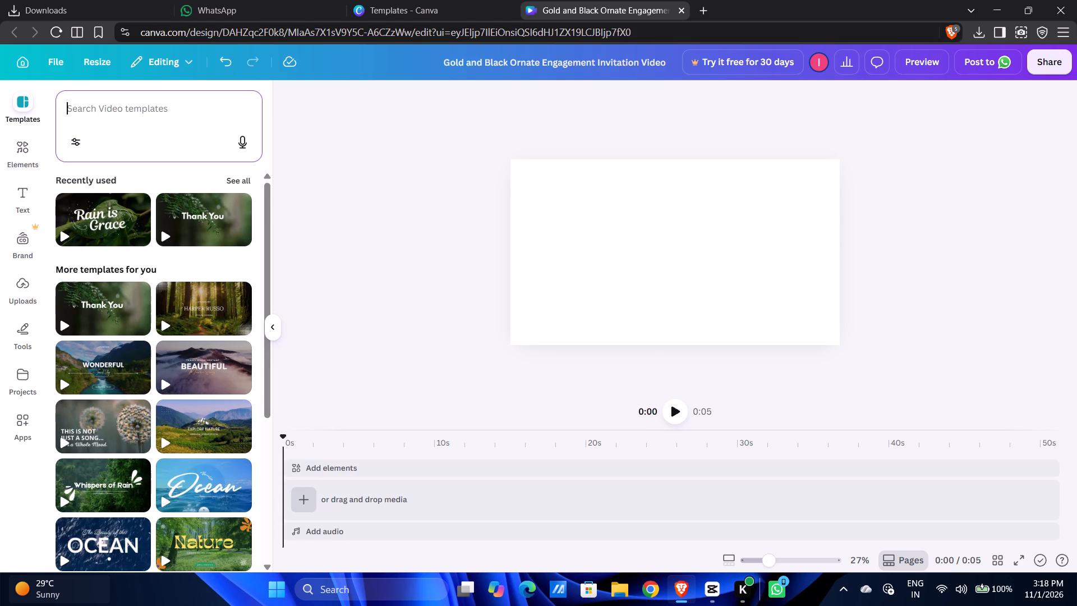
key(m)
text(anali)
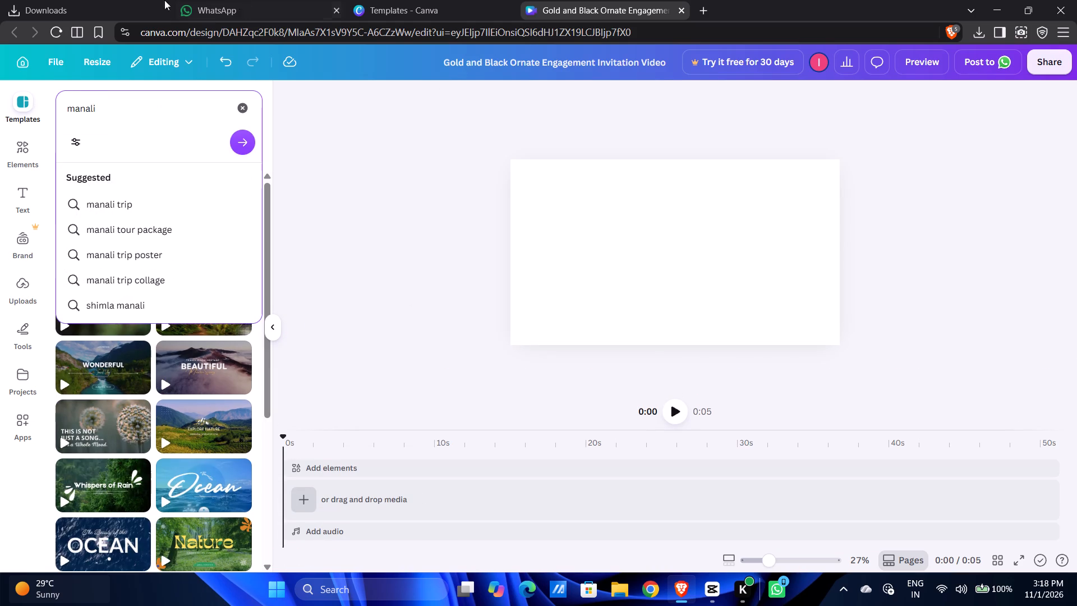
key(space)
text(tri[+p)
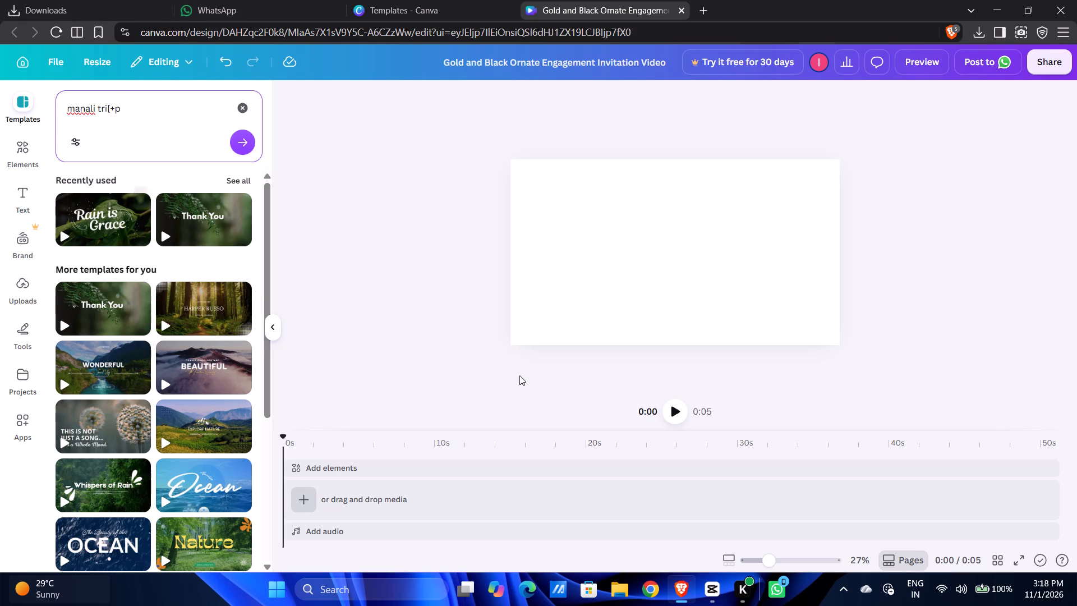
key(BackSpace)
key(BackSpace)
key(BackSpace)
click(127, 208)
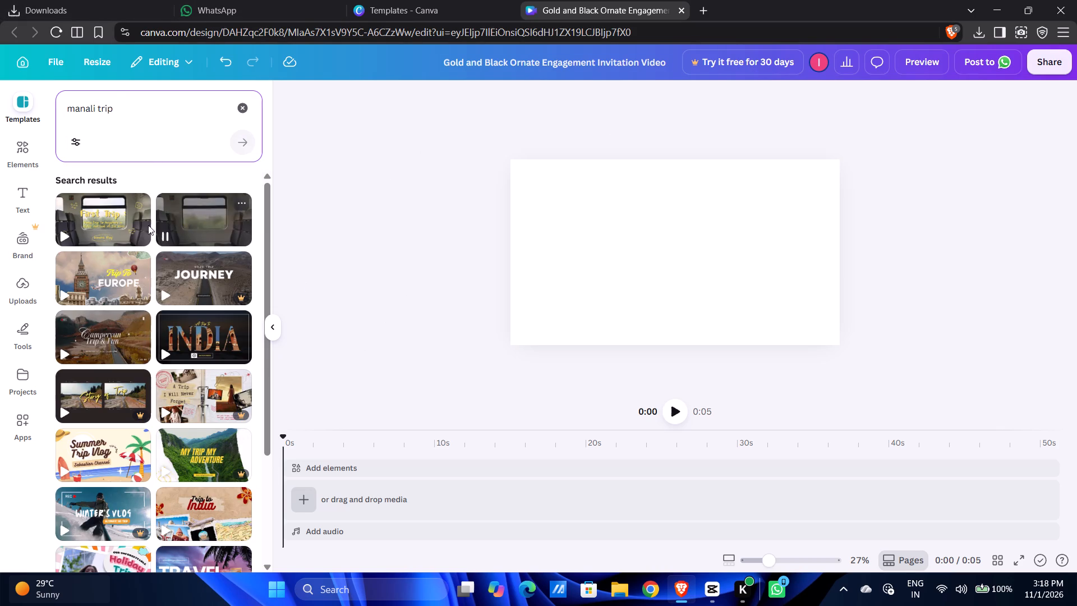
Add the White Yellow Minimalist Handwriting Trip Vlog template, play it, and return to the search results.
click(112, 218)
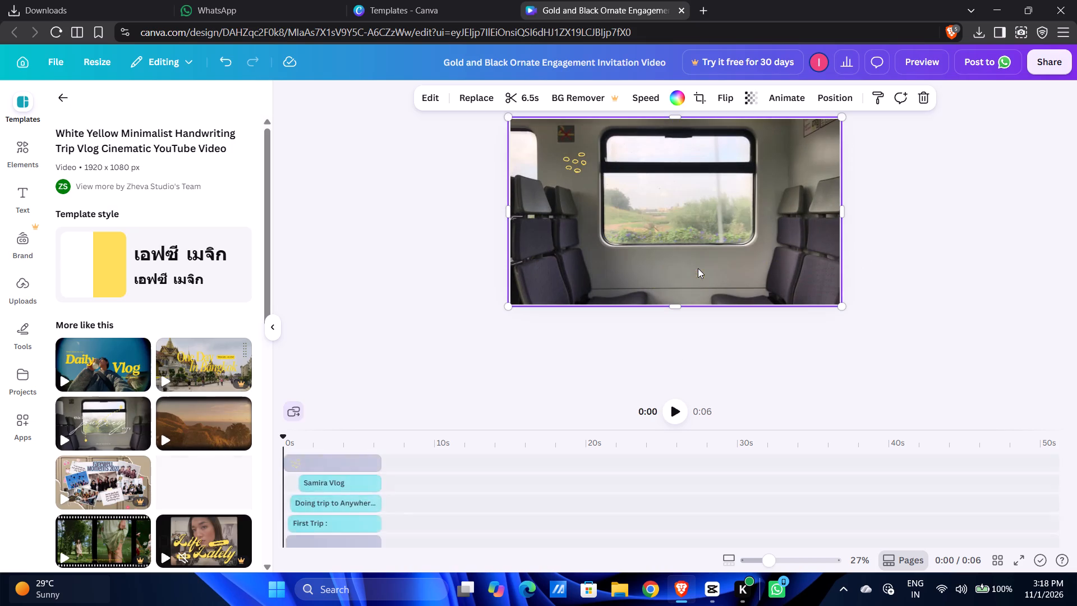
key(space)
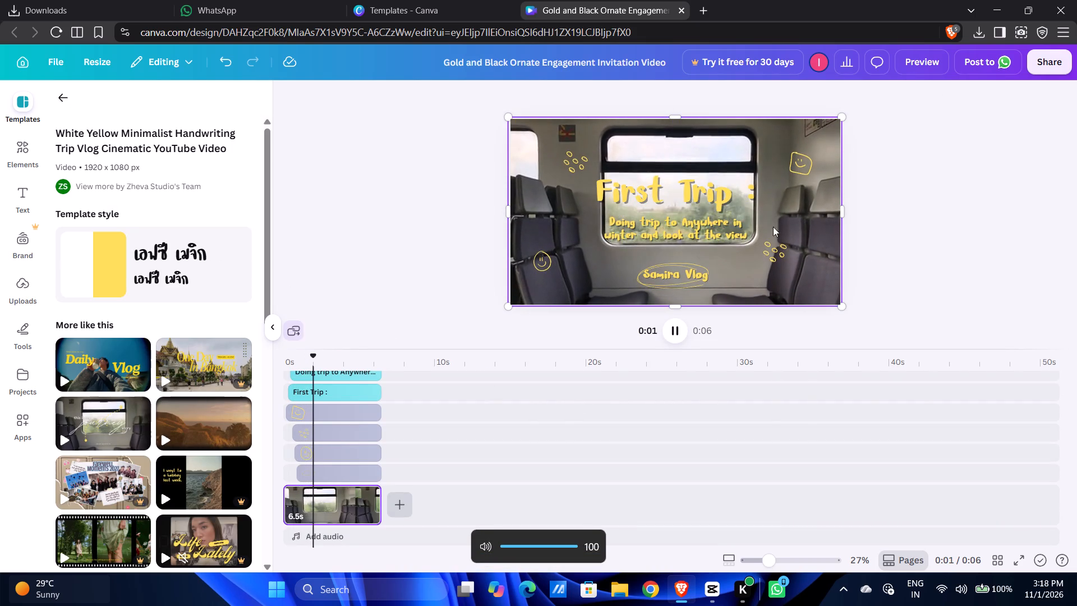
click(62, 99)
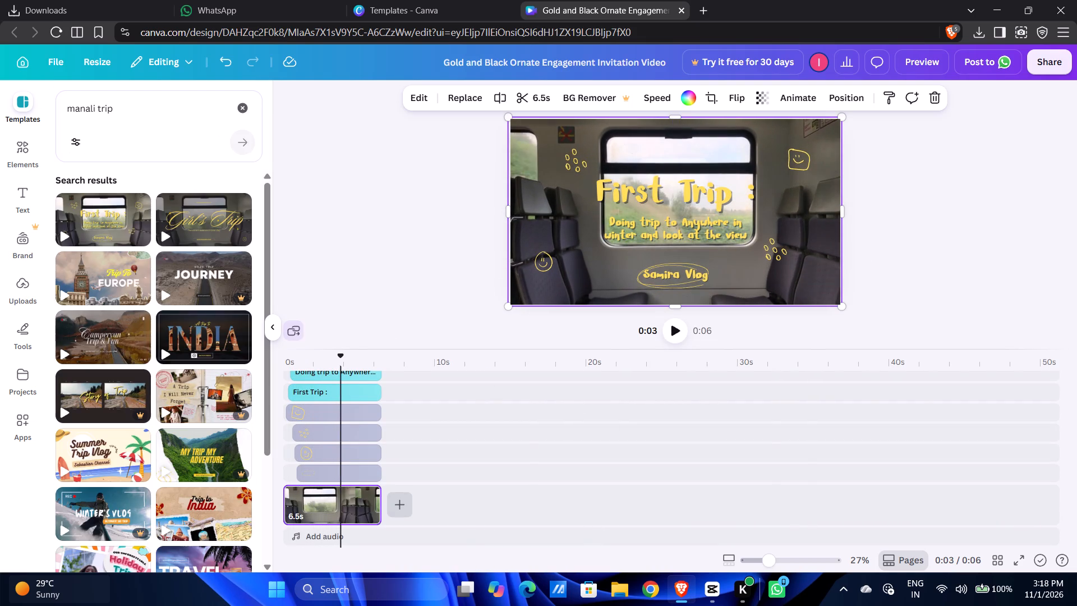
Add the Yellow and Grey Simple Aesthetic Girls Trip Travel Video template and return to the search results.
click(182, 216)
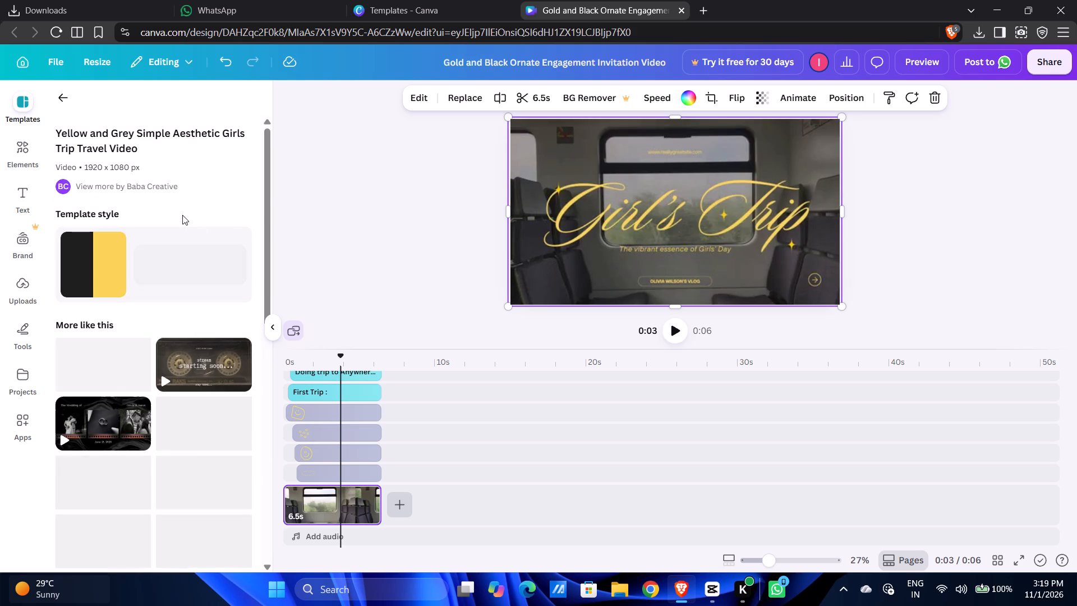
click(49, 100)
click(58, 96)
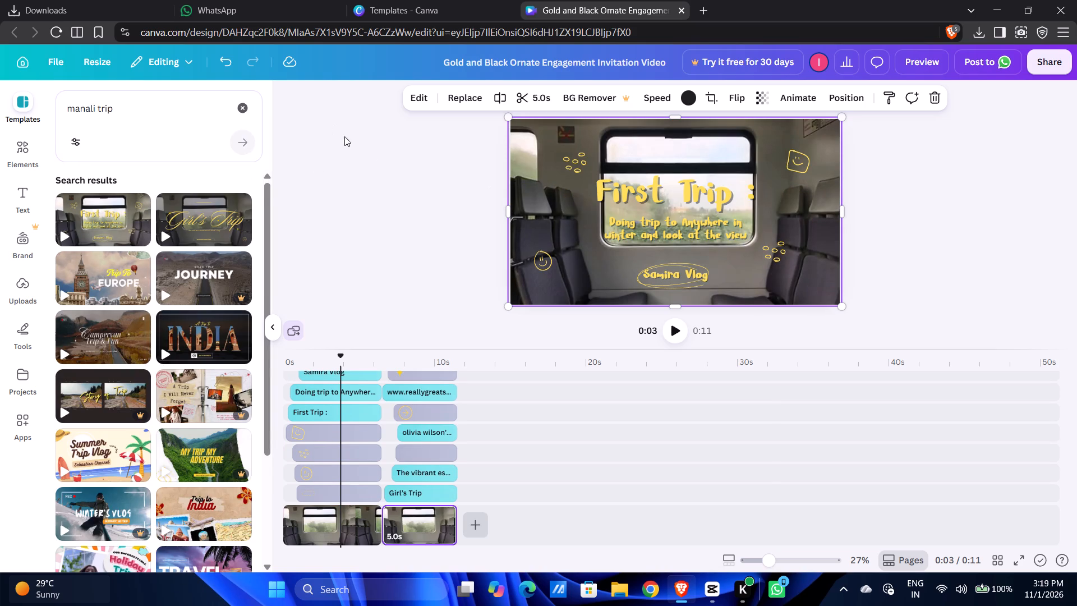
Add the Beige and Blue Scrapbook Trip To Europe Video template after the existing clips.
click(107, 283)
click(733, 239)
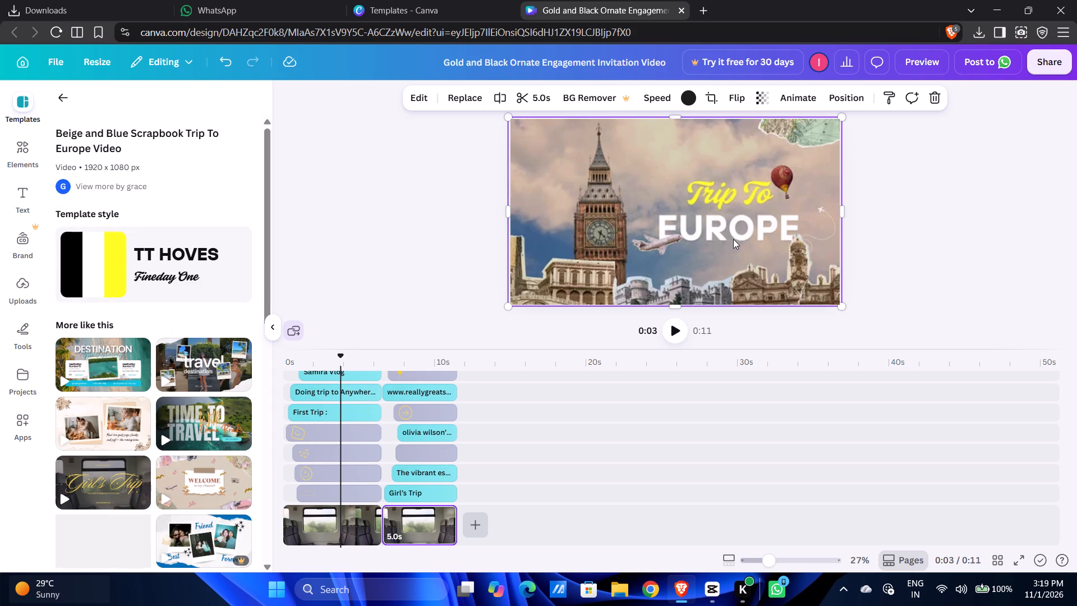
Delete the First Trip and Girl's Trip train clips from the timeline, keeping only the Trip To Europe clip.
scroll(462, 404, up, 5)
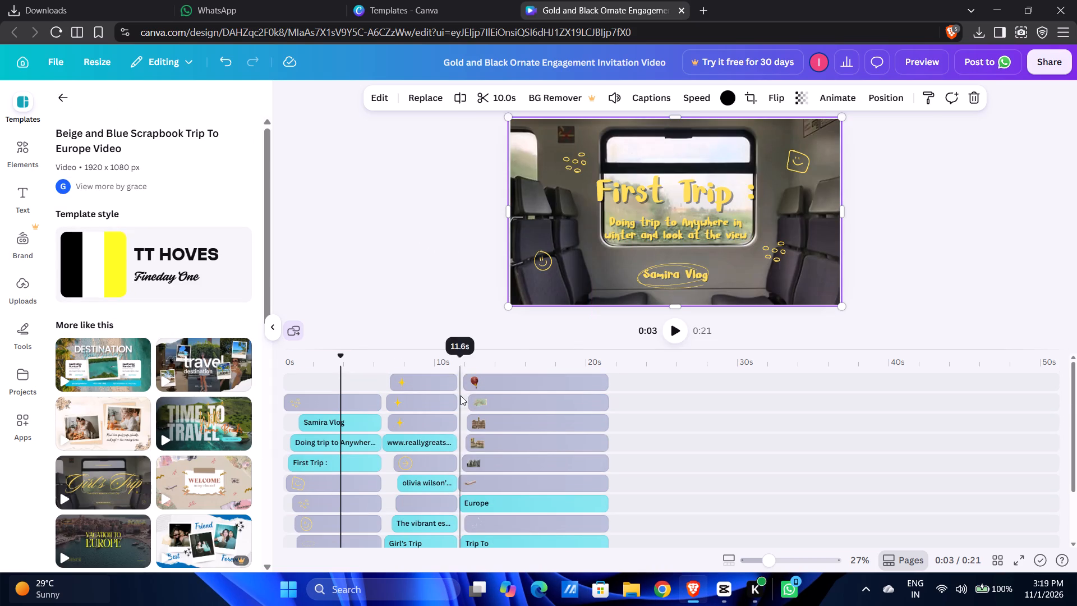
scroll(457, 374, up, 5)
drag(460, 375, 330, 585)
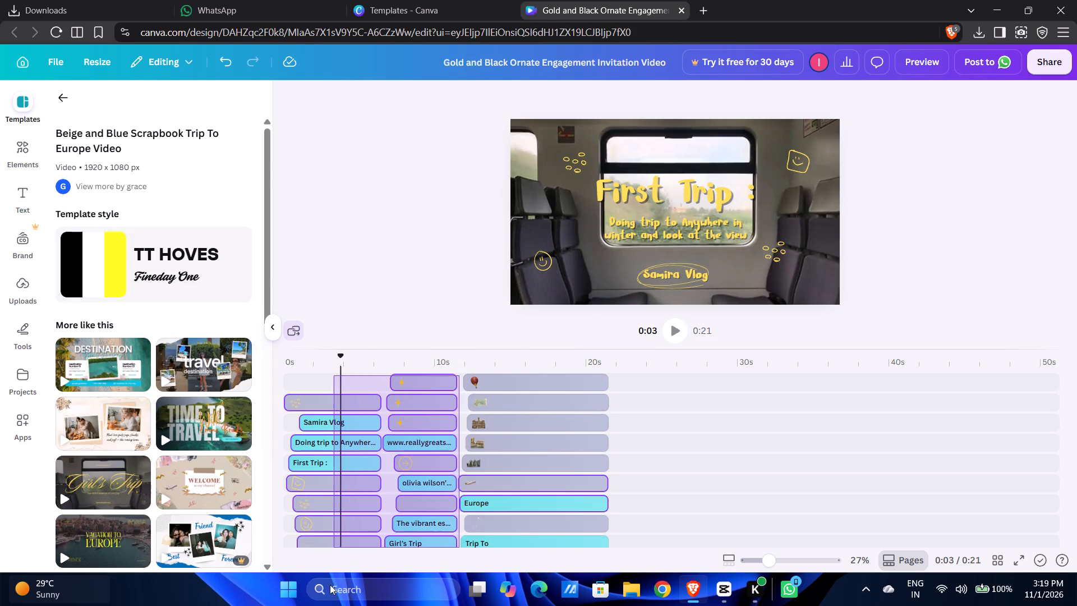
drag(330, 585, 293, 568)
click(721, 434)
scroll(546, 467, down, 5)
scroll(431, 474, down, 3)
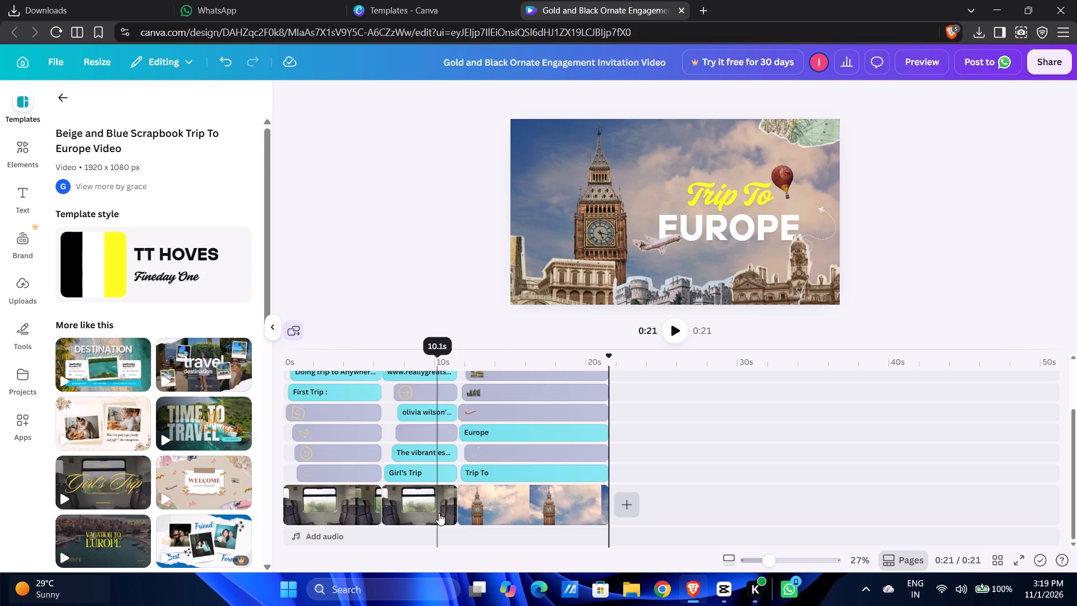
drag(440, 534, 321, 222)
key(BackSpace)
key(Delete)
Play the Trip To Europe clip from the start to preview its animation.
scroll(393, 451, up, 6)
scroll(358, 435, down, 1)
scroll(357, 434, up, 6)
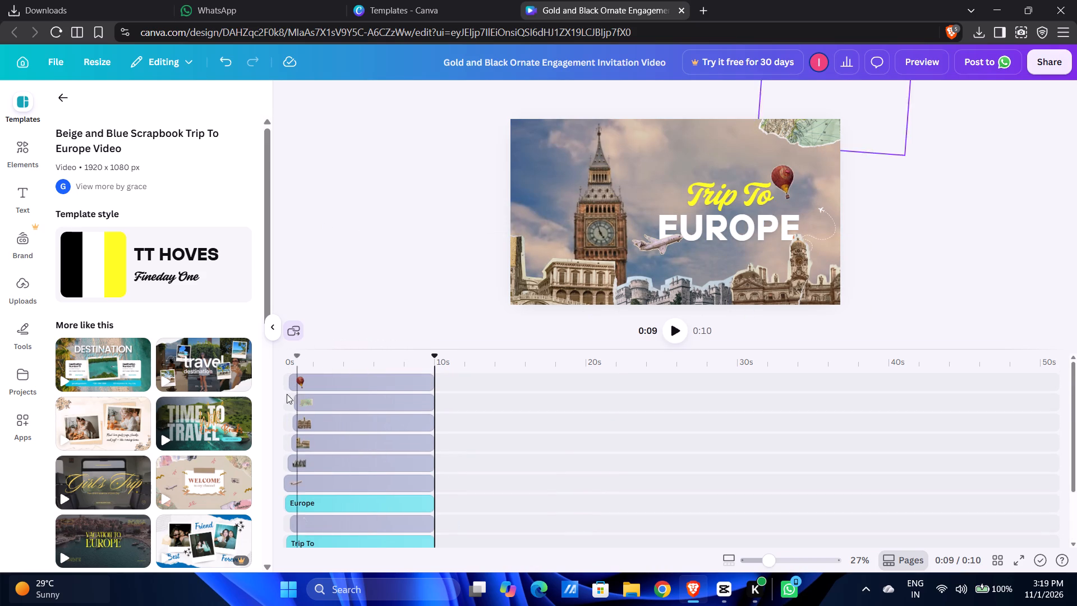
scroll(287, 394, up, 1)
click(286, 393)
key(space)
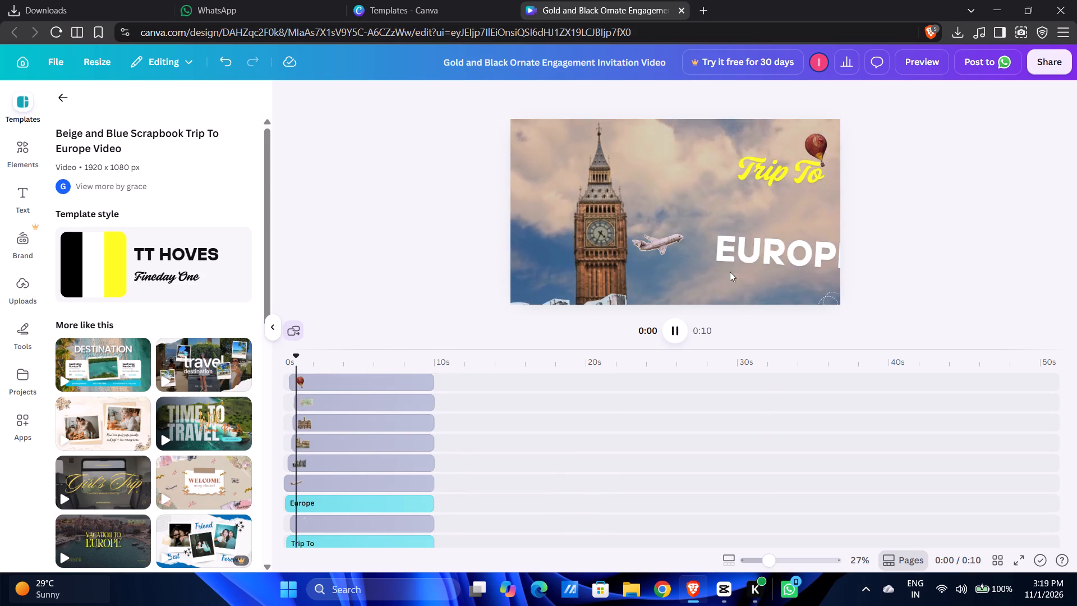
key(space)
Replace the large "EUROPE" title with "MANALI".
click(715, 232)
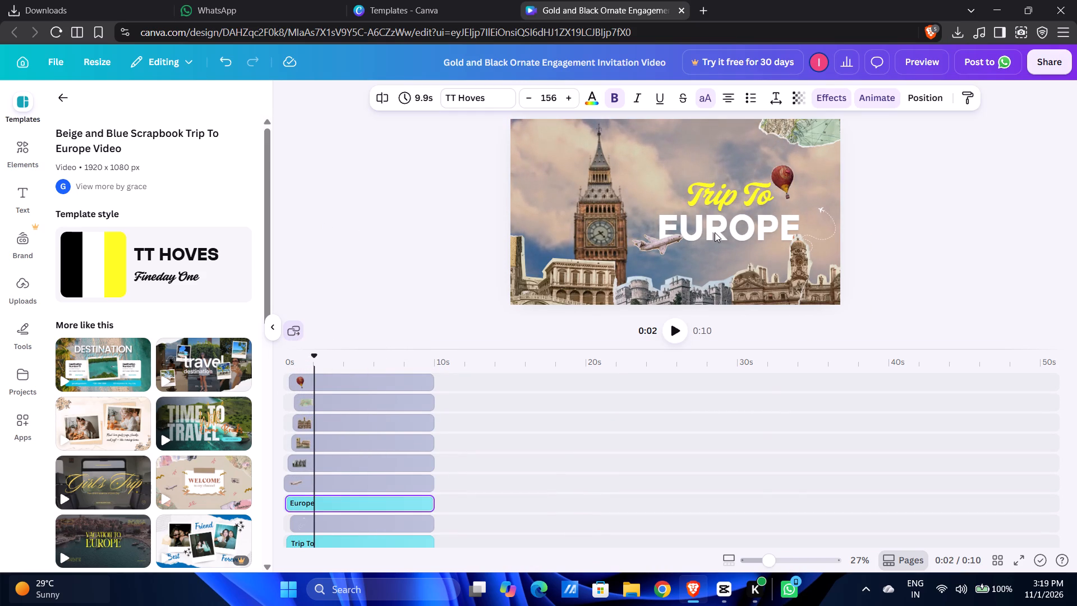
double_click(737, 227)
click(740, 226)
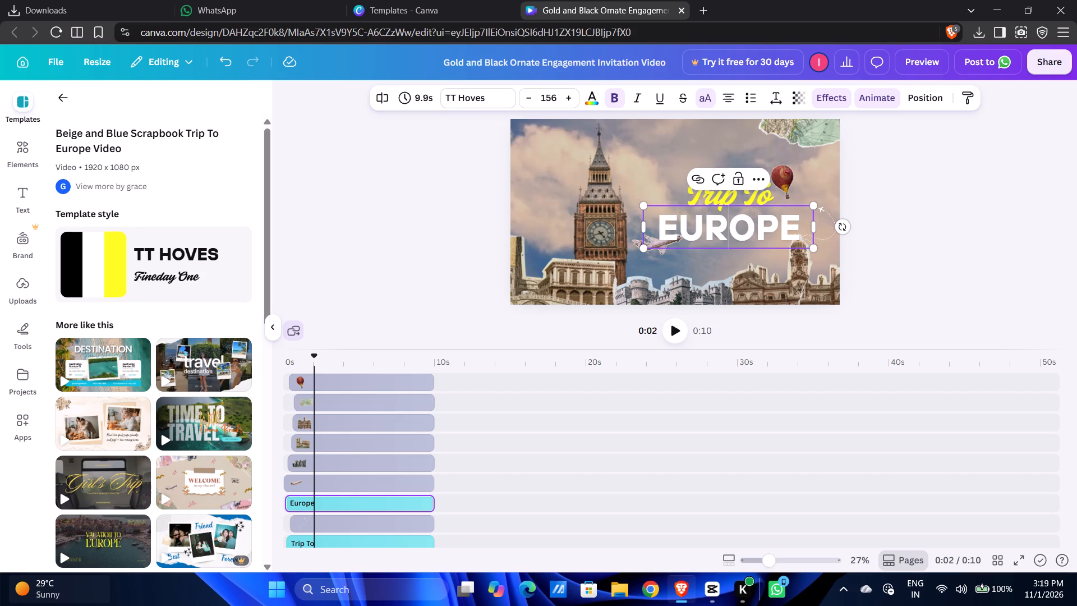
drag(799, 228, 645, 216)
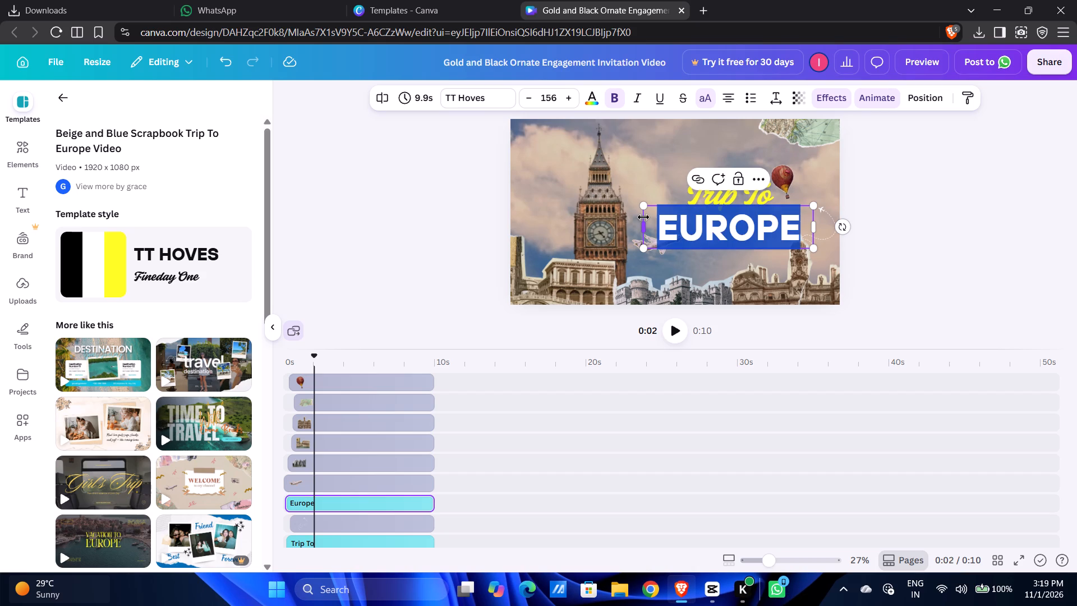
text(MANAAL)
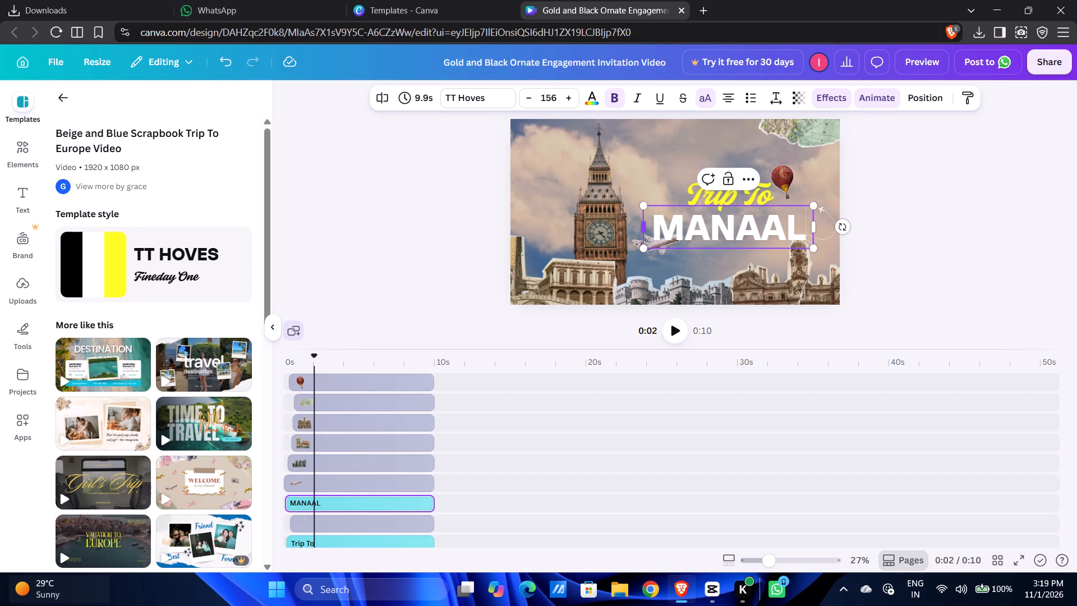
key(BackSpace)
key(BackSpace)
text(LI)
key(Return)
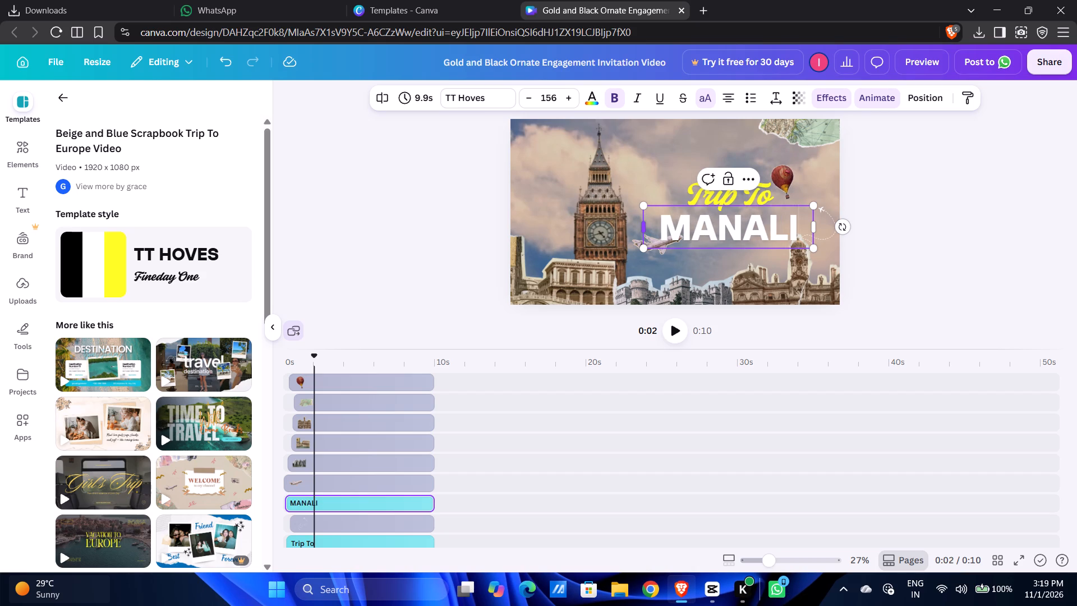
drag(833, 142, 827, 142)
Change the yellow "Trip To" text above the title to "Tour To".
click(717, 195)
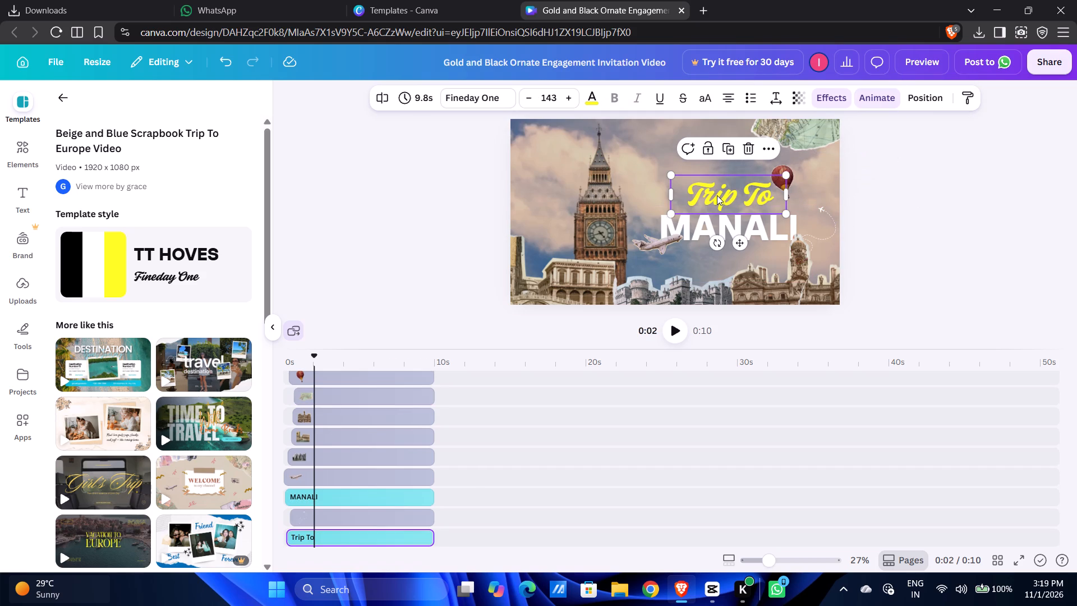
double_click(717, 195)
click(717, 195)
click(729, 193)
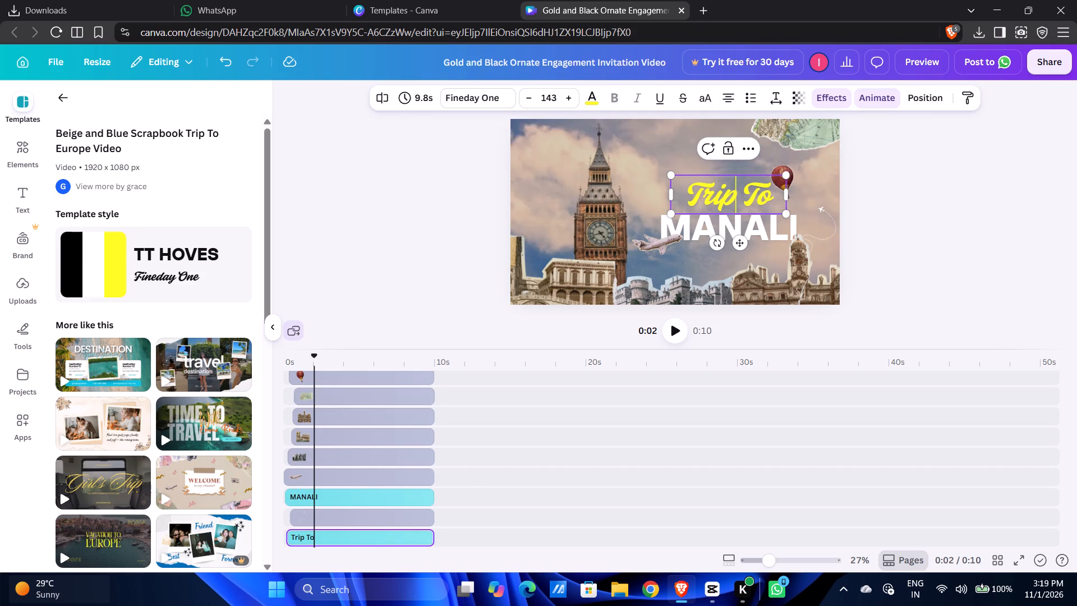
key(BackSpace)
key(BackSpace)
key(BackSpace)
text(OUR)
key(BackSpace)
key(BackSpace)
key(BackSpace)
key(BackSpace)
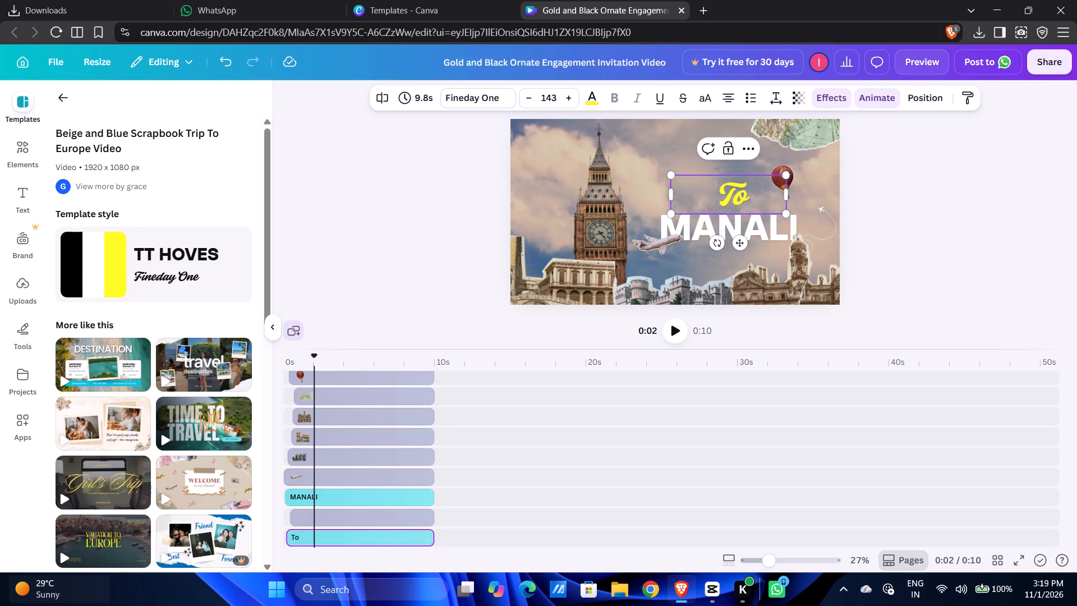
text(Tour)
click(971, 169)
Move the torn map cutout slightly further out and down at the upper-right corner of the frame.
click(805, 128)
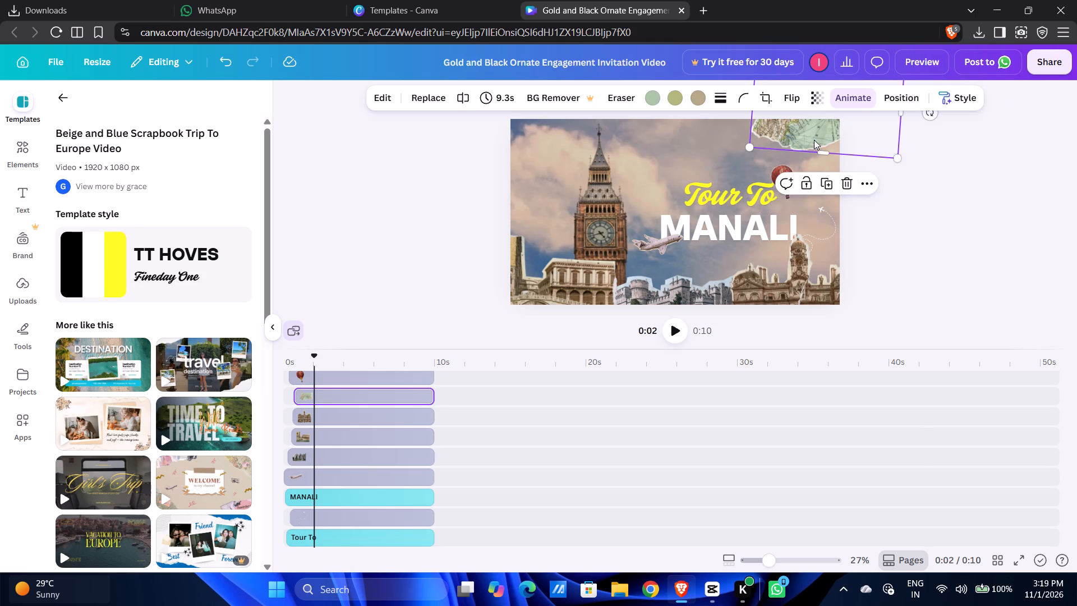
drag(816, 136, 515, 281)
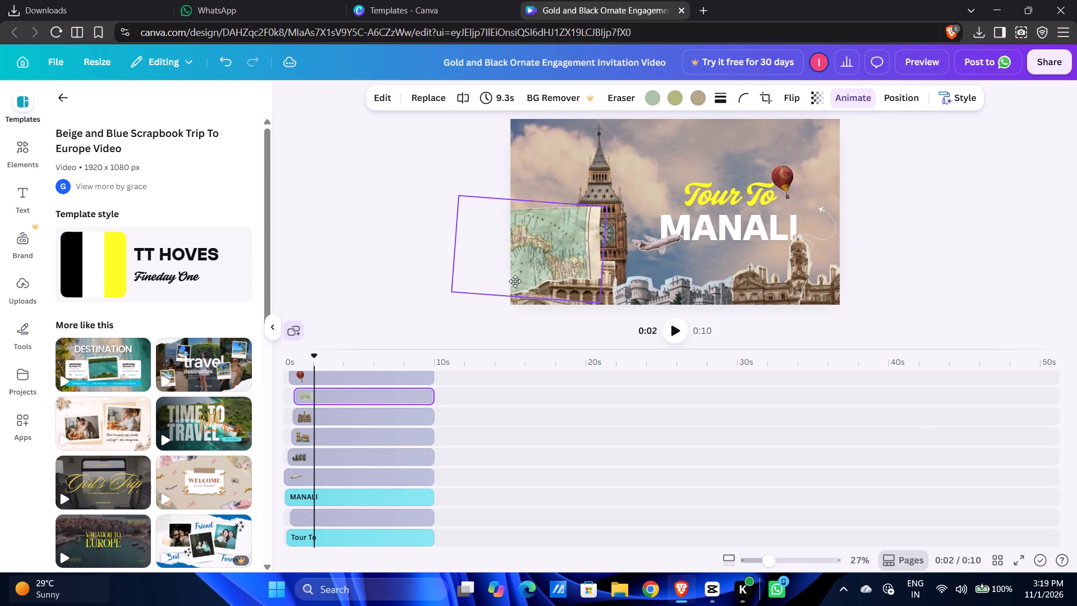
drag(515, 281, 853, 155)
click(908, 192)
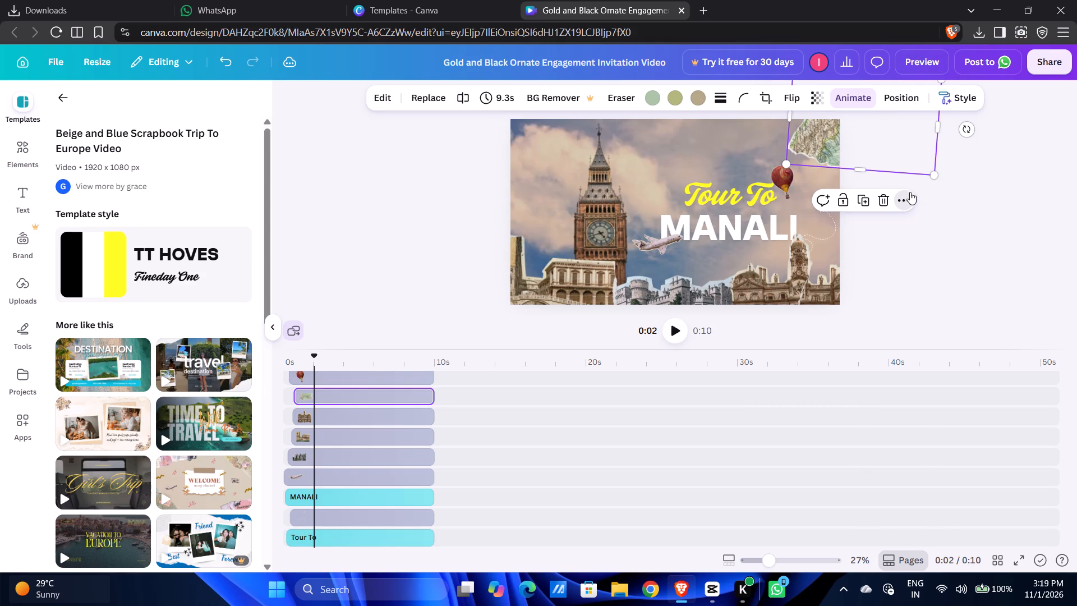
click(372, 280)
Play the edited Tour To Manali clip from the beginning.
key(space)
click(284, 258)
drag(311, 357, 302, 360)
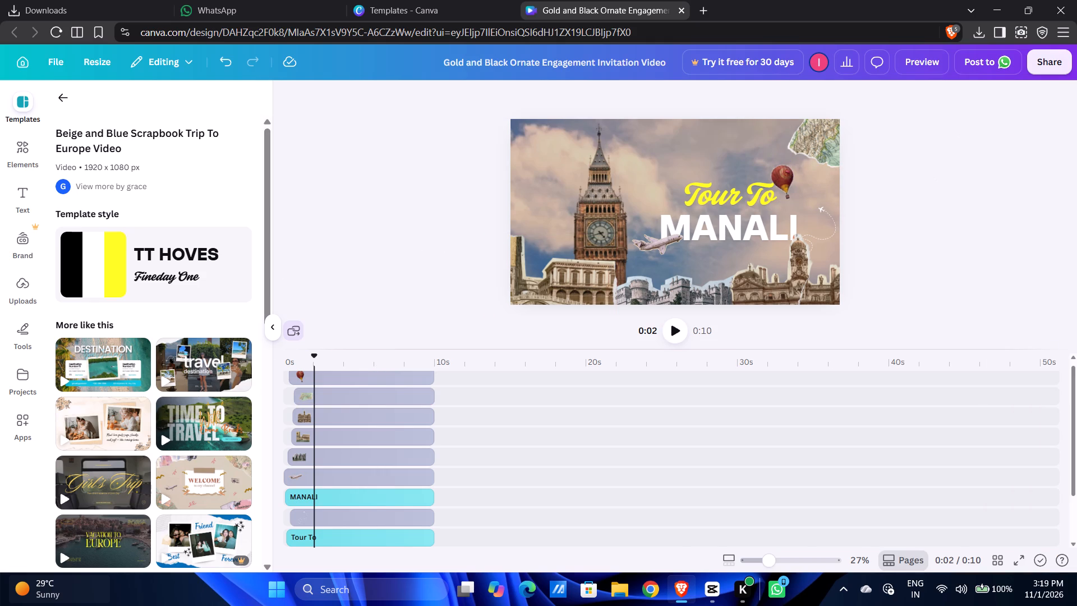
drag(302, 360, 275, 360)
click(683, 330)
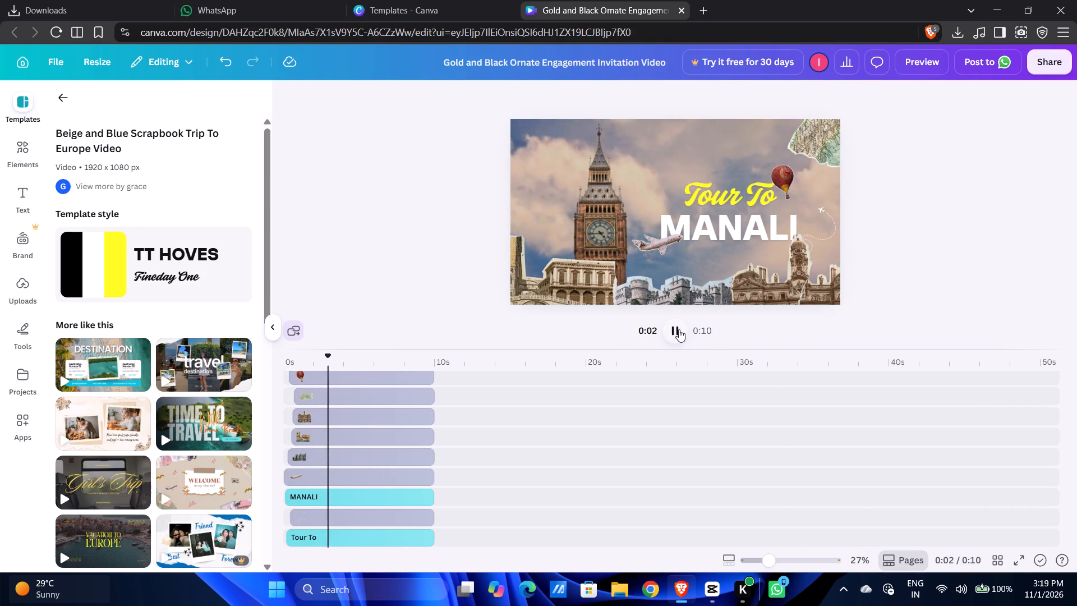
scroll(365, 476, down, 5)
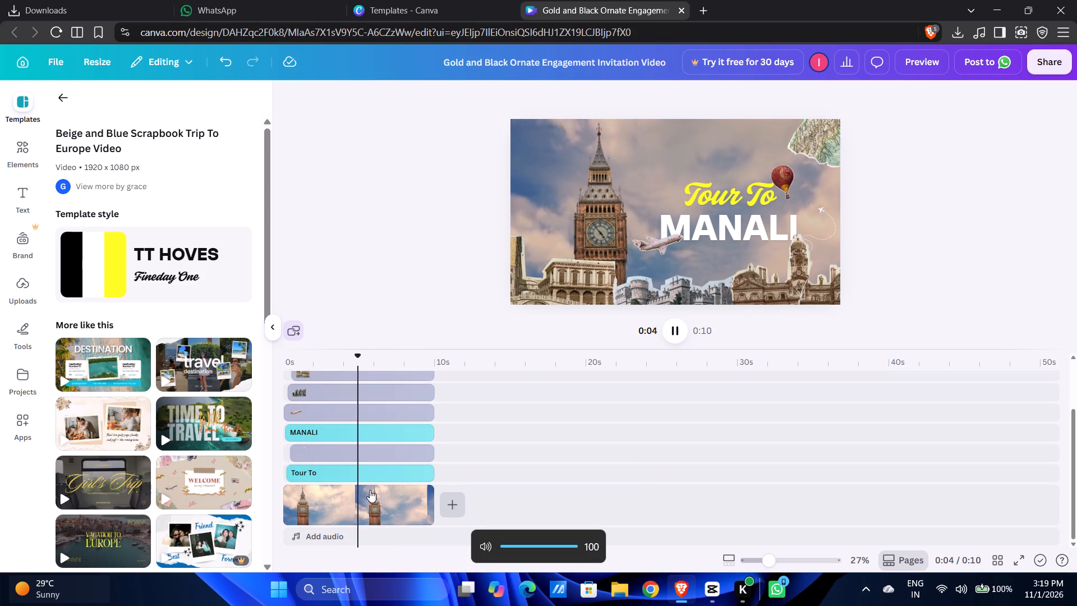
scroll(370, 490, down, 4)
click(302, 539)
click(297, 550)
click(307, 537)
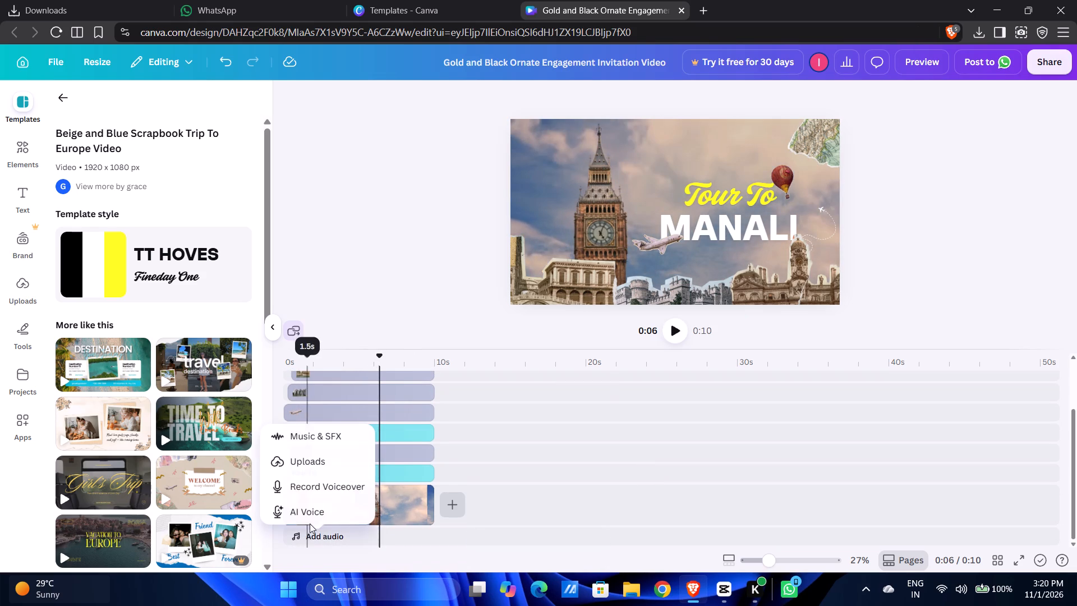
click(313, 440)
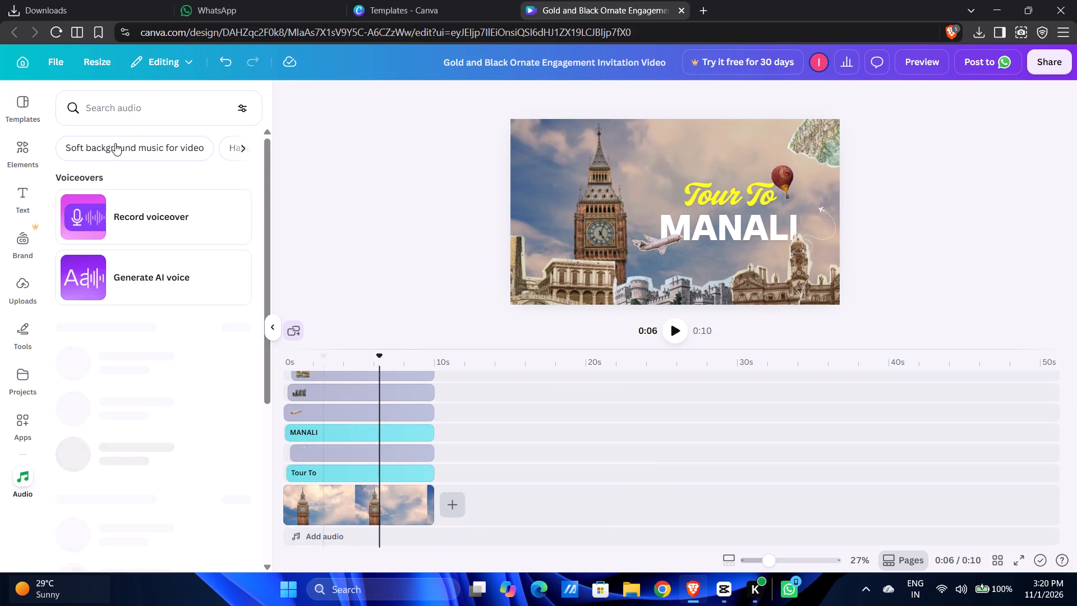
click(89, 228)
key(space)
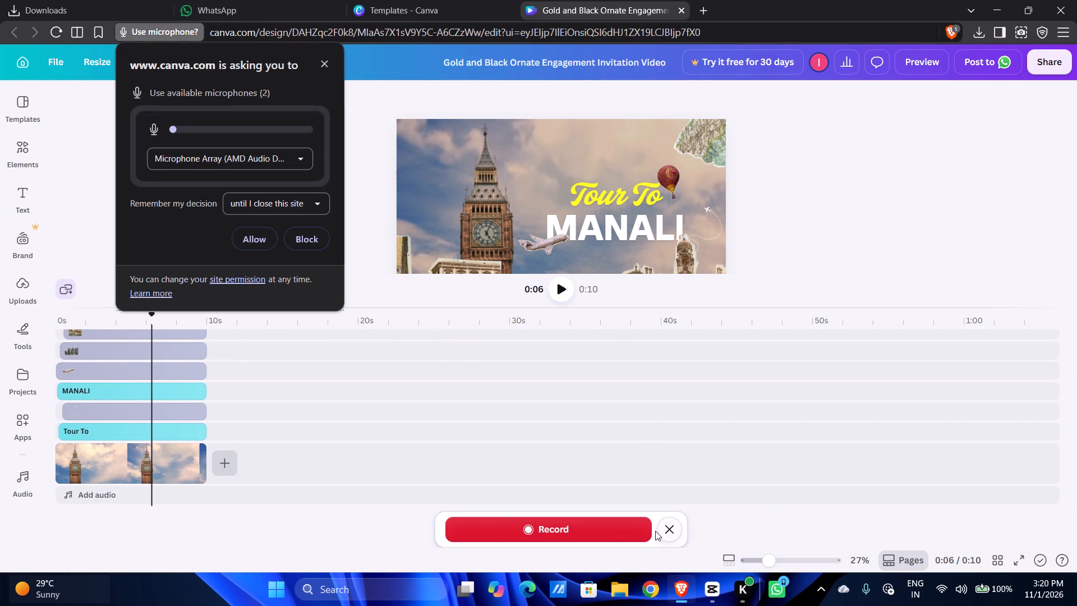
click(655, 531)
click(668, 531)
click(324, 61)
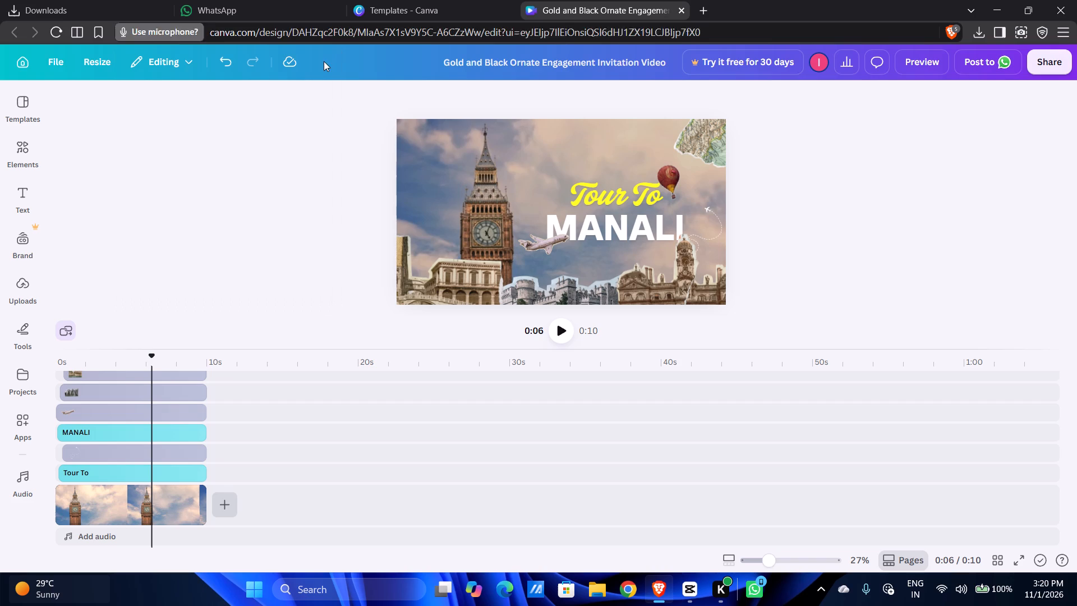
Open the audio library for the clip and preview the Upbeat Upbeat, Upbeat Flat Feet and Upbeat Rock tracks.
scroll(63, 349, down, 2)
scroll(105, 483, down, 2)
click(103, 534)
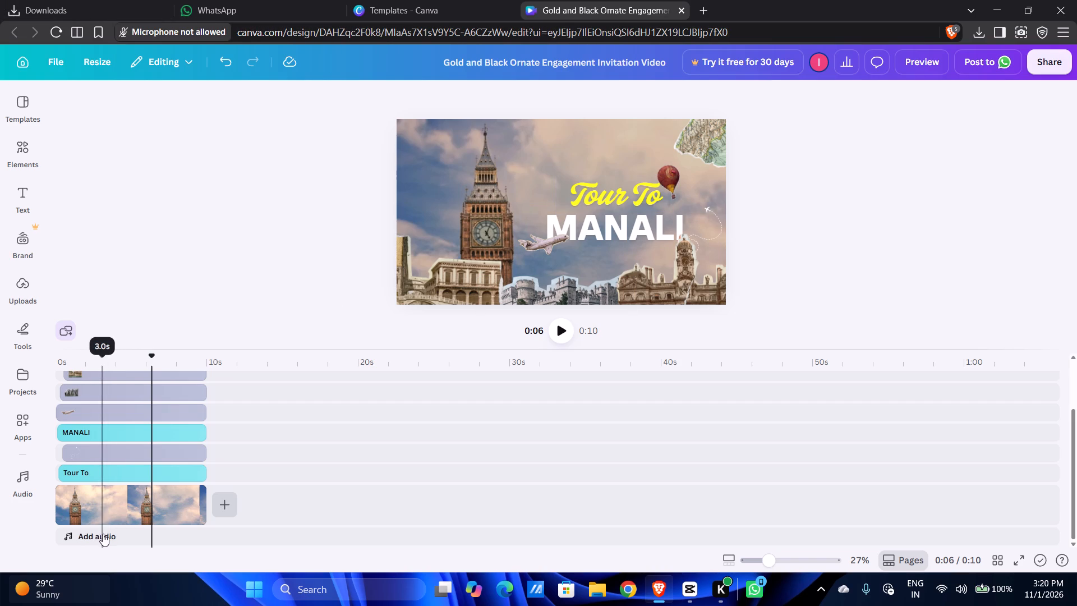
click(95, 436)
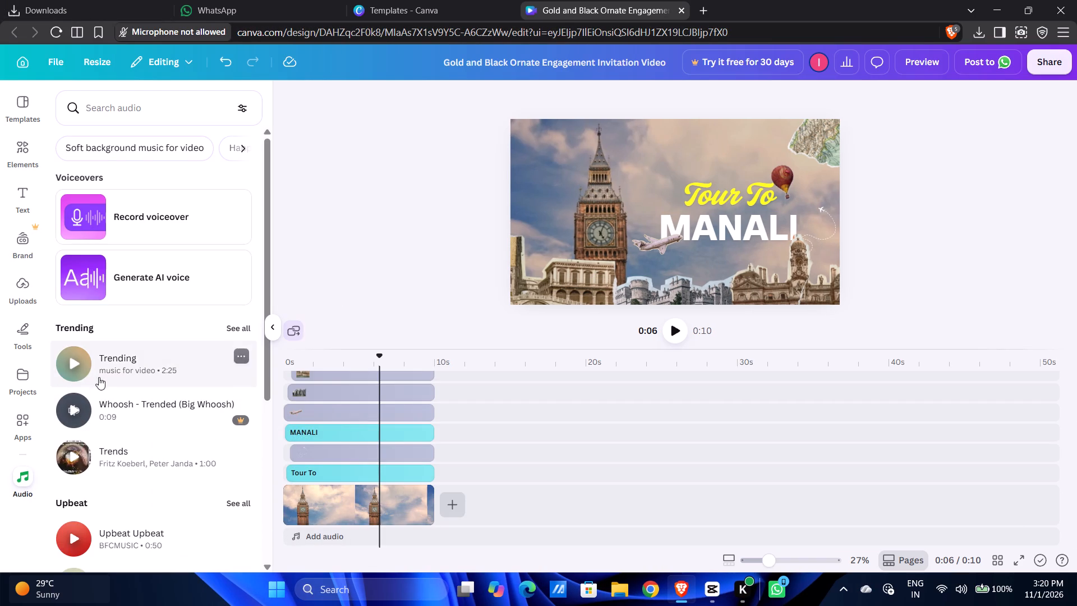
click(70, 534)
scroll(80, 506, down, 3)
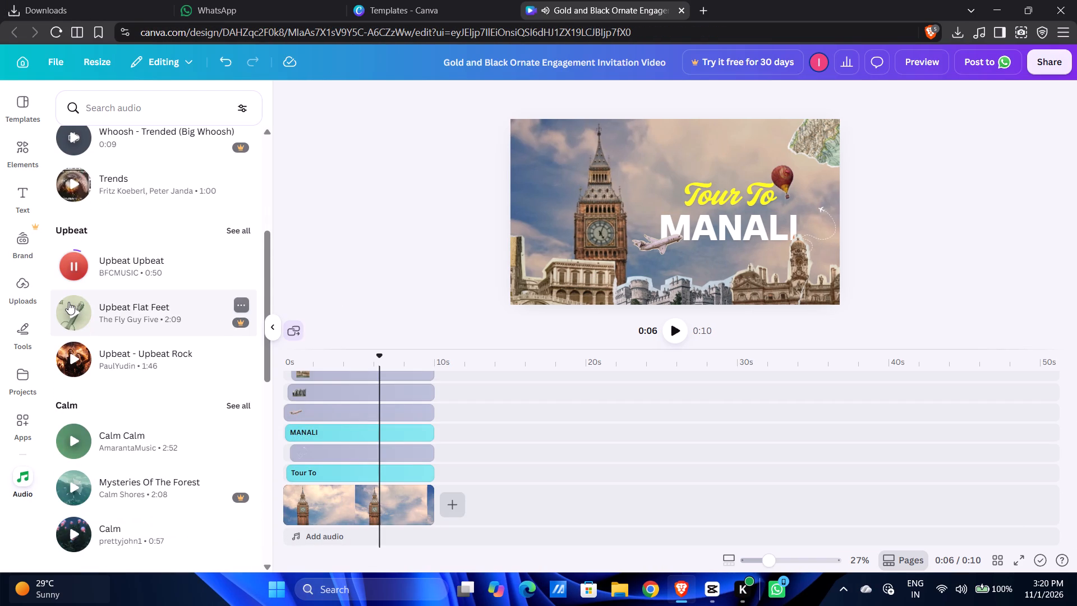
click(68, 302)
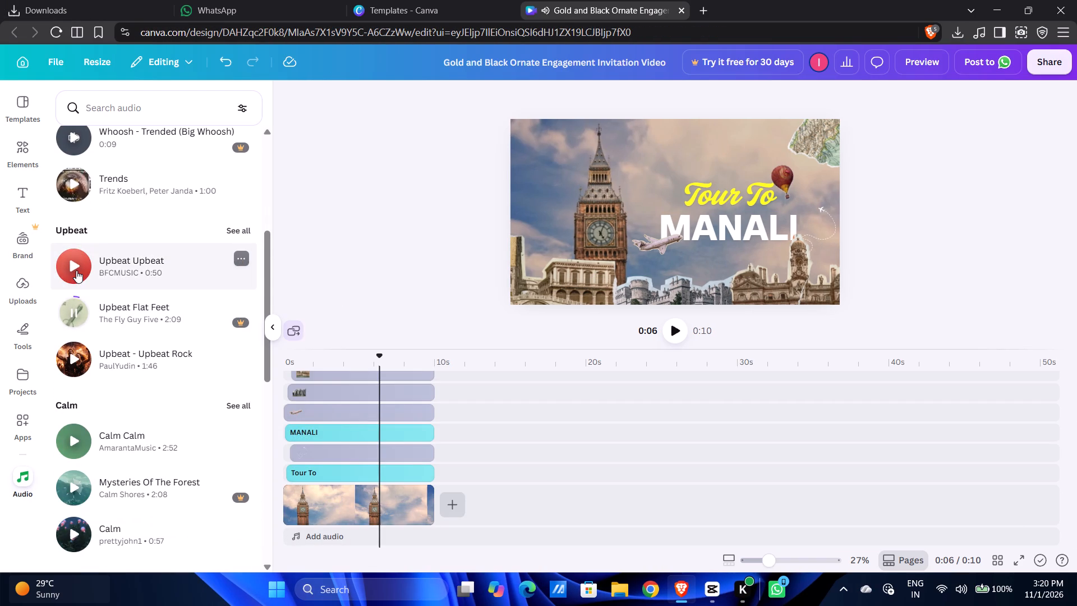
click(77, 363)
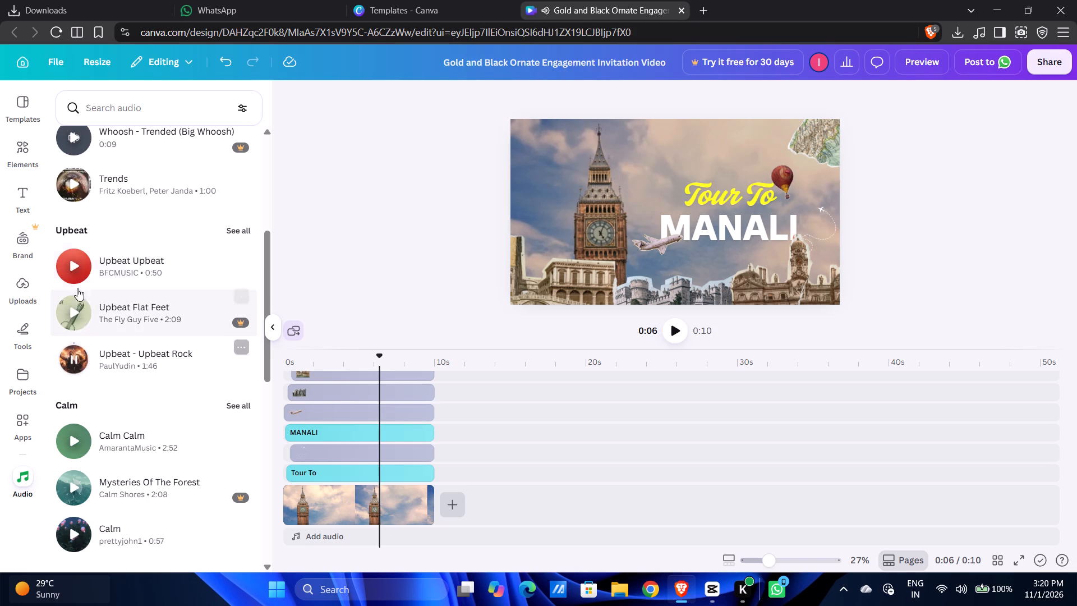
click(77, 280)
scroll(36, 300, up, 1)
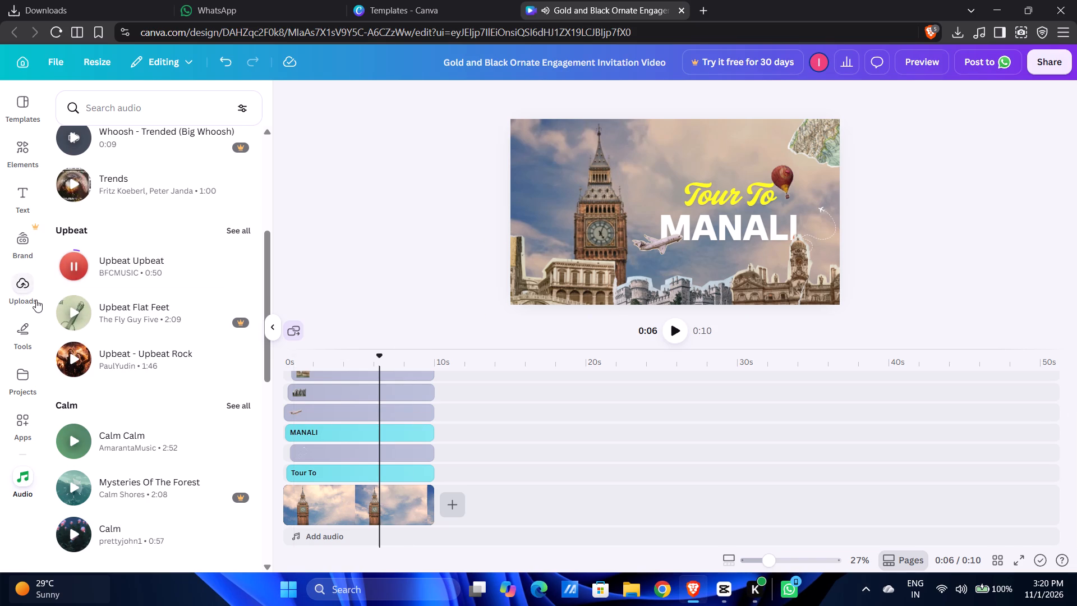
Preview the suggested tracks Trends, Whoosh - Trended, Trending and Chilling - Chilling.
click(75, 178)
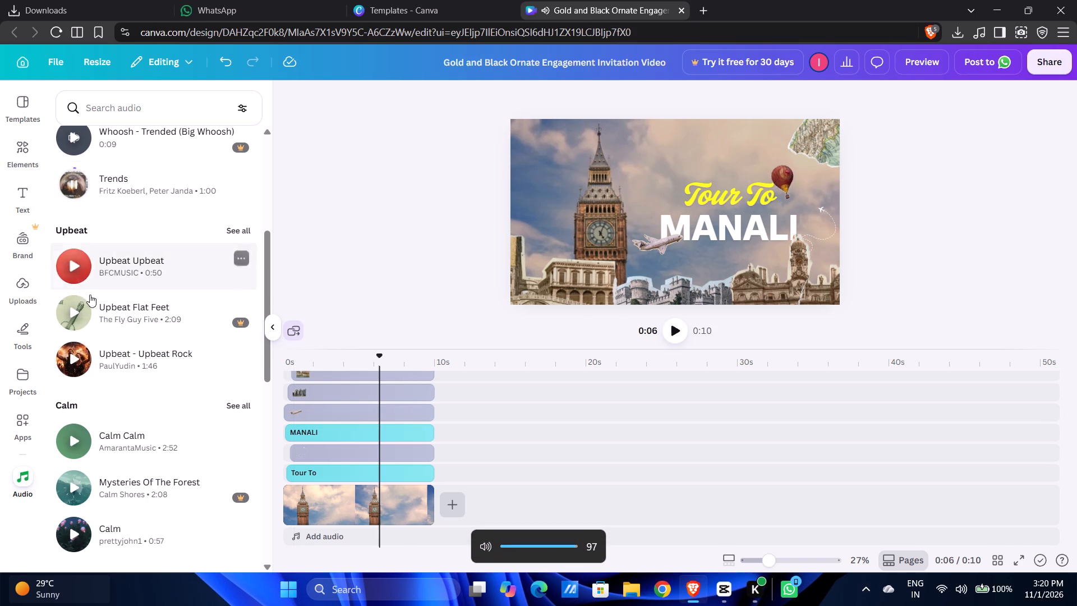
scroll(167, 343, up, 2)
click(70, 320)
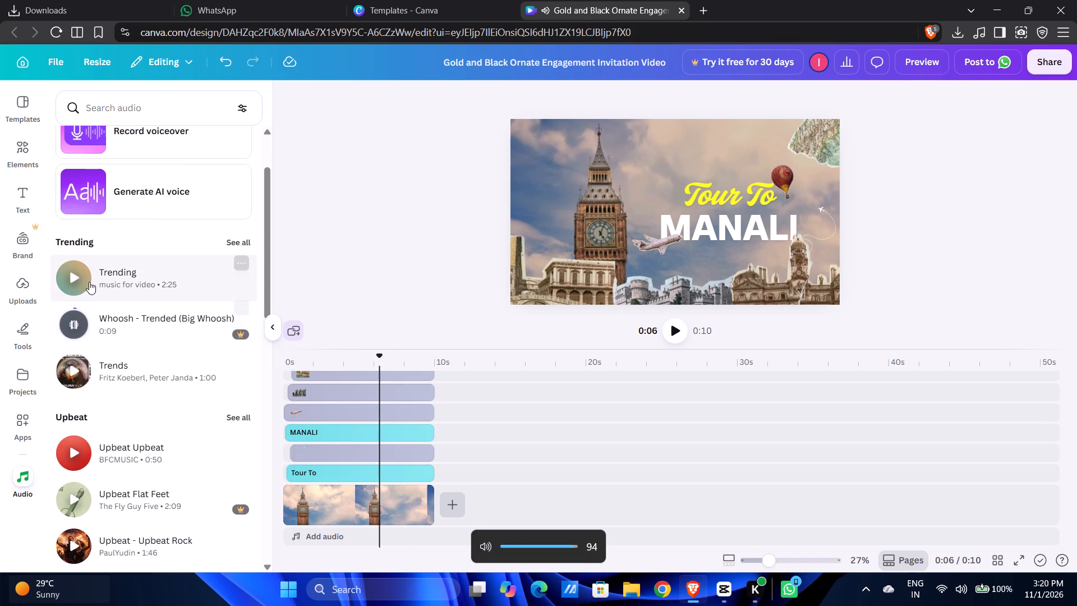
click(87, 280)
scroll(107, 360, down, 6)
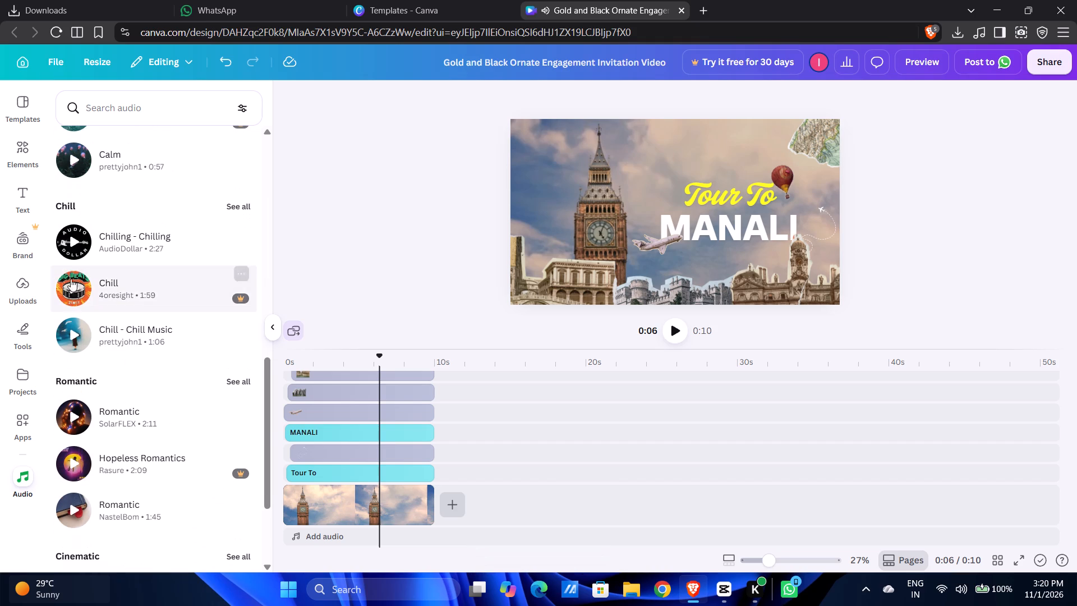
click(70, 255)
click(66, 237)
scroll(86, 230, down, 2)
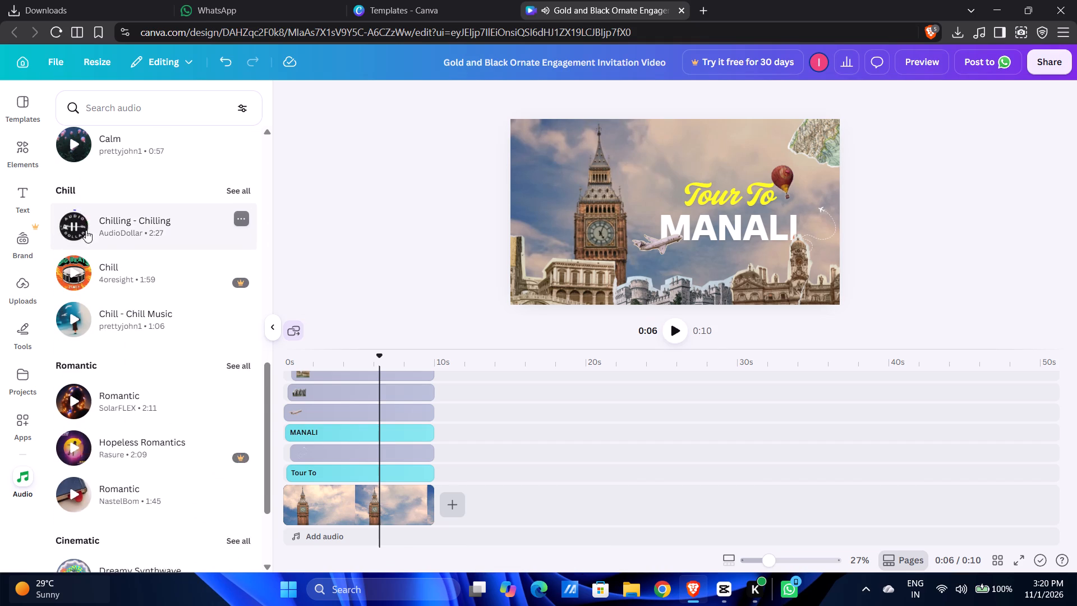
scroll(86, 230, down, 2)
Search the audio library for "tour" and preview Step By Step (Pop), Tour D'europe and Tour De Force A.
click(107, 108)
text(tour)
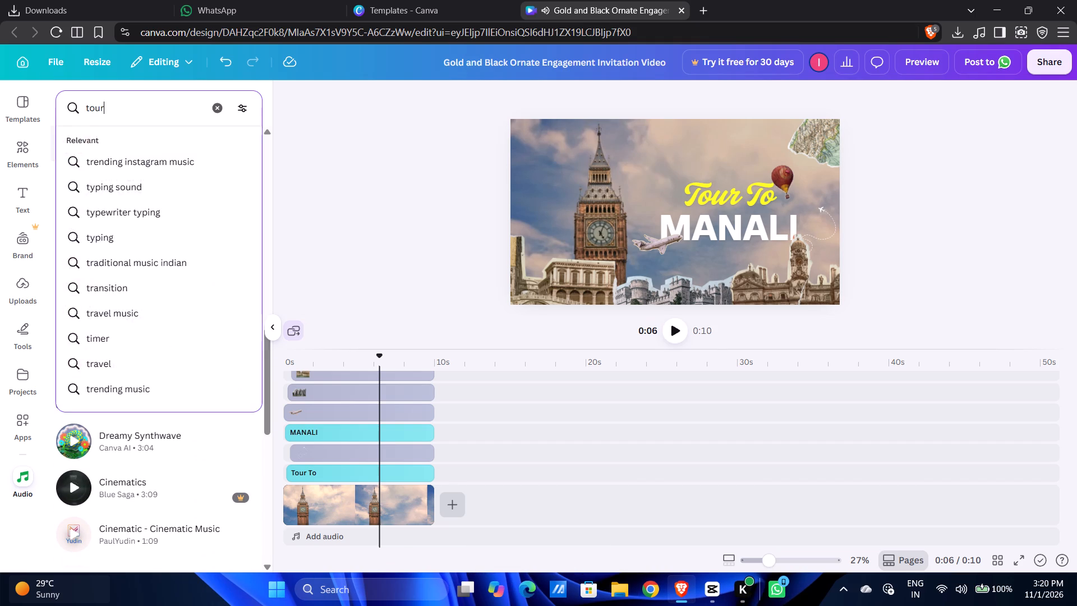
key(Return)
click(74, 200)
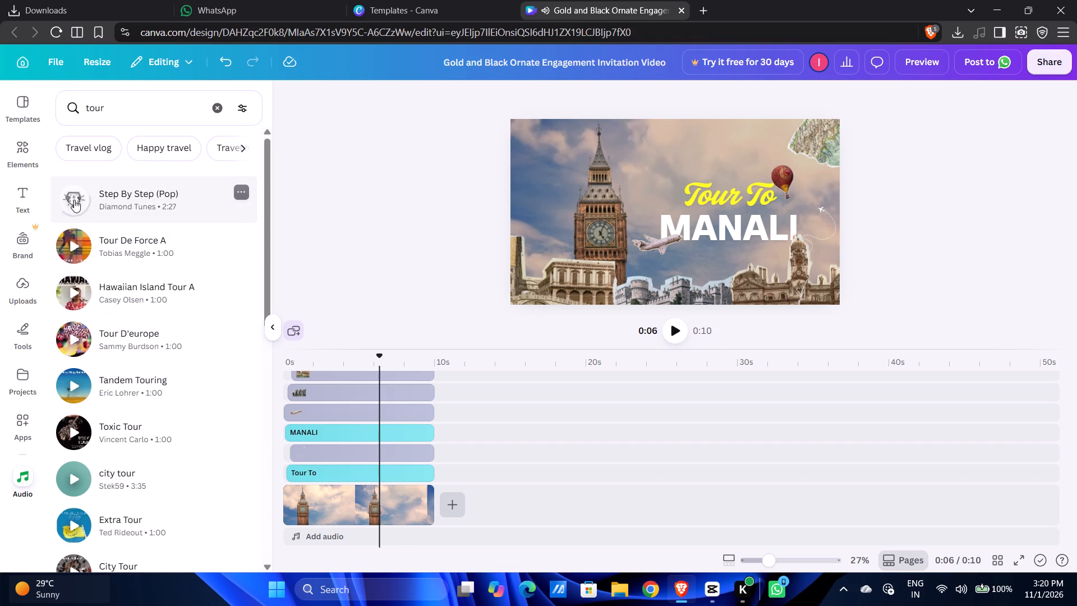
click(64, 332)
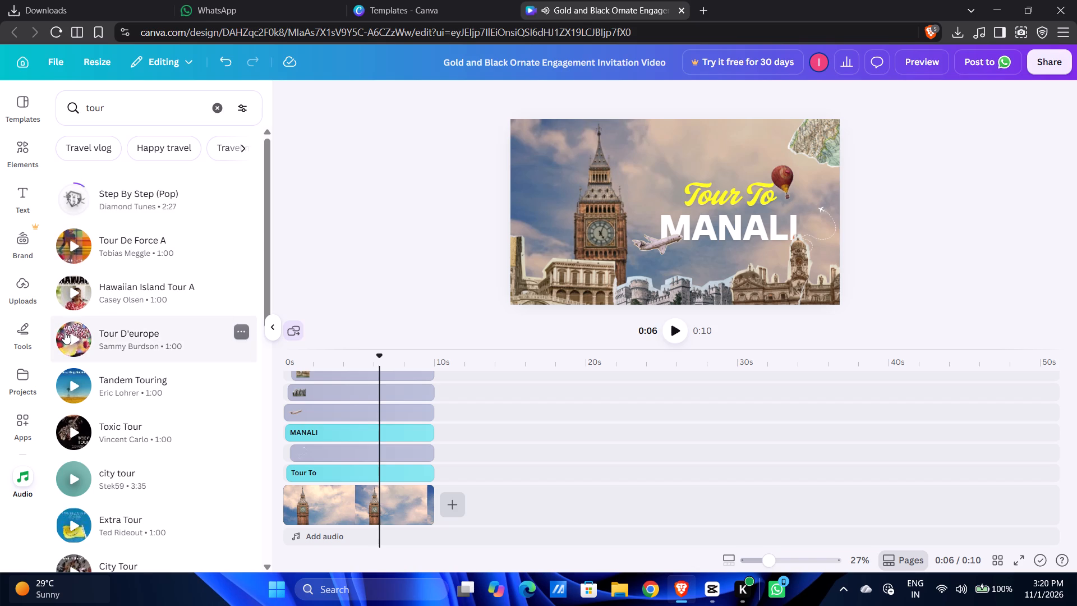
click(76, 237)
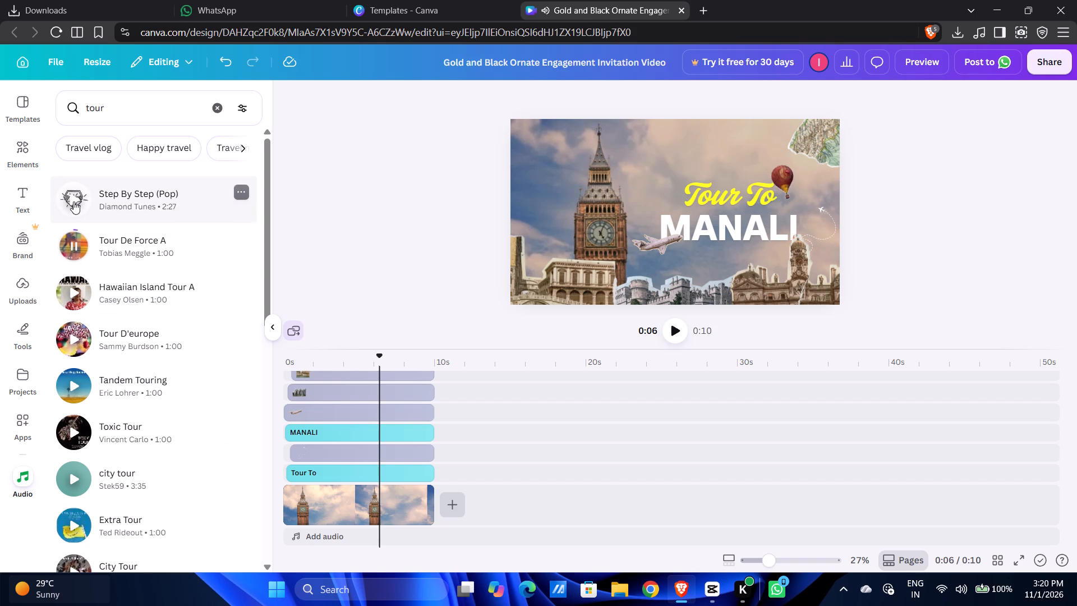
click(86, 196)
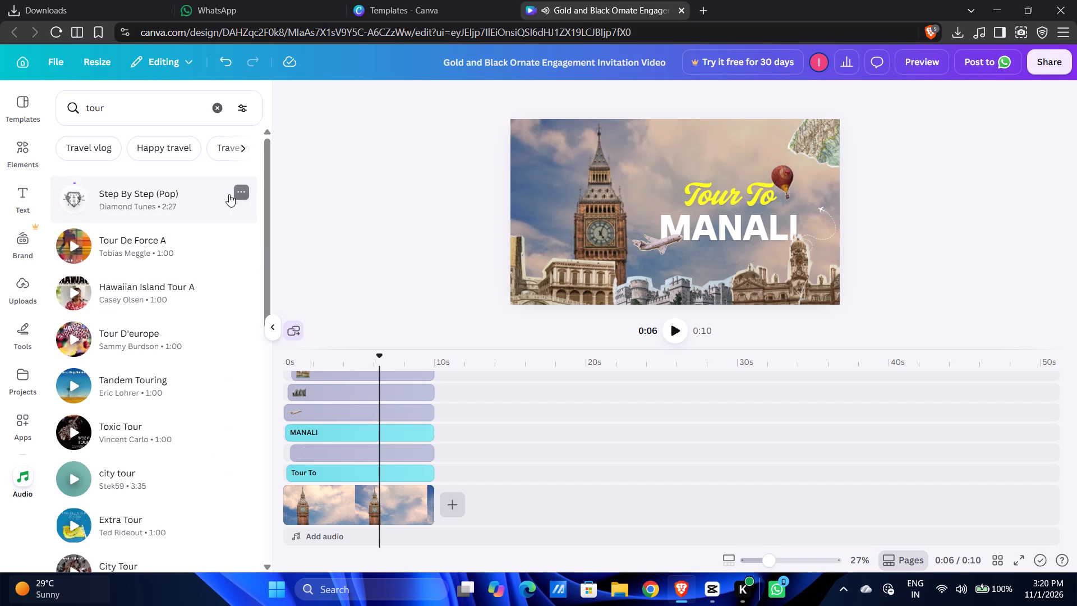
click(69, 193)
click(69, 193)
click(243, 189)
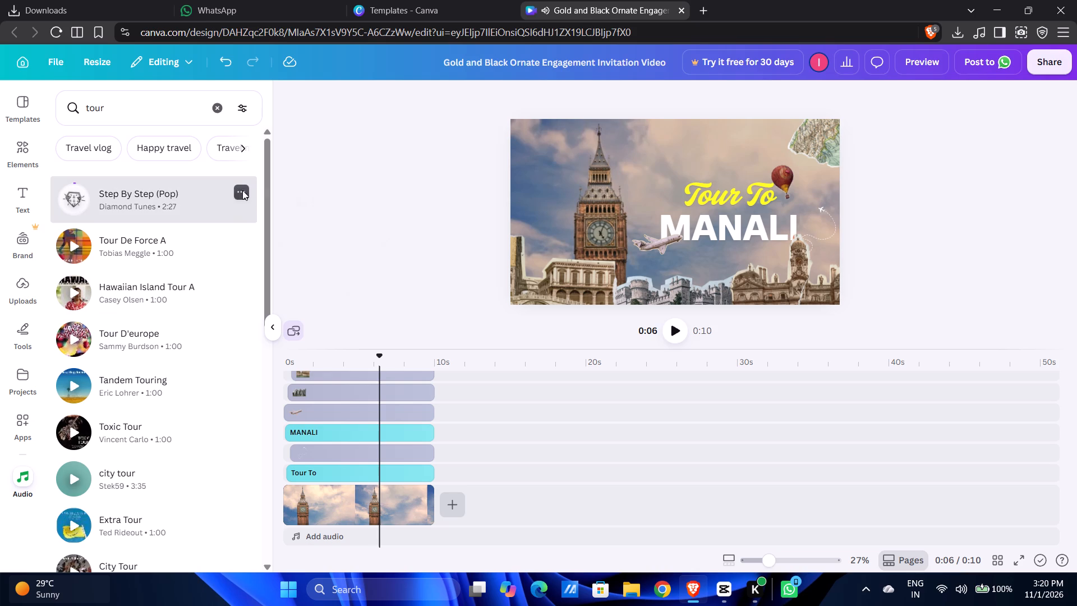
click(195, 205)
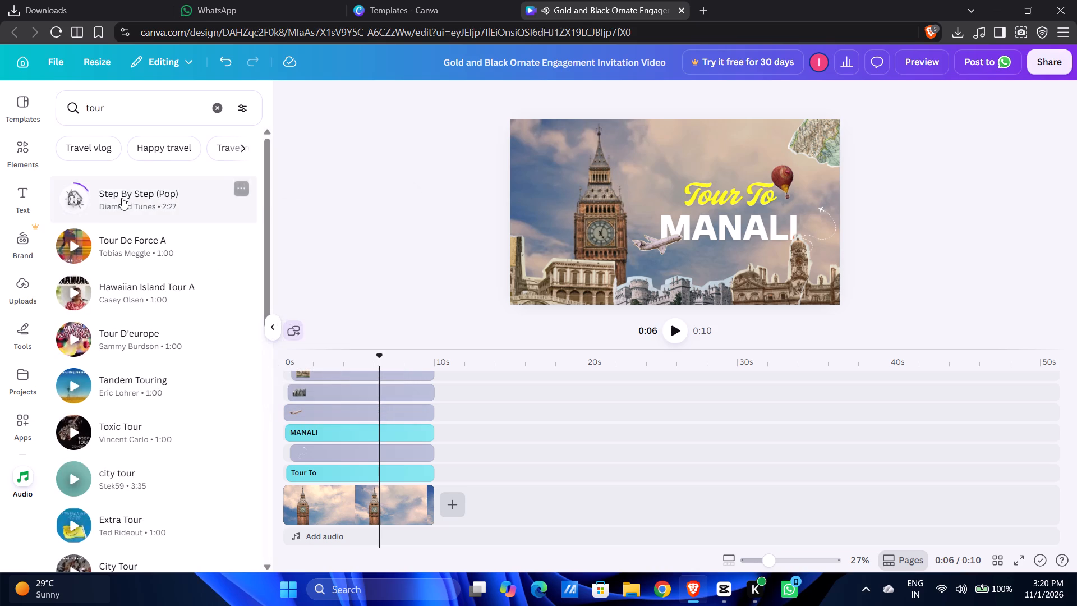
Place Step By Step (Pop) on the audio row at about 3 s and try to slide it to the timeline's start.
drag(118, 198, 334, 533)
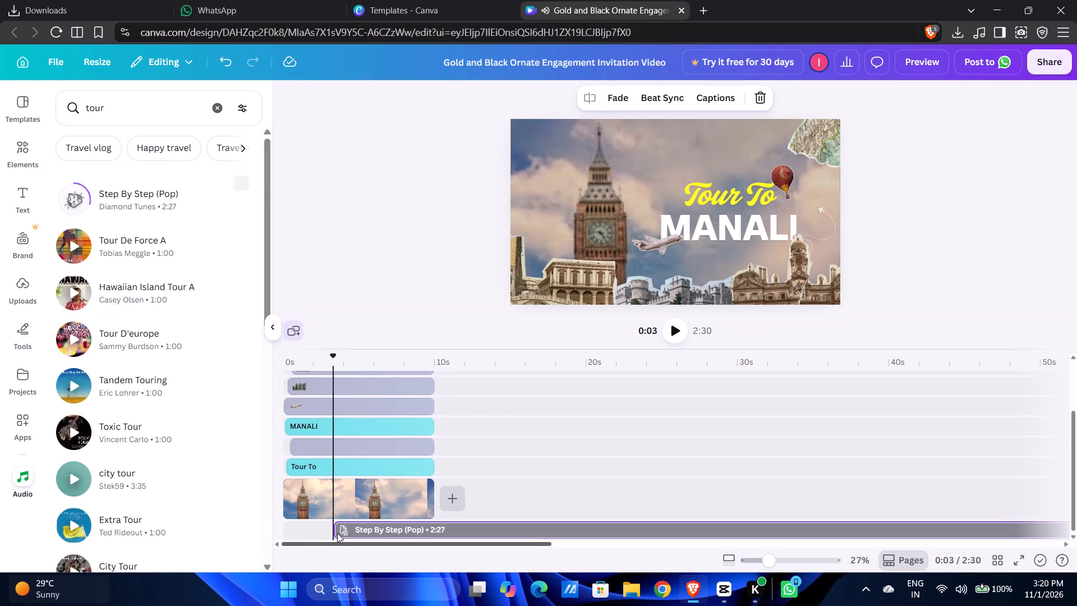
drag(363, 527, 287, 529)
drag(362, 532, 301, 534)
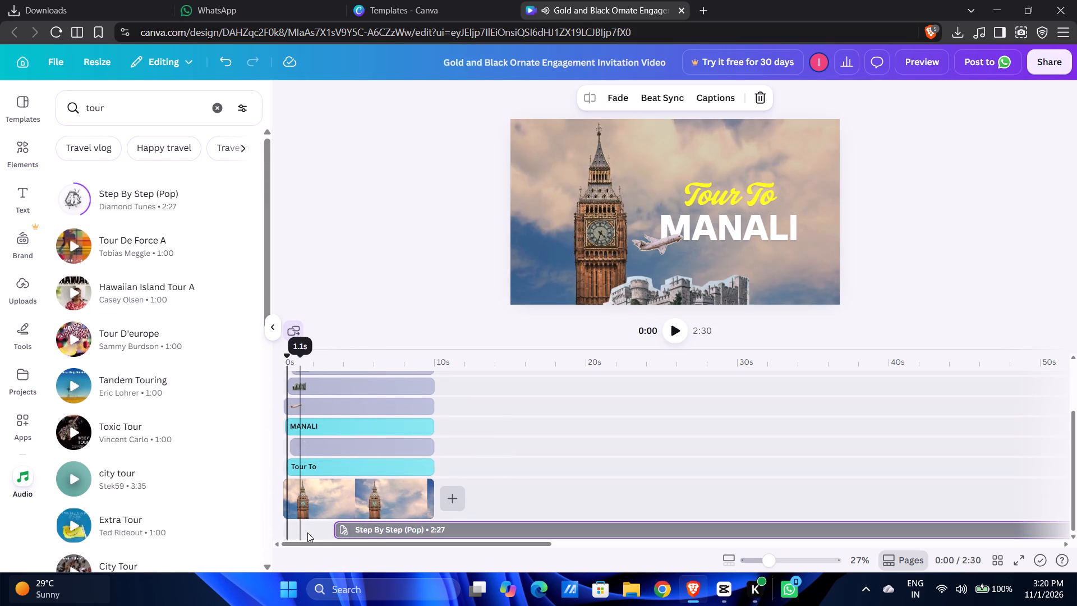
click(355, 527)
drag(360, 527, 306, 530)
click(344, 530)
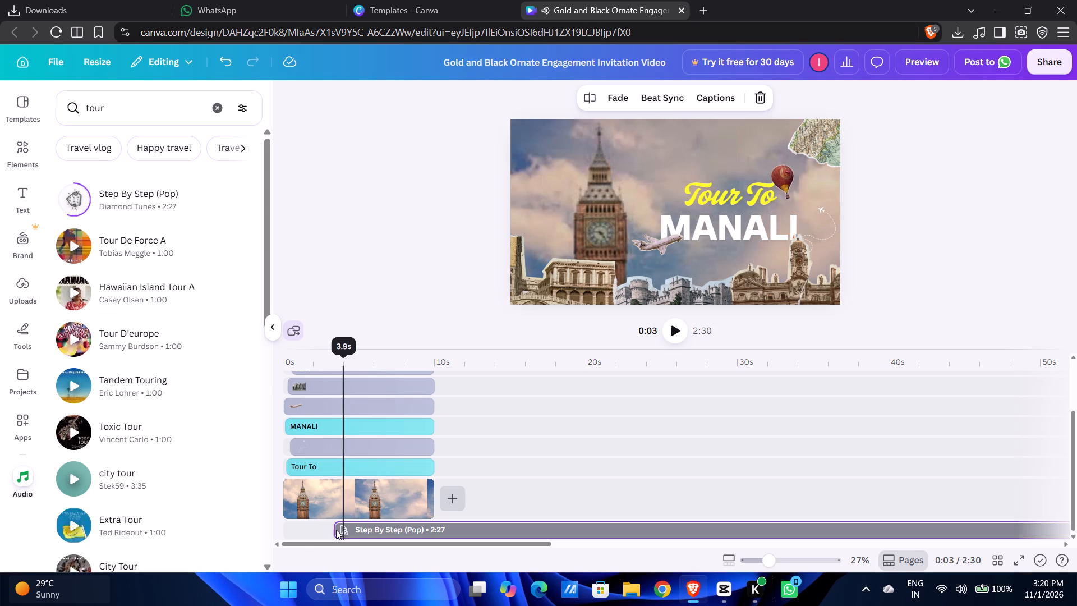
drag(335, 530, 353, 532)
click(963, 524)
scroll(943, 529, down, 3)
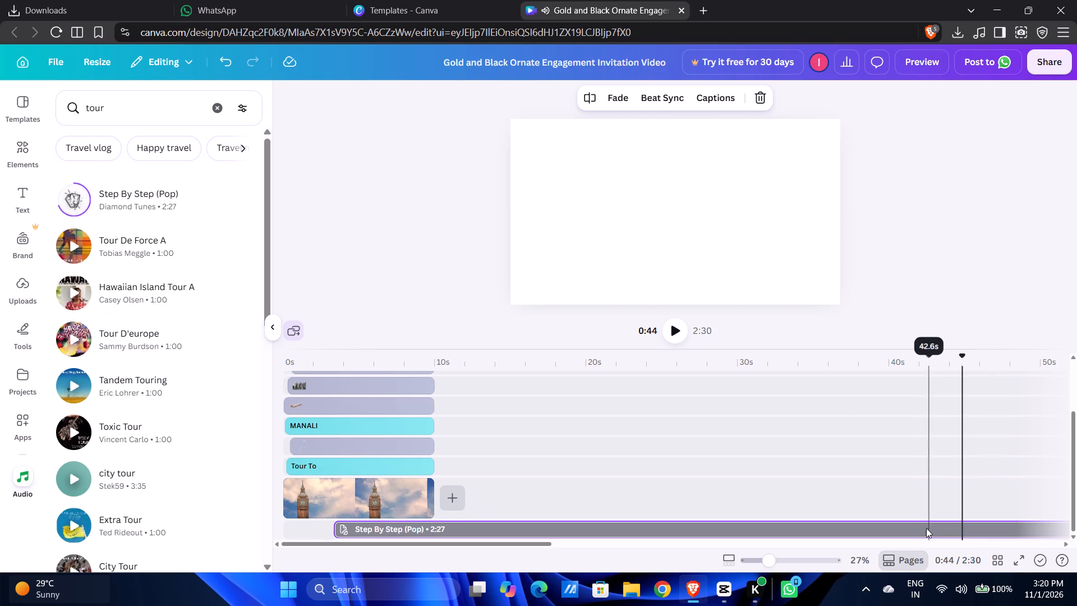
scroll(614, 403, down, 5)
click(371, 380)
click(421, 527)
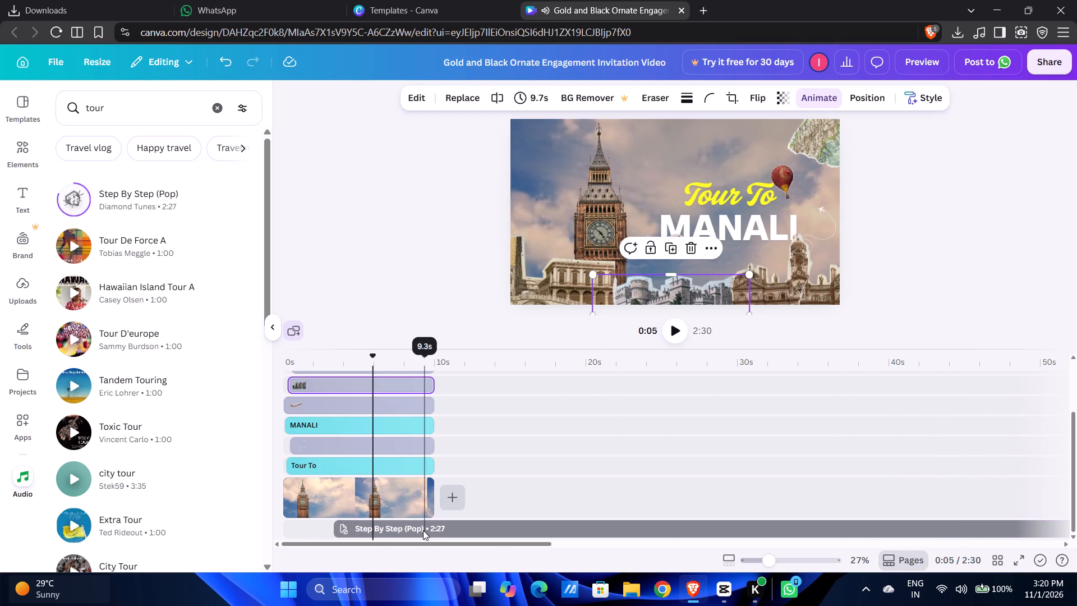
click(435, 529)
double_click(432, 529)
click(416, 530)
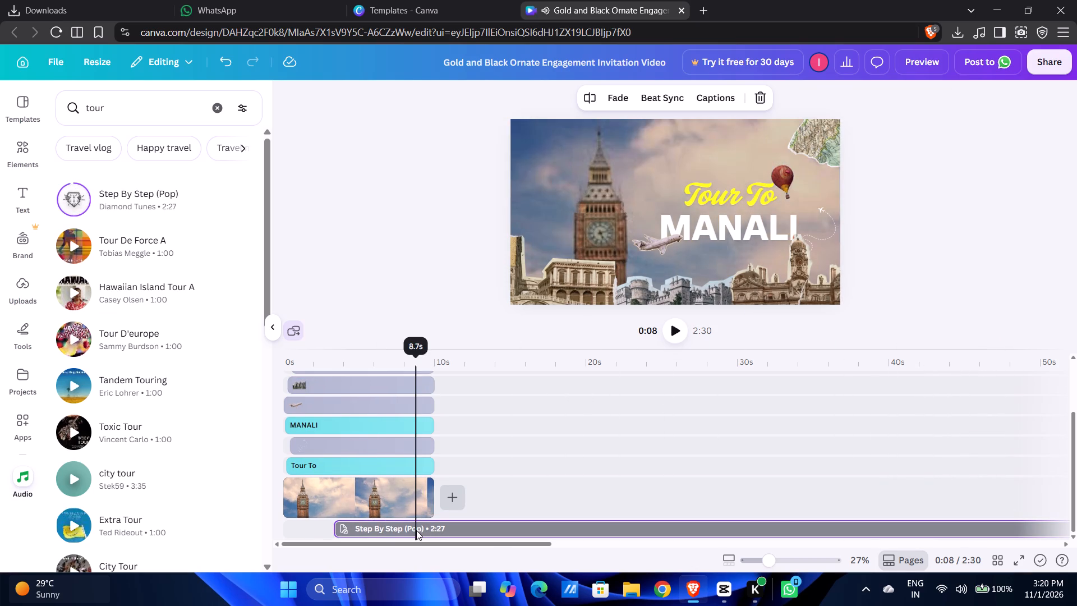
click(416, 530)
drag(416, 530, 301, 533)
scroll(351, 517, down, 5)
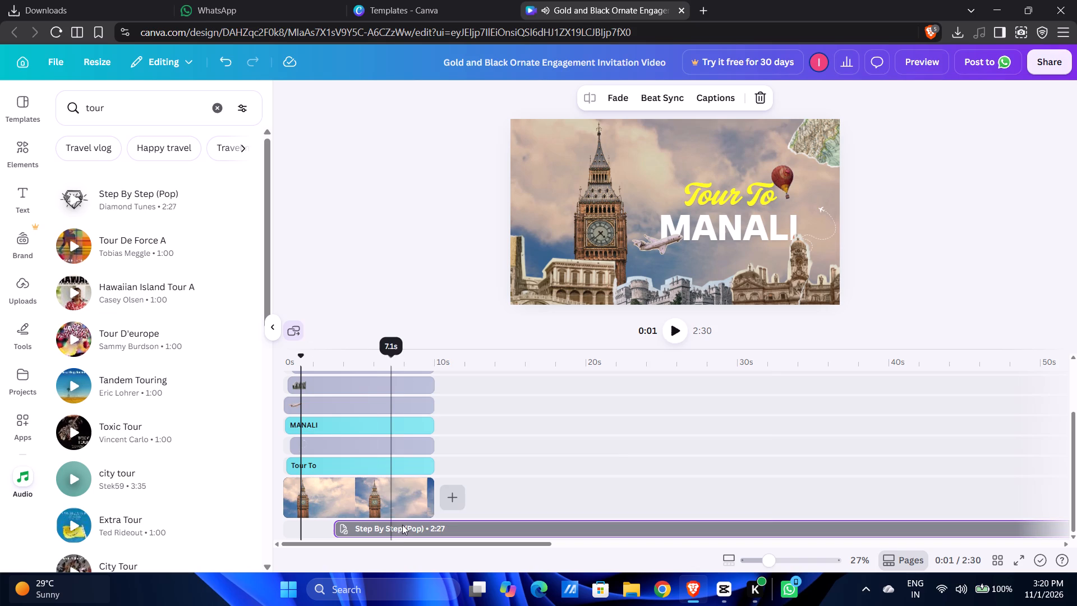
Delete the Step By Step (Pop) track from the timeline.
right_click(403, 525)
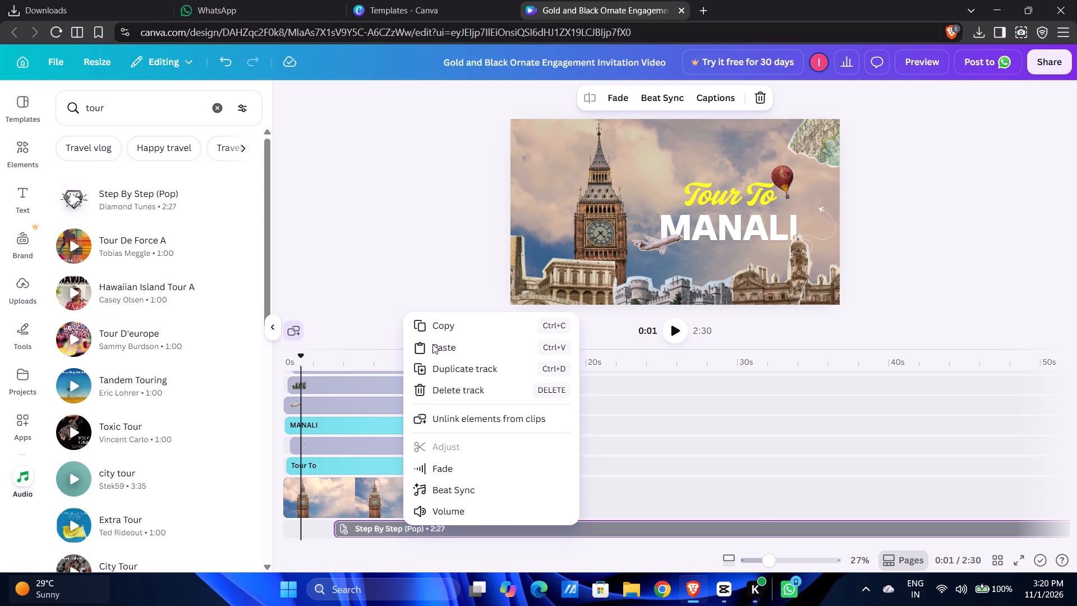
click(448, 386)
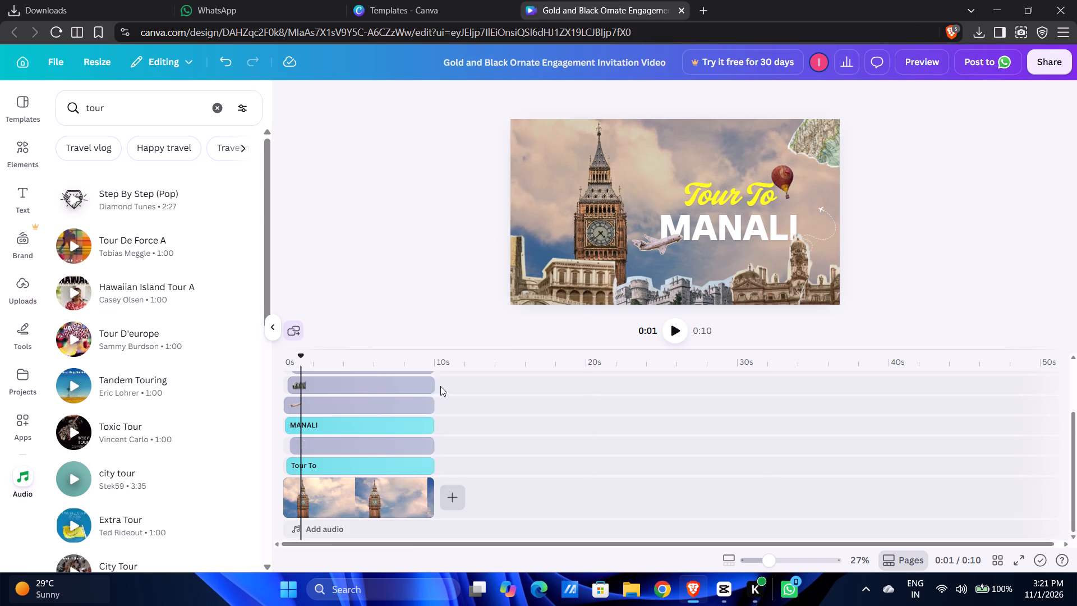
Move the playhead to 0 s and add Step By Step (Pop) as the clip's background music from there.
click(292, 540)
click(281, 552)
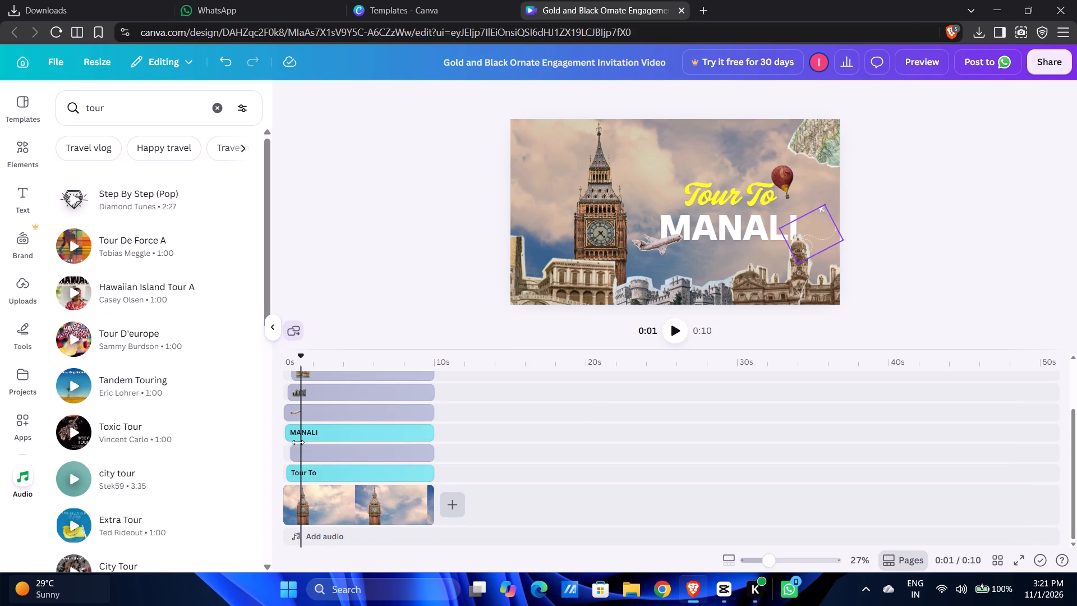
drag(300, 353, 259, 355)
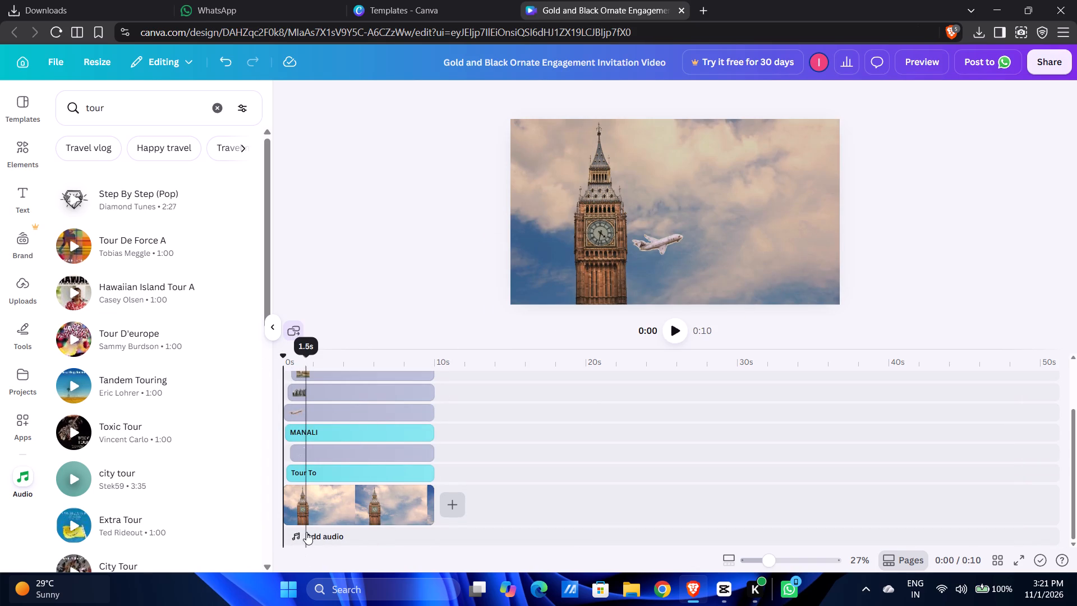
click(119, 204)
Preview Step By Step (Pop) and play the clip from the beginning with its music.
click(71, 196)
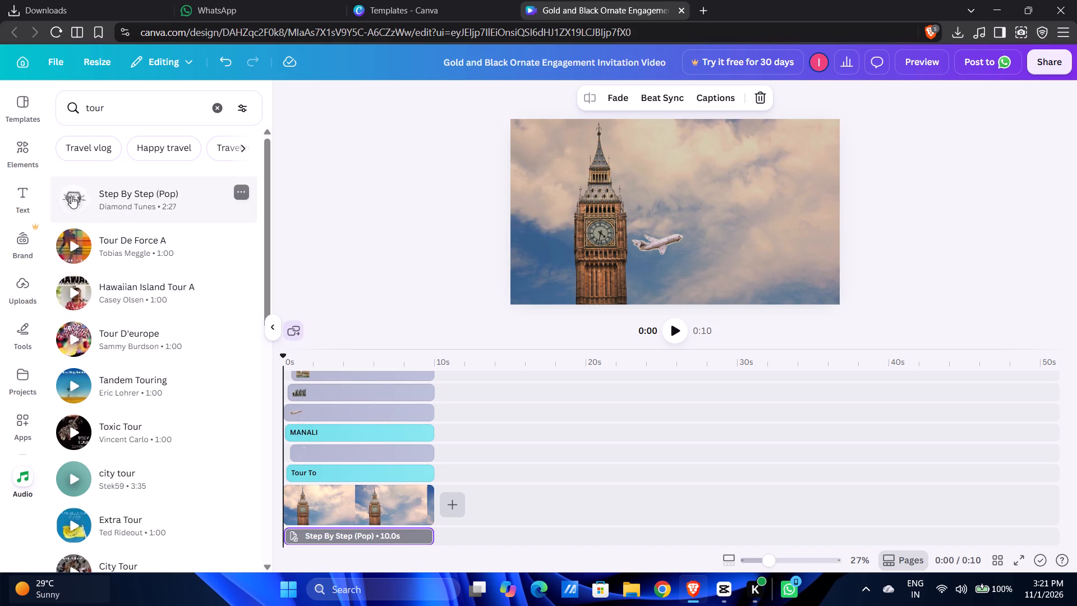
click(330, 301)
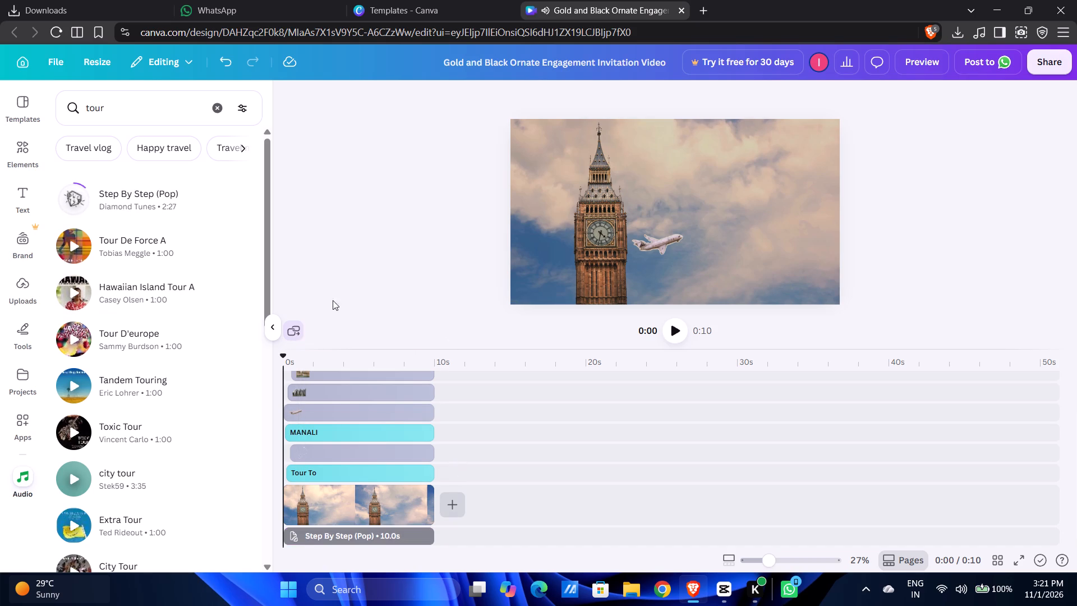
click(677, 320)
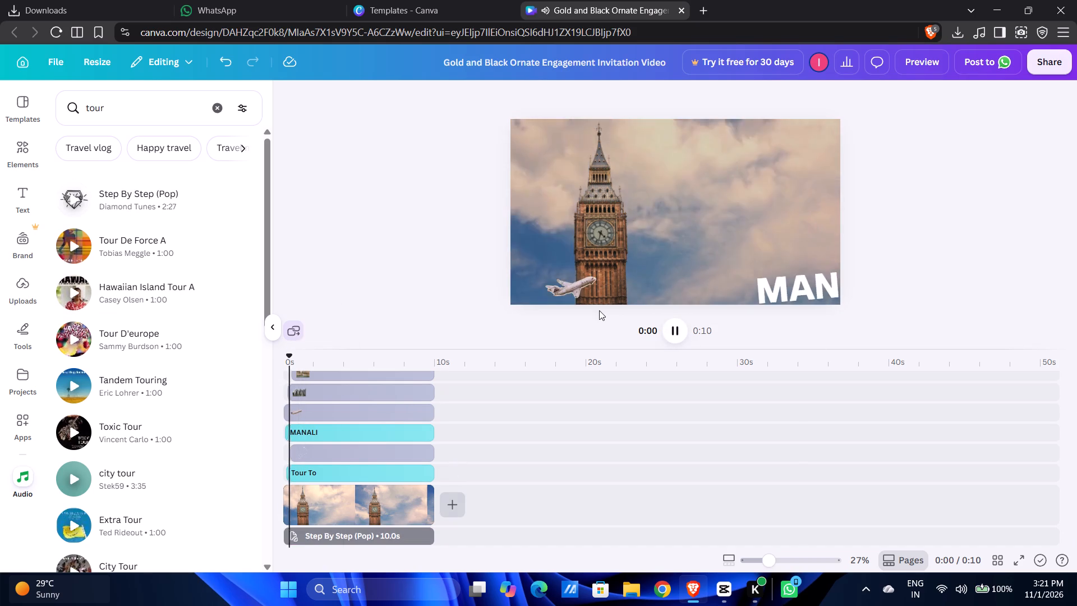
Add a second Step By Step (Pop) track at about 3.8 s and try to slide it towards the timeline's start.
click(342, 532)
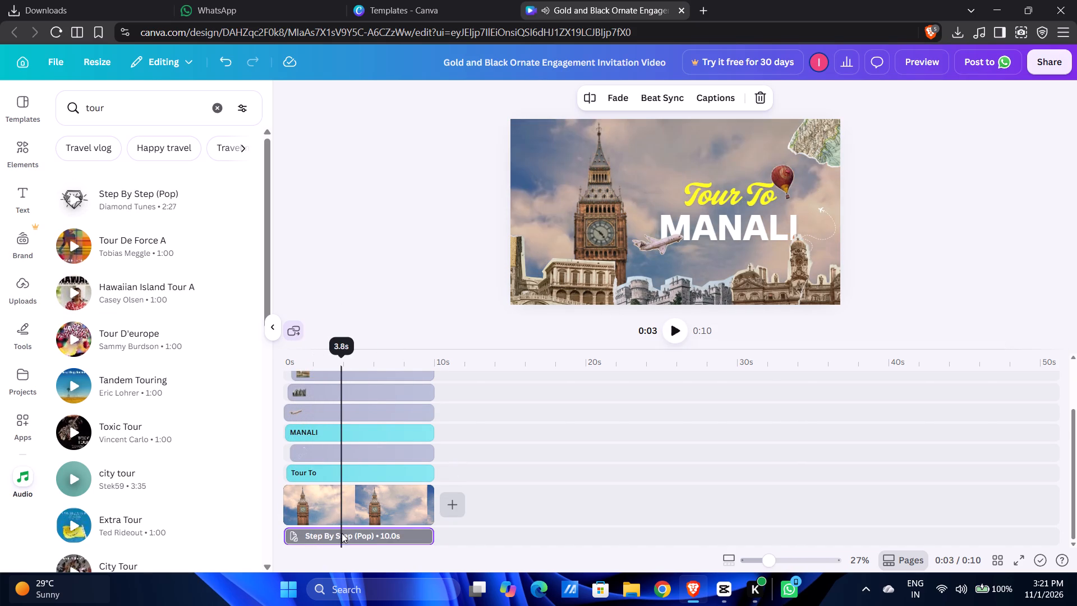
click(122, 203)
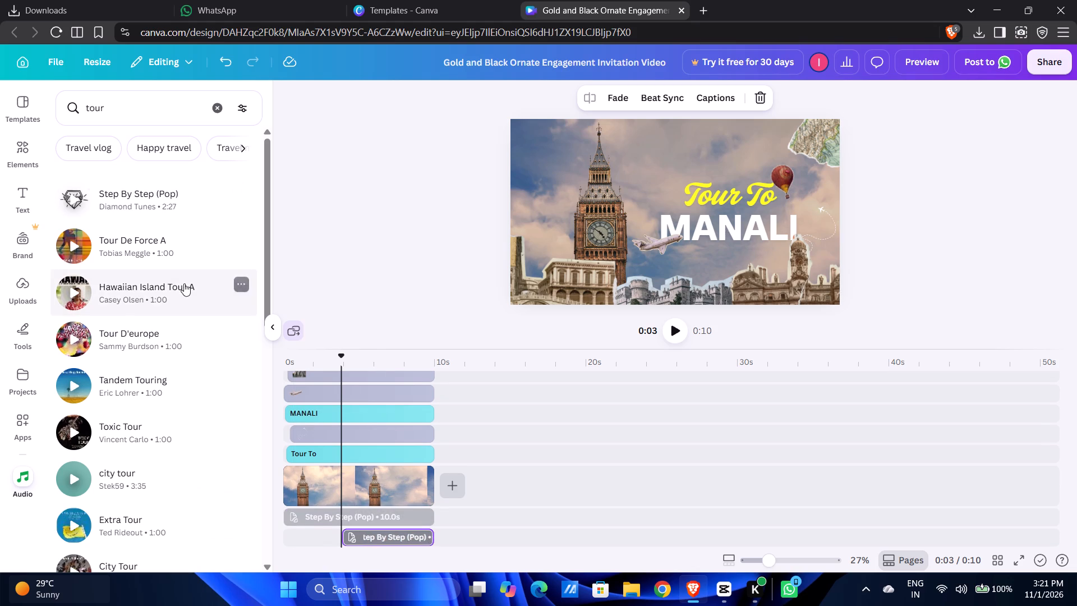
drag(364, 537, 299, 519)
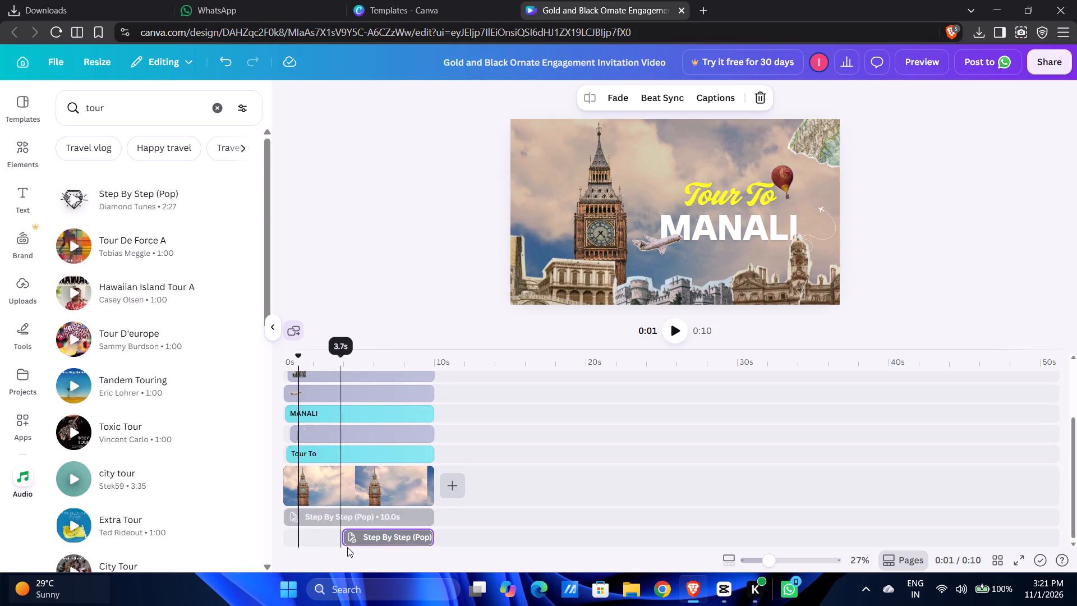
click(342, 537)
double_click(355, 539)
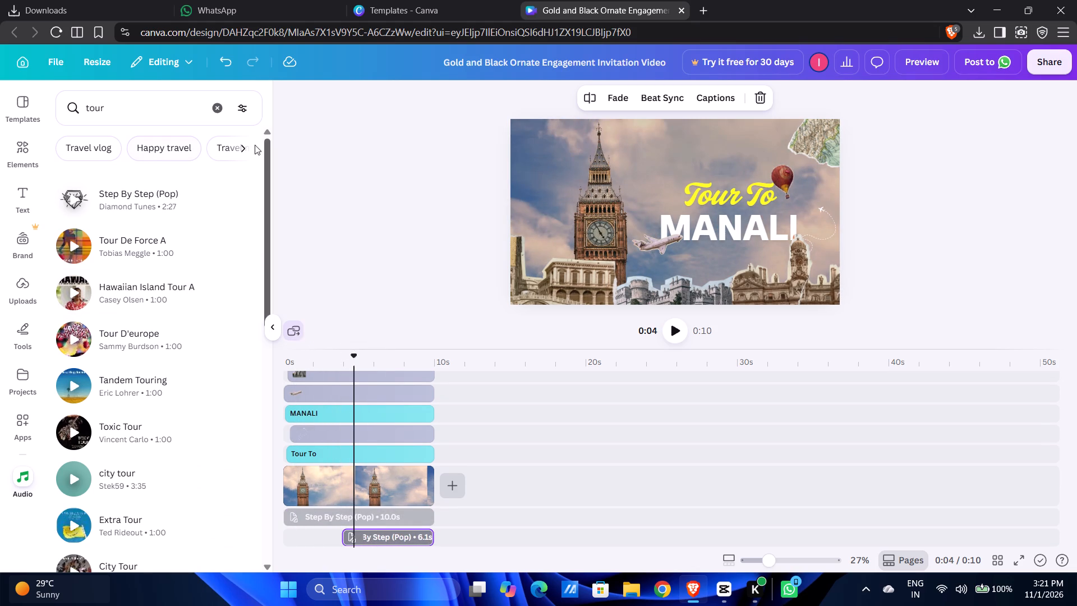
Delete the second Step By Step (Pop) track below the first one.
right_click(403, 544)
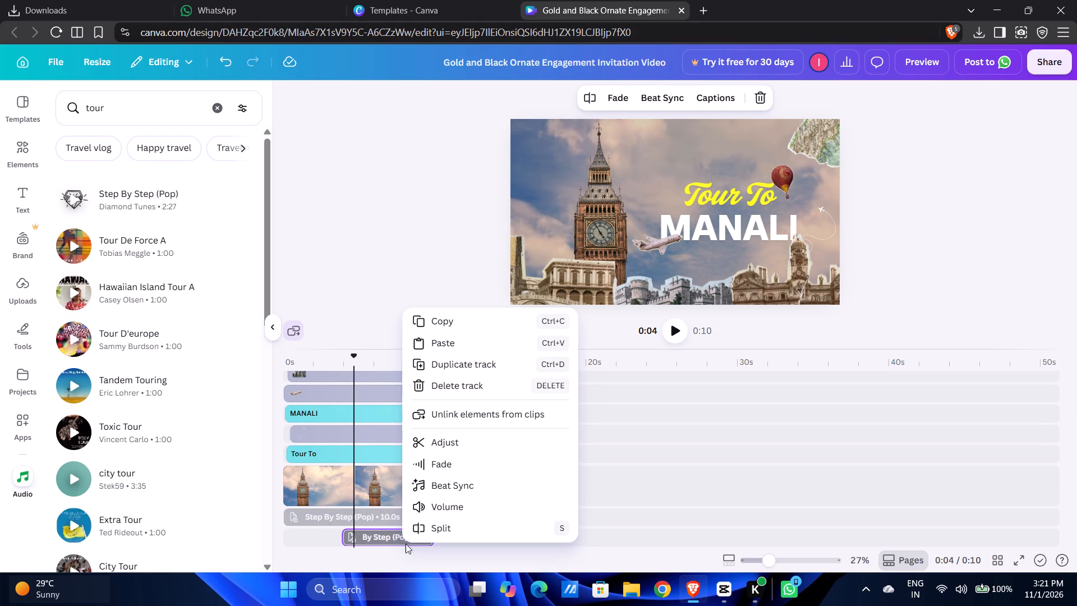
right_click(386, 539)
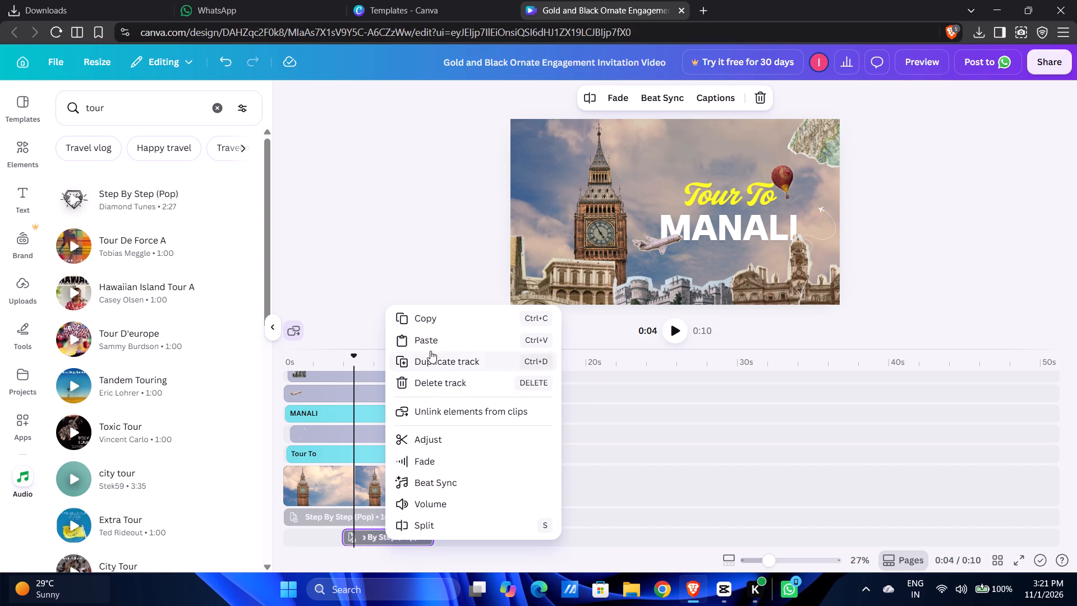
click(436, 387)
Play the clip from about 6.5 s and open the volume setting of the Step By Step (Pop) track.
click(382, 534)
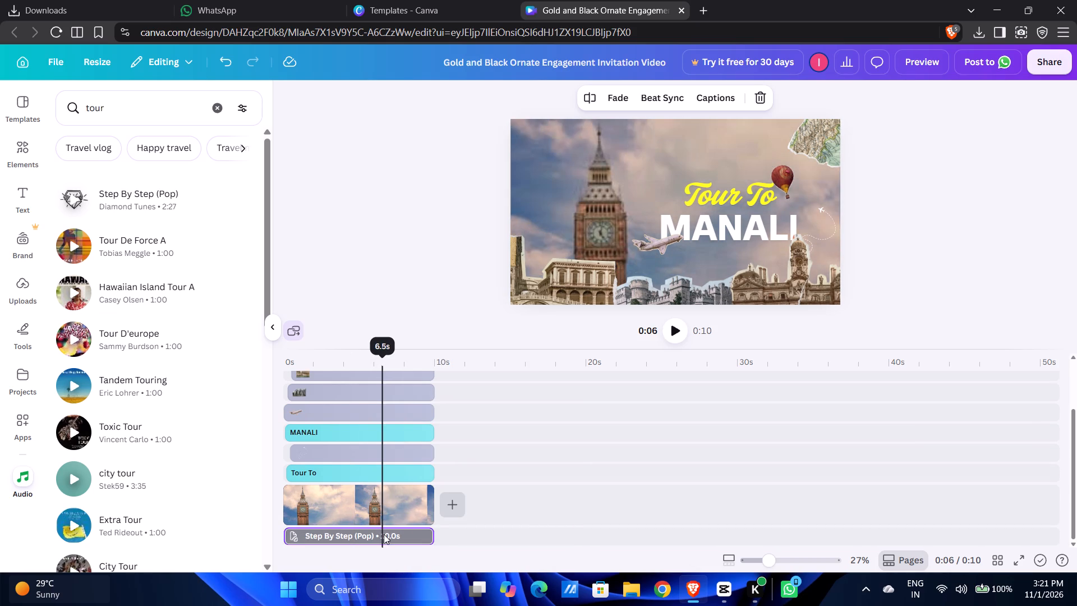
key(space)
right_click(387, 535)
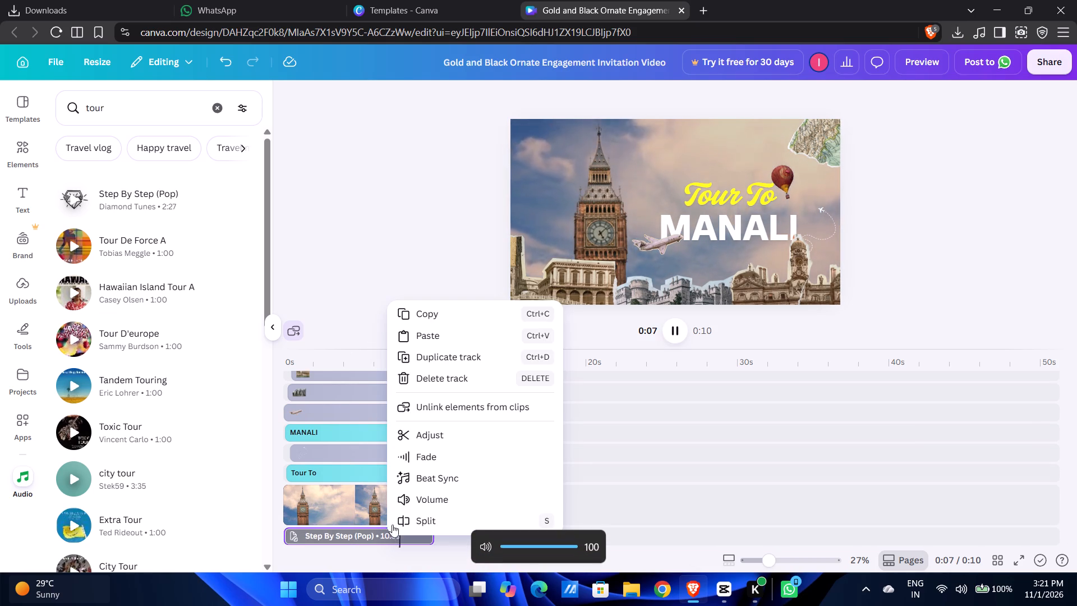
click(424, 501)
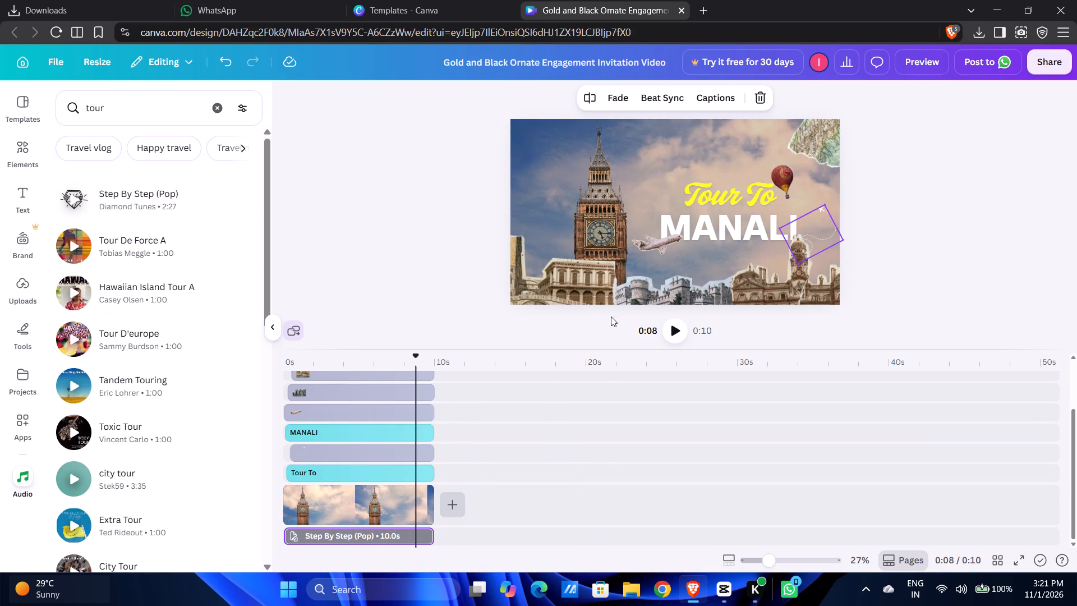
Delete the remaining Step By Step (Pop) track from the timeline.
right_click(415, 536)
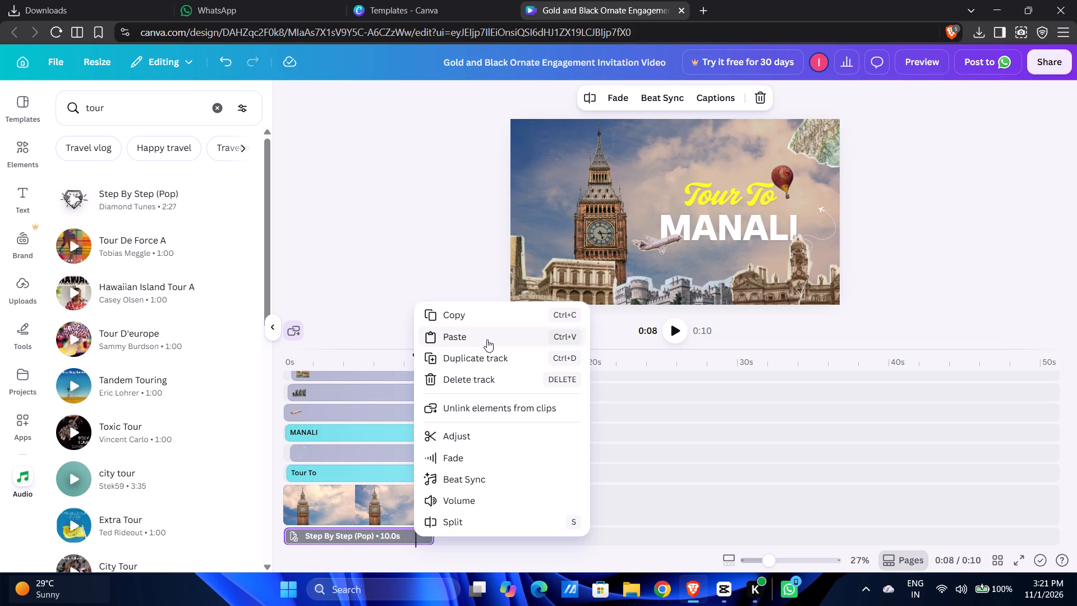
click(479, 377)
Move the playhead back to the timeline's start and add Step By Step (Pop) from the tour results as the clip's music.
scroll(320, 459, down, 1)
click(283, 535)
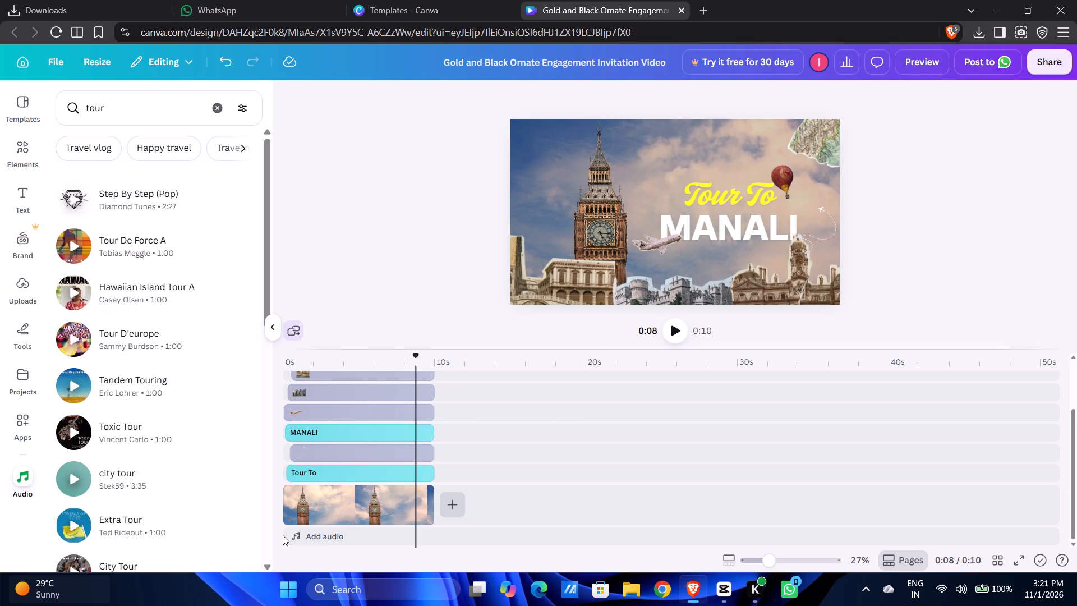
click(284, 549)
drag(287, 545, 280, 545)
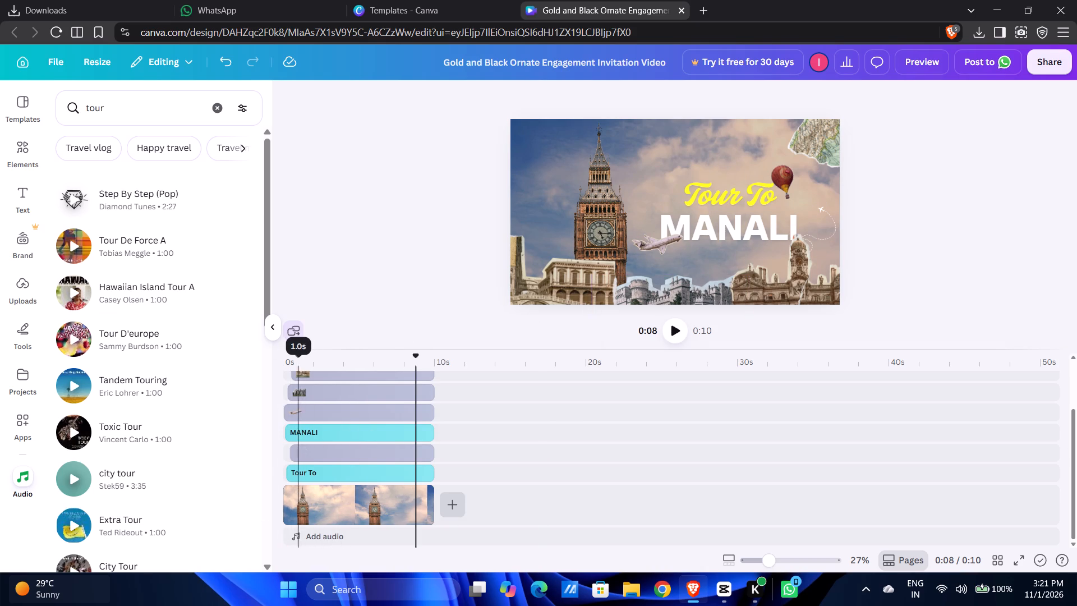
scroll(294, 371, up, 6)
click(287, 376)
drag(284, 371, 282, 371)
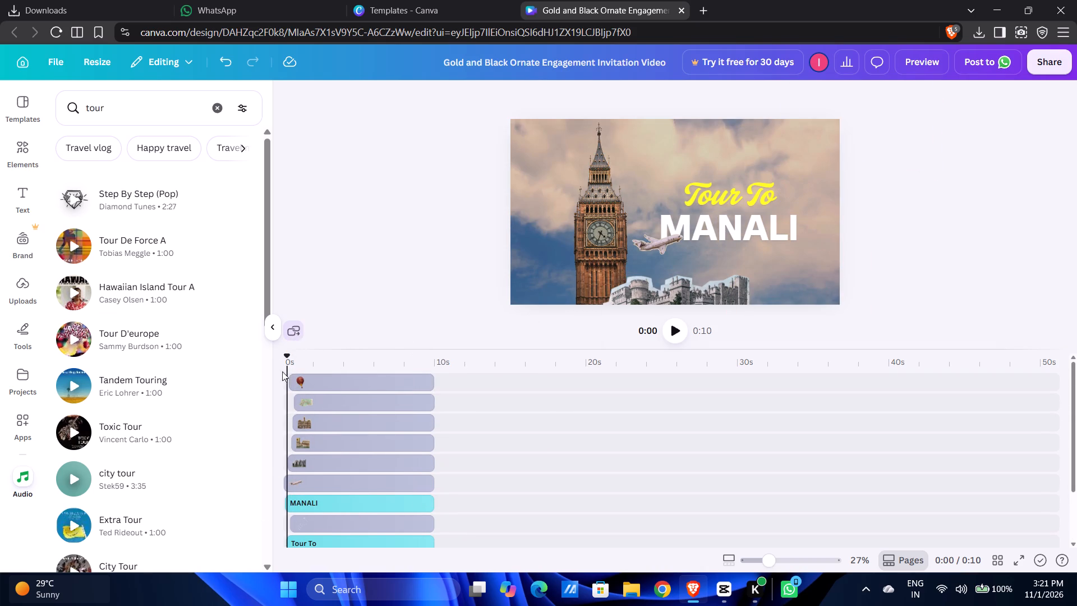
drag(282, 371, 275, 371)
scroll(179, 247, down, 1)
click(135, 219)
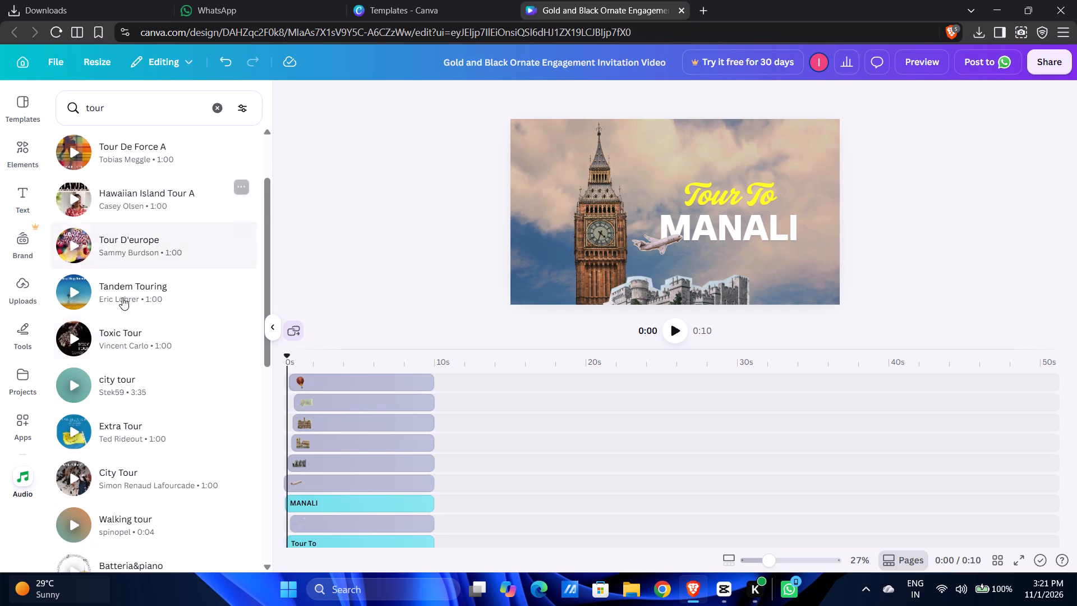
scroll(123, 322, down, 1)
click(76, 382)
scroll(155, 370, up, 5)
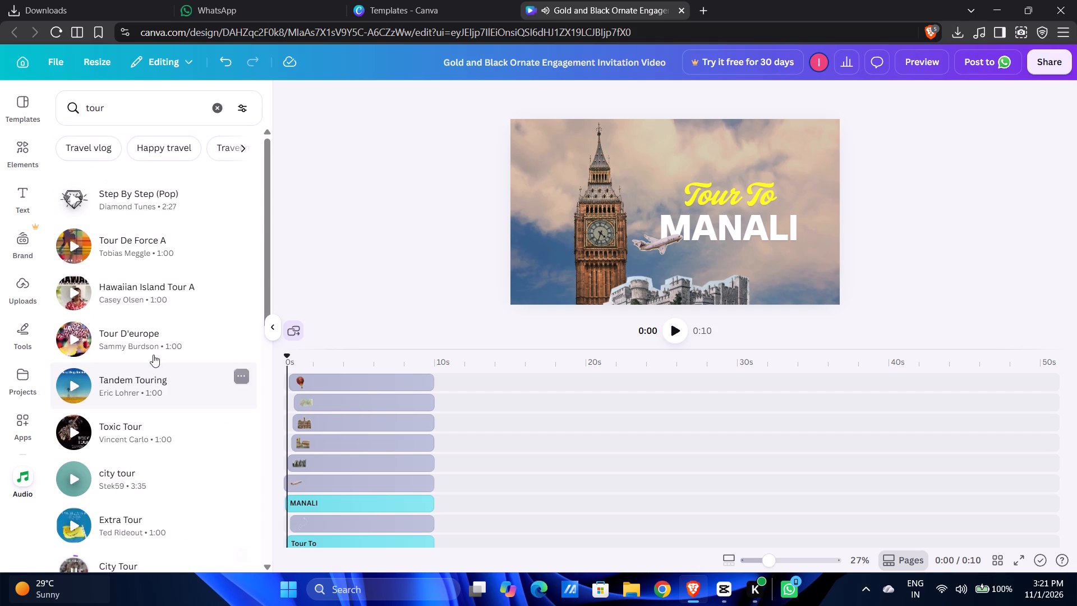
click(74, 183)
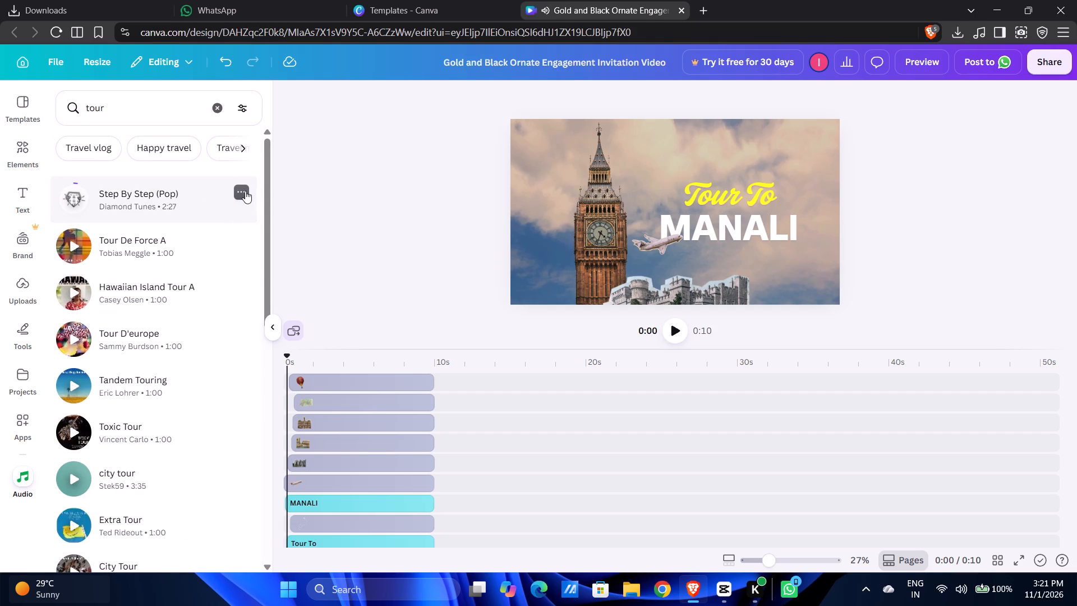
click(245, 191)
click(245, 190)
click(119, 205)
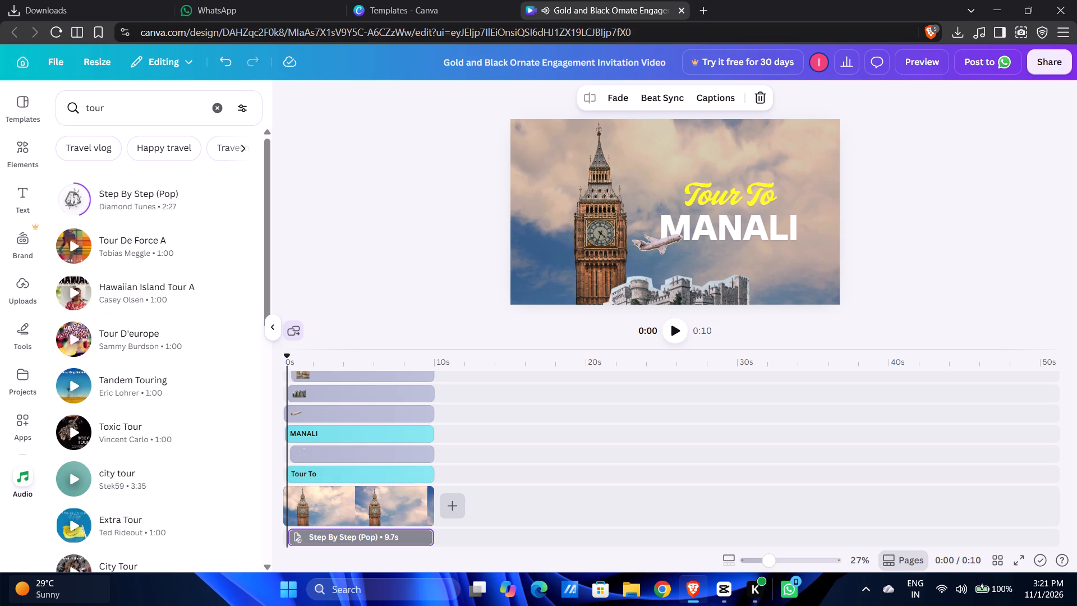
Search the audio library for the suggested Happy travel and preview the first two tracks.
click(140, 141)
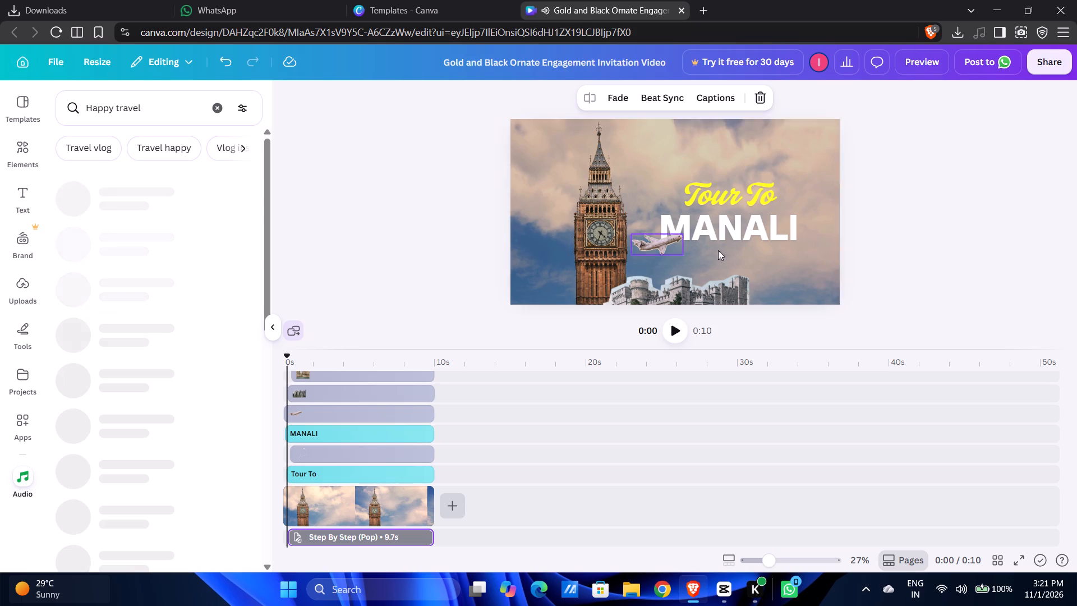
click(76, 260)
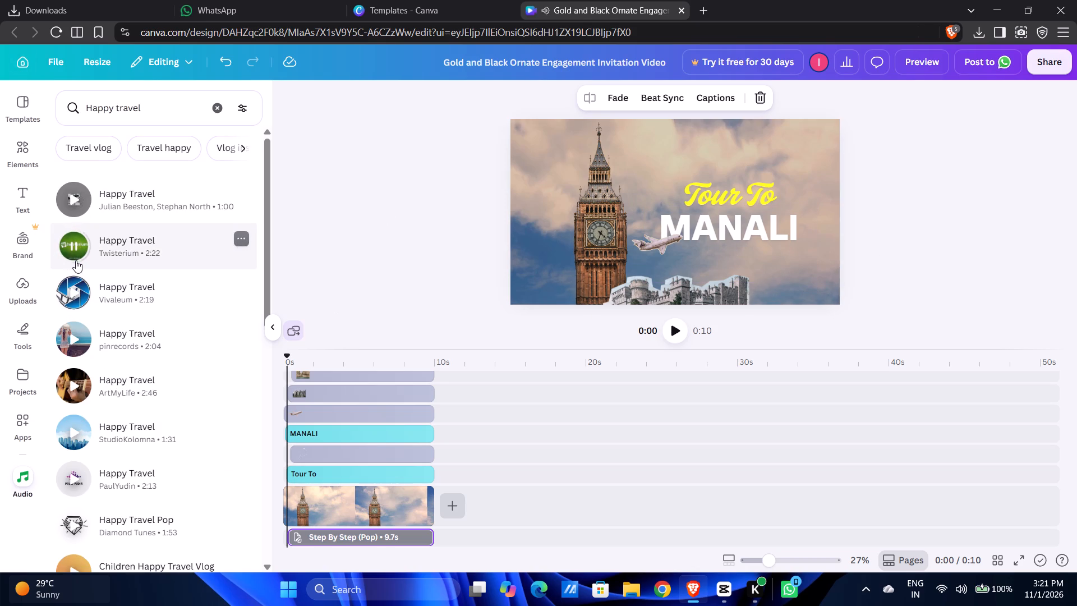
scroll(61, 252, down, 3)
scroll(86, 261, up, 5)
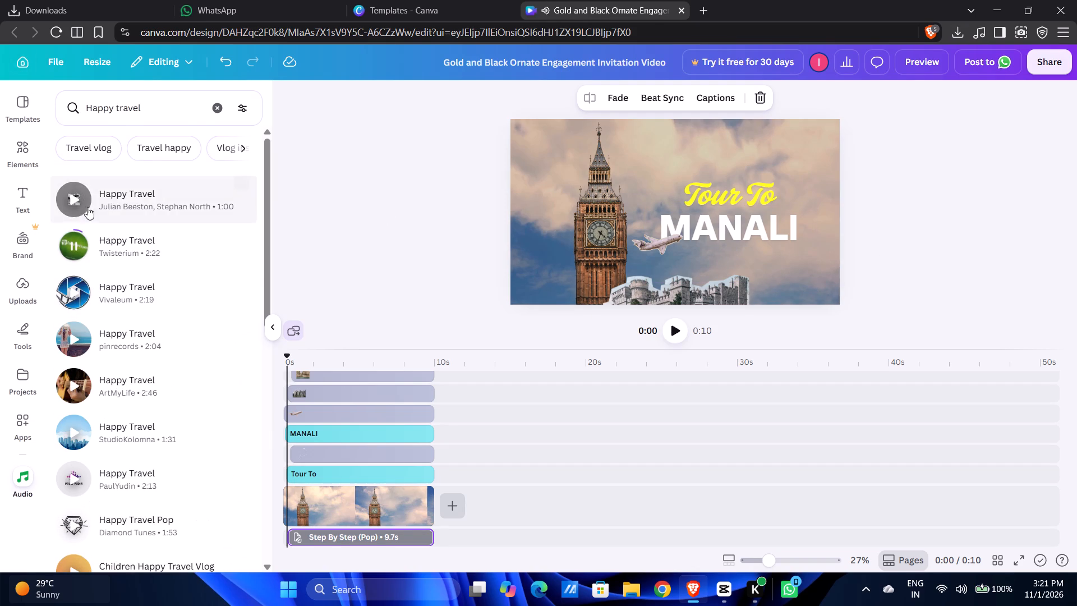
click(79, 212)
click(79, 204)
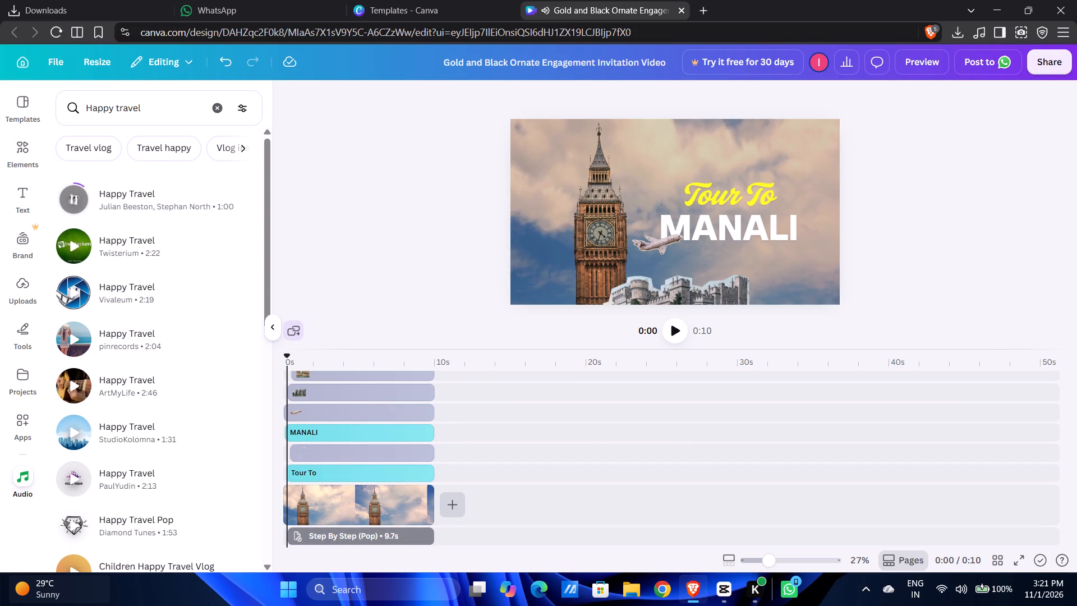
click(148, 175)
scroll(406, 300, down, 2)
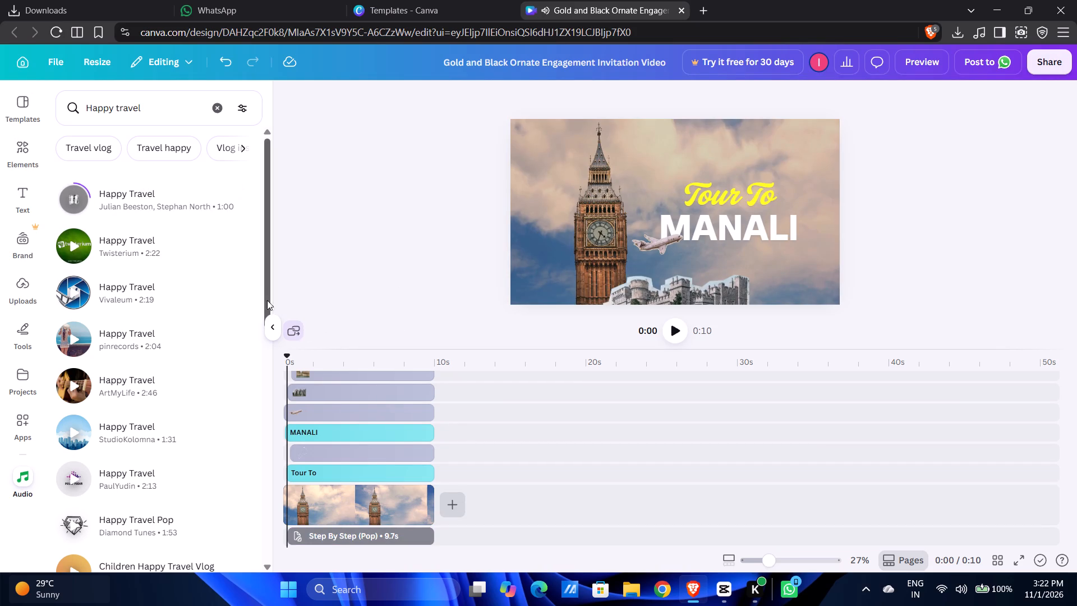
Hide the audio library, play the video with its music, and move the playhead to the clip's end.
click(274, 328)
key(space)
click(561, 330)
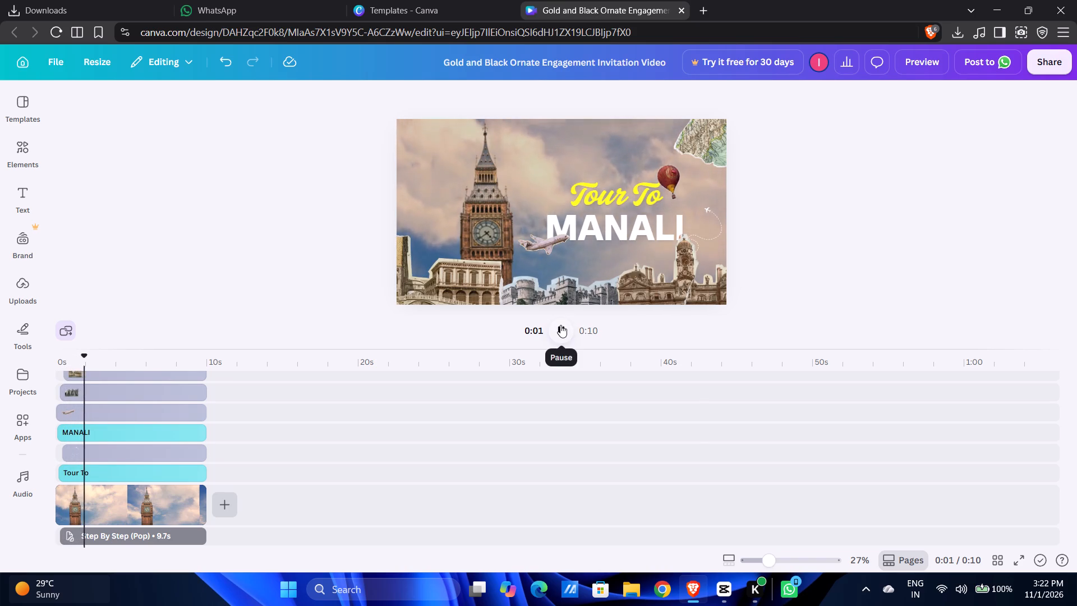
click(560, 325)
click(570, 327)
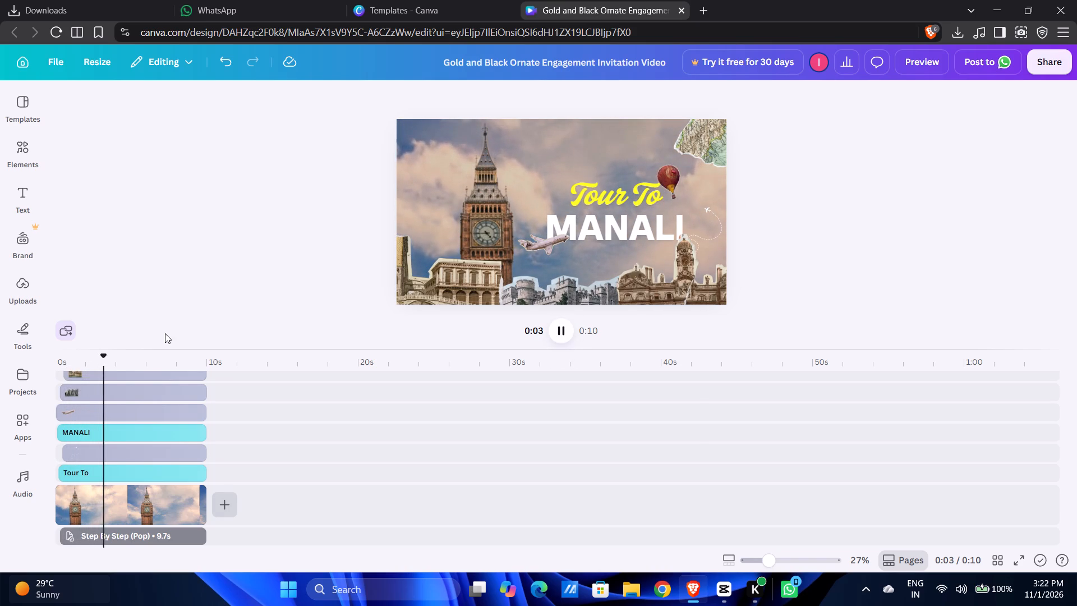
click(215, 347)
double_click(205, 383)
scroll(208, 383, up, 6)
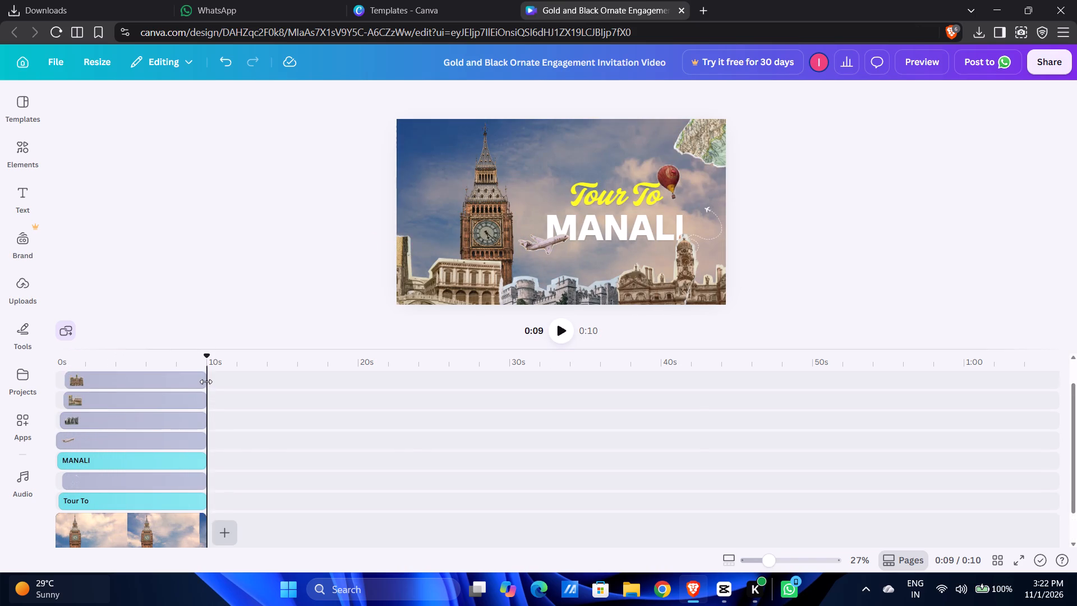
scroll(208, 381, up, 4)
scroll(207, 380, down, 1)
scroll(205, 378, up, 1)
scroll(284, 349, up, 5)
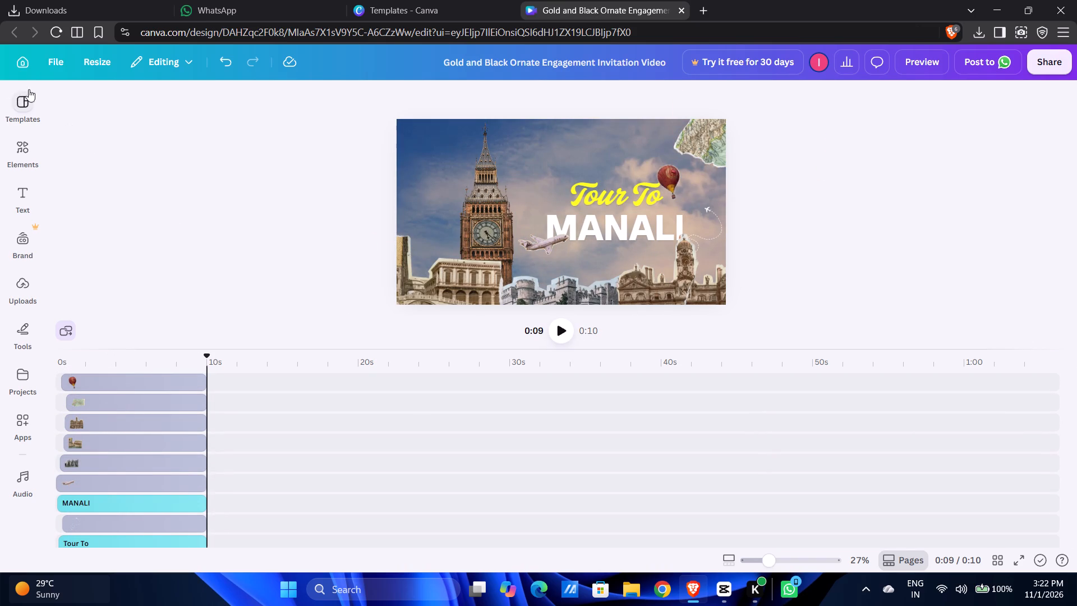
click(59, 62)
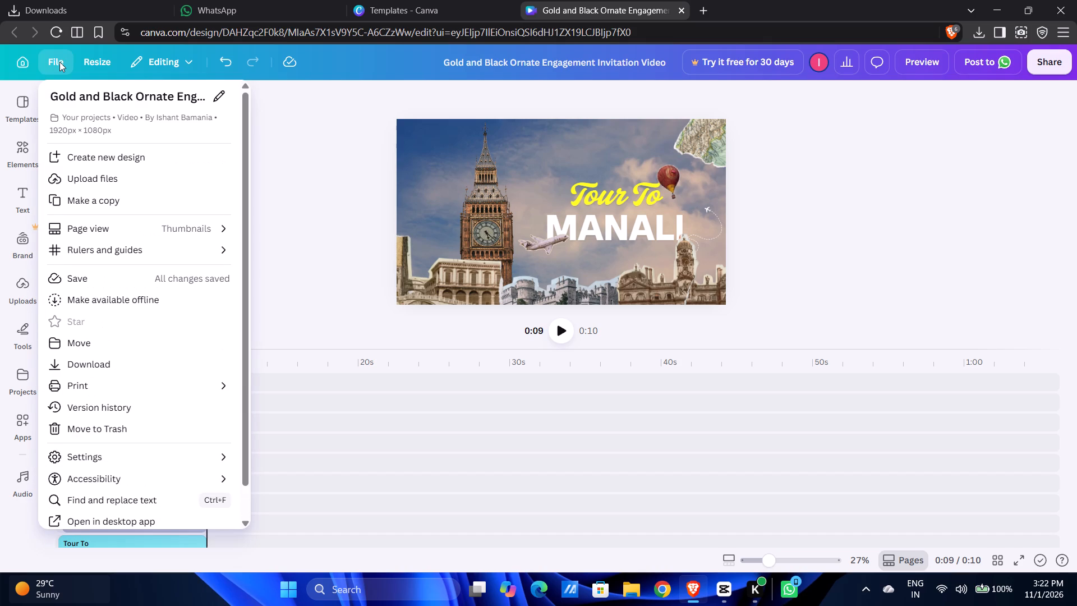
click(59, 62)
Search the templates for "manali tourists places".
click(29, 112)
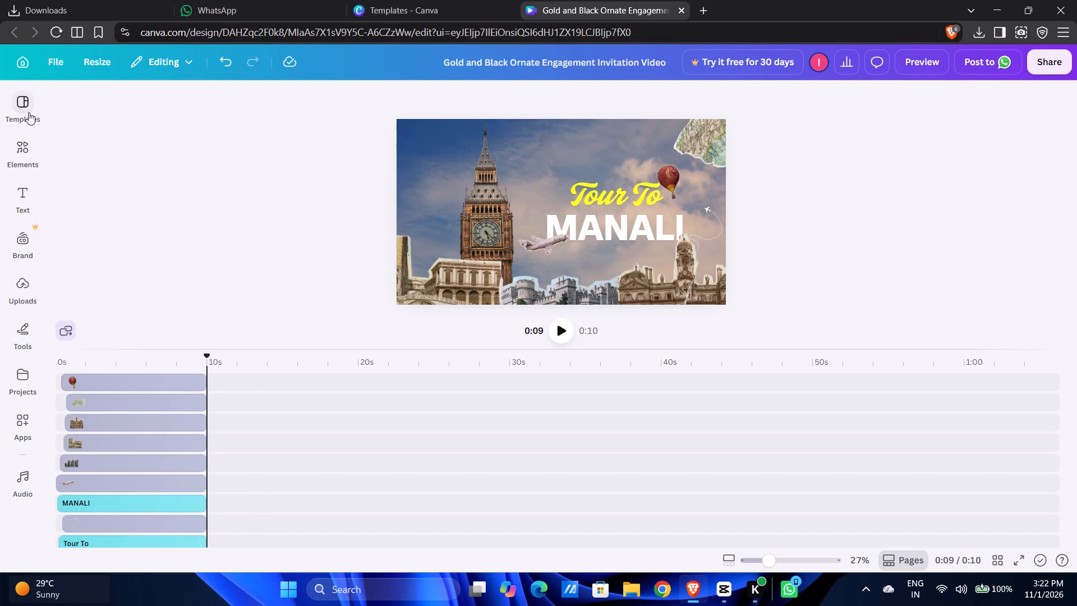
click(65, 102)
scroll(135, 171, up, 5)
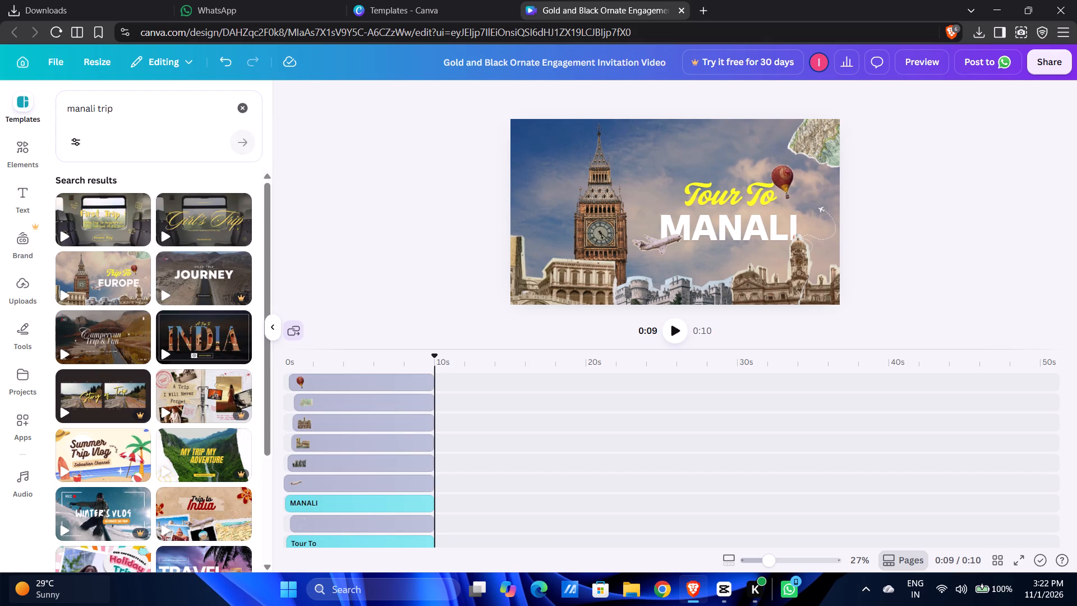
drag(184, 134, 80, 95)
drag(123, 118, 103, 120)
drag(100, 112, 192, 108)
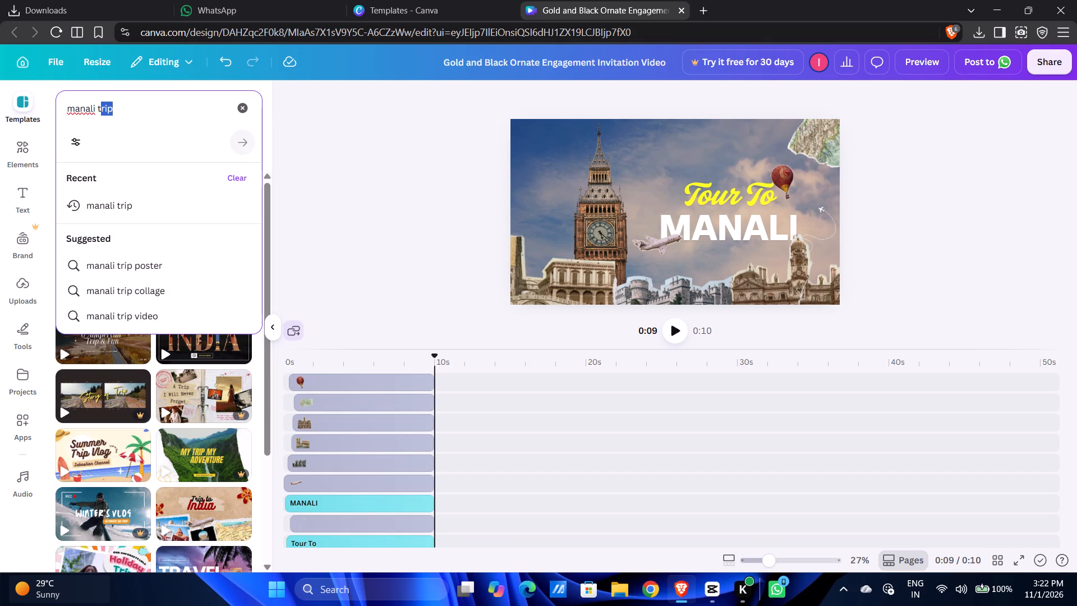
key(BackSpace)
text(ouriss)
key(space)
key(BackSpace)
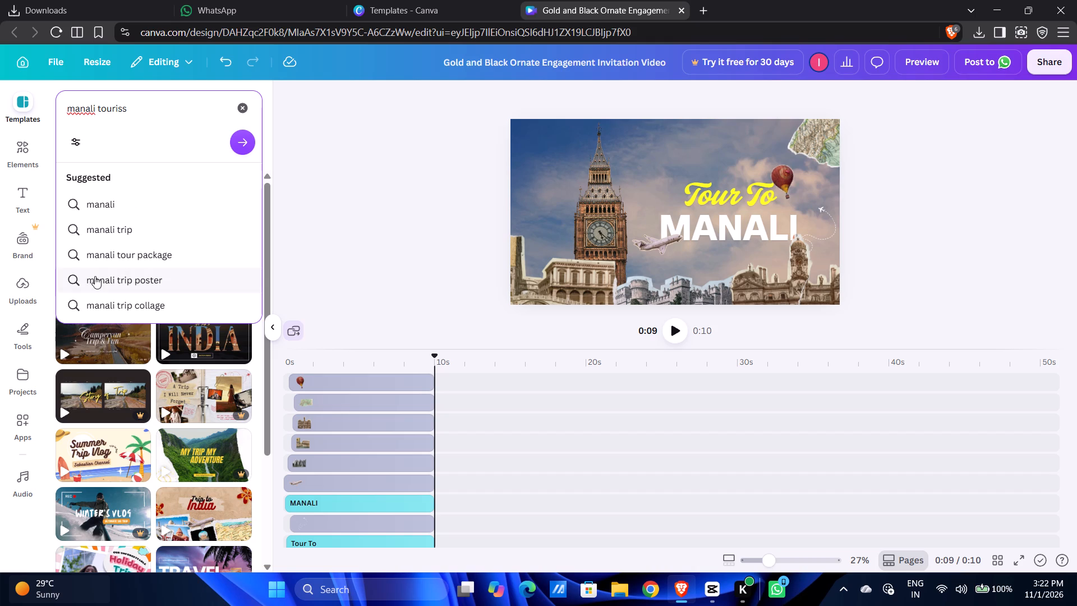
key(BackSpace)
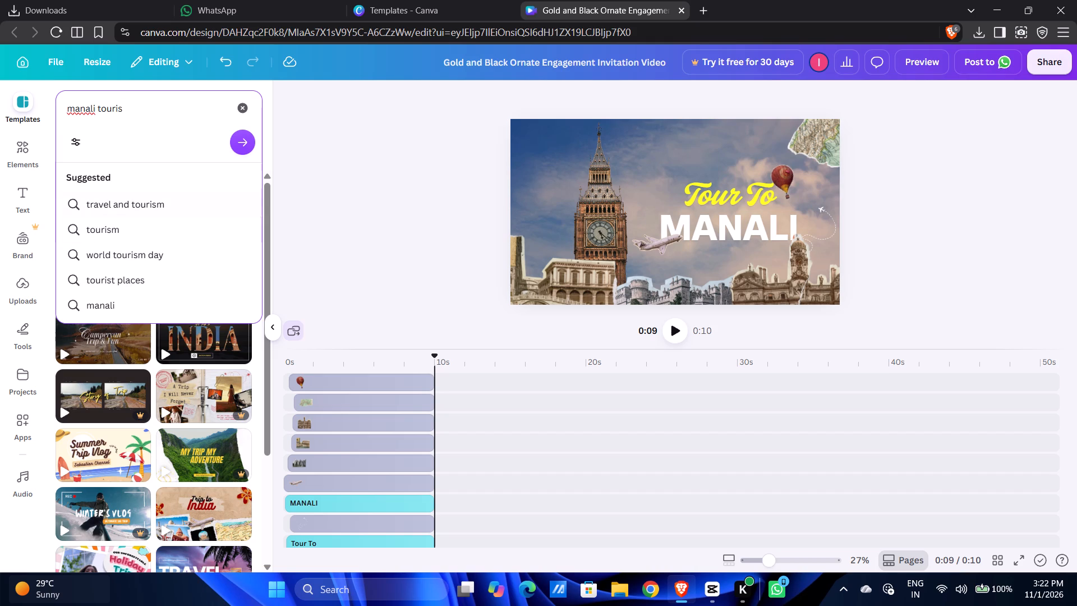
key(t)
key(s)
key(space)
key(p)
key(l)
text(aces)
key(Return)
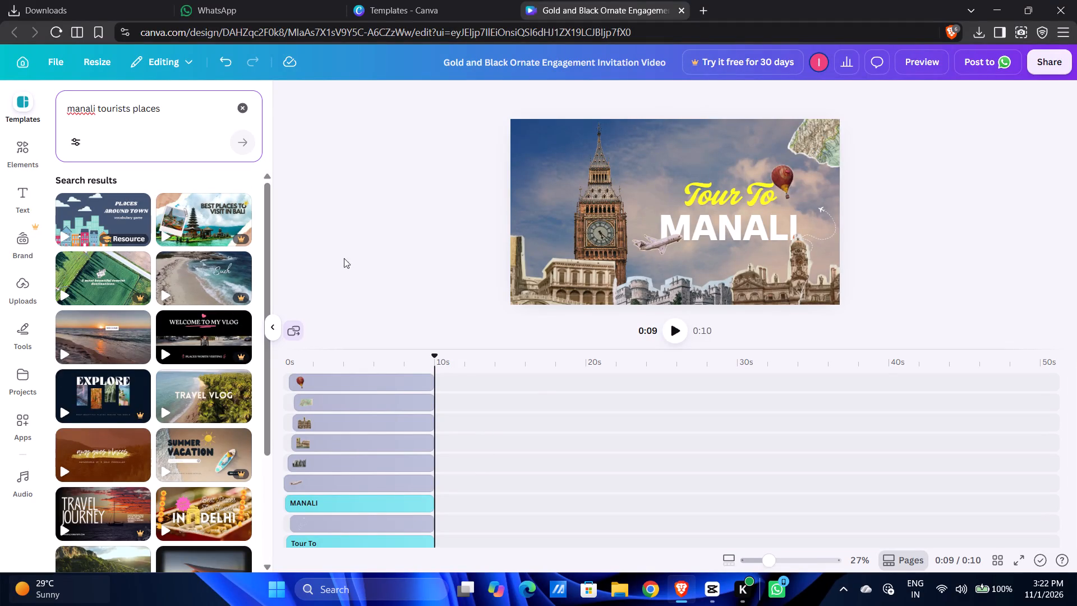
Search the web in a new browser tab for the suggested "manali tourist places".
click(703, 6)
text(ma)
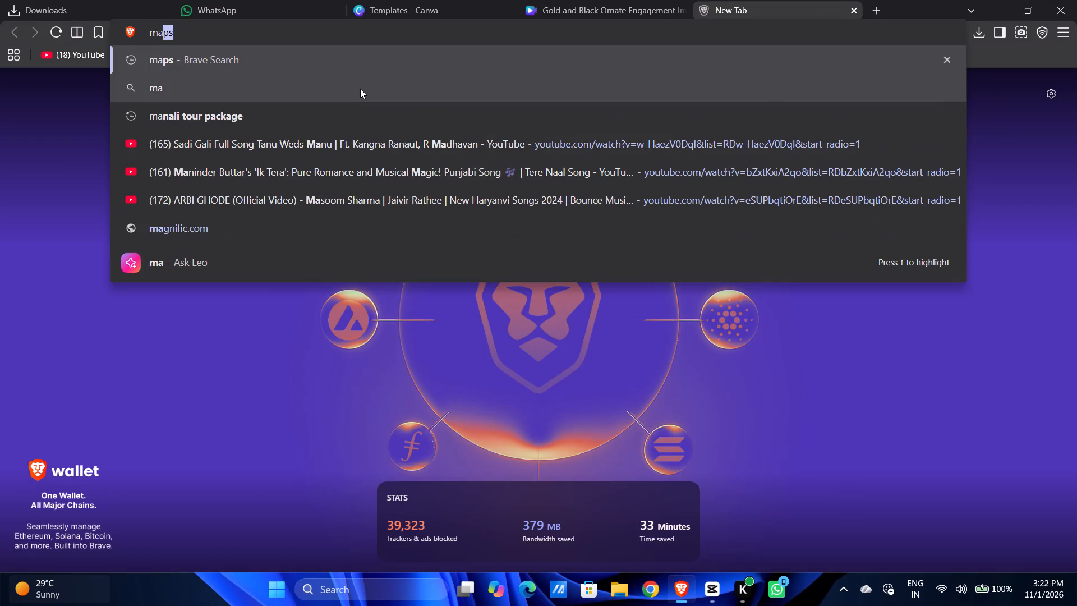
text(nali tourists)
key(space)
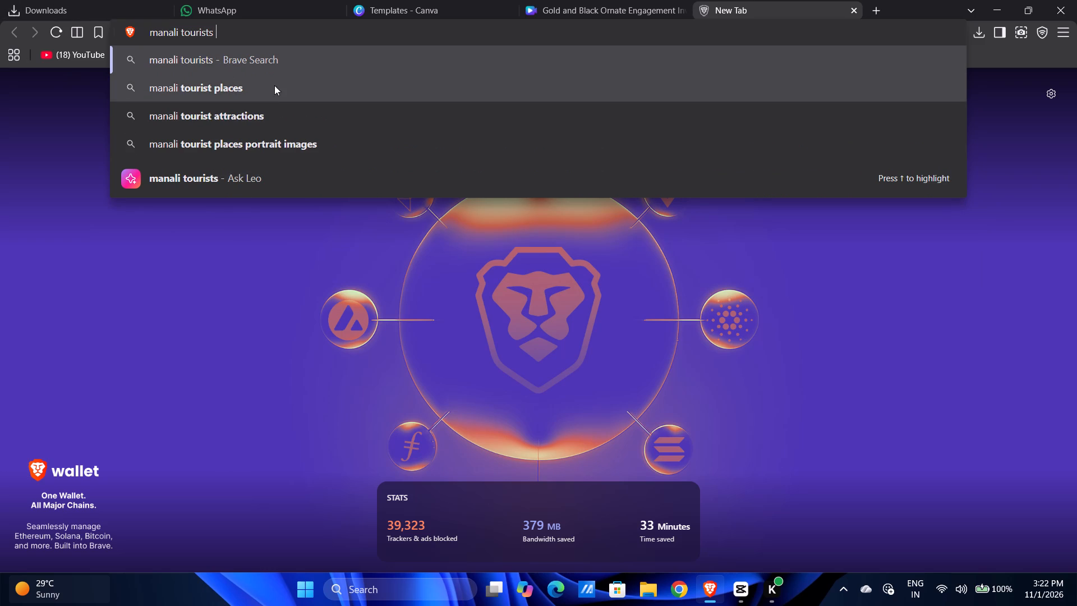
click(274, 90)
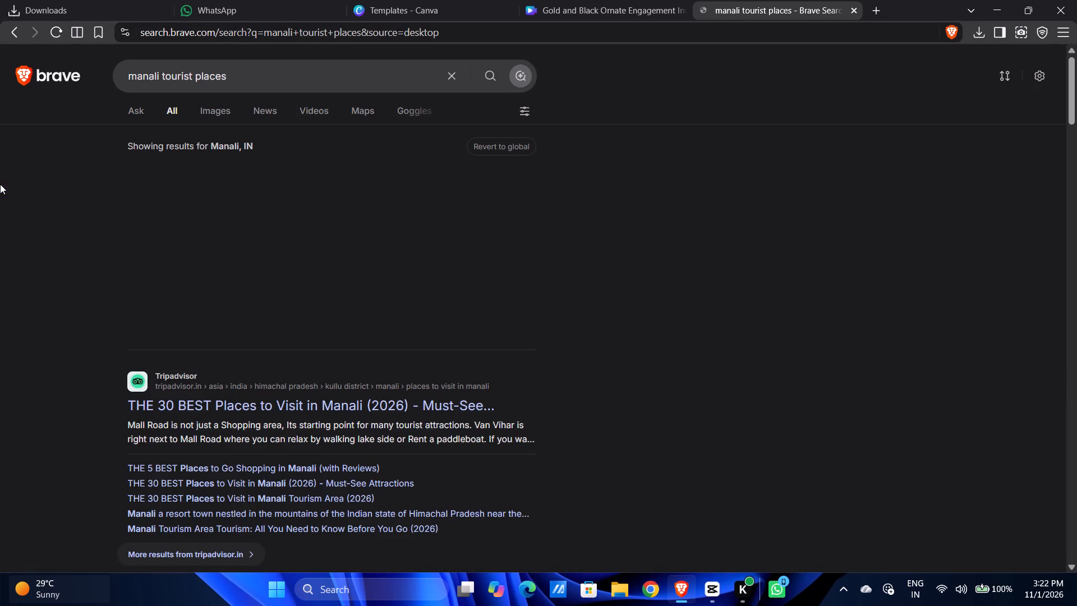
Show the image results for the Manali tourist places, preview the Top 10 Must-Visit Places and Top 20 Sightseeing images, and close the preview.
click(219, 116)
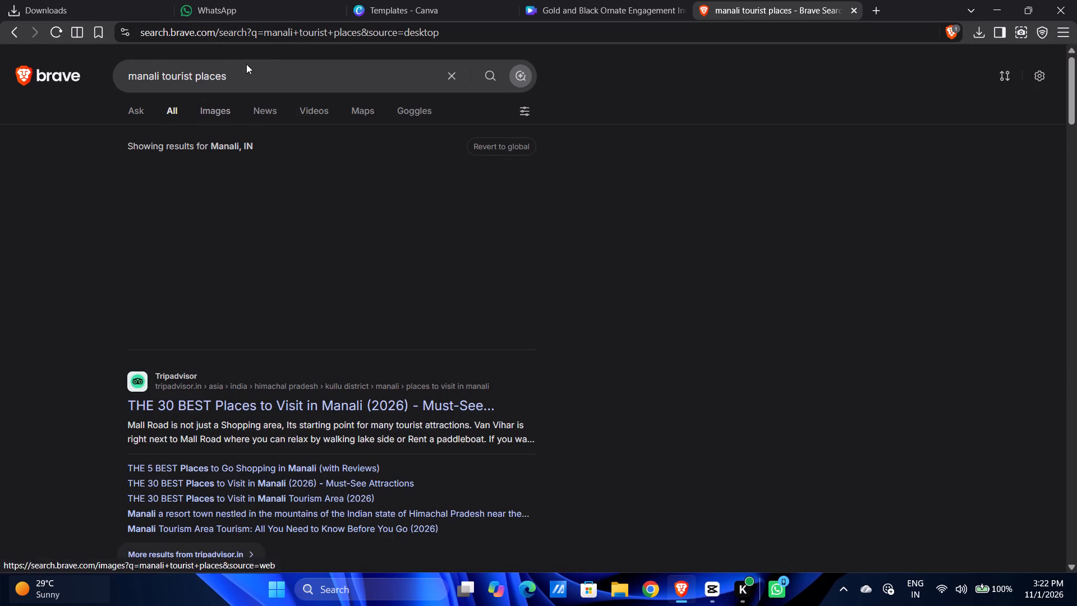
click(208, 108)
click(140, 201)
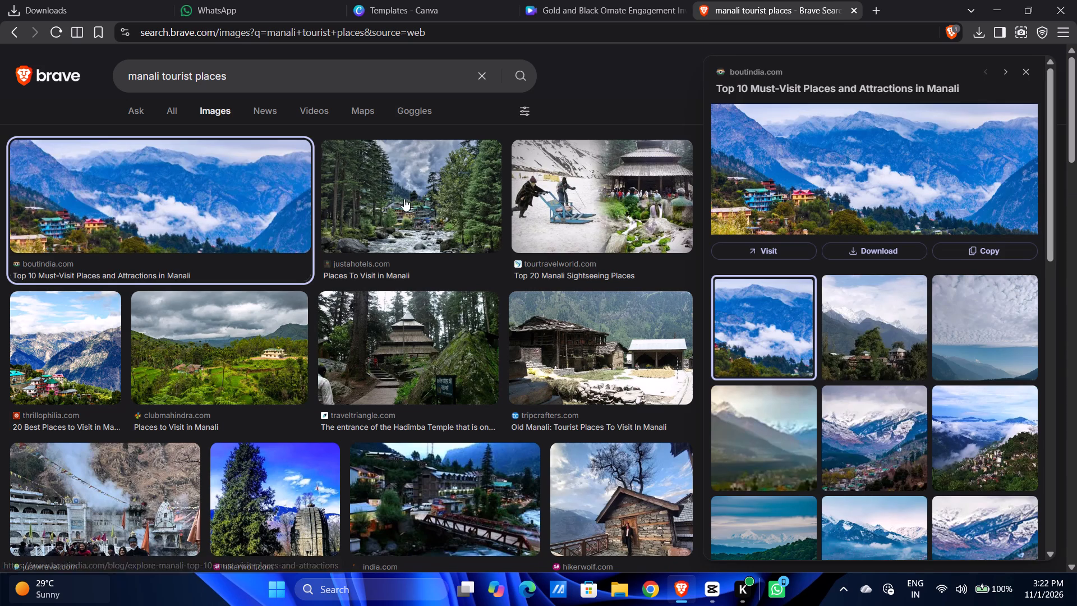
click(571, 196)
click(1028, 70)
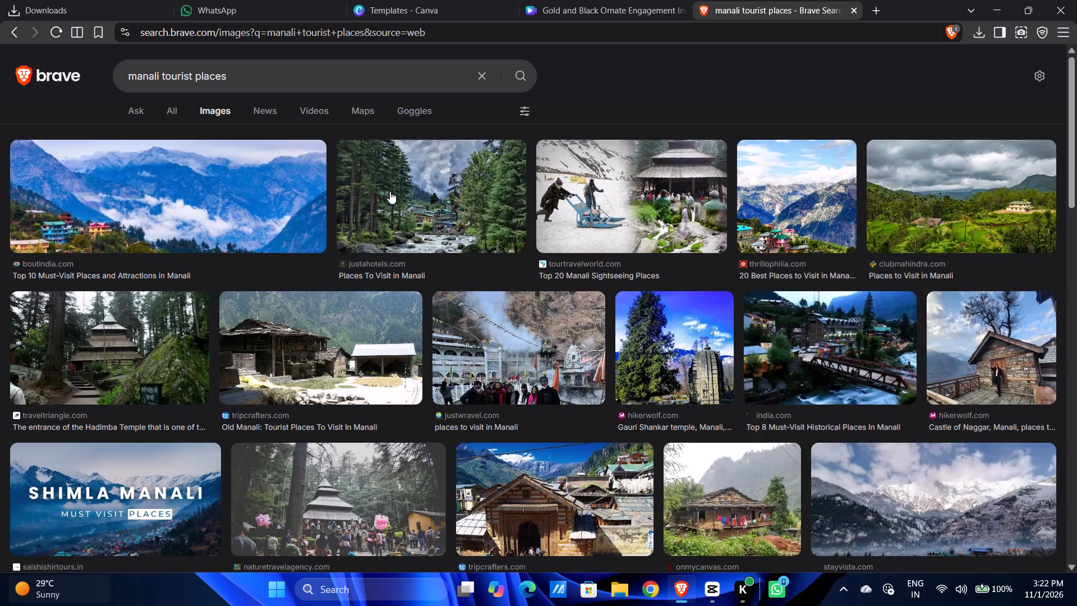
Return to all results for Manali tourist places and expand the full AI-generated answer to read it.
click(159, 108)
click(177, 107)
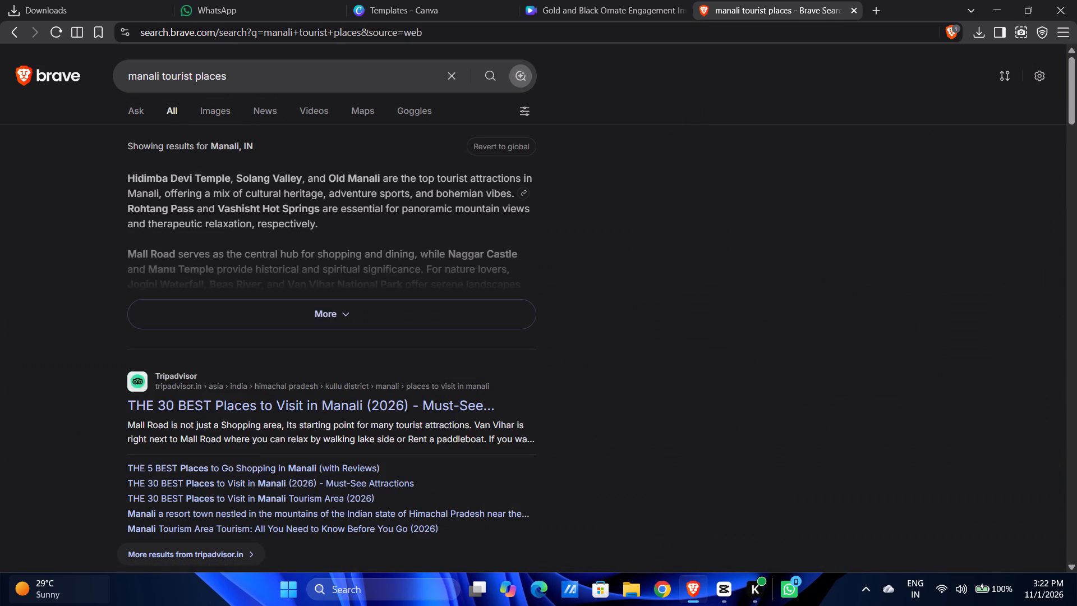
click(215, 320)
scroll(236, 271, down, 1)
scroll(236, 271, up, 4)
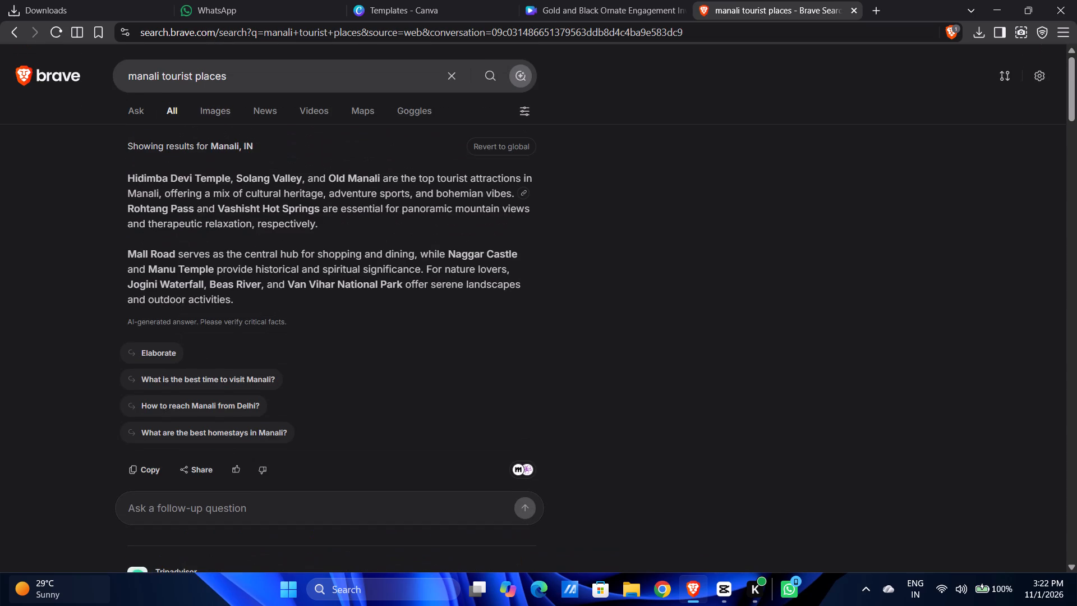
Refine the web search to the suggested "manali tourist places name list".
click(220, 87)
click(227, 81)
key(space)
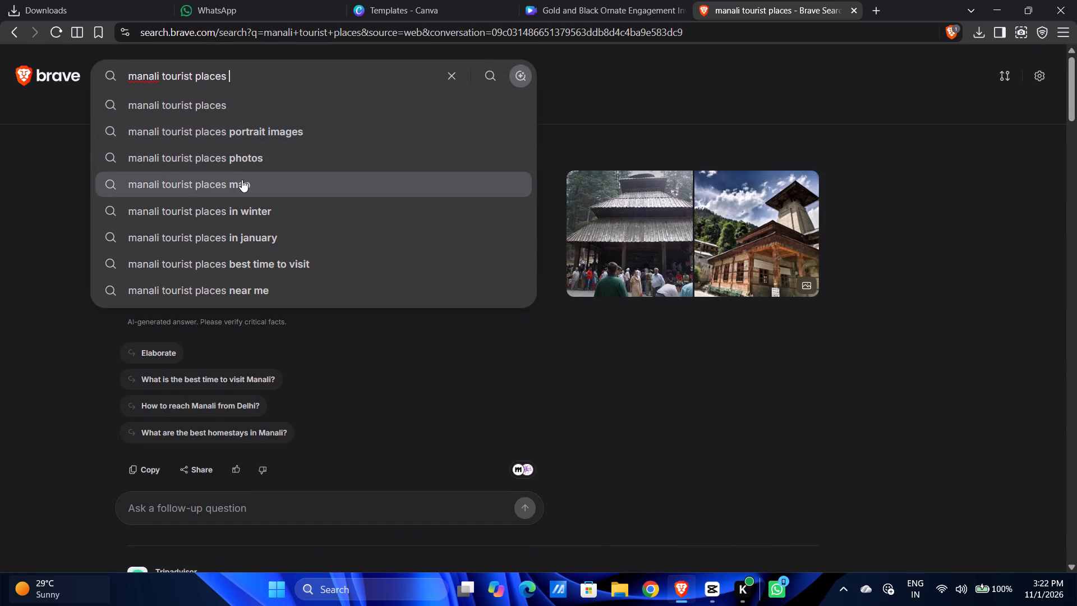
key(n)
key(a)
click(246, 142)
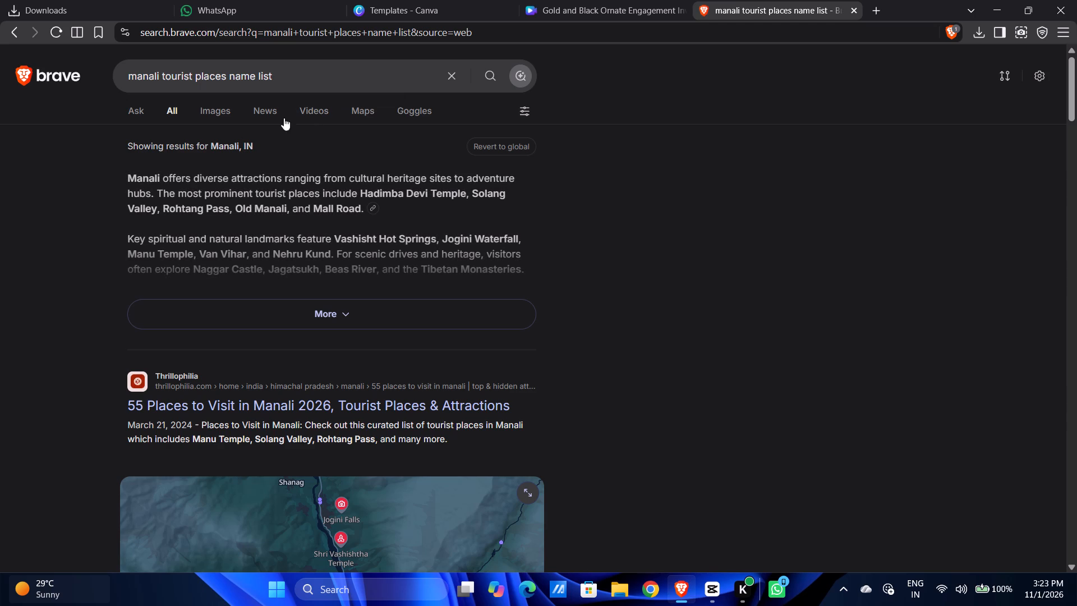
Copy the name Hadimba Devi Temple from the answer and enter it as a search query in a new browser tab.
click(361, 213)
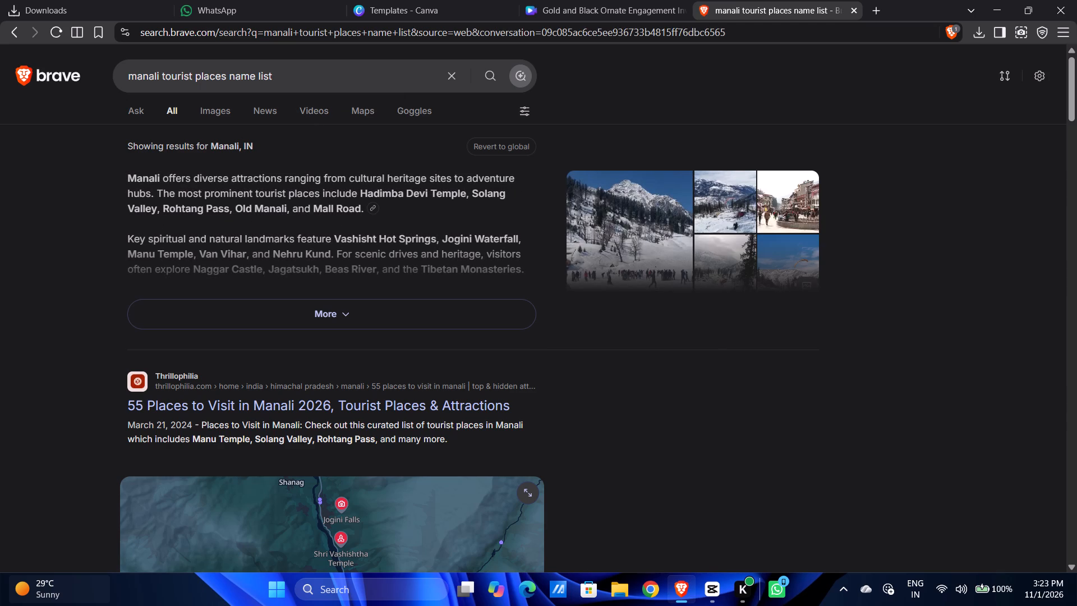
drag(361, 190, 466, 192)
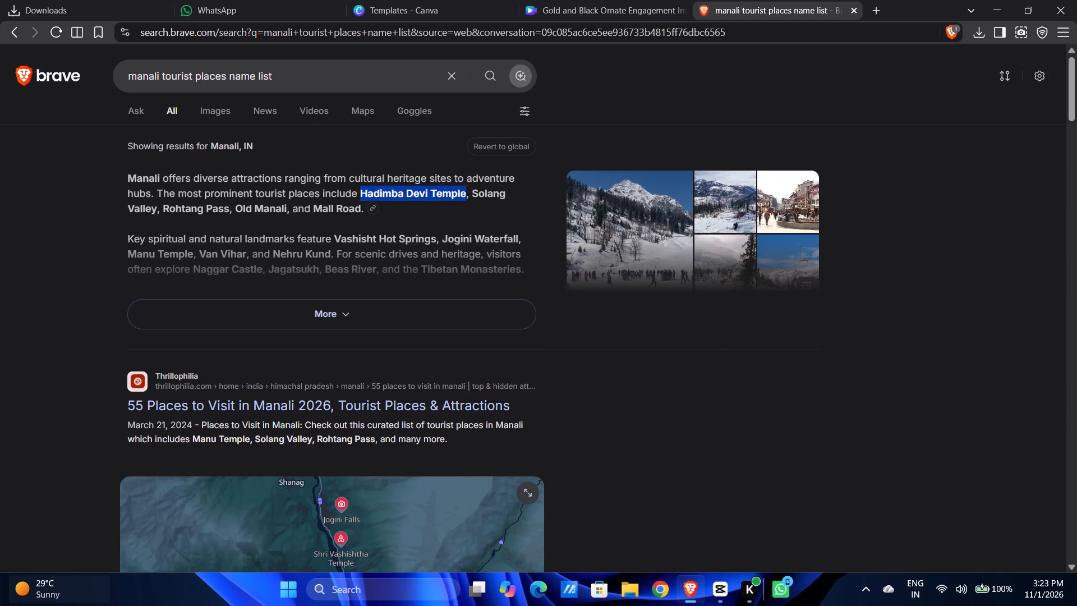
key(ctrl+c)
ctrl+click(876, 2)
key(ctrl+v)
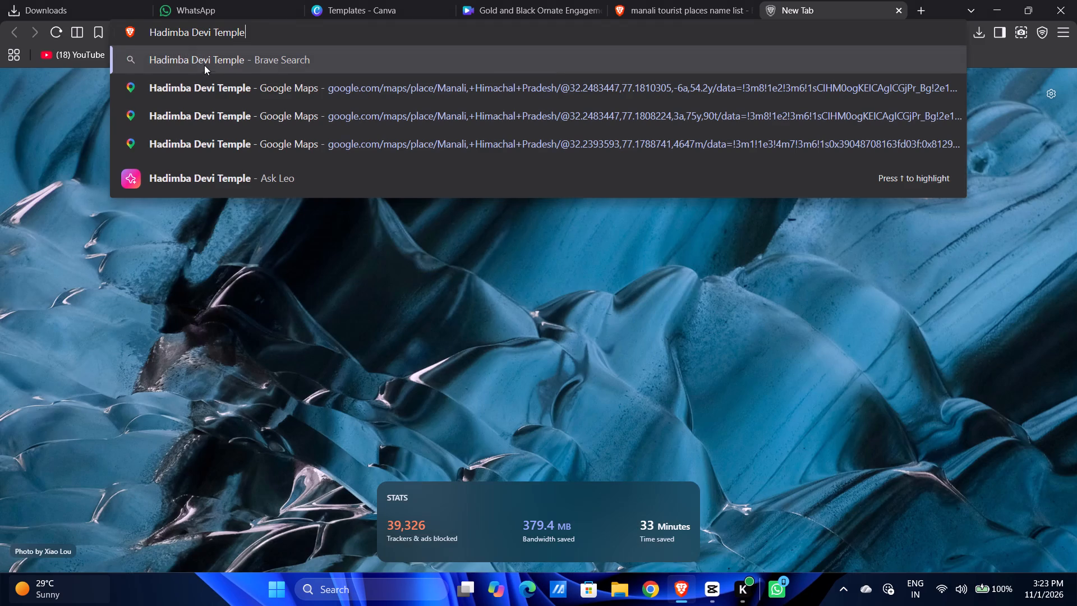
key(space)
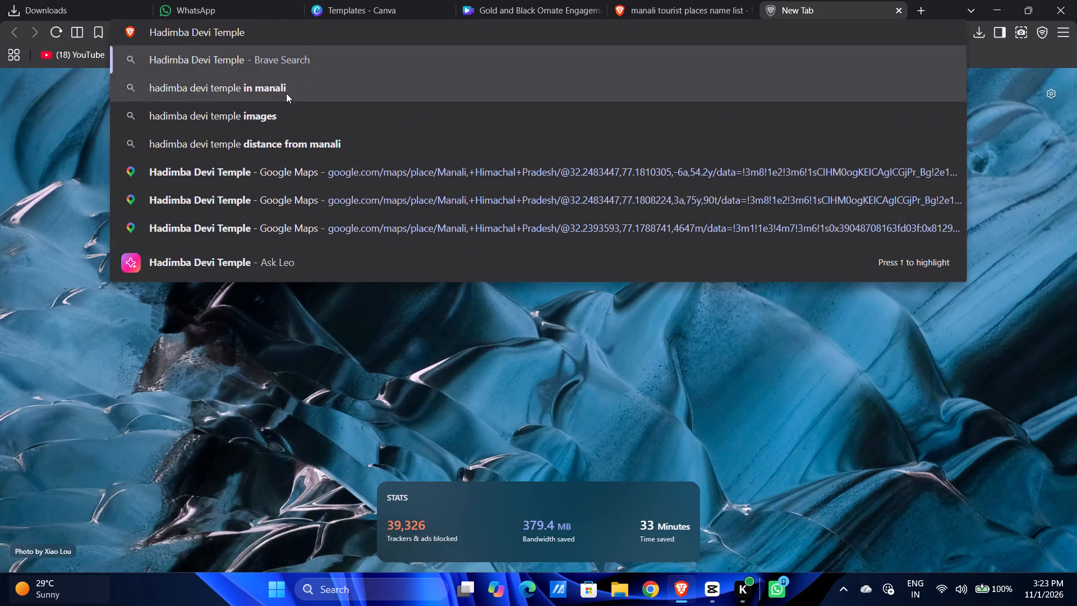
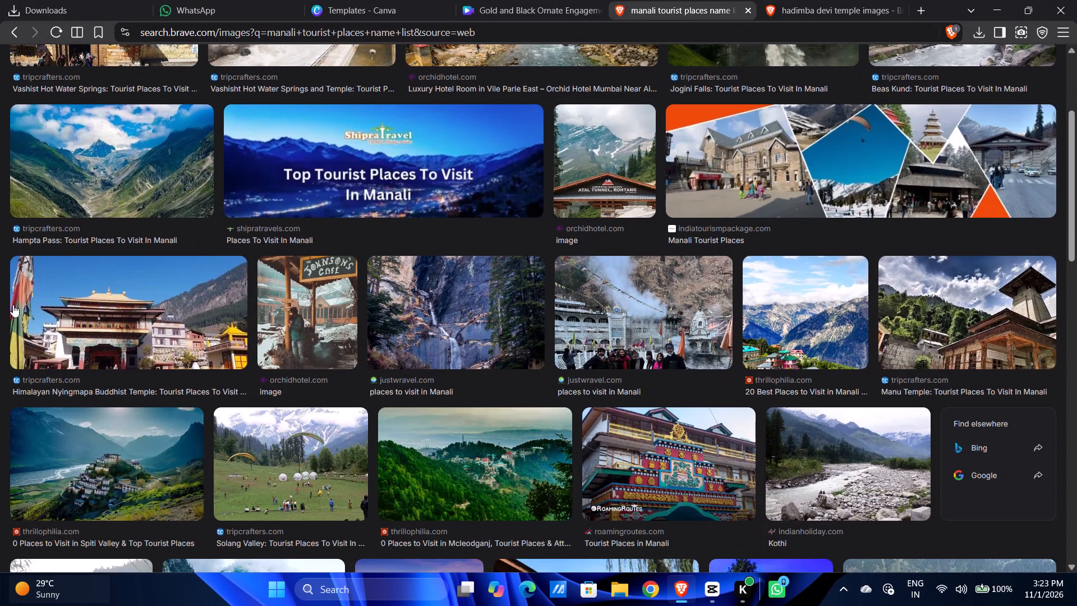
Return to all results for the "manali tourist places name list" search.
scroll(102, 309, up, 5)
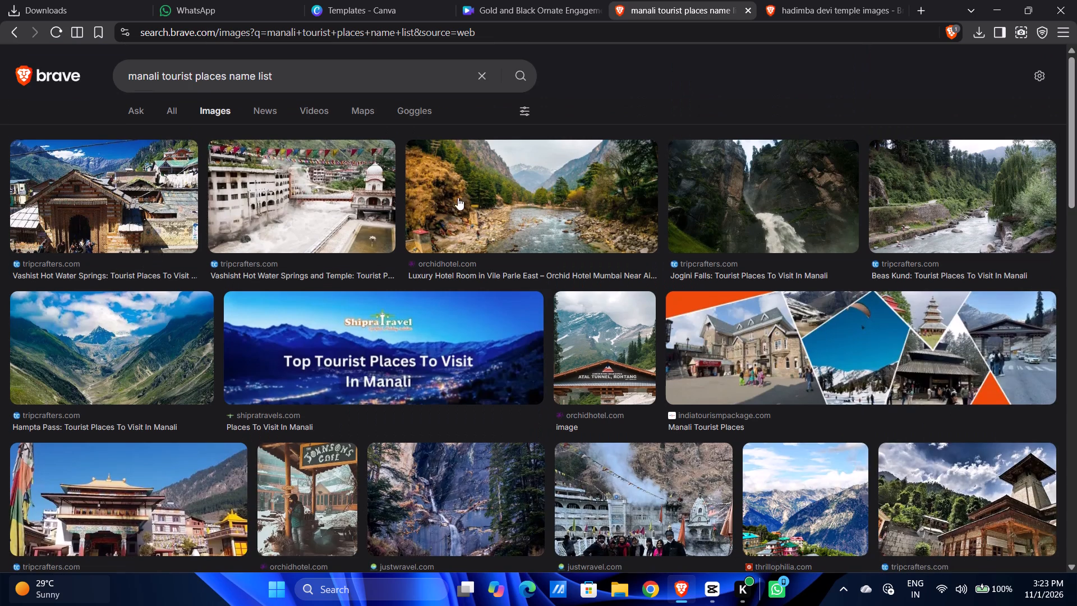
click(172, 111)
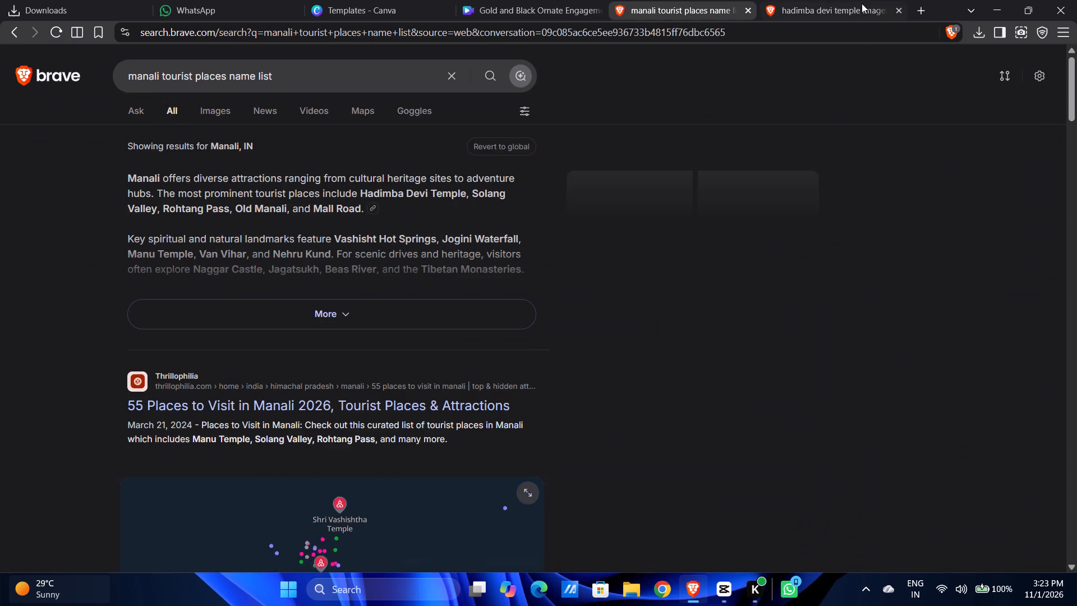
Go to the Hadimba Devi Temple image results and preview the "Hadimba Devi Temple Manali" image from visitplacesindia.com.
click(862, 3)
click(213, 105)
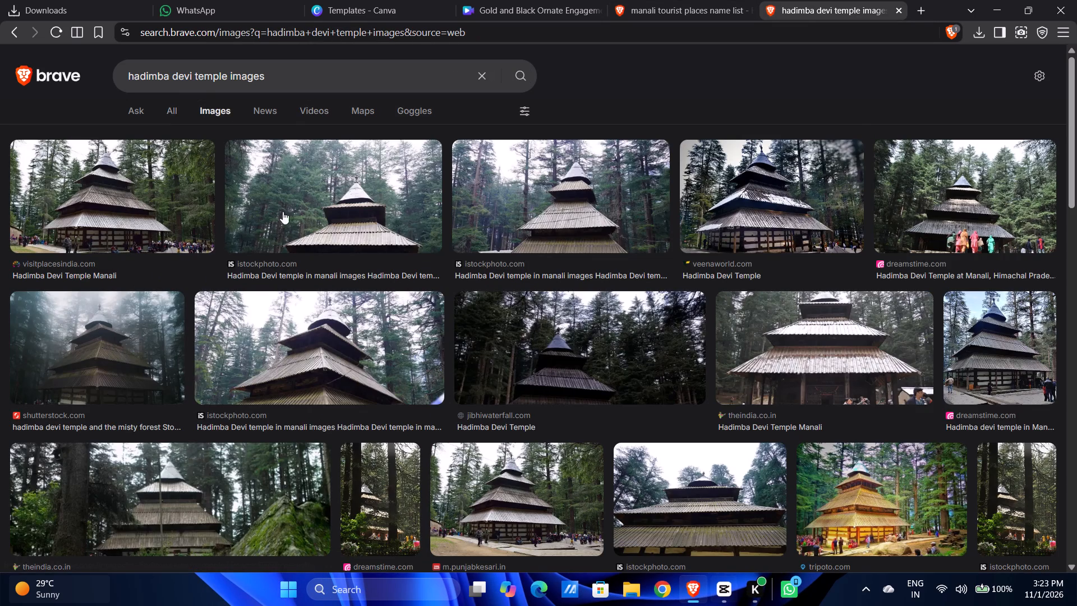
scroll(539, 224, down, 2)
scroll(411, 227, up, 5)
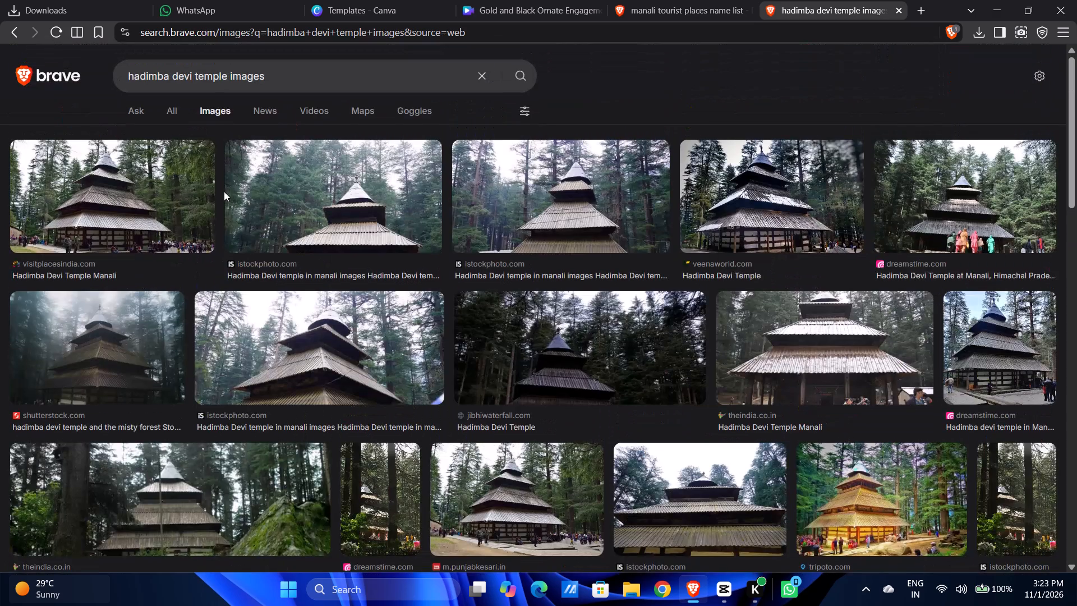
click(163, 190)
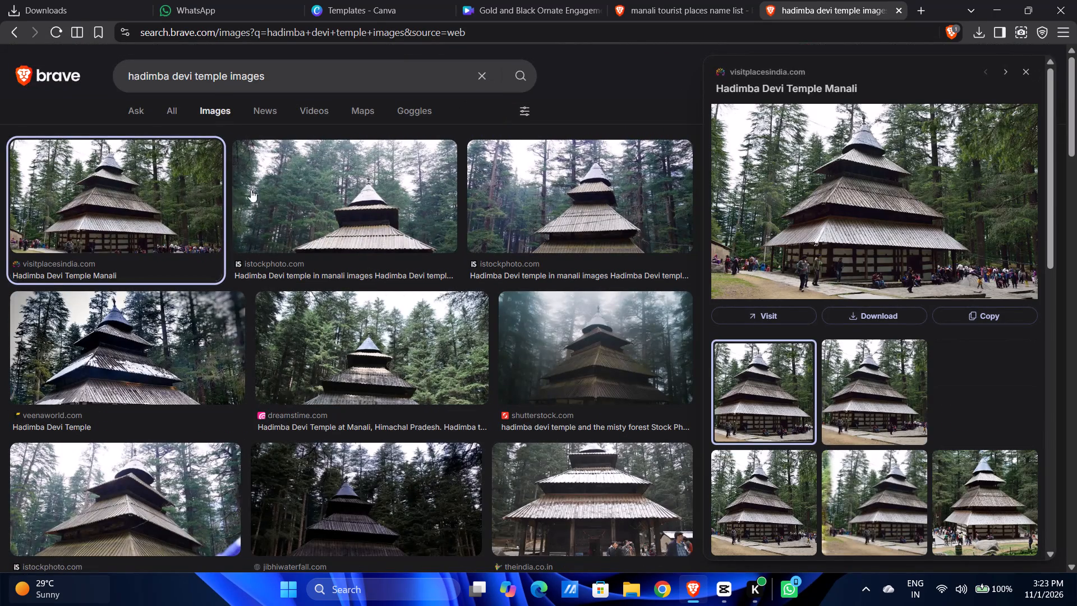
click(307, 195)
click(140, 202)
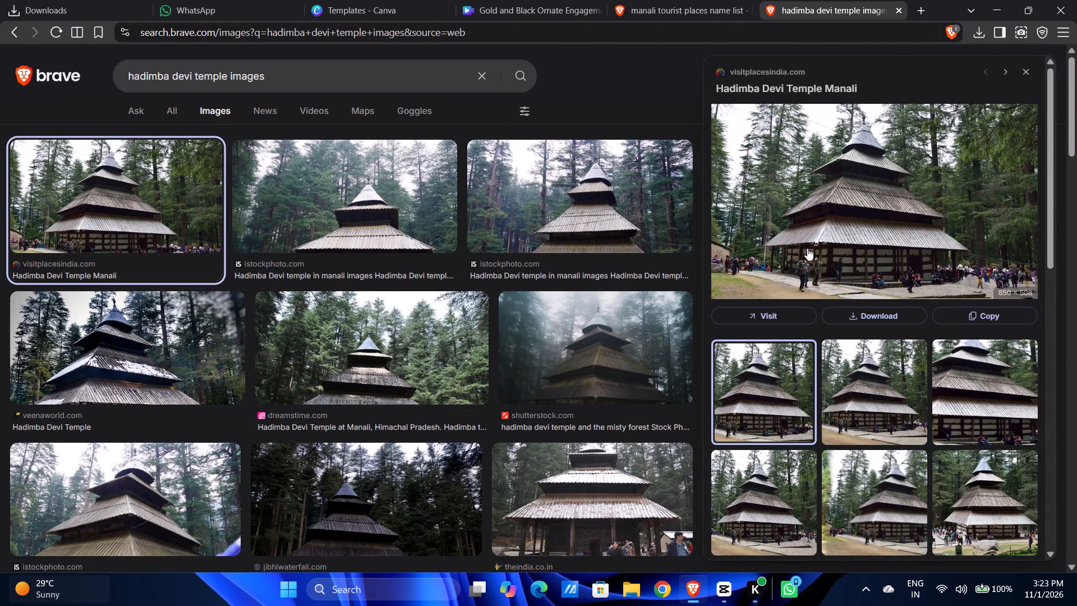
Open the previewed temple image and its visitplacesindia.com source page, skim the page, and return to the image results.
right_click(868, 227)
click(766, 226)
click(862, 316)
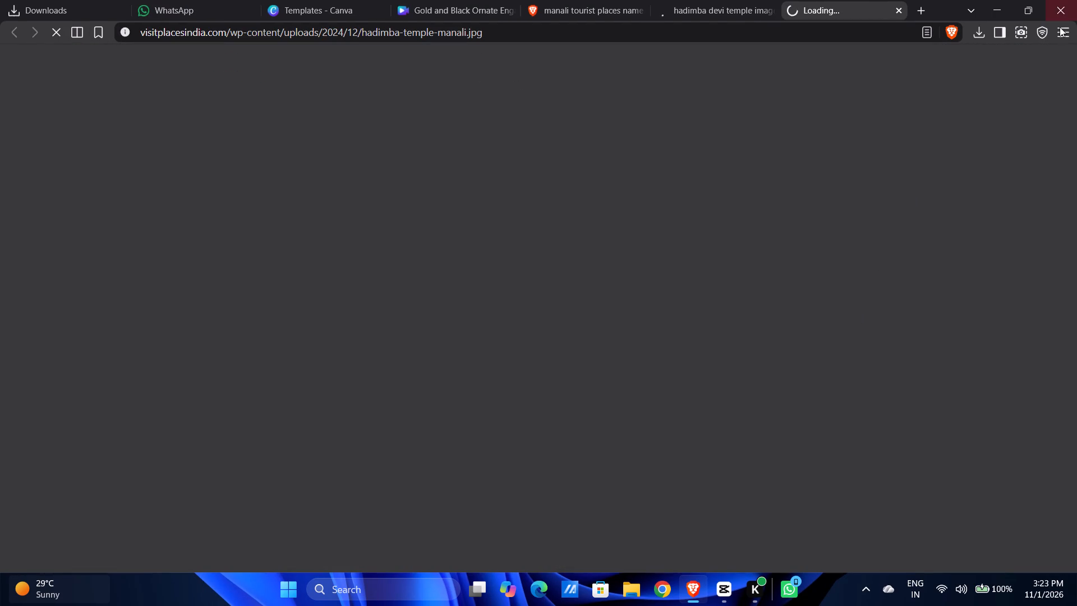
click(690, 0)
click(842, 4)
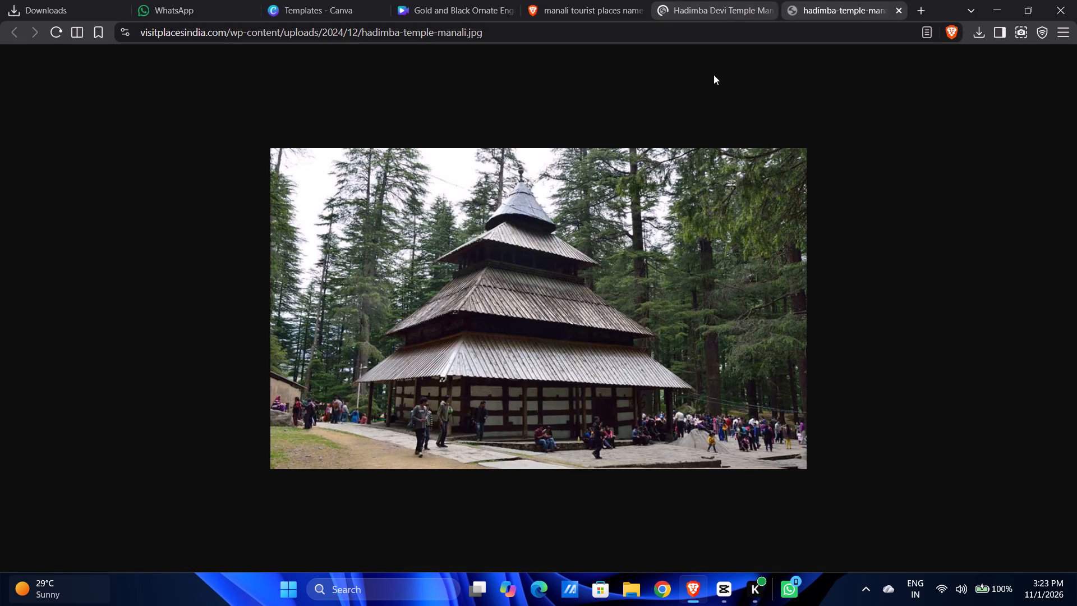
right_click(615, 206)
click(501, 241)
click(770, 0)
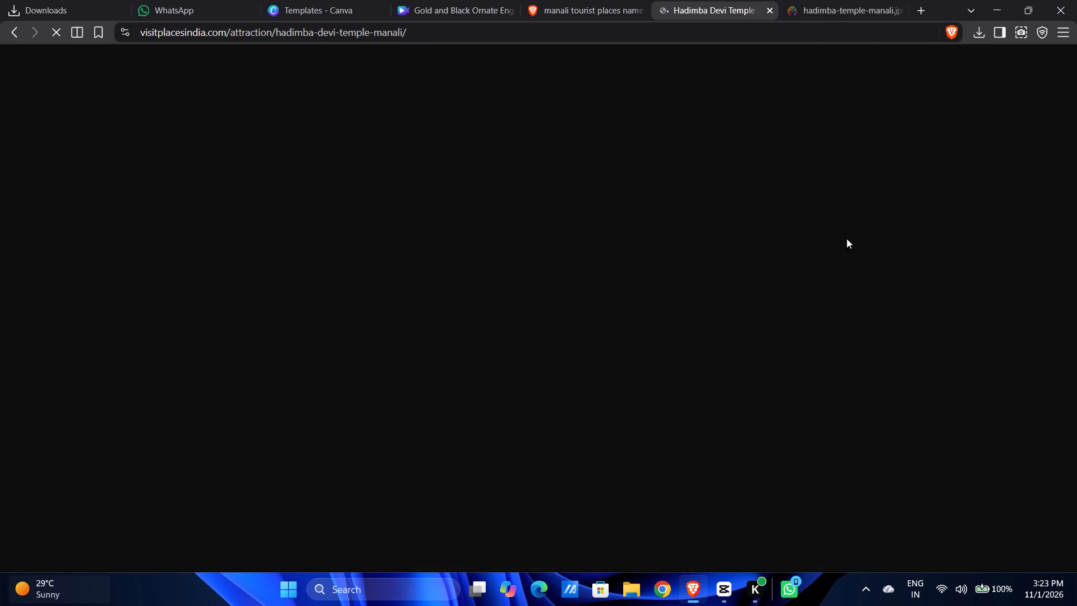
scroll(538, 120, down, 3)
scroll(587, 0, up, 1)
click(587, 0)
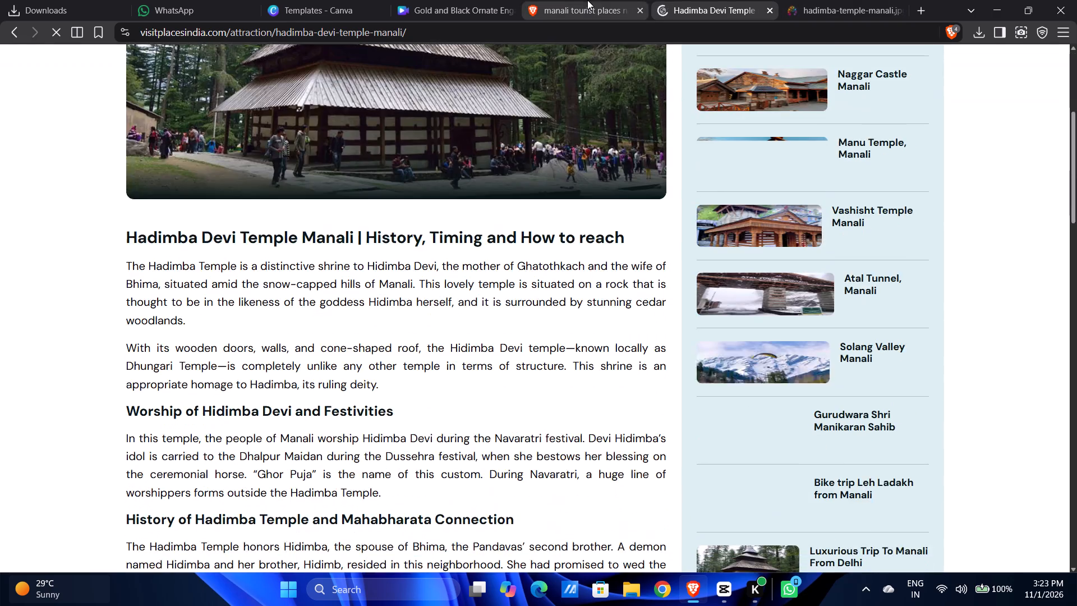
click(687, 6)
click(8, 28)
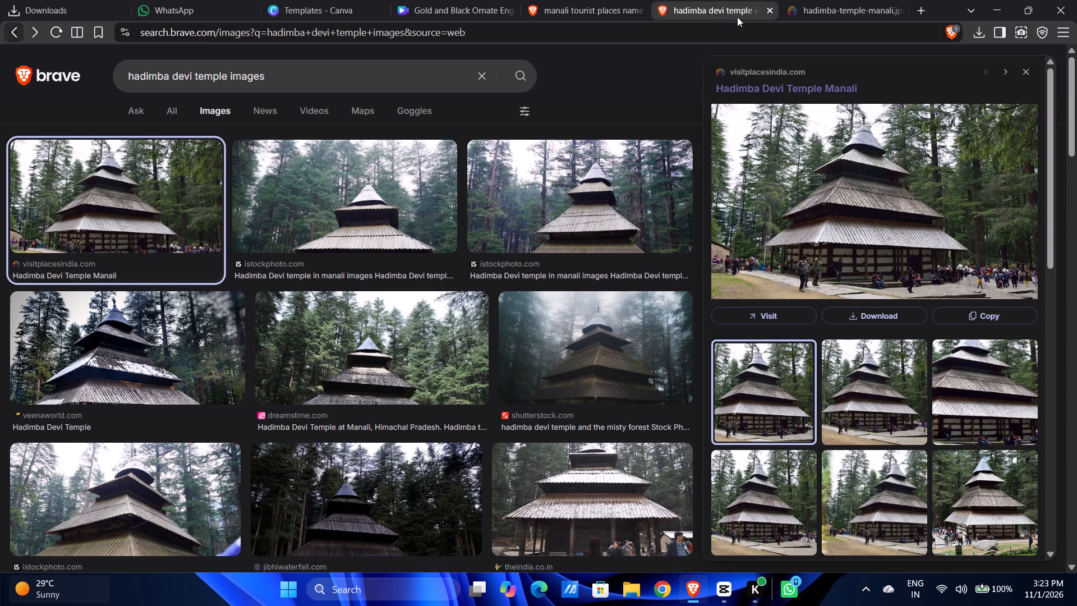
Open the visitplacesindia.com temple image full size, save it as JPEG hadimba-temple-manali in the BRAVE..COM folder, and close the image tabs.
click(854, 312)
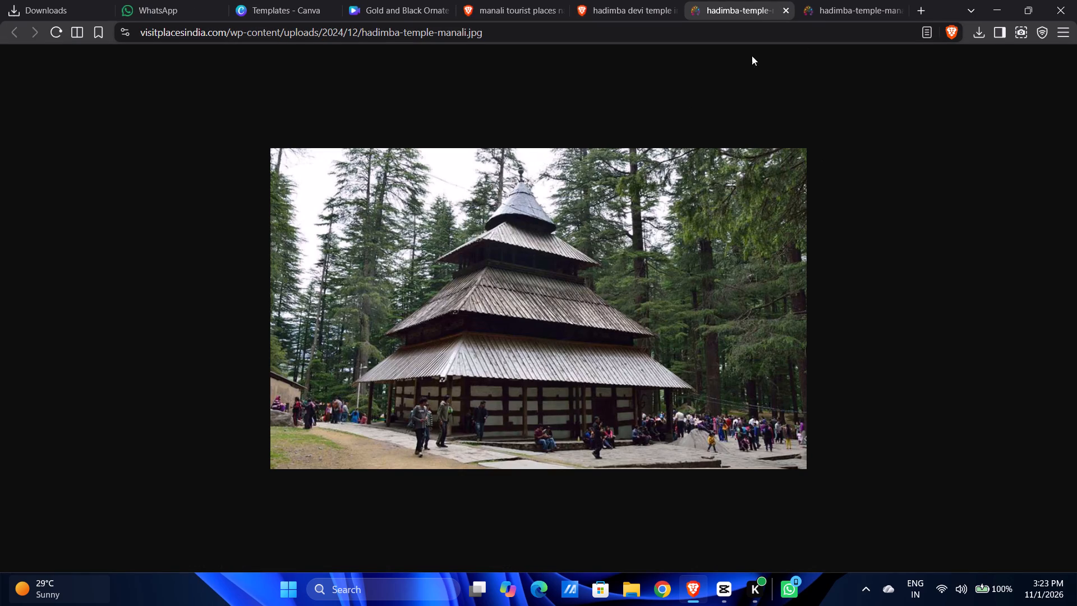
right_click(532, 177)
click(424, 271)
scroll(426, 268, down, 6)
right_click(453, 275)
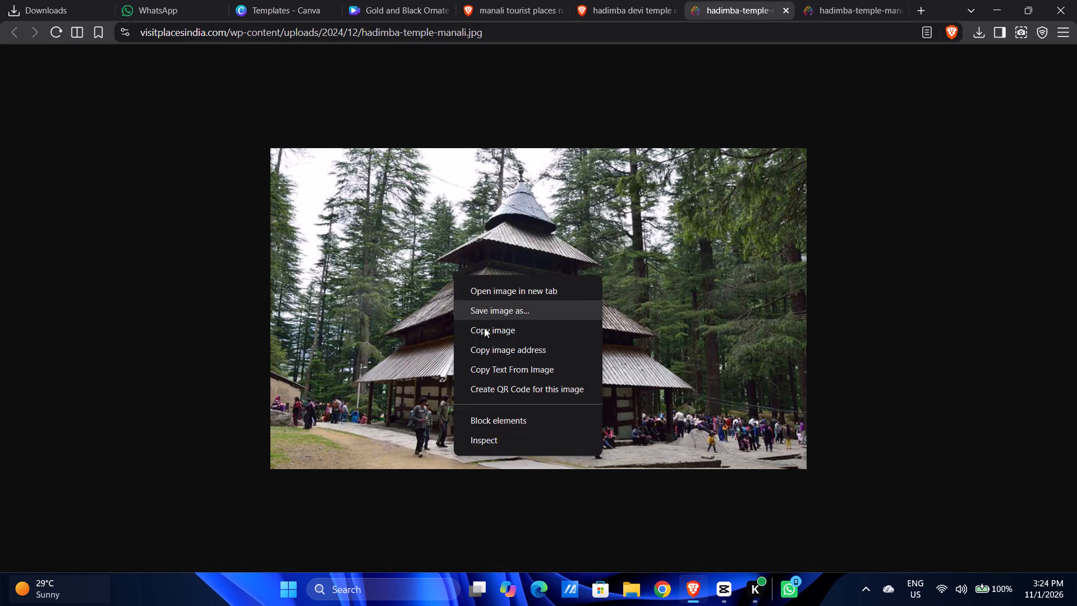
click(500, 313)
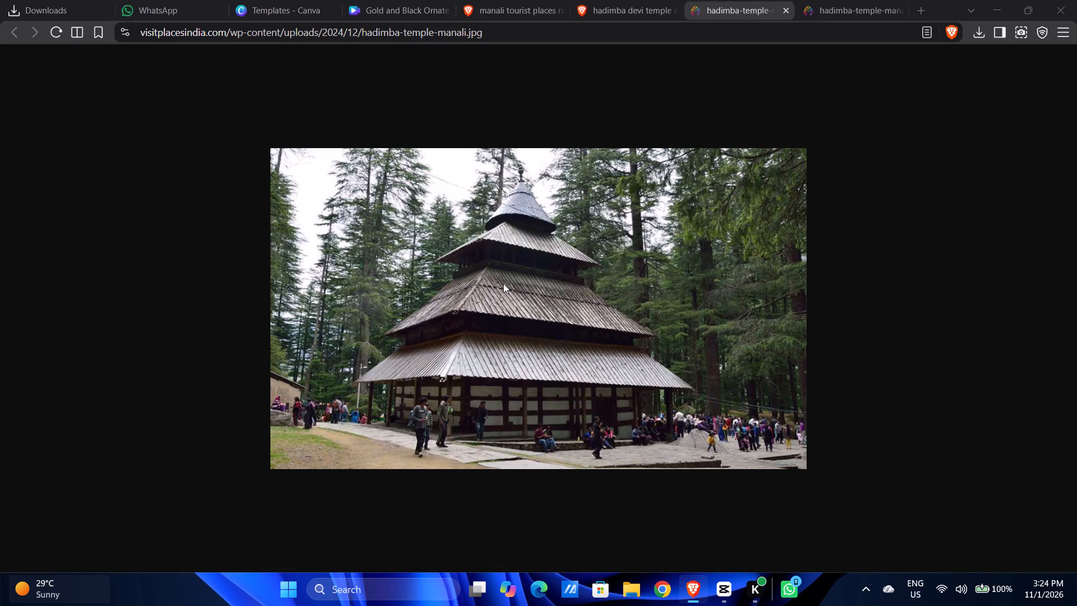
scroll(162, 275, down, 7)
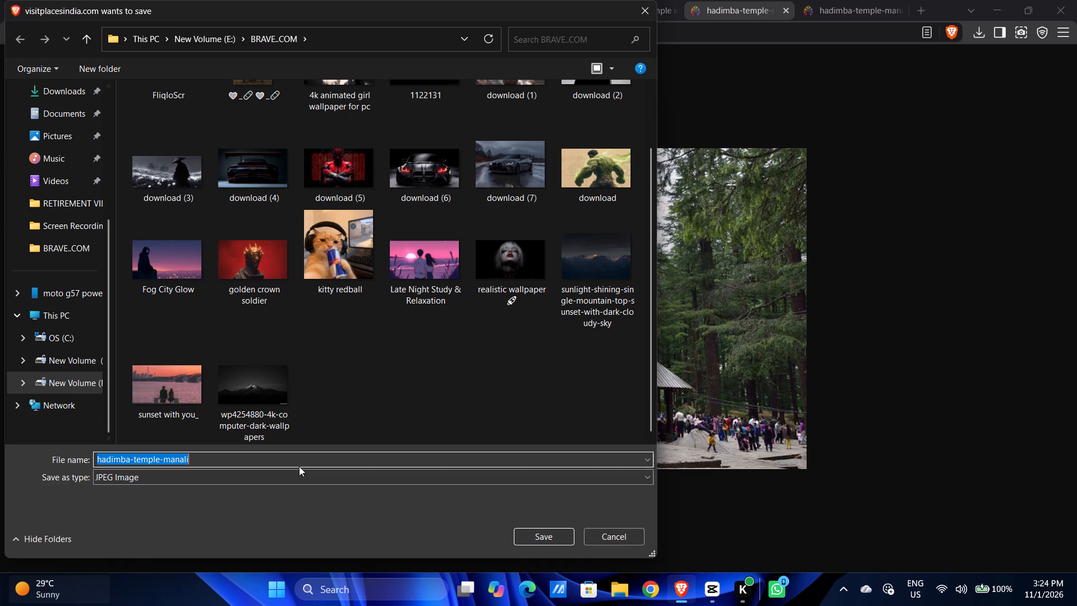
click(521, 531)
click(792, 9)
click(788, 10)
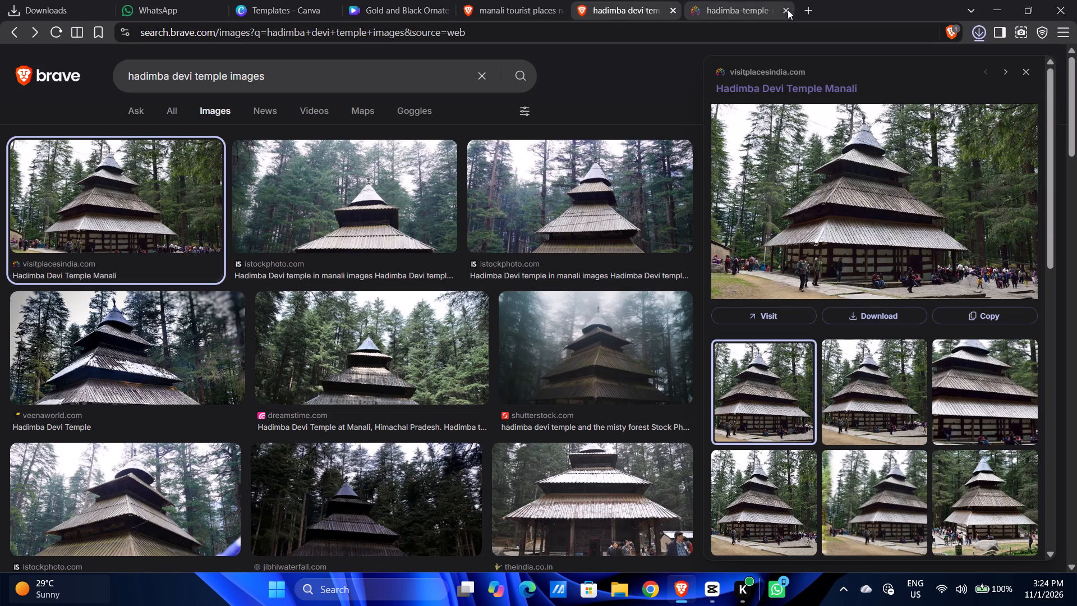
click(788, 10)
Check the Manali place list and change the image search to the suggested "solang valley images".
click(676, 0)
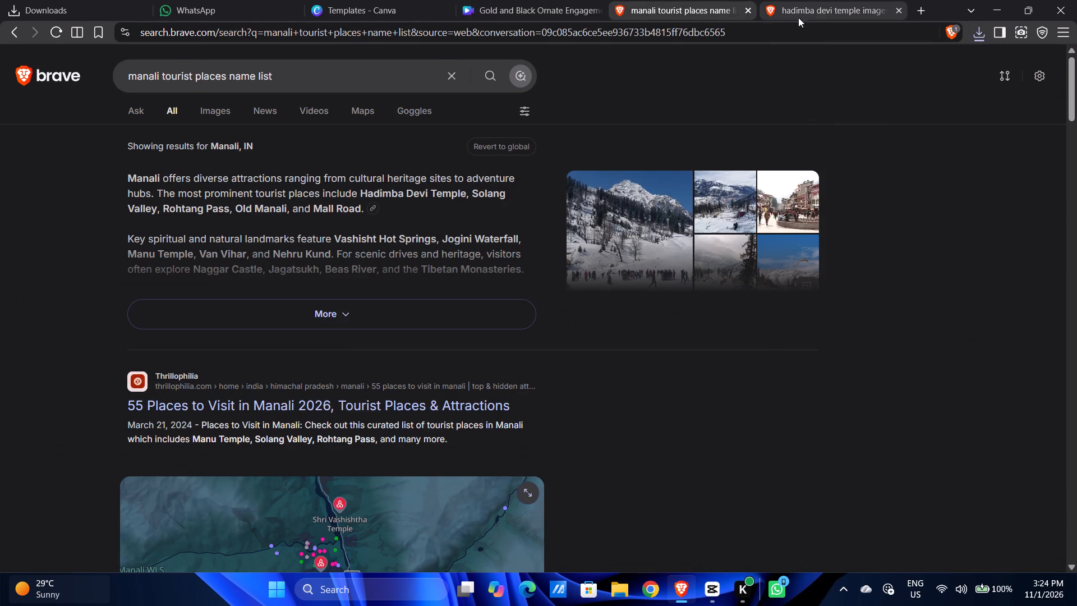
click(761, 14)
click(286, 76)
drag(283, 77, 236, 86)
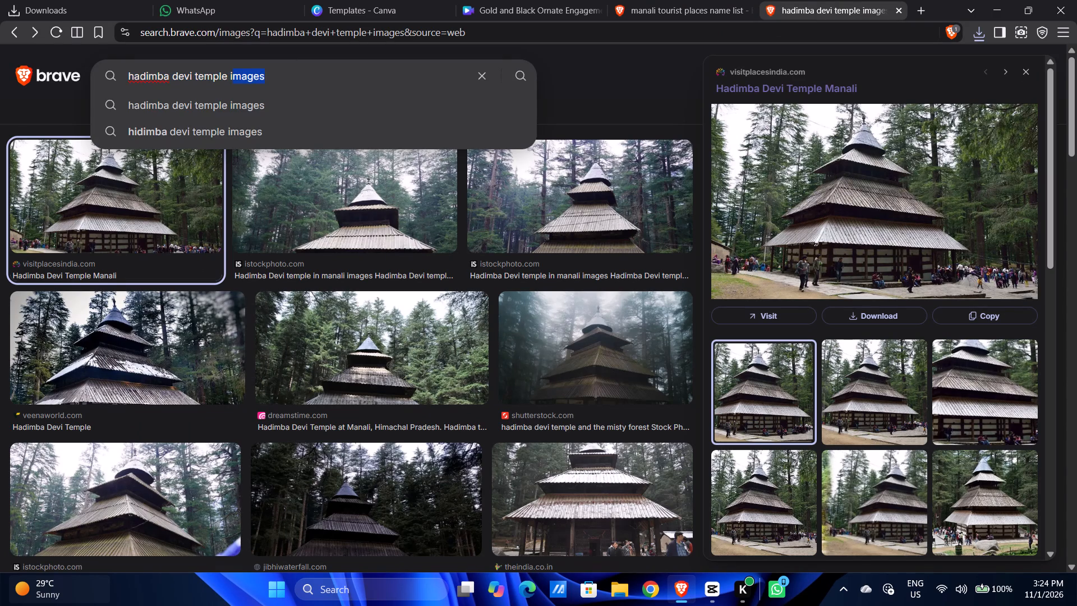
click(231, 78)
drag(231, 78, 53, 65)
click(223, 74)
drag(227, 76, 208, 76)
drag(208, 76, 97, 67)
text(soln)
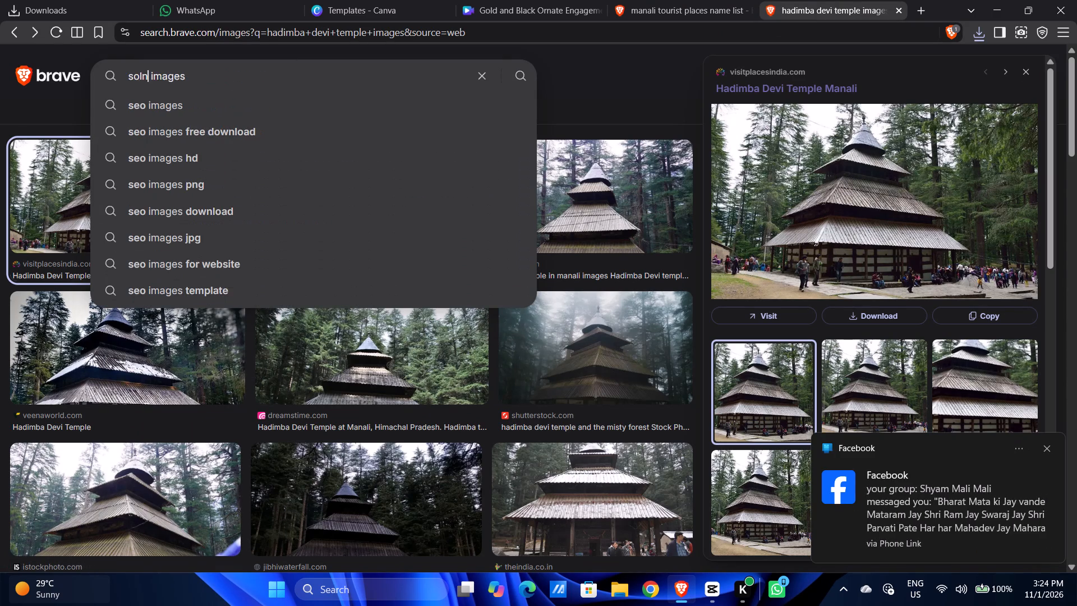
key(BackSpace)
text(ang vallyer)
key(BackSpace)
text(t\)
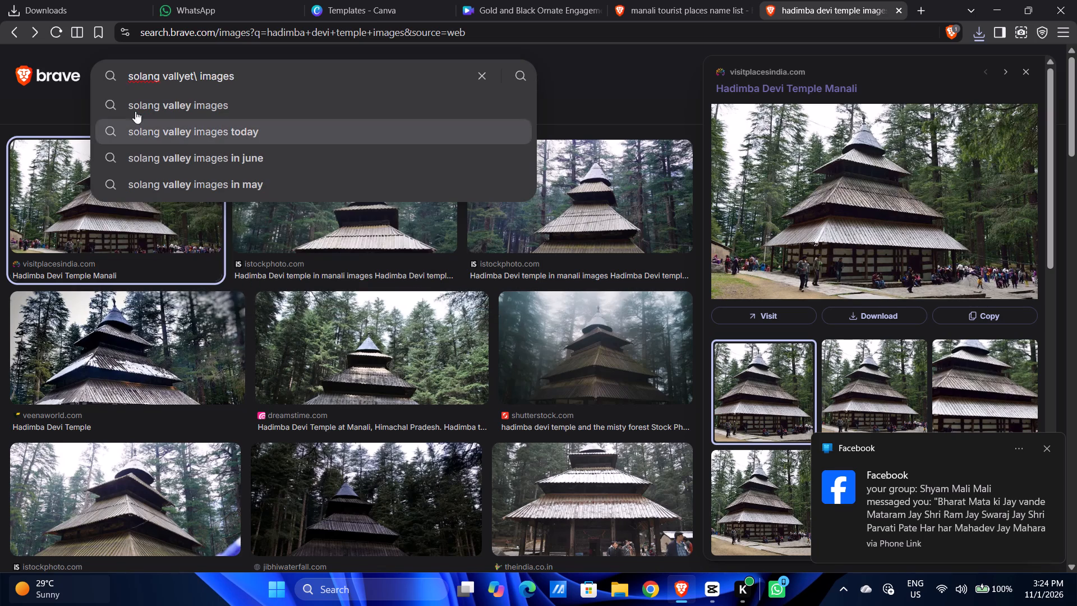
click(180, 110)
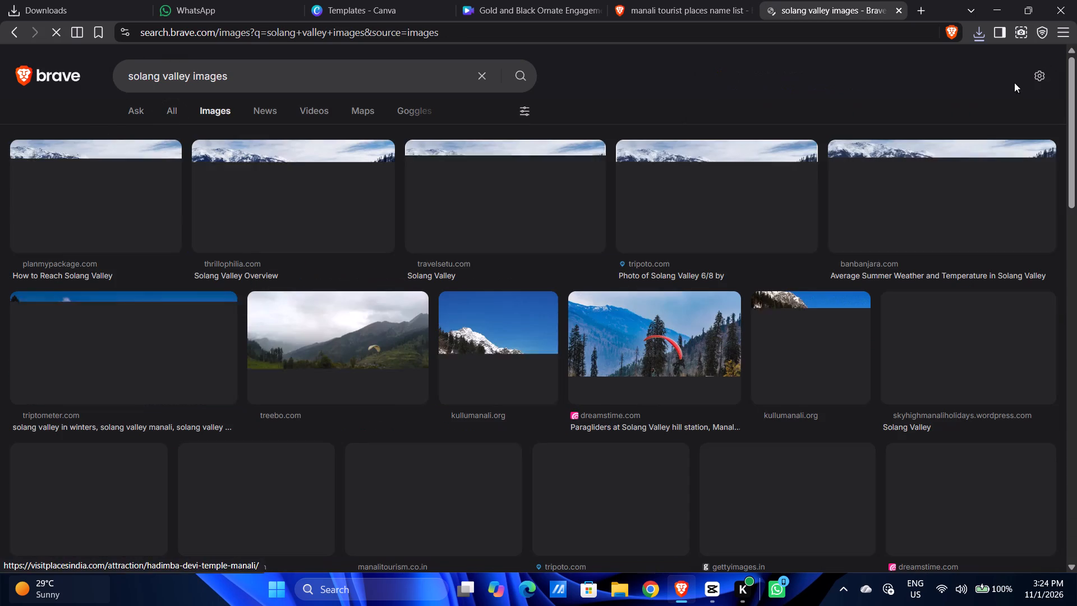
Compare the planmypackage.com and treebo.com previews of Solang Valley, and download the snowy "How to Reach Solang Valley" image from planmypackage.com.
click(121, 199)
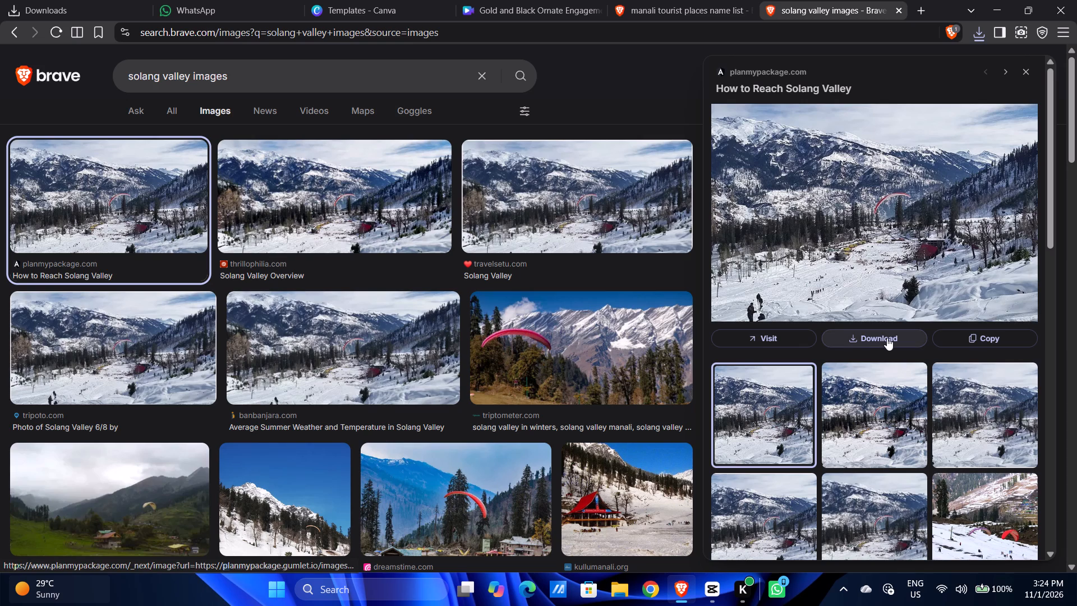
scroll(320, 338, down, 2)
click(100, 291)
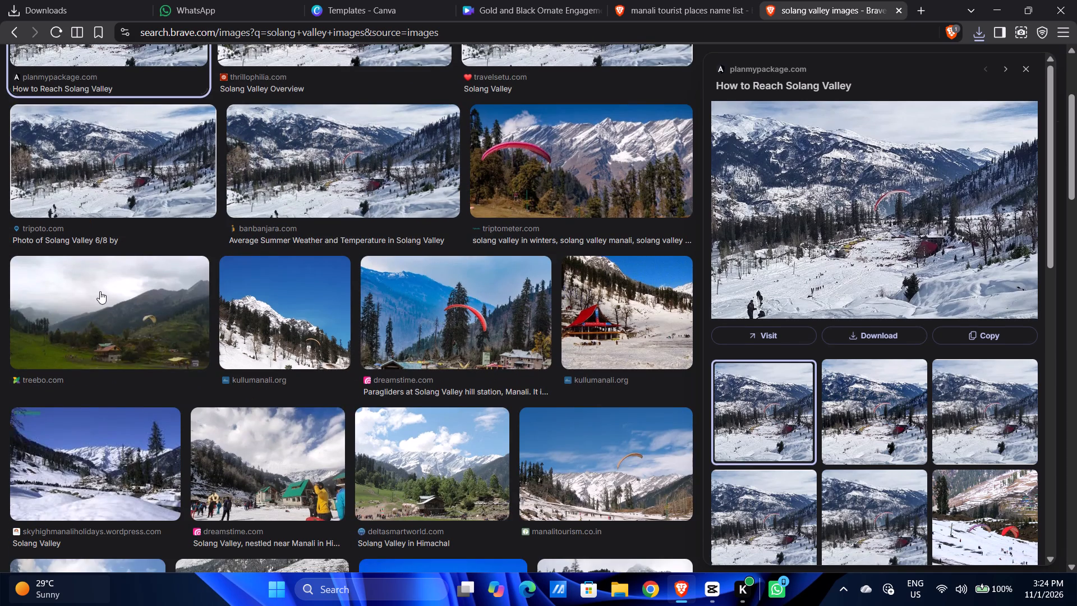
scroll(287, 280, up, 4)
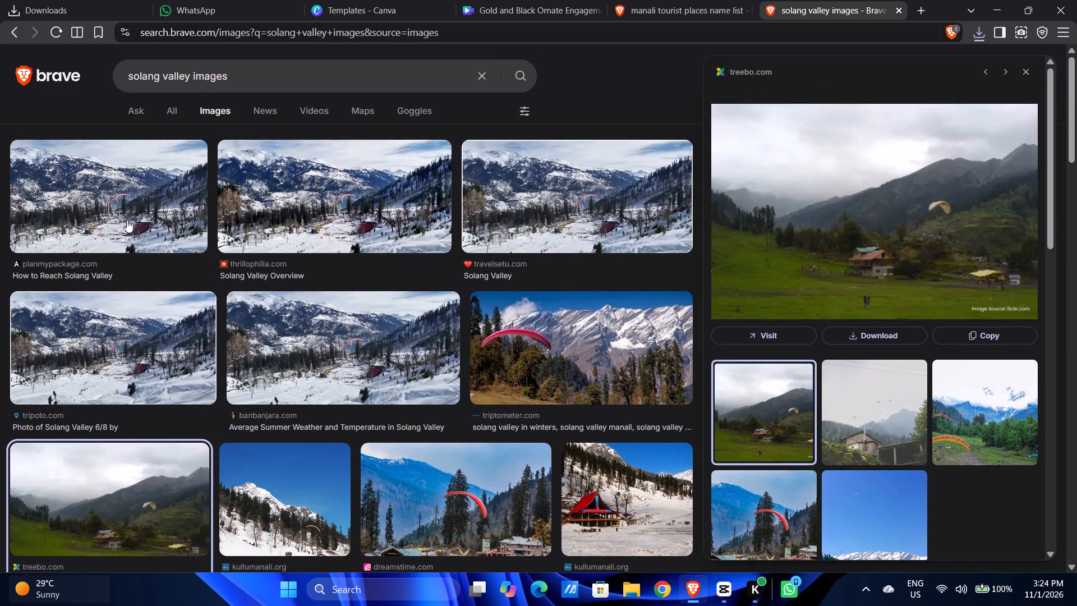
click(125, 222)
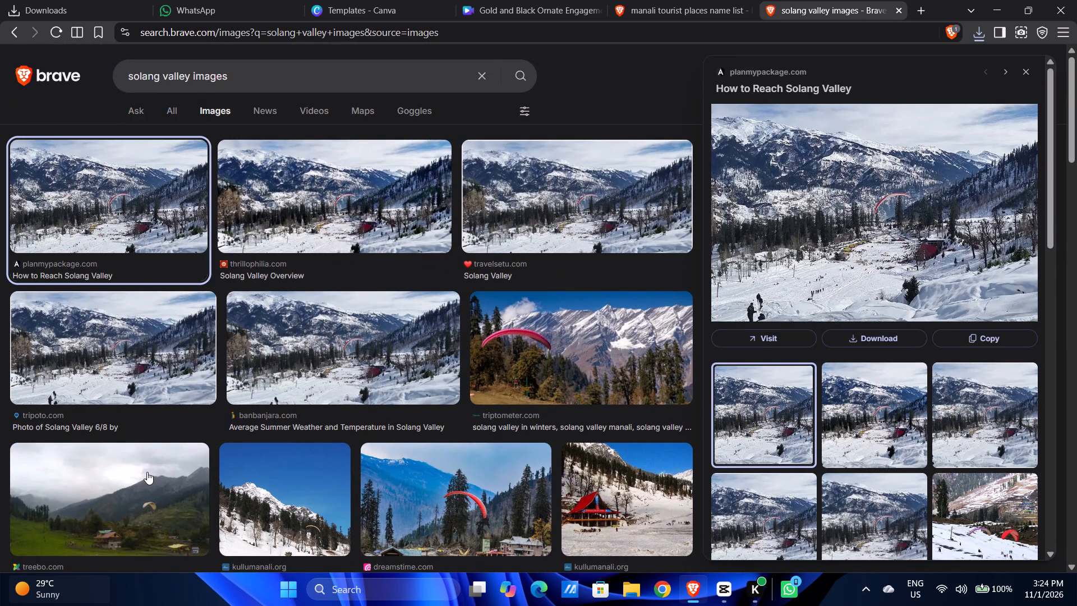
click(149, 473)
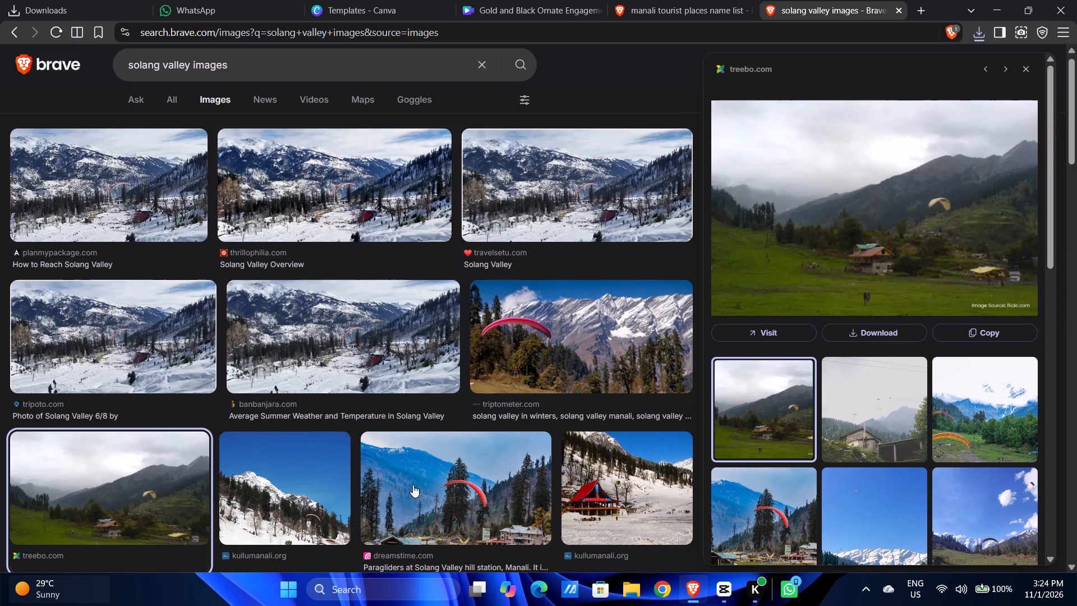
click(103, 223)
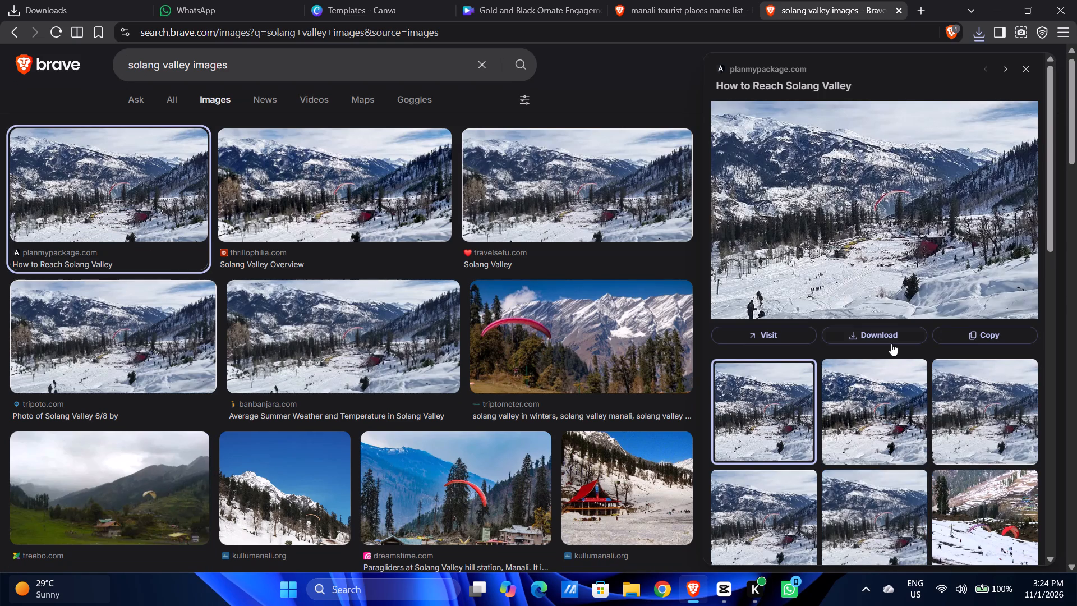
click(891, 343)
Check the Manali place list again and change the image search to "rohtang pass images".
click(687, 0)
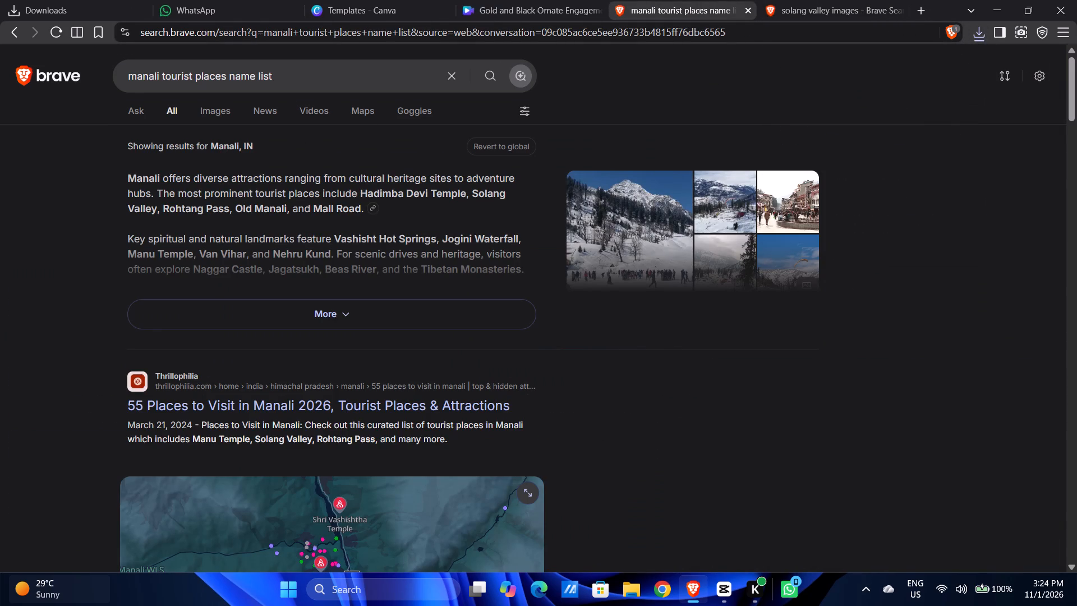
drag(847, 8, 840, 10)
click(191, 66)
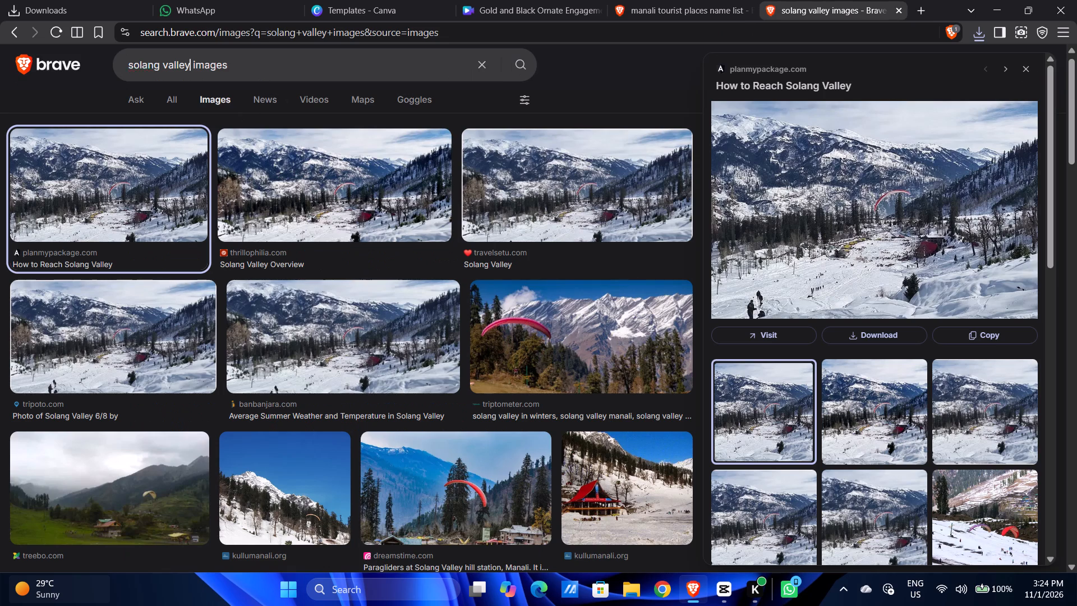
drag(190, 65, 10, 41)
text(rohtang pass)
key(space)
key(Return)
key(backslash)
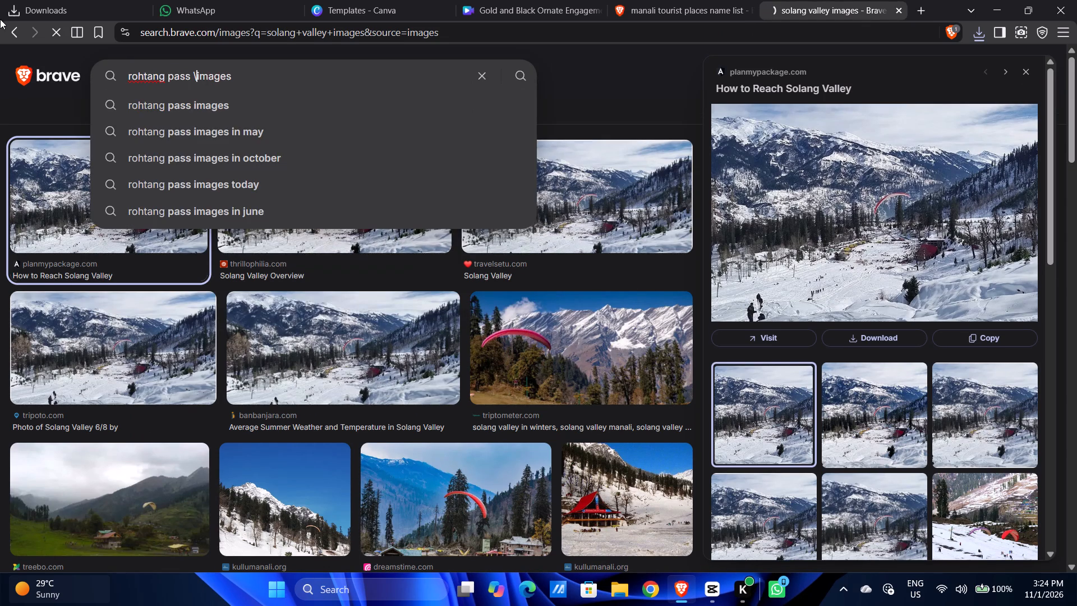
key(BackSpace)
key(Return)
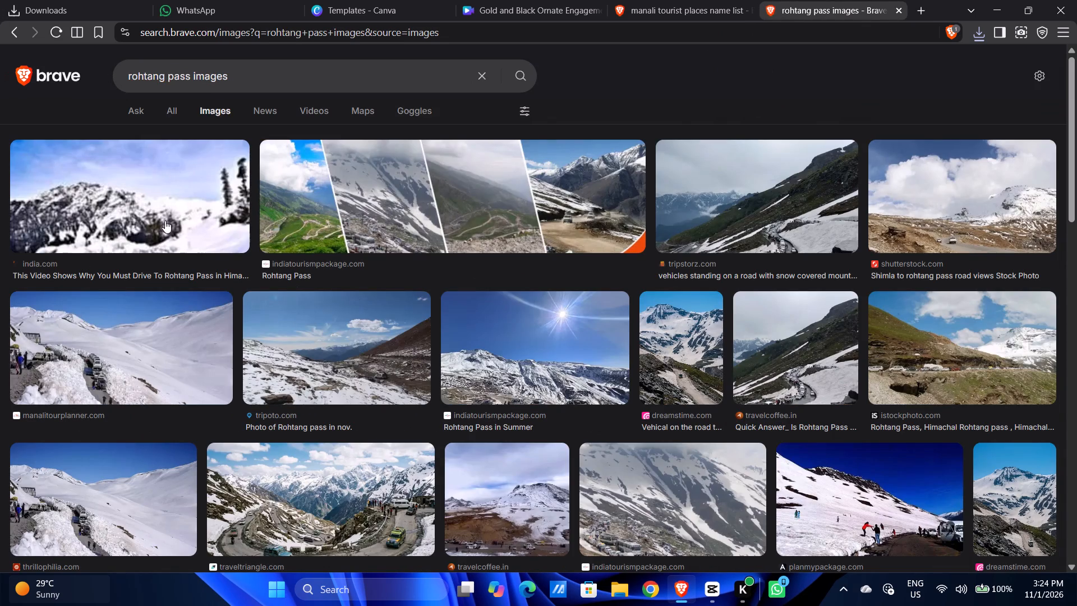
Browse the Rohtang Pass image results for a suitable picture.
scroll(788, 227, down, 3)
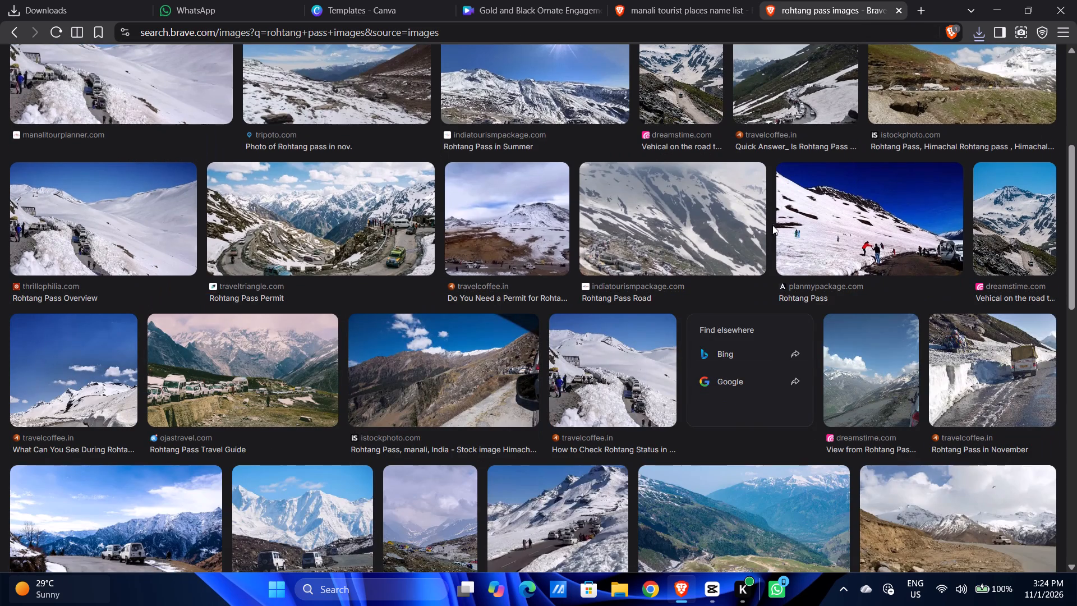
scroll(438, 463, down, 1)
scroll(375, 446, down, 2)
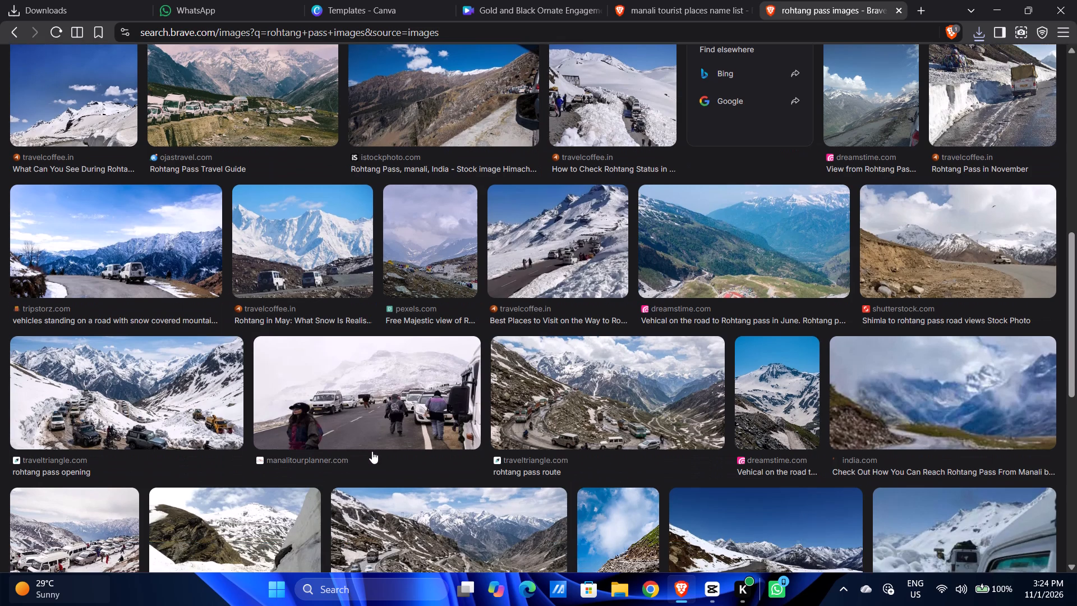
scroll(365, 451, down, 3)
scroll(475, 362, up, 1)
scroll(475, 362, down, 1)
scroll(475, 362, up, 5)
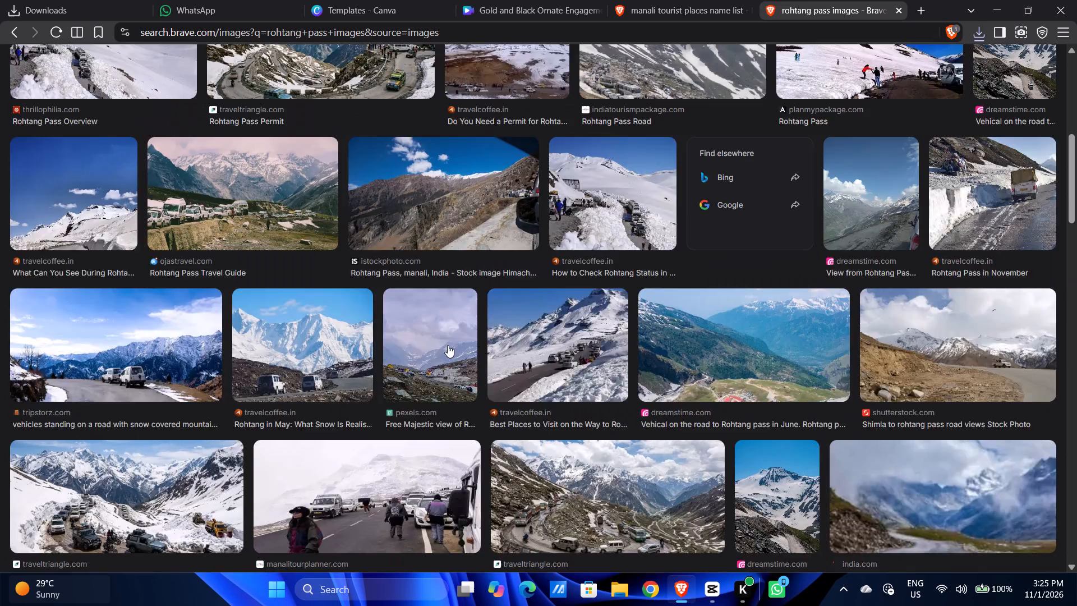
scroll(448, 345, up, 6)
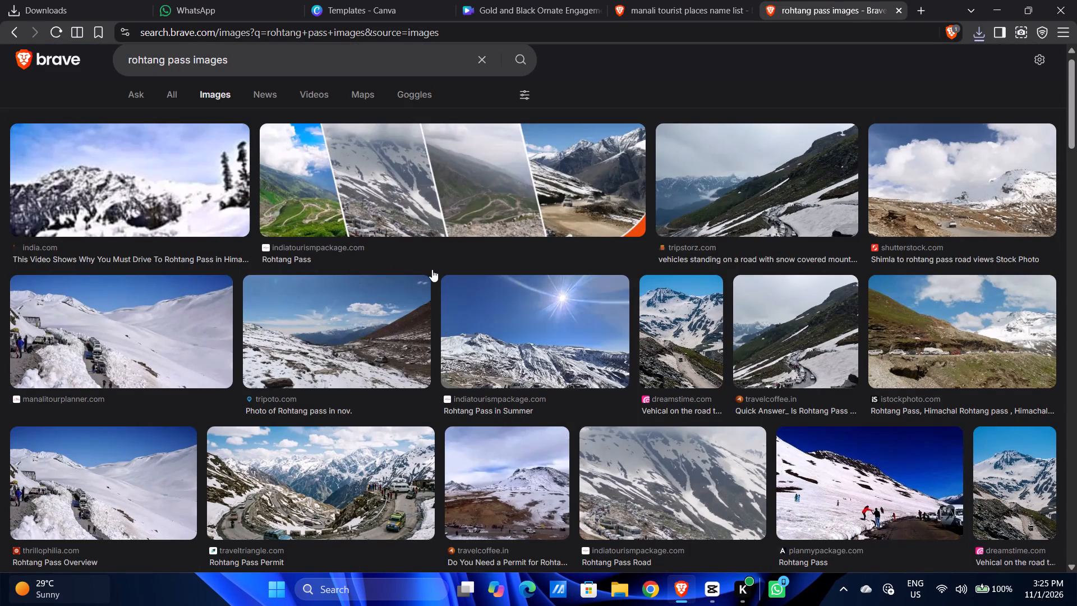
scroll(701, 235, down, 4)
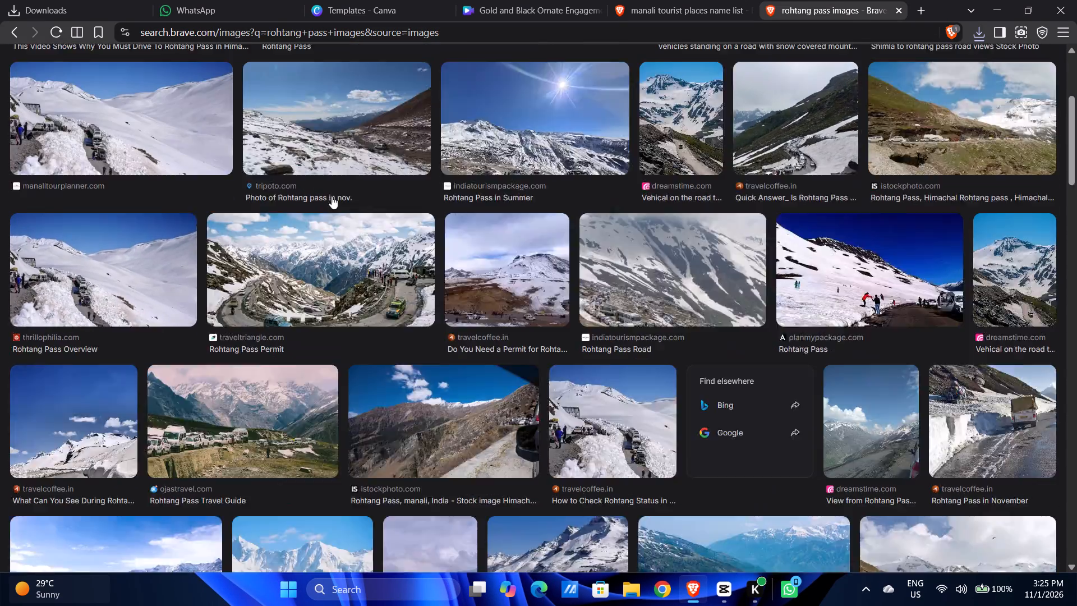
Open the thrillophilia.com "Rohtang Pass Overview" image full size, save it in the BRAVE..COM folder, and close the image tab.
click(110, 141)
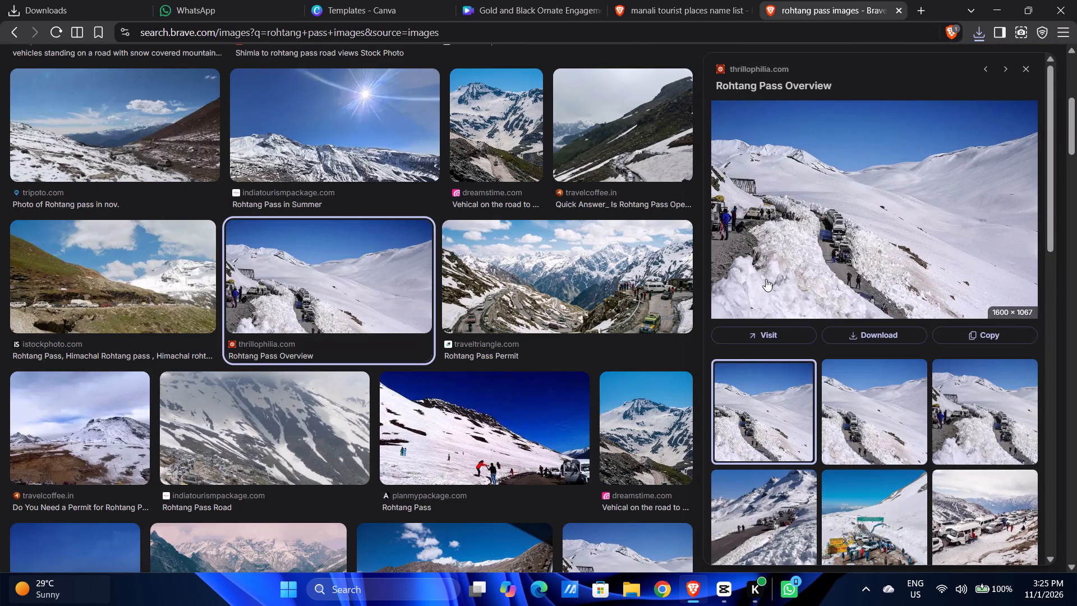
scroll(853, 220, down, 4)
scroll(813, 251, up, 5)
click(908, 332)
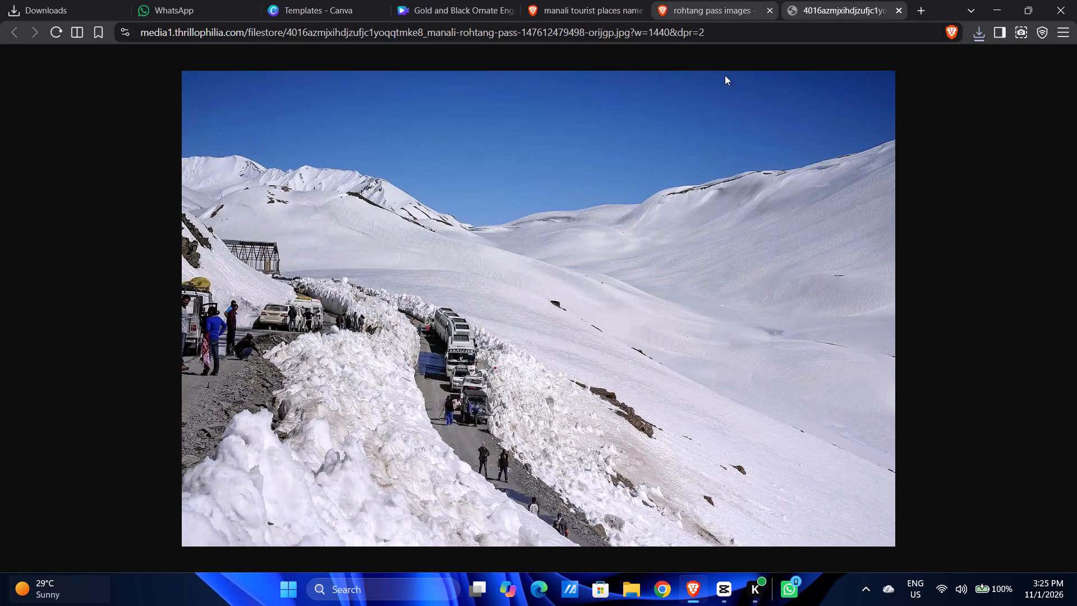
right_click(541, 257)
click(571, 295)
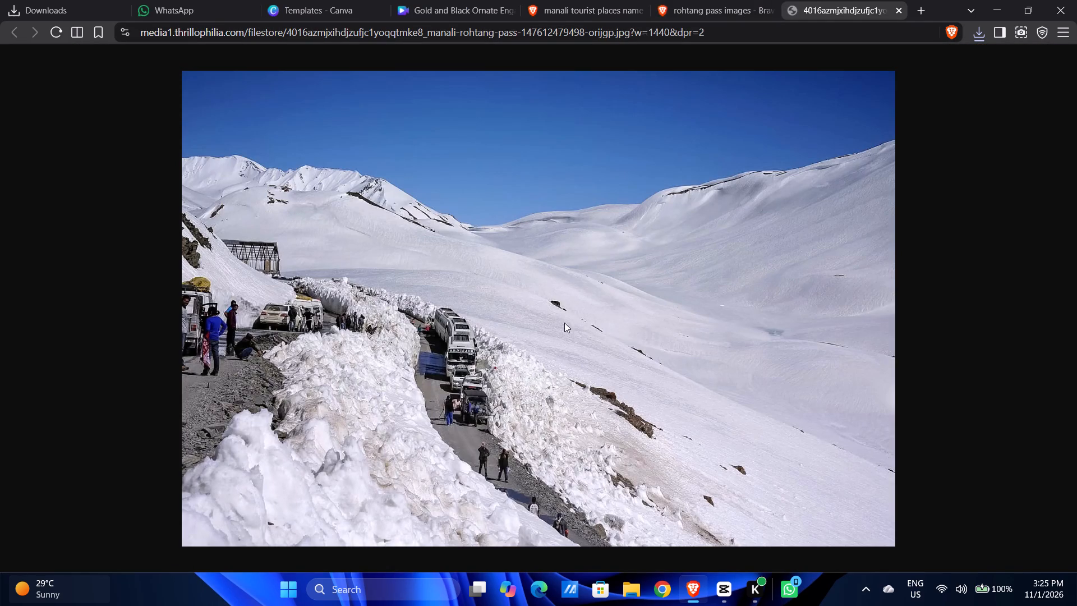
scroll(597, 536, down, 2)
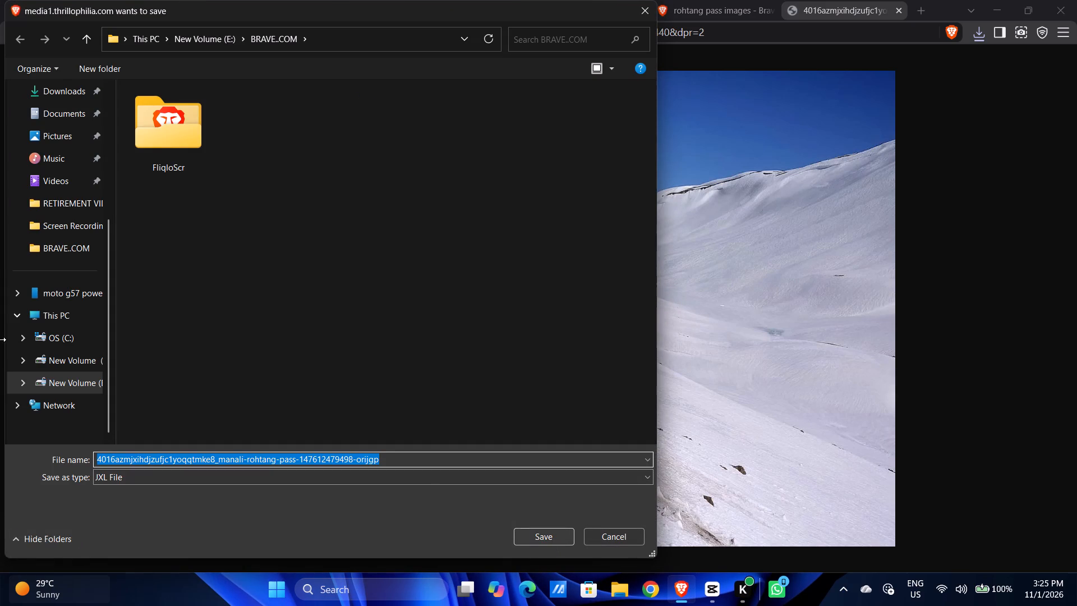
click(78, 364)
click(95, 392)
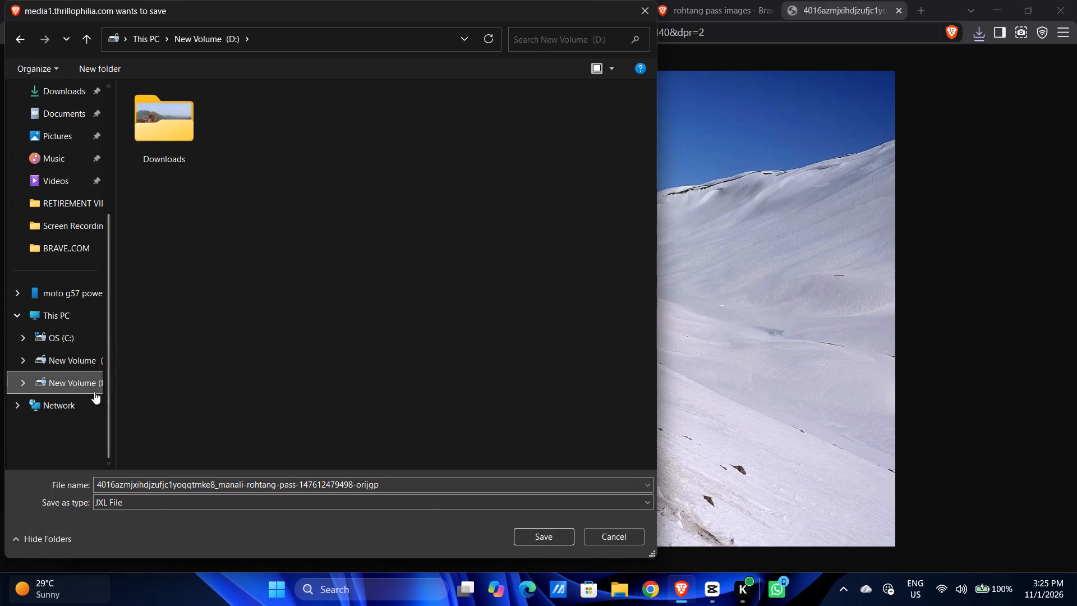
double_click(191, 126)
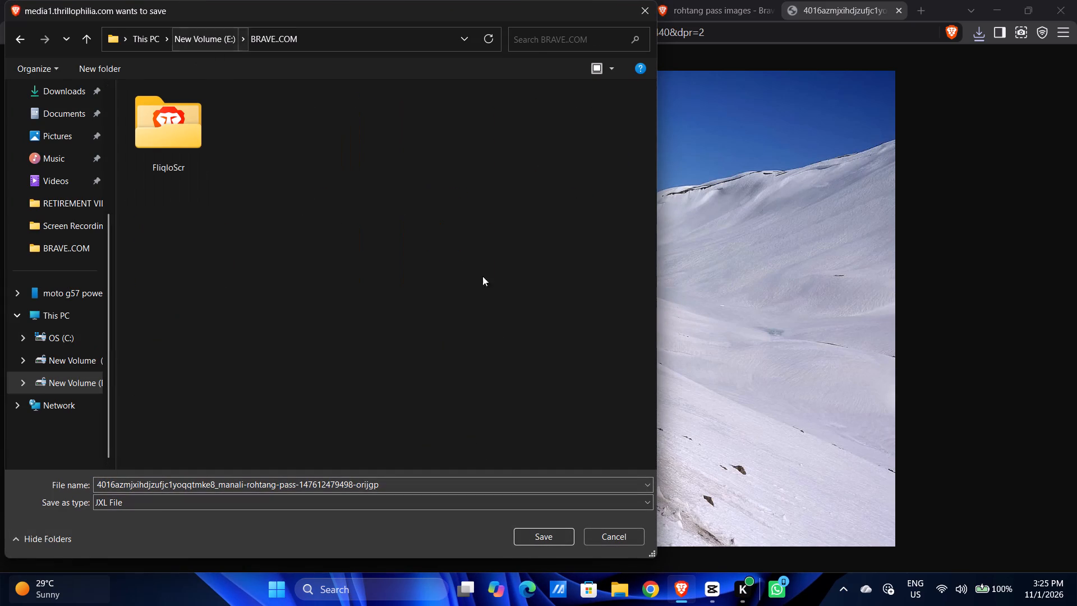
click(539, 533)
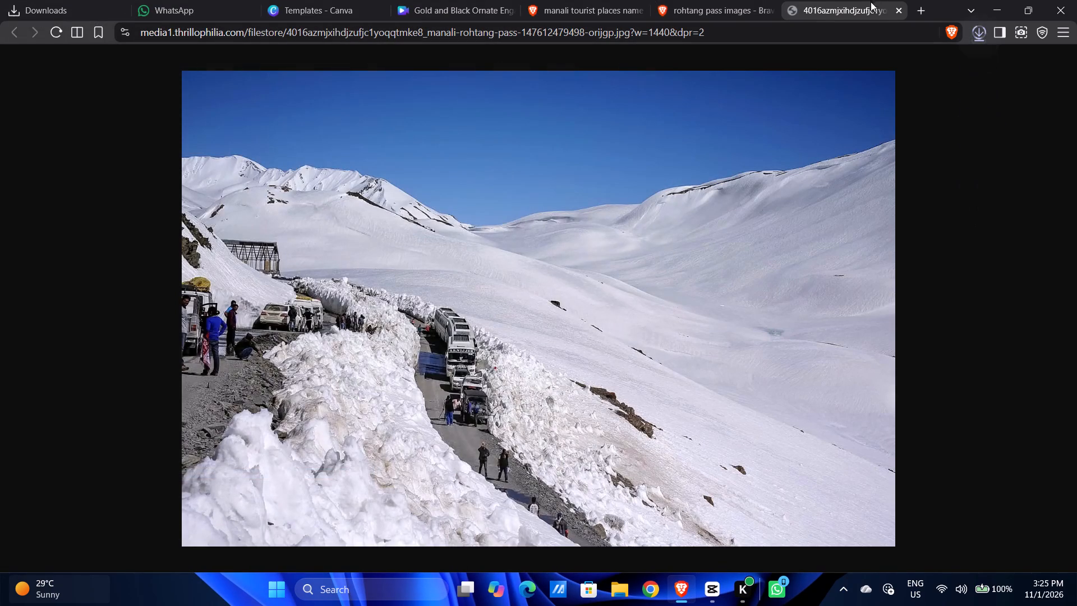
click(896, 11)
Check the Manali place list again and change the image search to "old manali images".
click(726, 0)
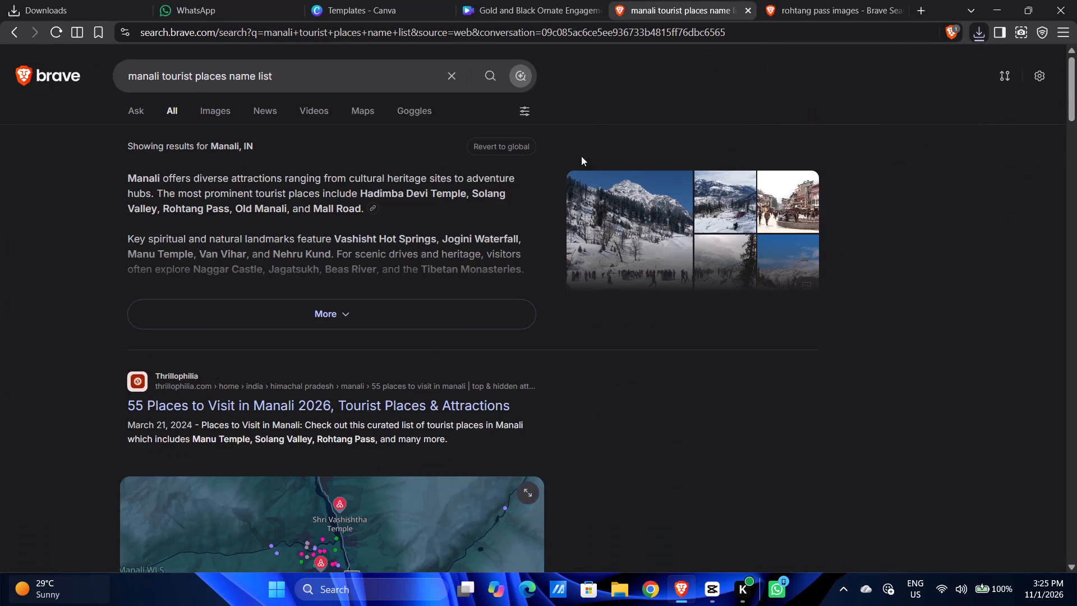
click(821, 2)
scroll(296, 121, up, 12)
drag(186, 76, 87, 72)
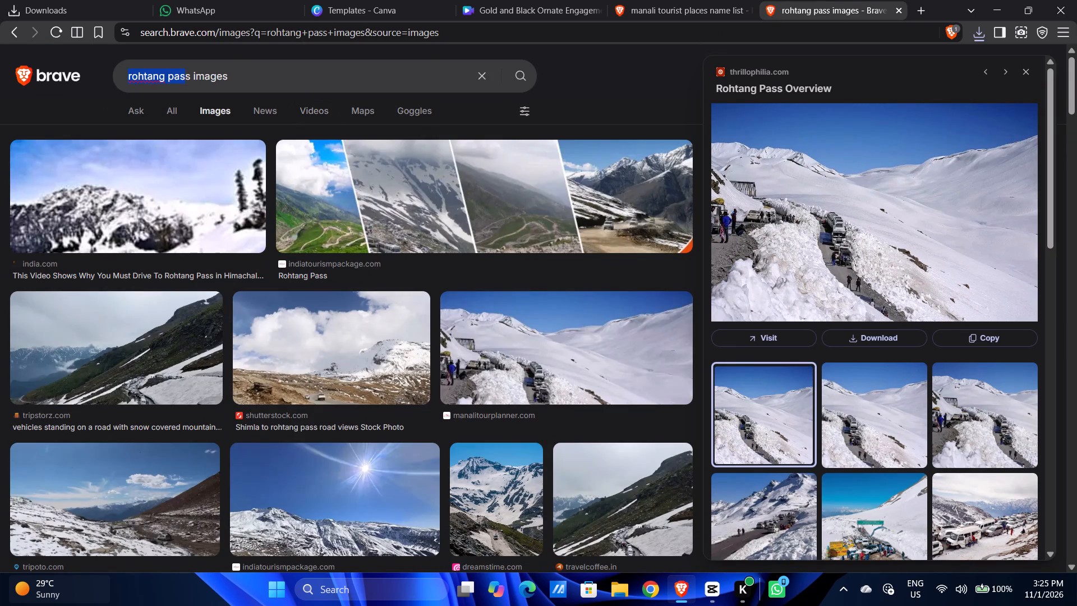
drag(87, 72, 65, 70)
key(BackSpace)
key(Delete)
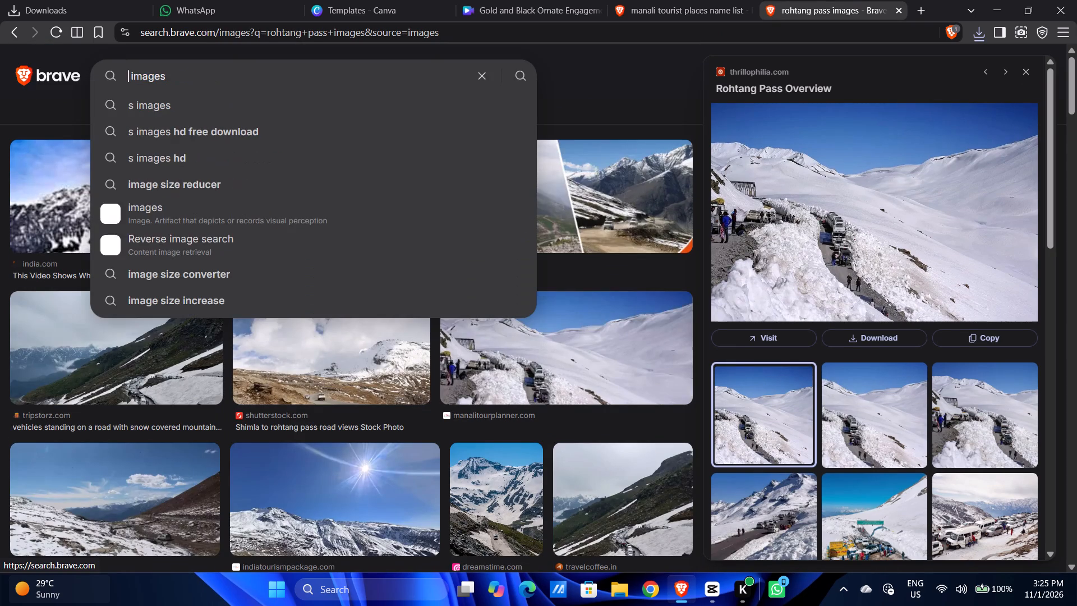
key(BackSpace)
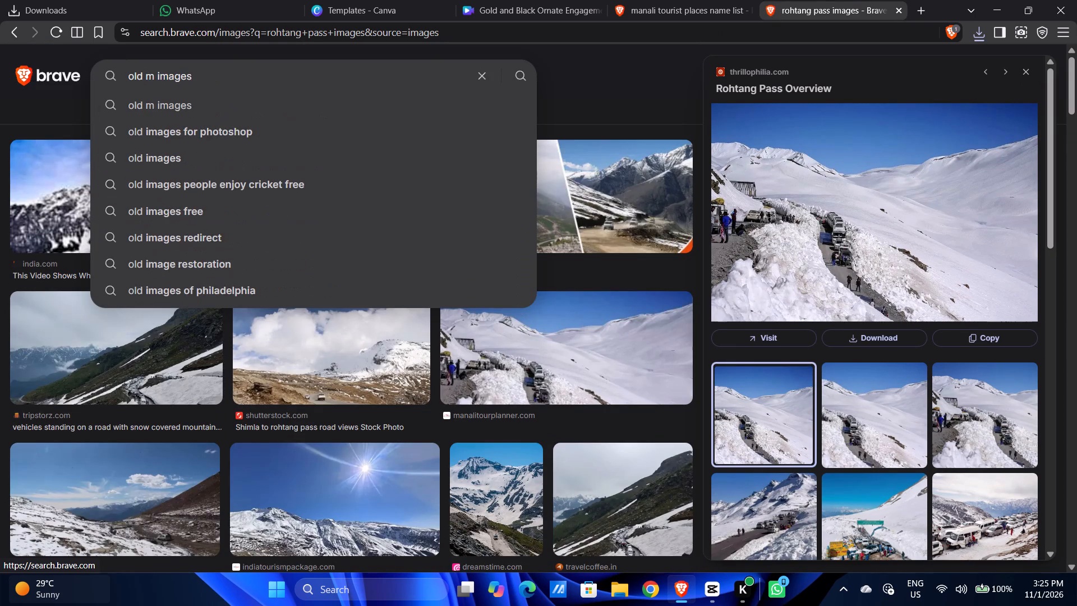
text(anali4)
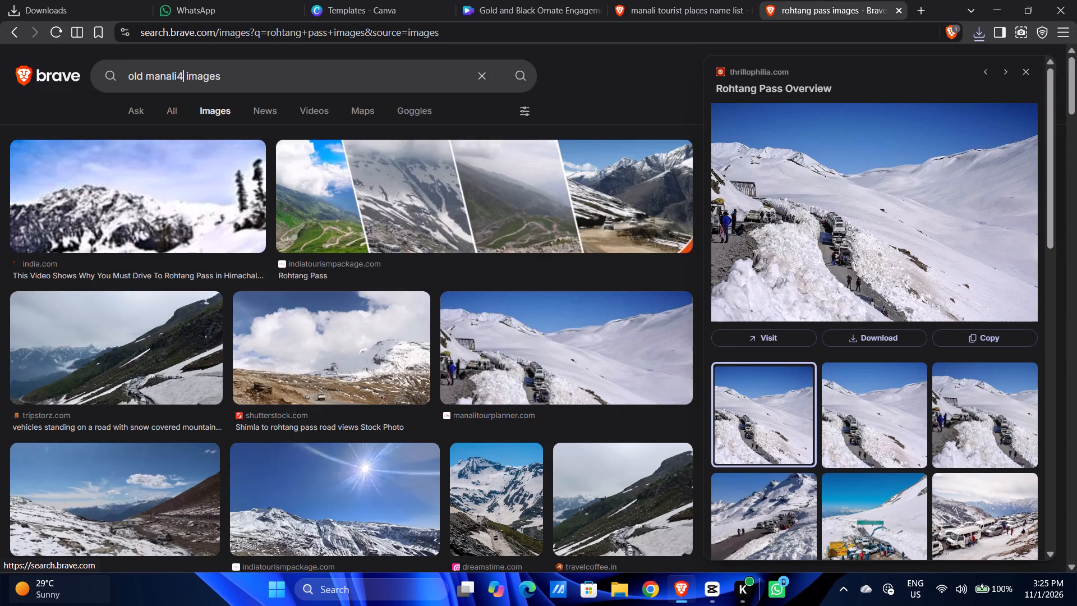
key(BackSpace)
key(Return)
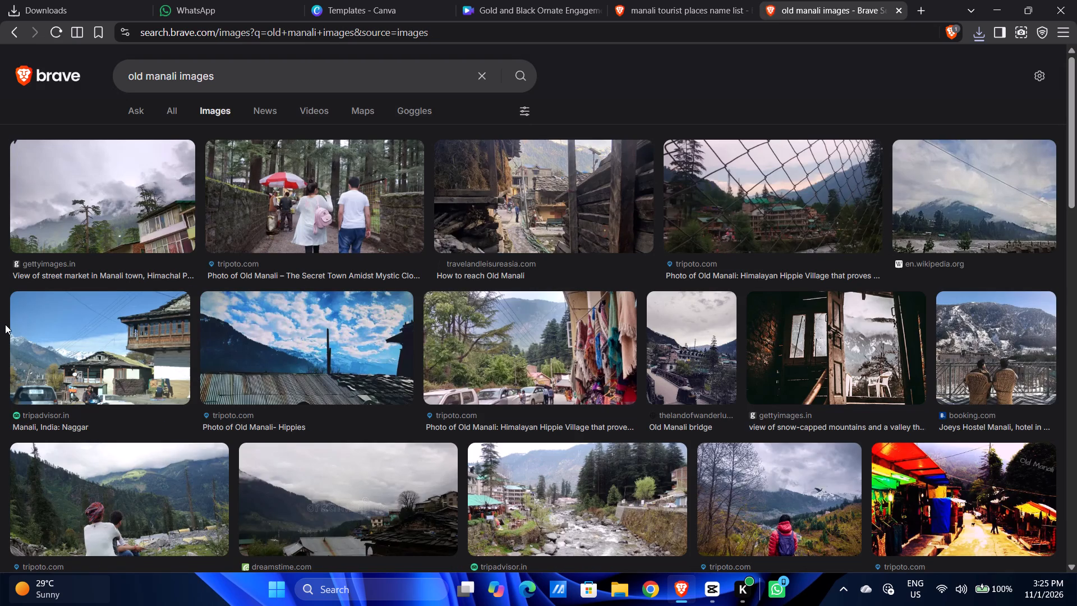
Preview the gettyimages.in view of the Manali street market, inspect it full size, and close its tab.
scroll(5, 324, down, 1)
scroll(5, 324, up, 3)
click(113, 190)
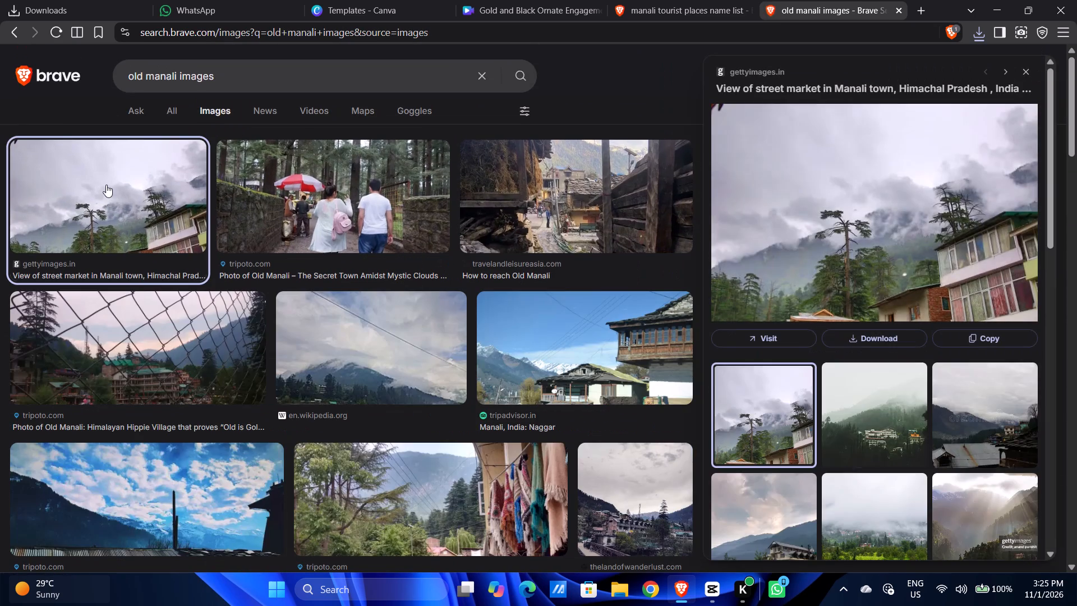
scroll(921, 295, down, 4)
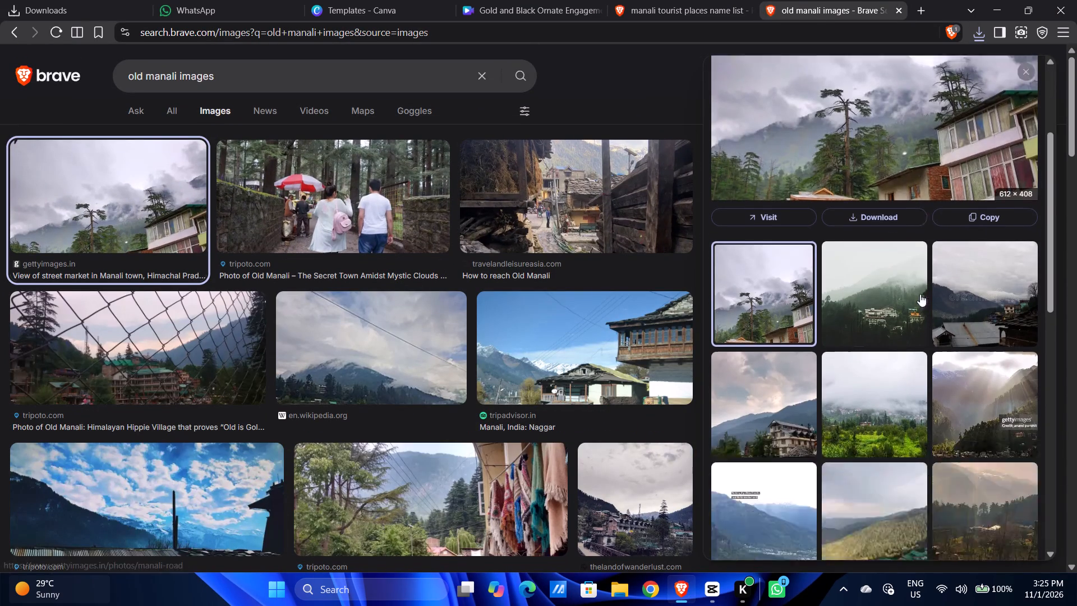
scroll(904, 282, up, 7)
click(891, 327)
click(883, 336)
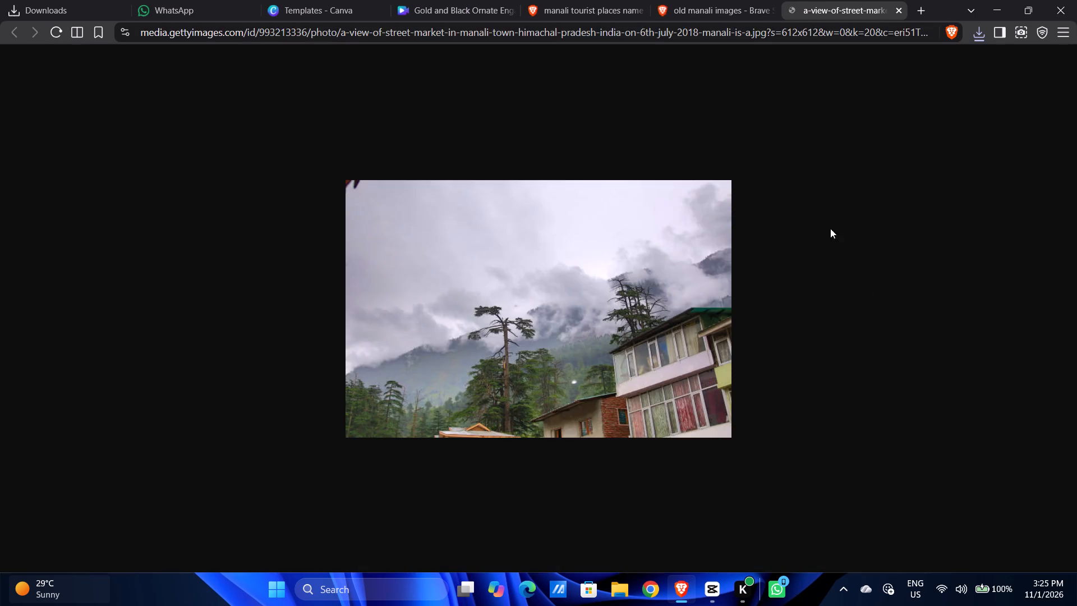
click(692, 0)
click(834, 0)
click(680, 0)
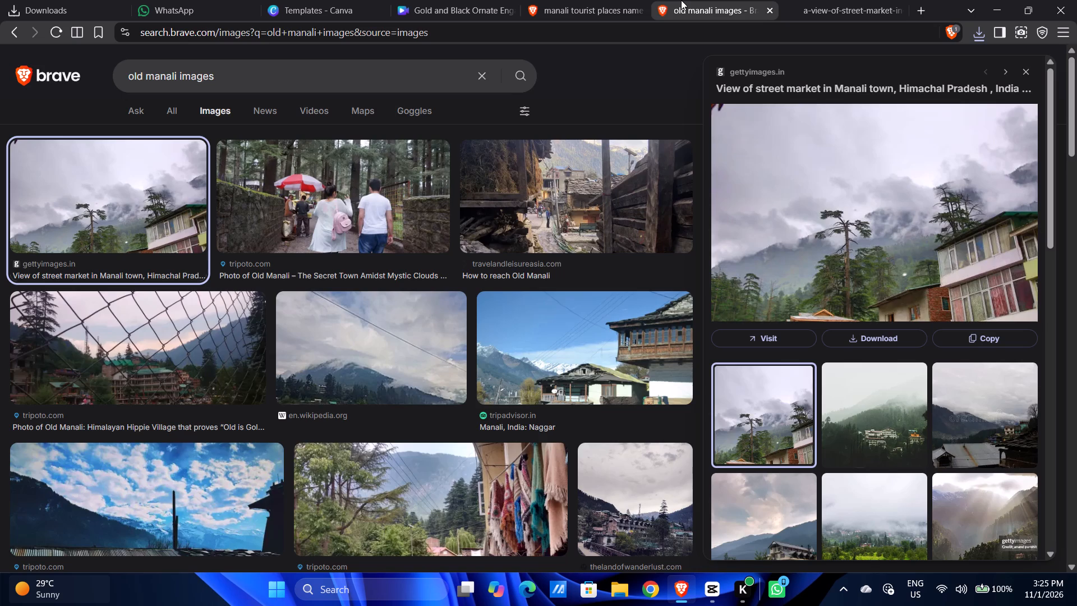
click(859, 0)
click(775, 0)
click(896, 8)
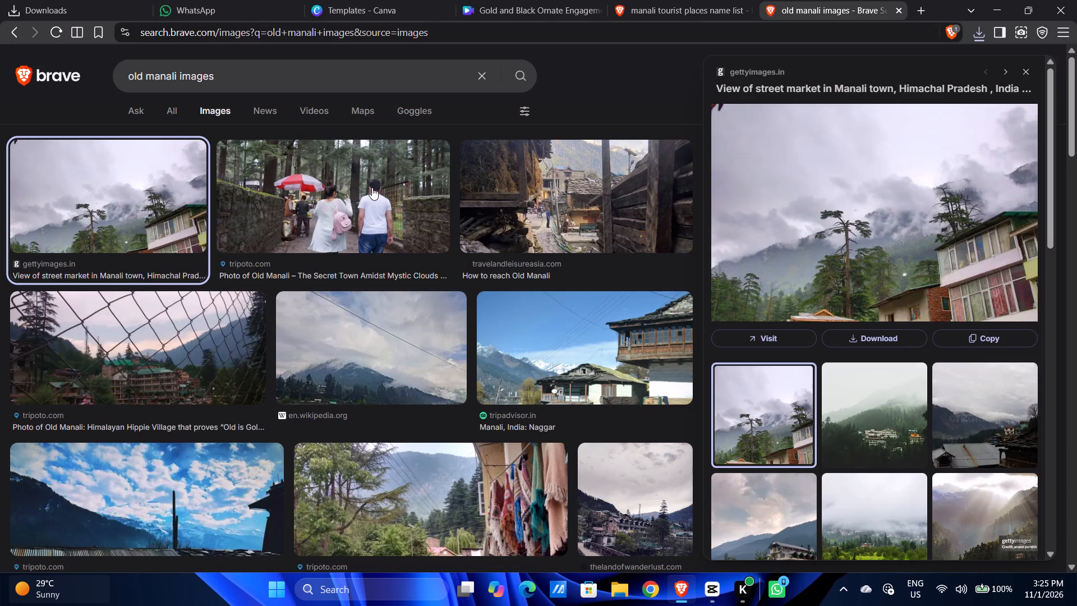
Compare the tripoto.com and travelandleisureasia.com previews, save the full-size "How to reach Old Manali" image from travelandleisureasia.com, and close its tab.
click(372, 187)
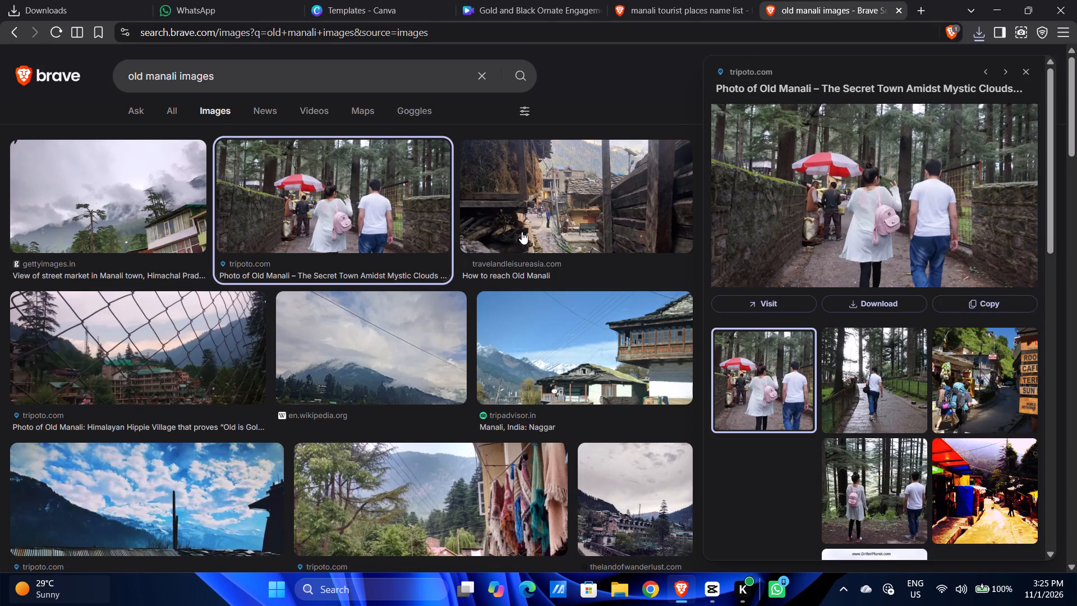
click(522, 232)
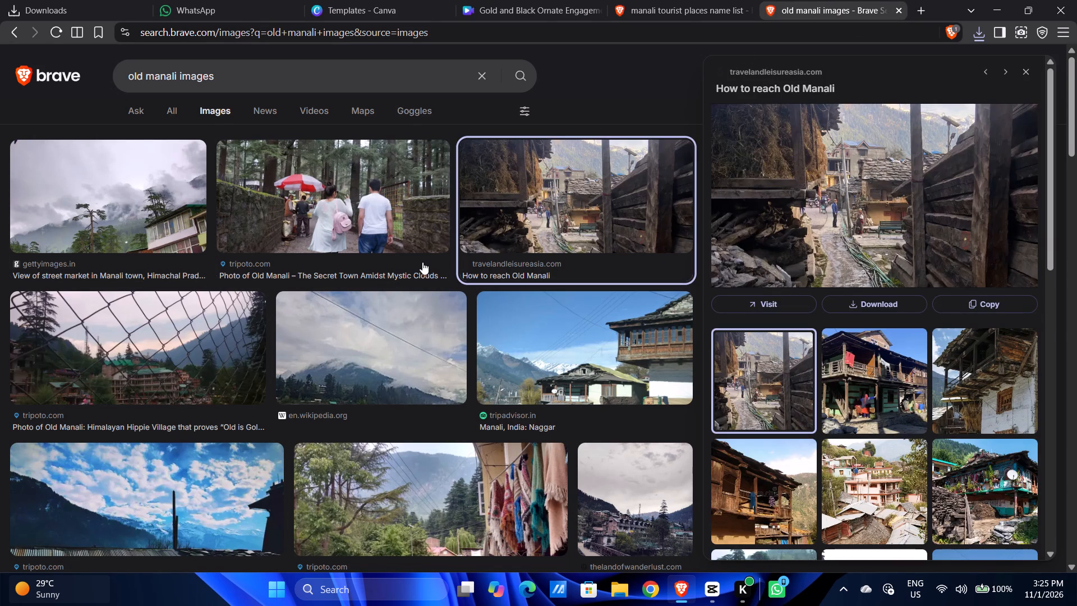
click(849, 309)
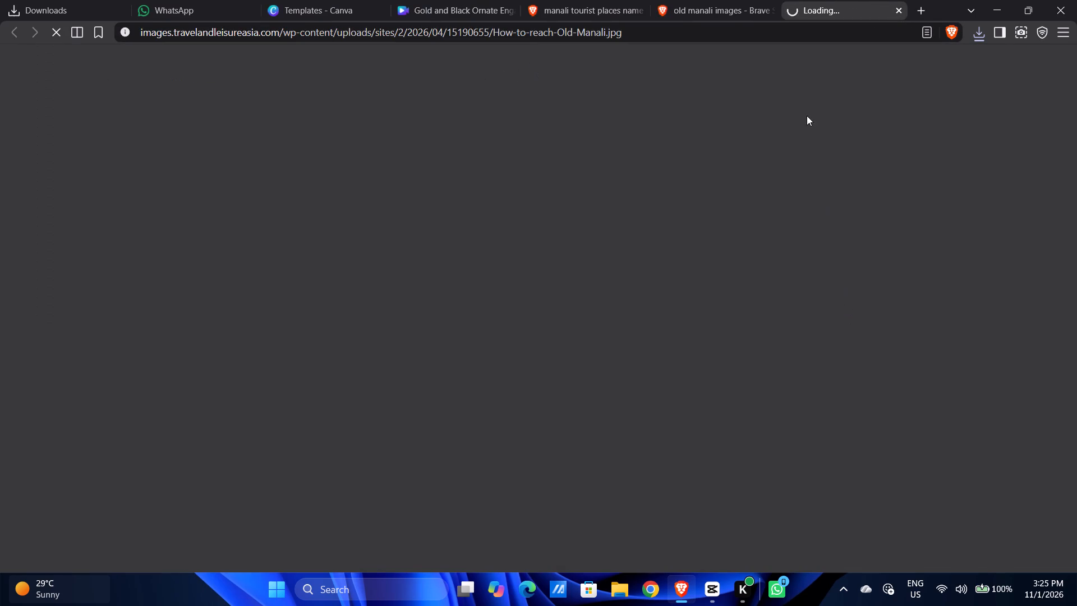
click(749, 9)
click(868, 7)
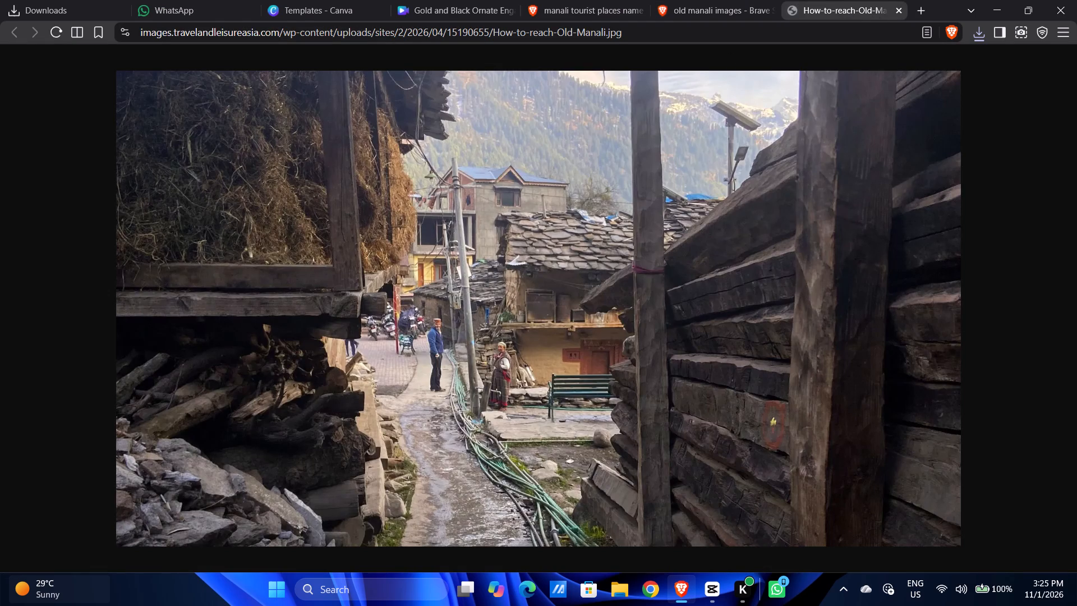
right_click(592, 155)
click(622, 197)
click(542, 545)
click(900, 12)
Check the Manali place list again and change the image search to "mall road4= images".
click(691, 0)
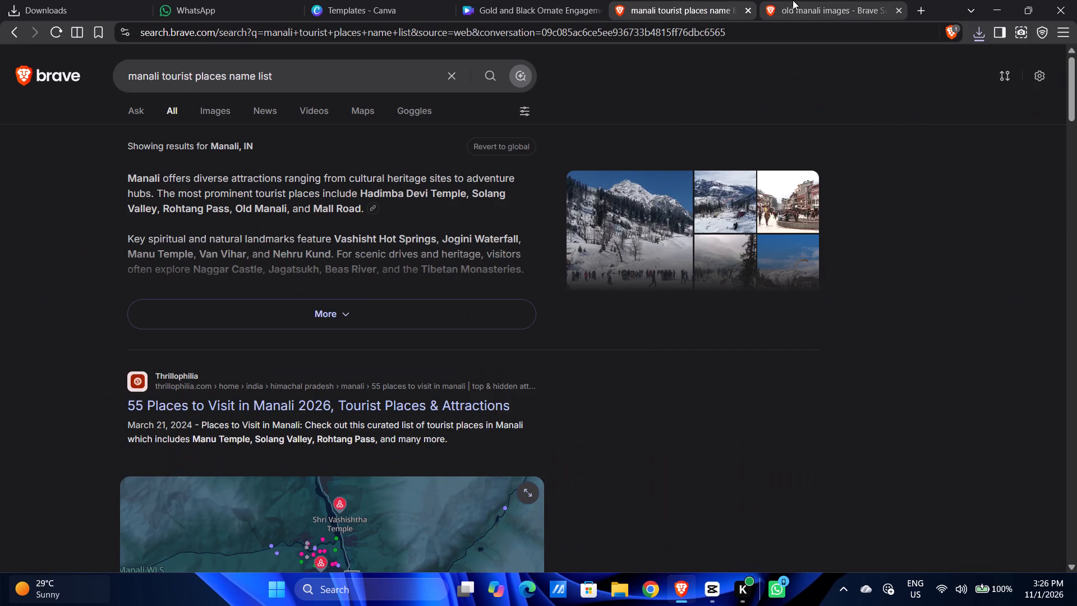
click(793, 0)
drag(178, 76, 59, 76)
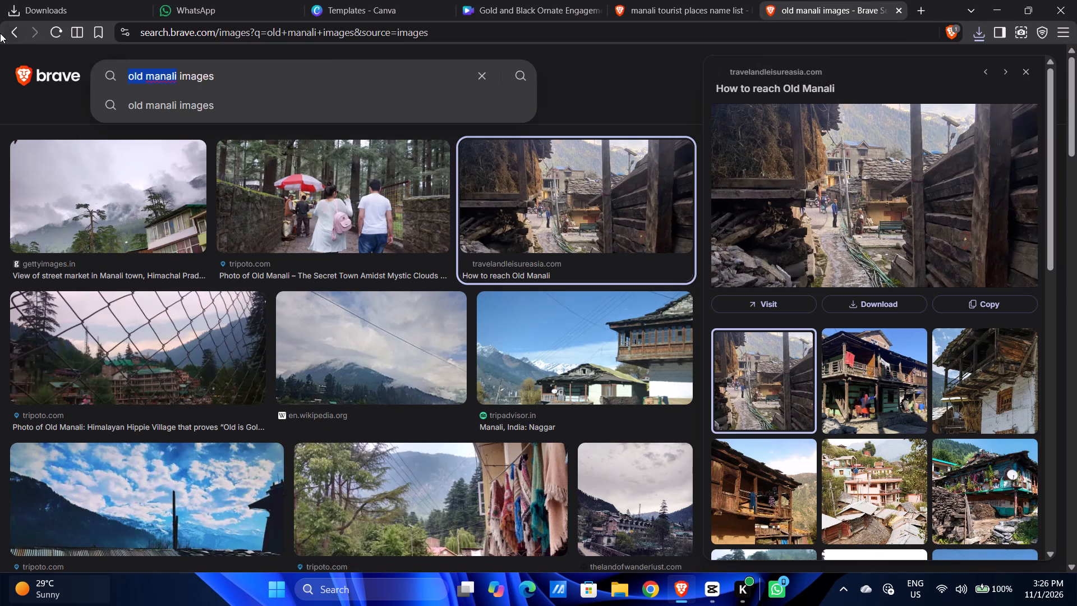
text(mall roas)
key(BackSpace)
text(d4)
key(equal)
key(Return)
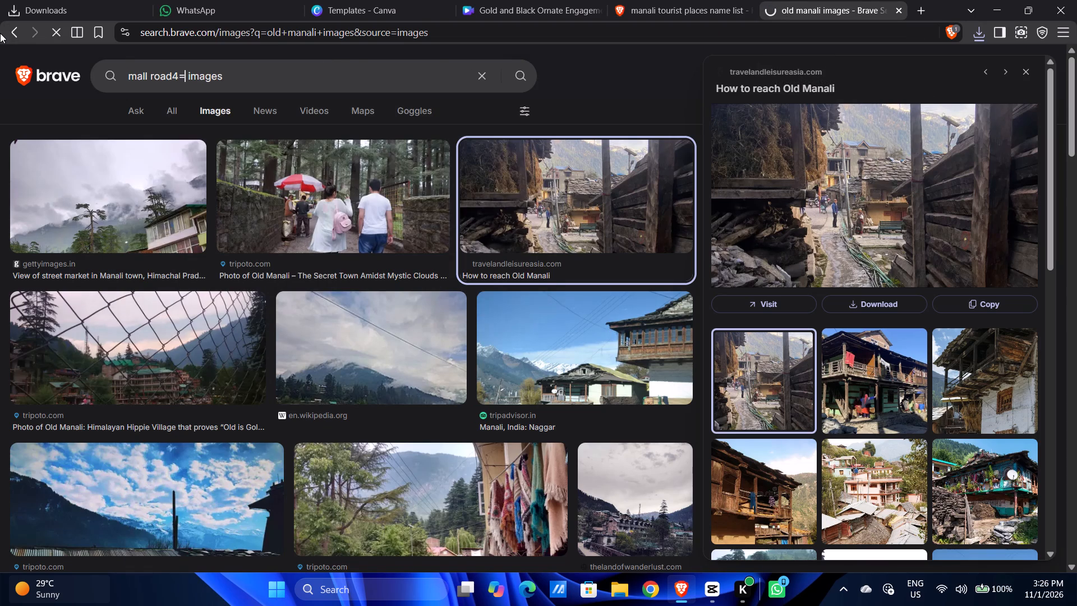
Open the incredibleindia.gov.in "Mall-Road" image full size and save it.
click(122, 203)
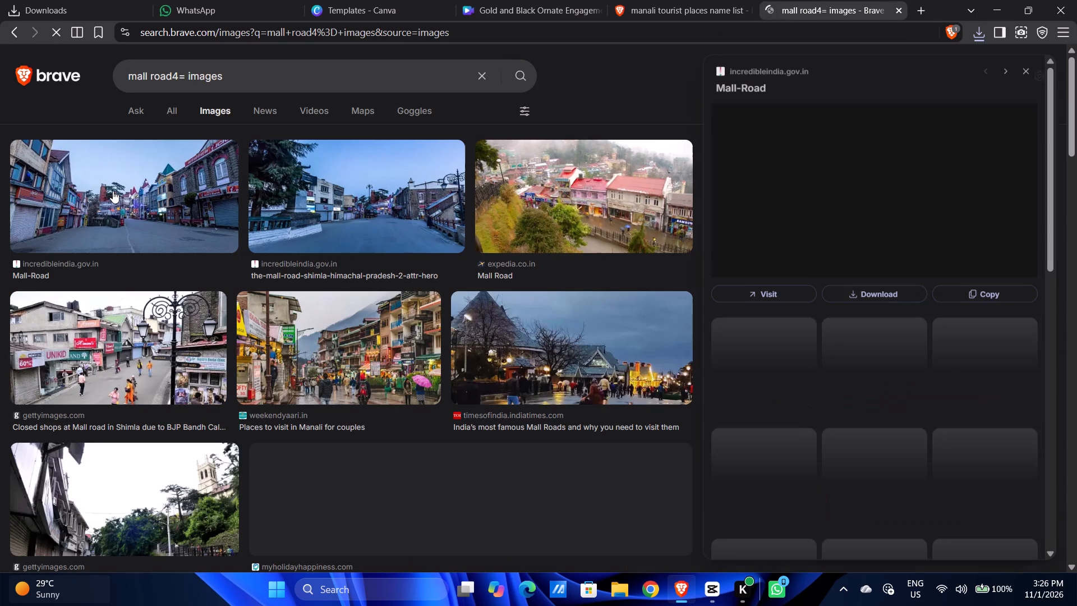
click(886, 292)
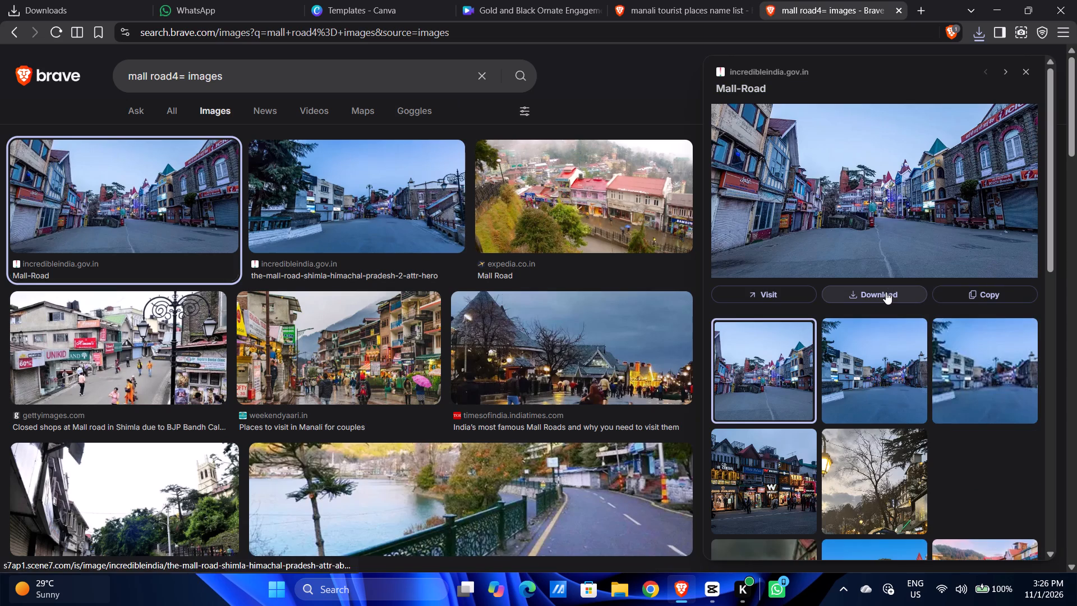
right_click(647, 195)
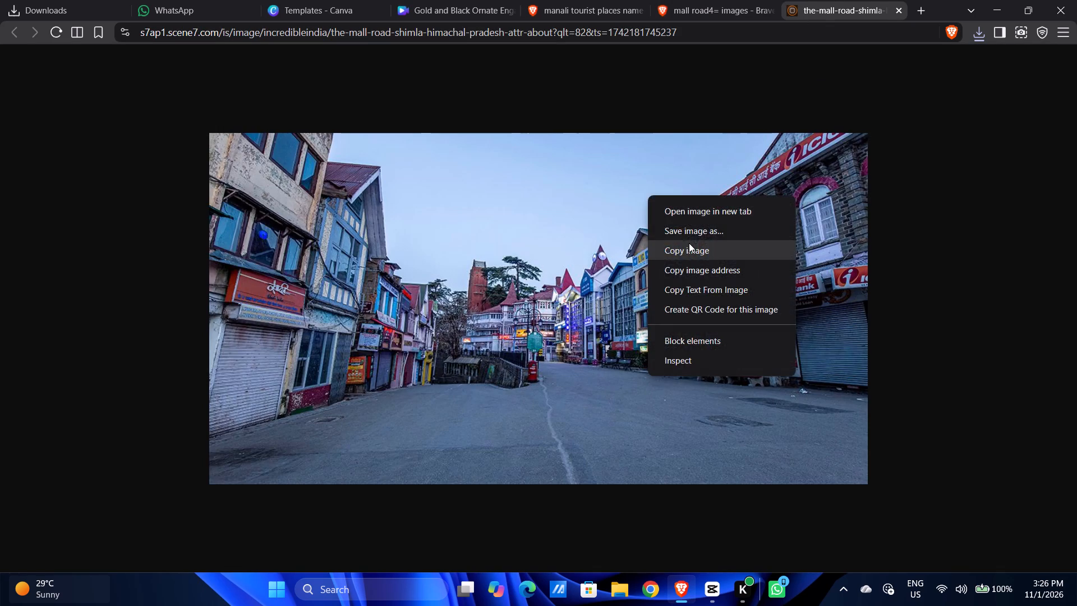
click(686, 232)
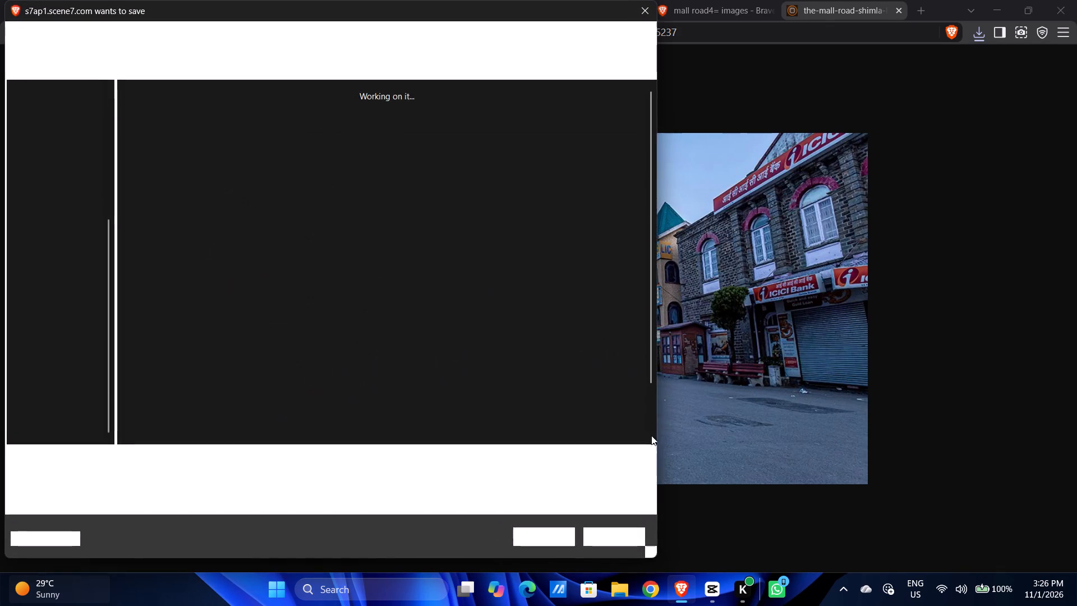
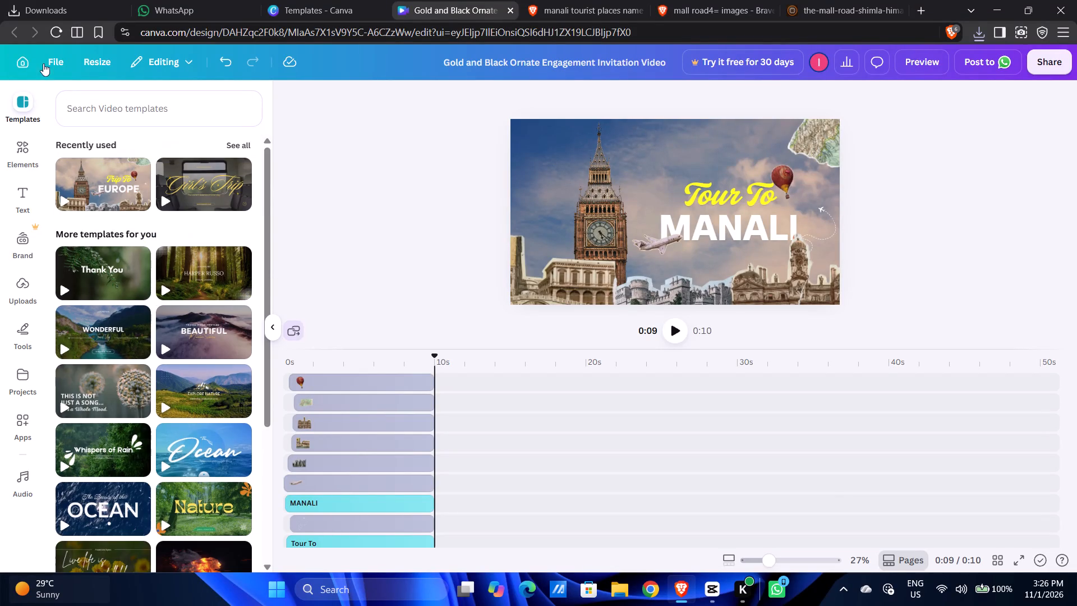
Upload the downloaded snowy mountain image 4874 from the computer to the video design.
click(53, 57)
drag(98, 154, 103, 161)
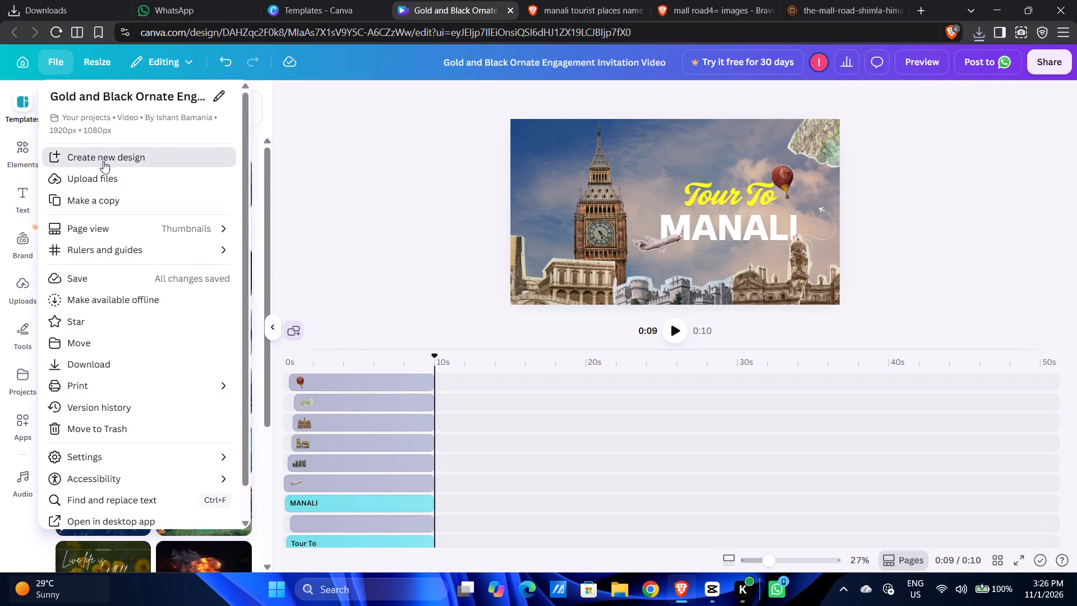
drag(103, 161, 116, 181)
click(115, 181)
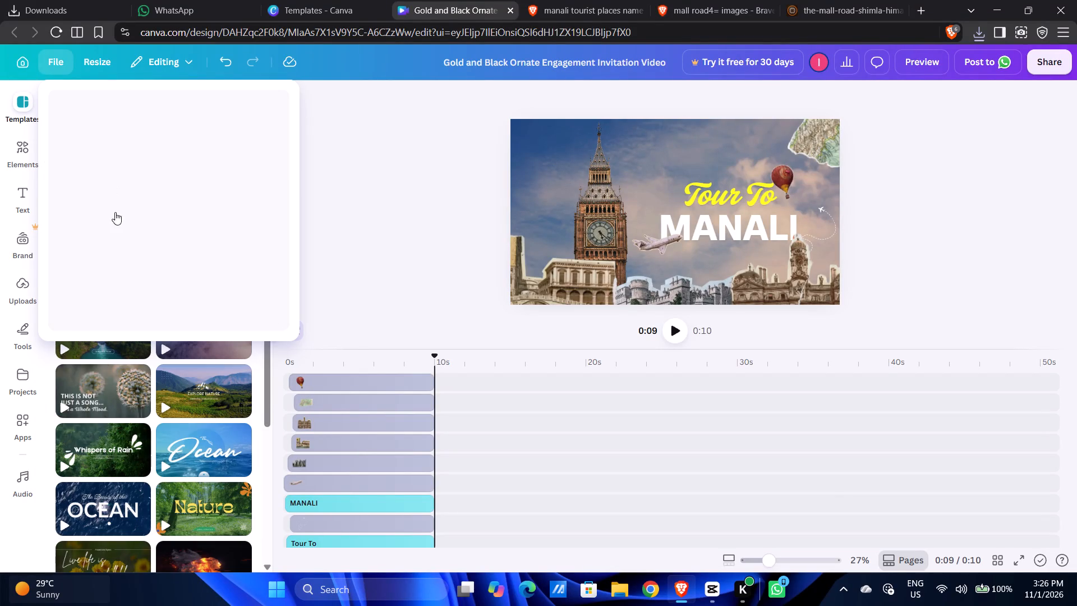
click(130, 234)
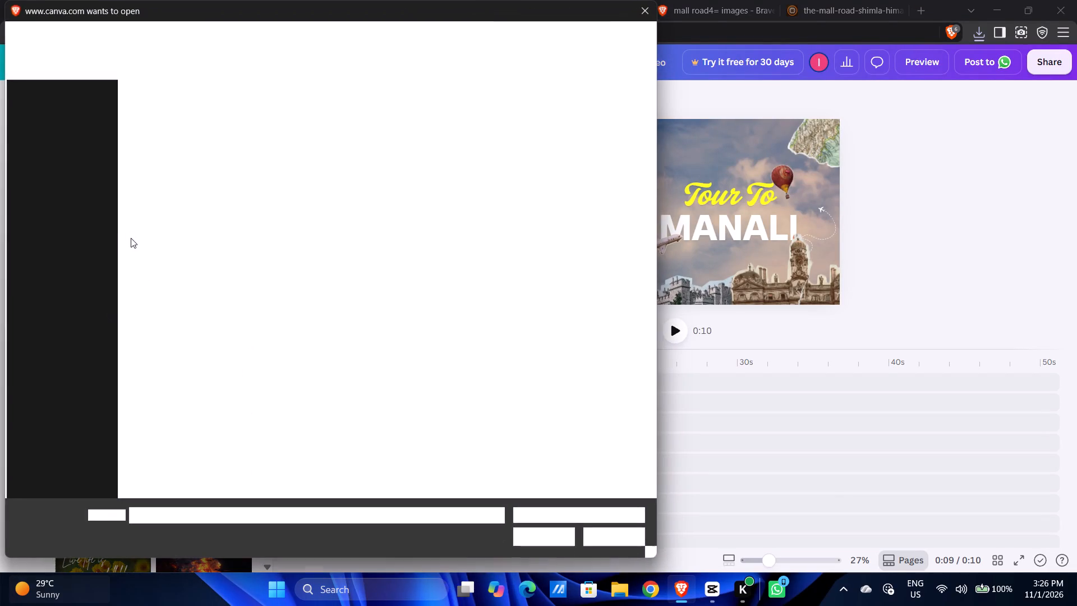
scroll(301, 283, down, 5)
scroll(261, 351, down, 11)
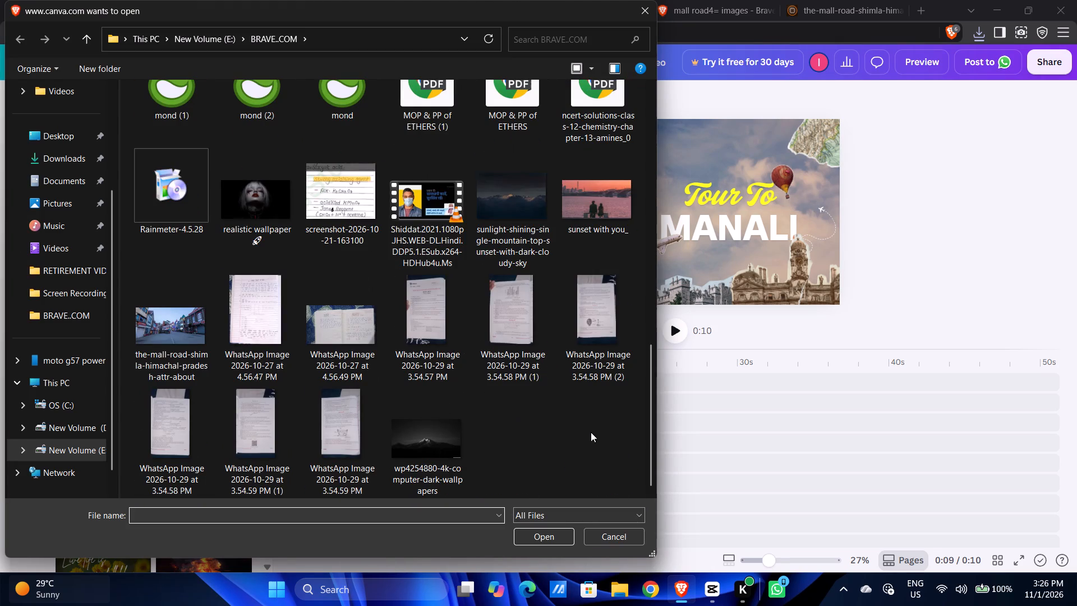
scroll(590, 428, up, 18)
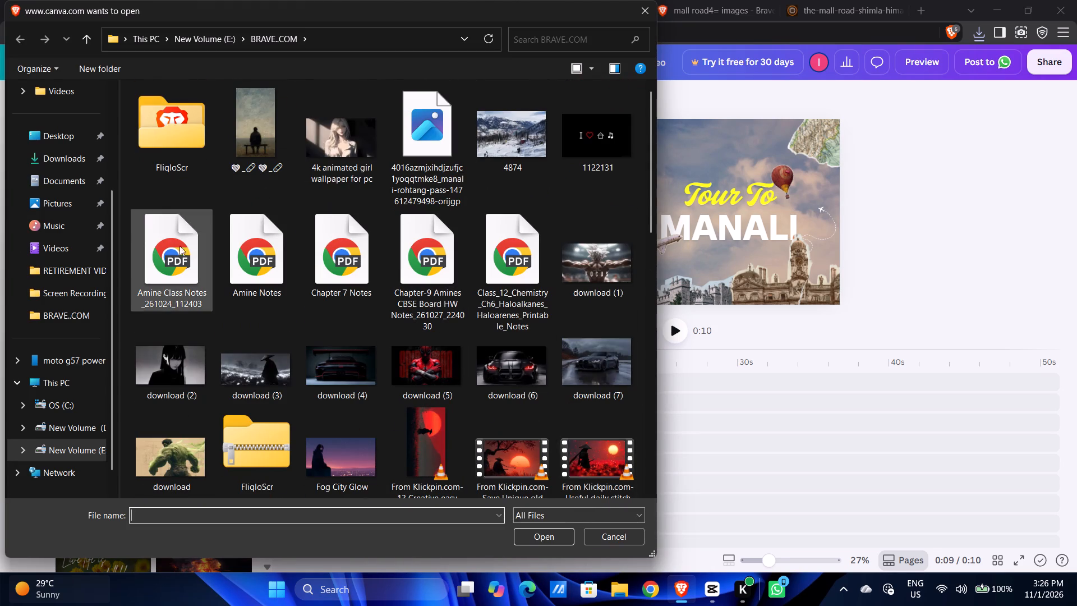
scroll(659, 398, down, 1)
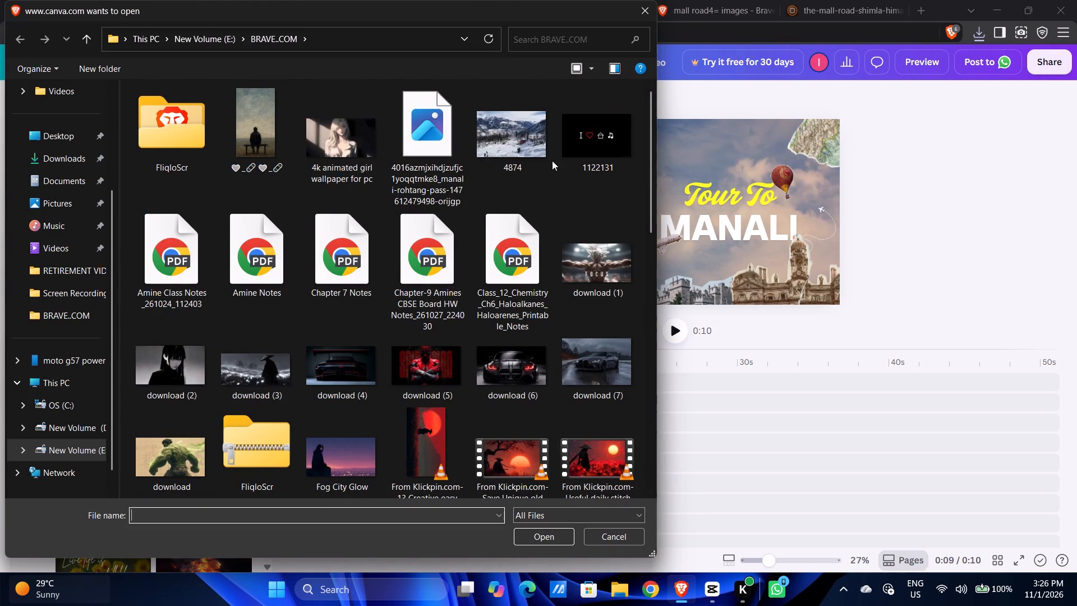
click(545, 156)
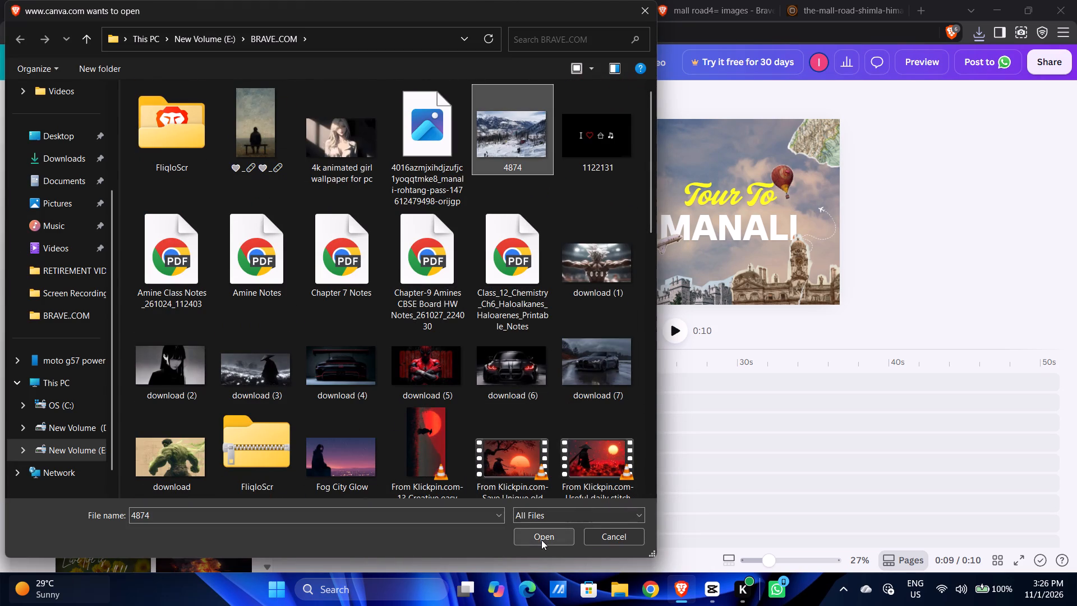
click(541, 540)
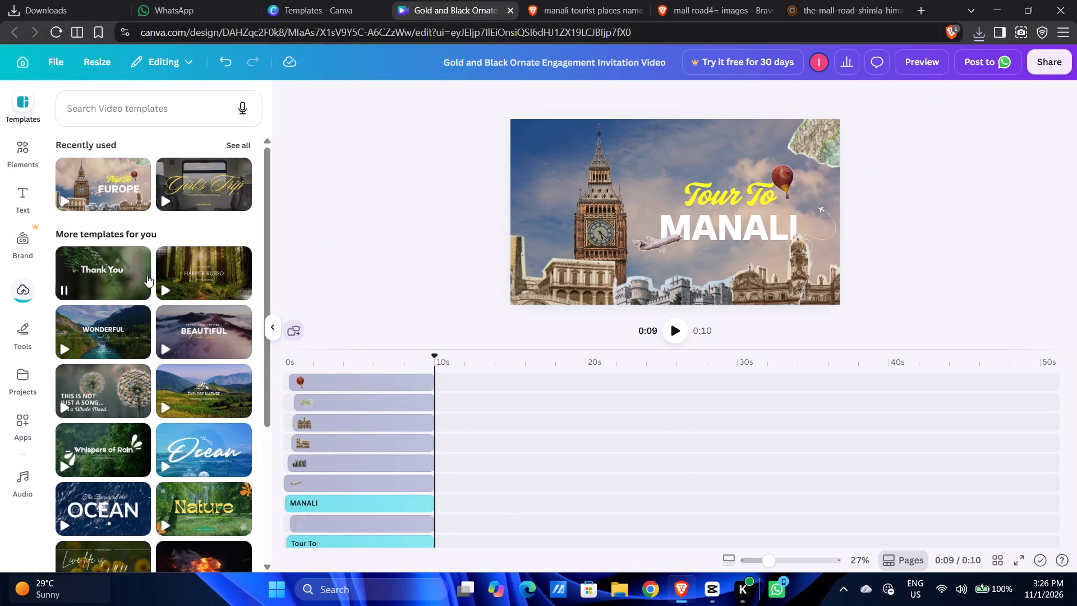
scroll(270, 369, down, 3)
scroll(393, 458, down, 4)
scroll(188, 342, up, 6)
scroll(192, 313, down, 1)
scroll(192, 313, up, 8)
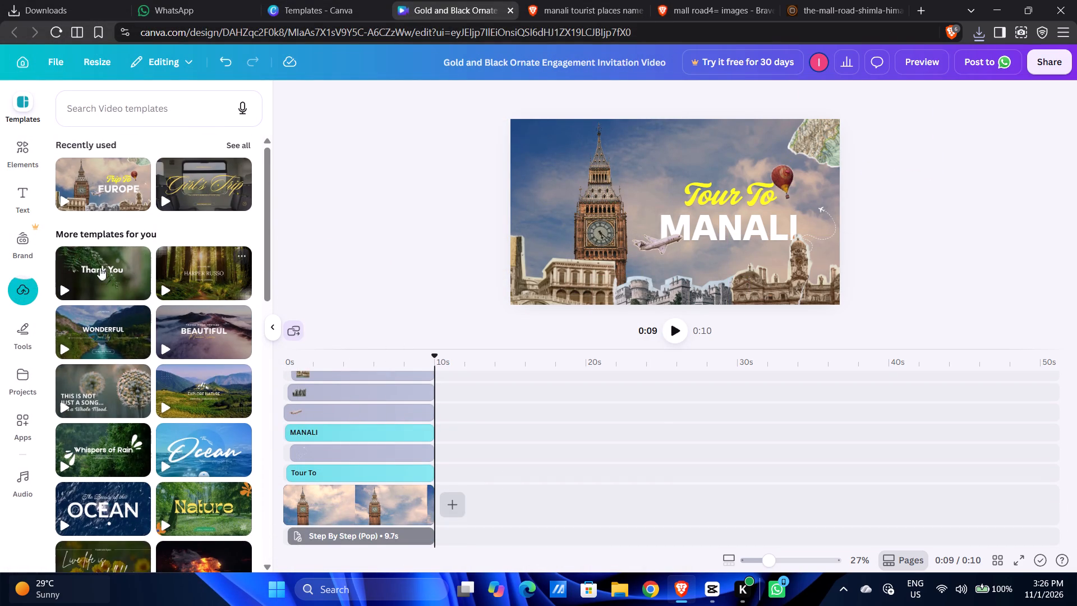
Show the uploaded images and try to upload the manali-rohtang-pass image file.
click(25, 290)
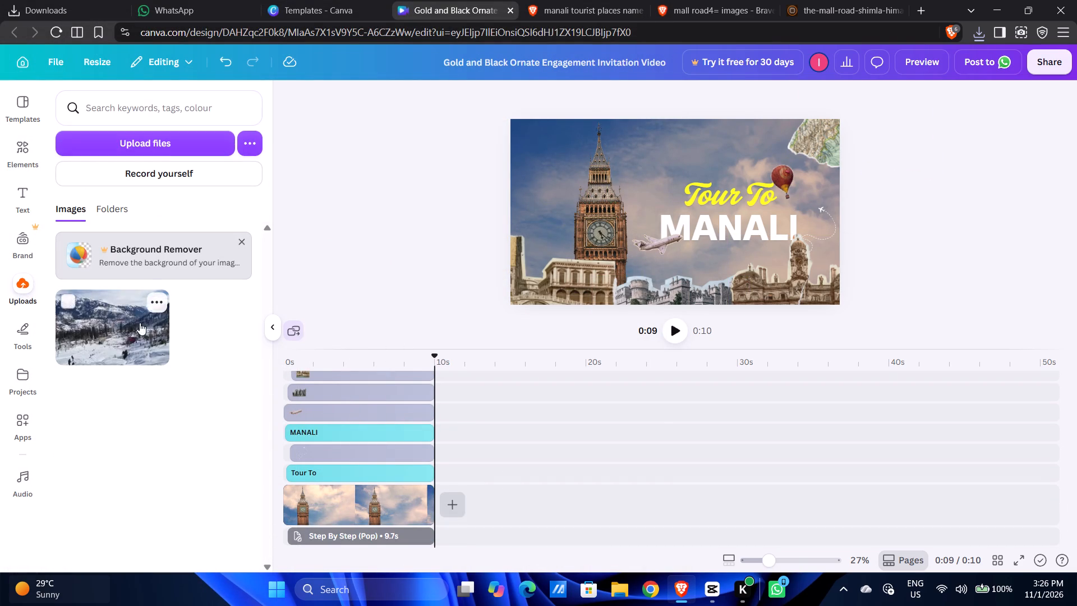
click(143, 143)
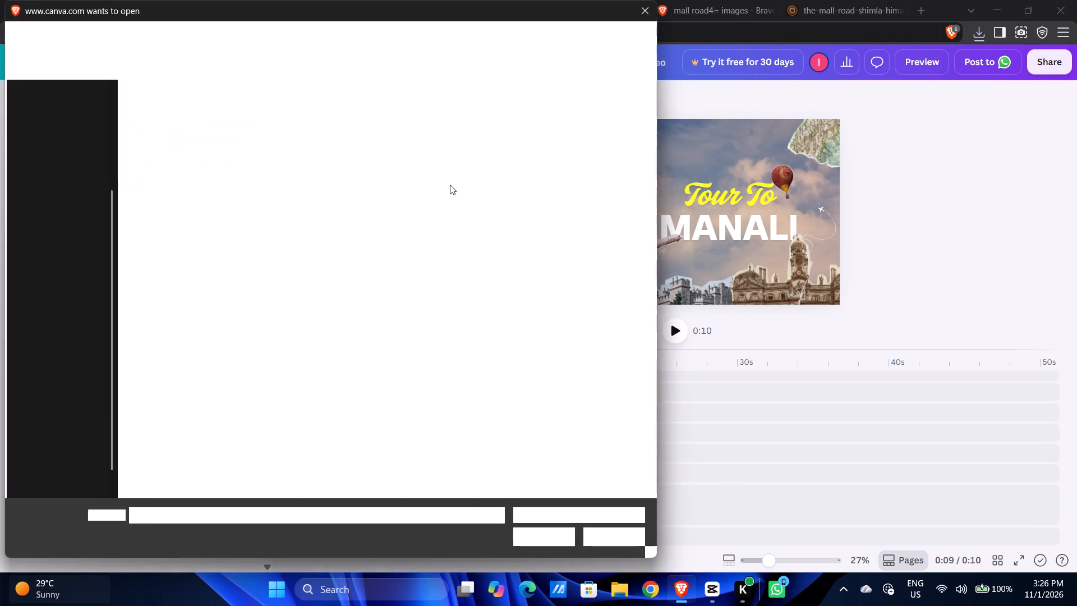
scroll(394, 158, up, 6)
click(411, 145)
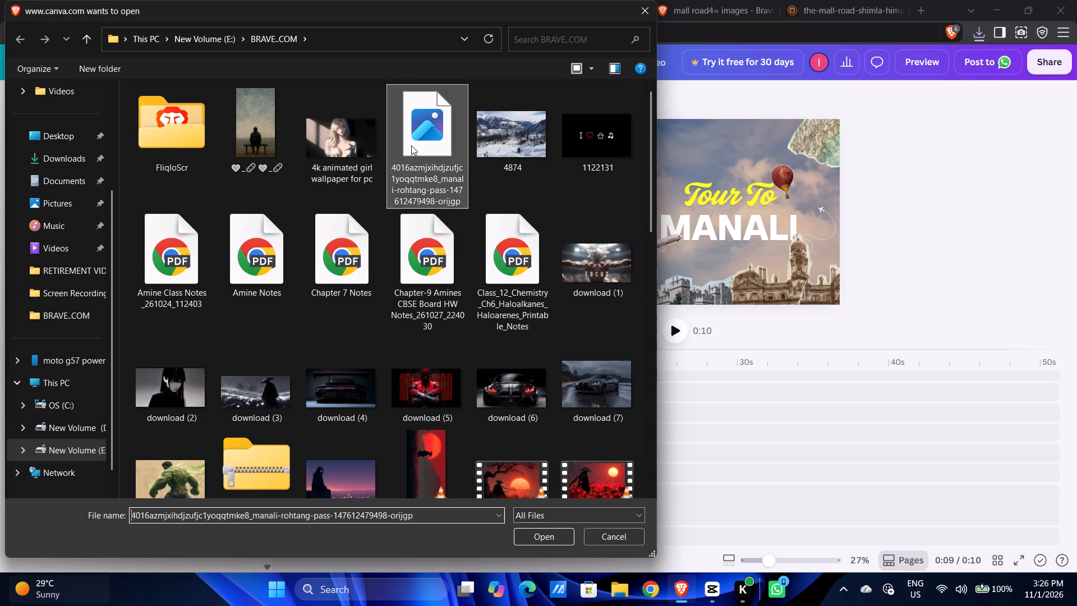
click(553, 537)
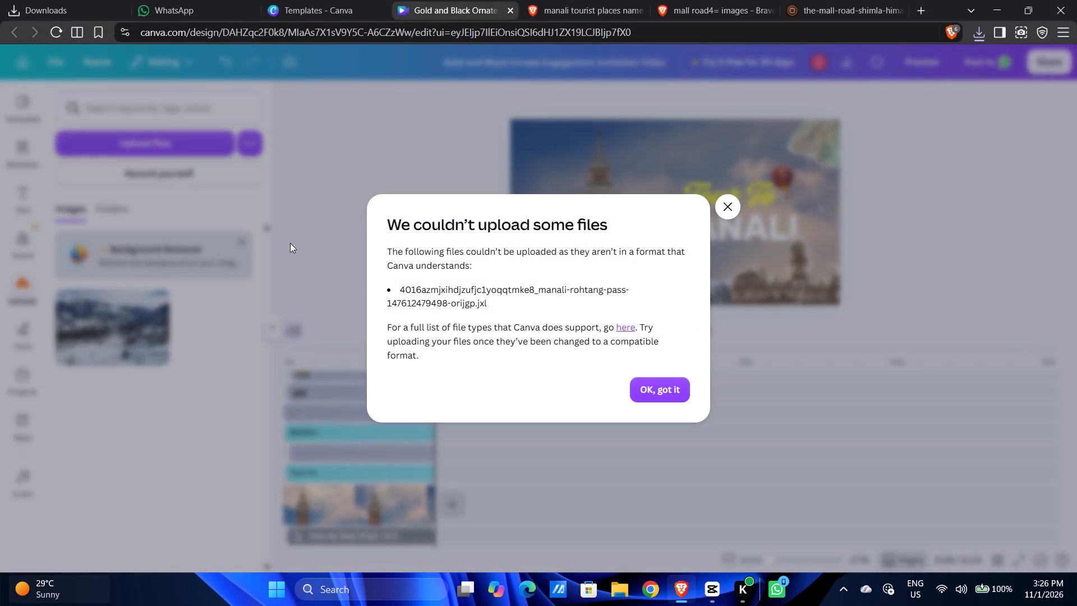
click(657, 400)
Upload the "the-mall-road-shimla-himachal-pradesh-attr-about" image to the design's uploads.
click(167, 138)
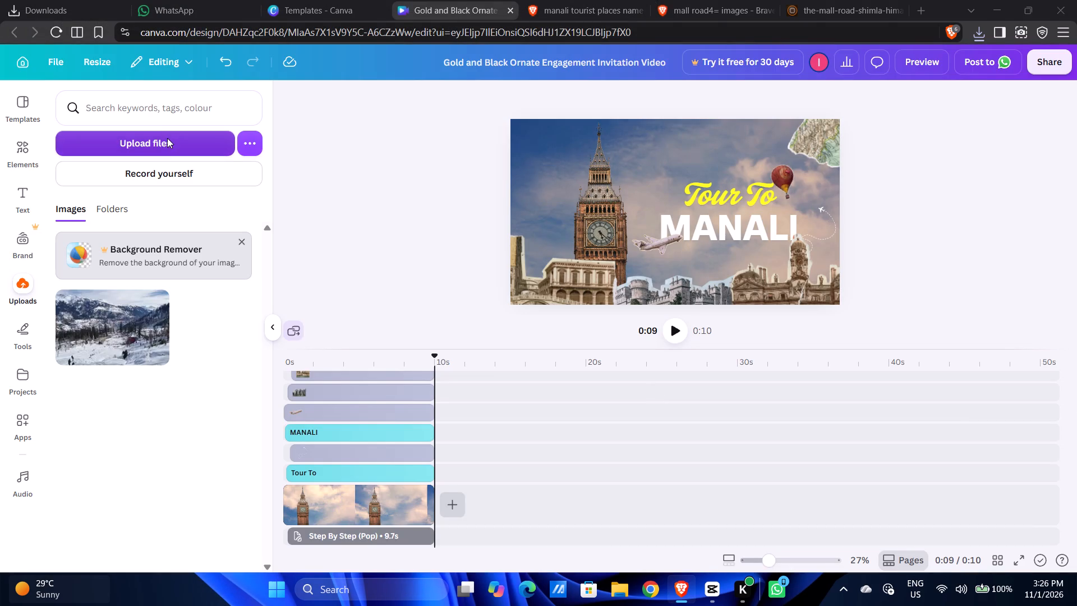
key(space)
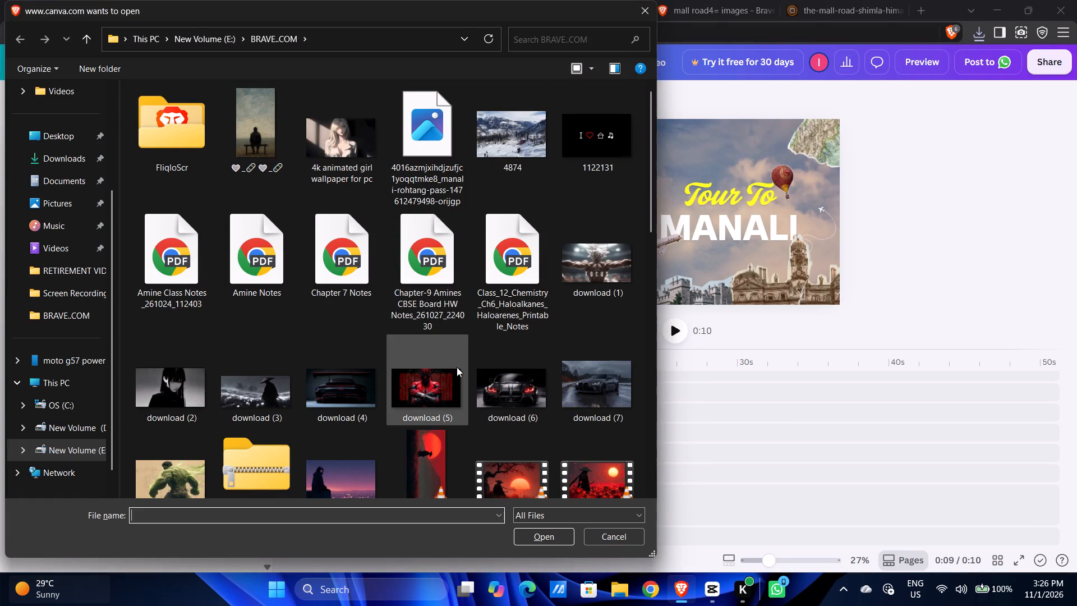
scroll(304, 243, down, 7)
scroll(350, 403, down, 1)
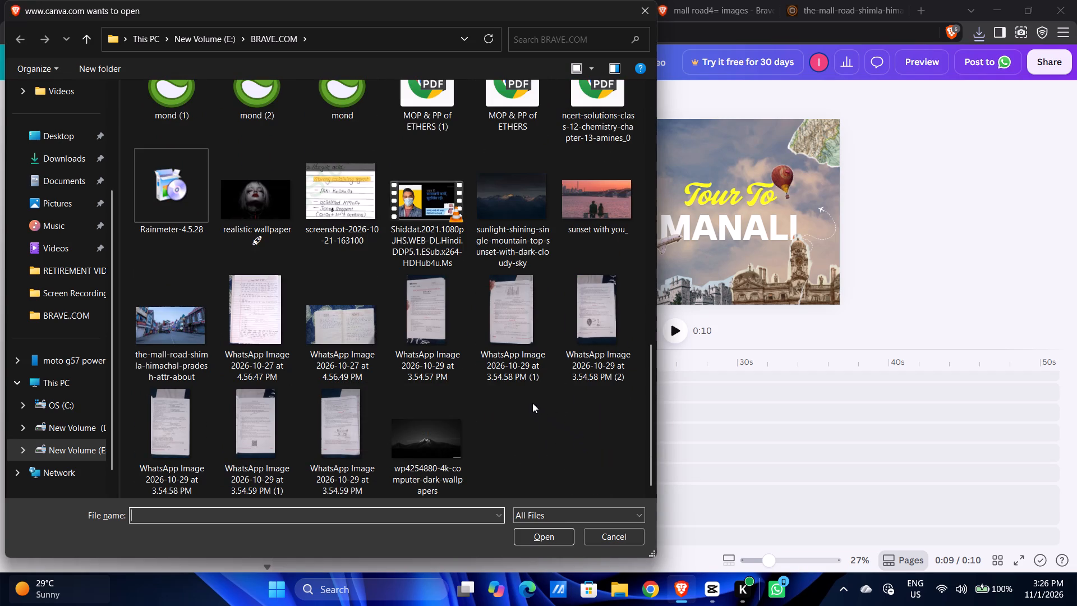
scroll(514, 392, up, 1)
scroll(381, 391, down, 2)
click(166, 348)
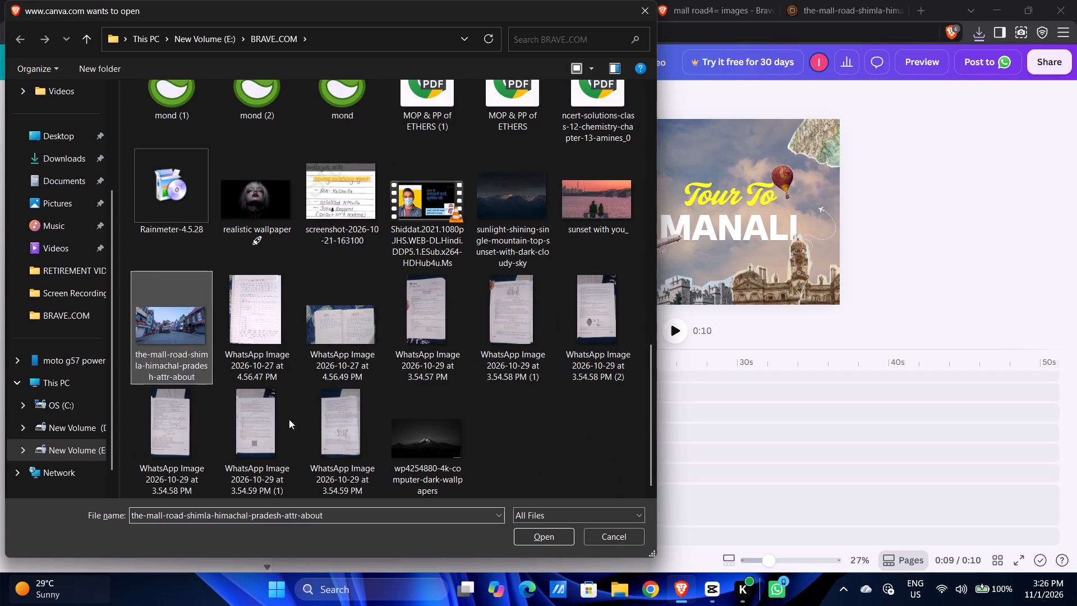
scroll(491, 412, up, 5)
scroll(542, 439, up, 7)
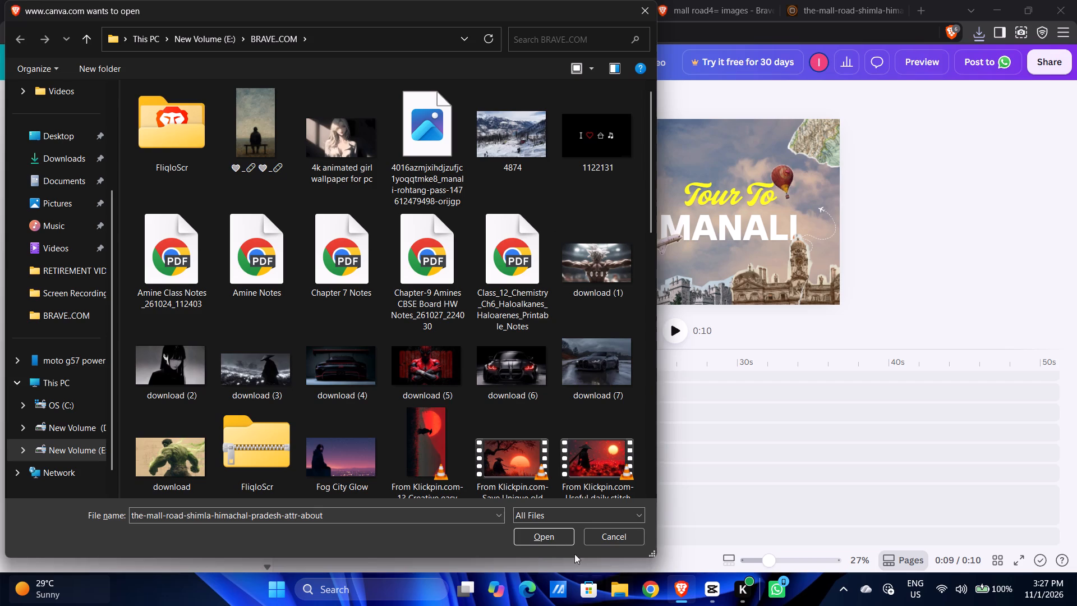
click(552, 538)
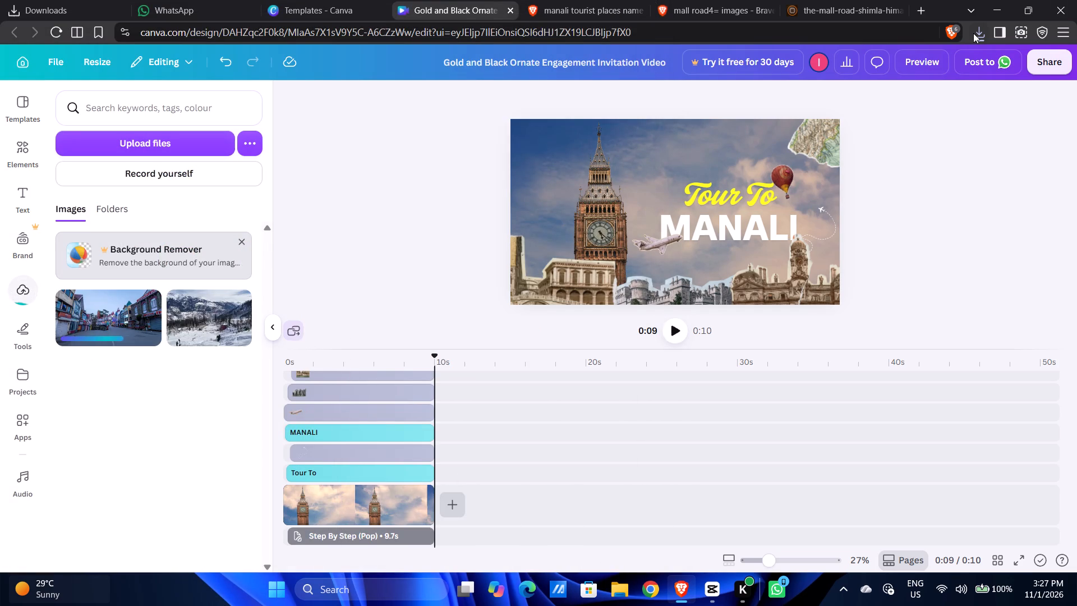
Check the download history and Manali place list, and upload the "hadimba-temple-manali" image to the design's uploads.
click(29, 1)
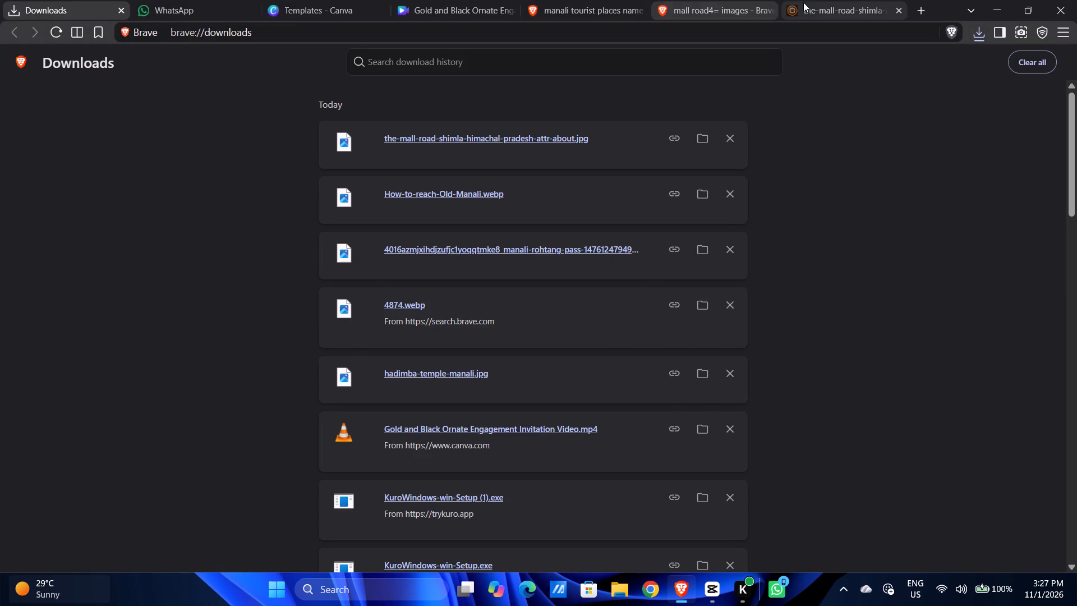
click(819, 2)
click(696, 0)
click(622, 0)
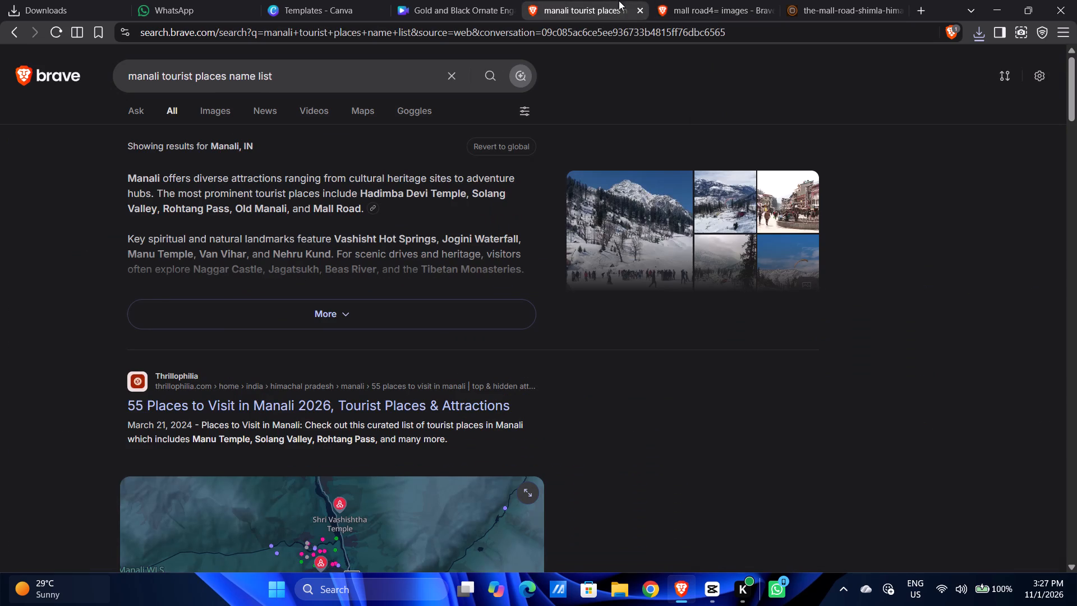
click(416, 0)
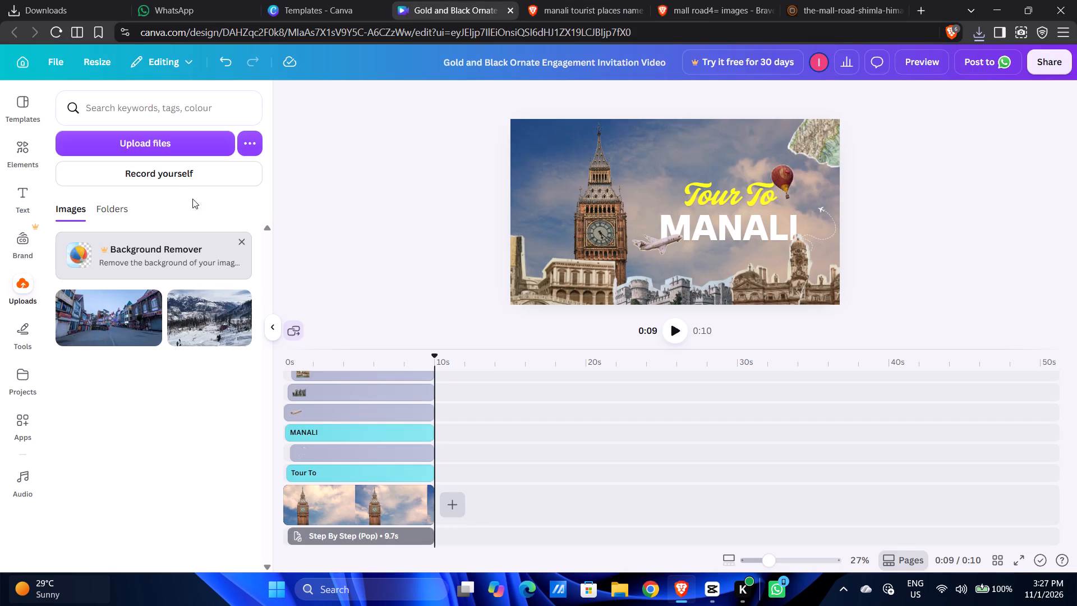
click(128, 149)
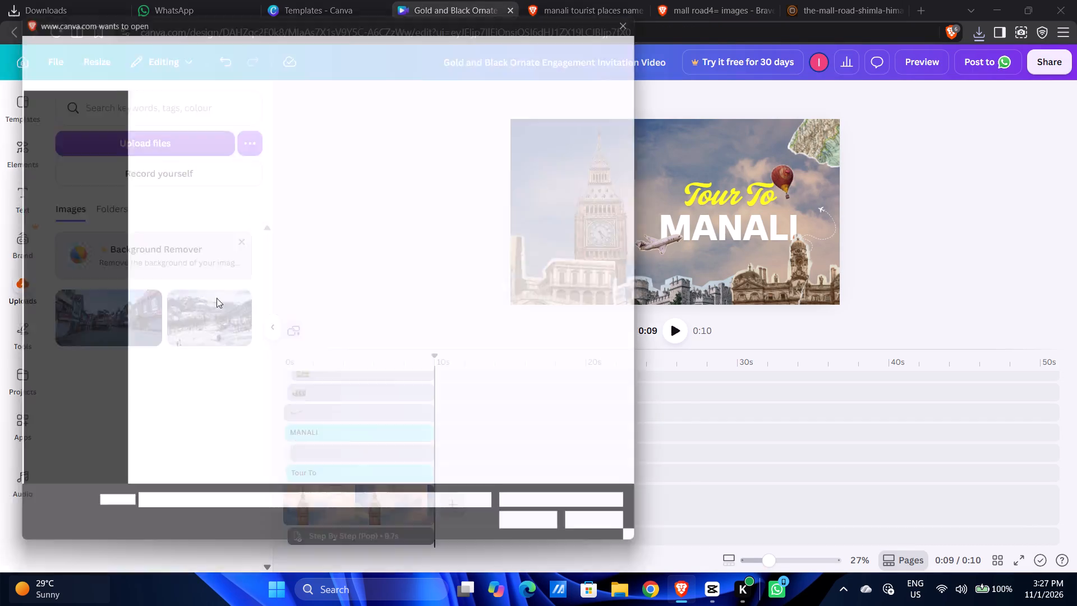
scroll(367, 210, up, 6)
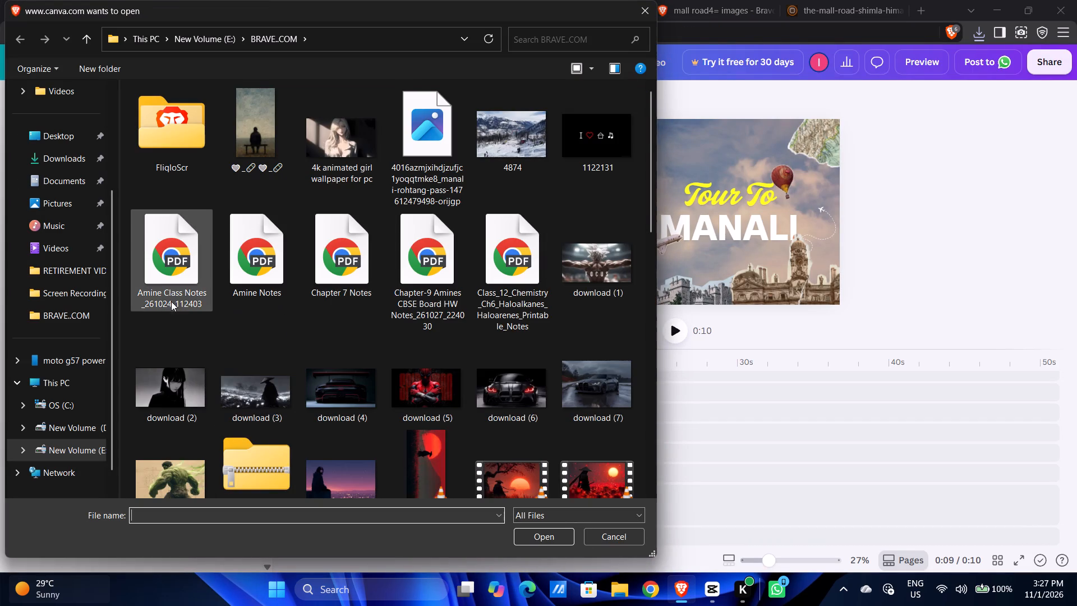
scroll(169, 298, down, 1)
scroll(256, 285, down, 1)
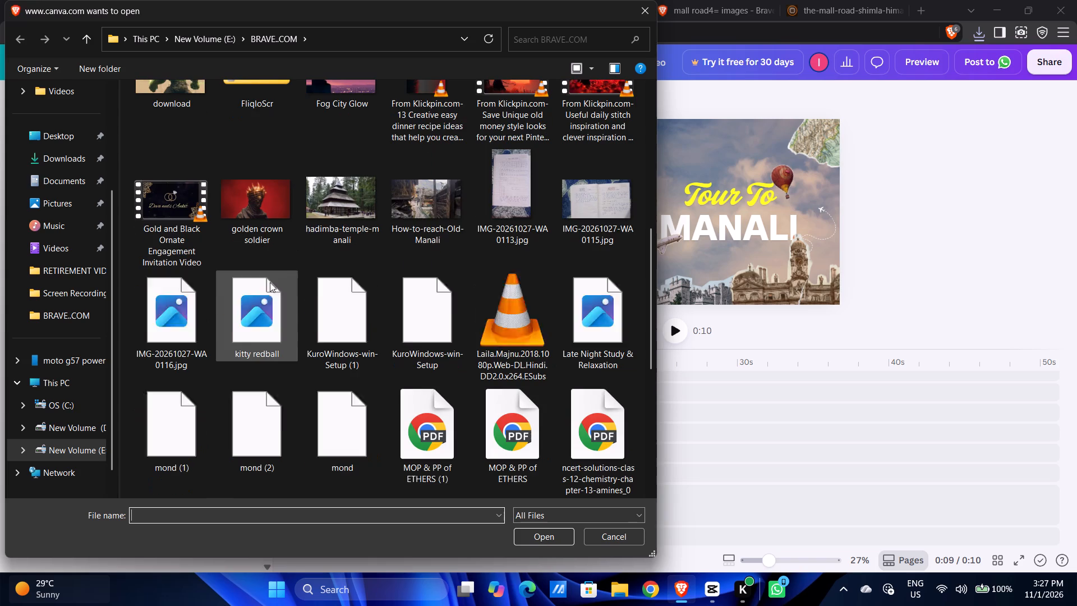
click(366, 225)
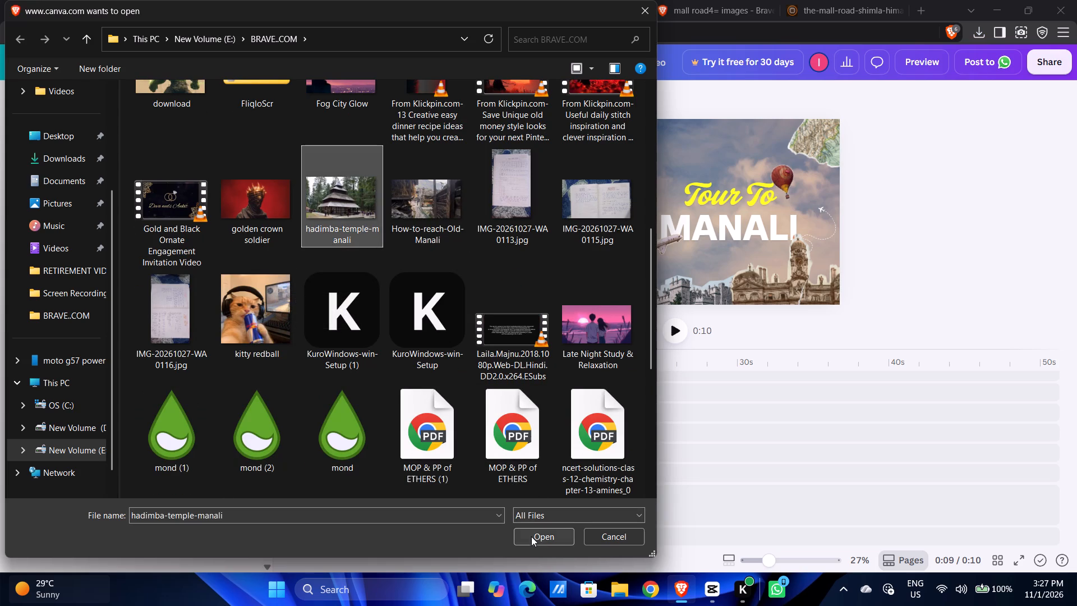
click(531, 537)
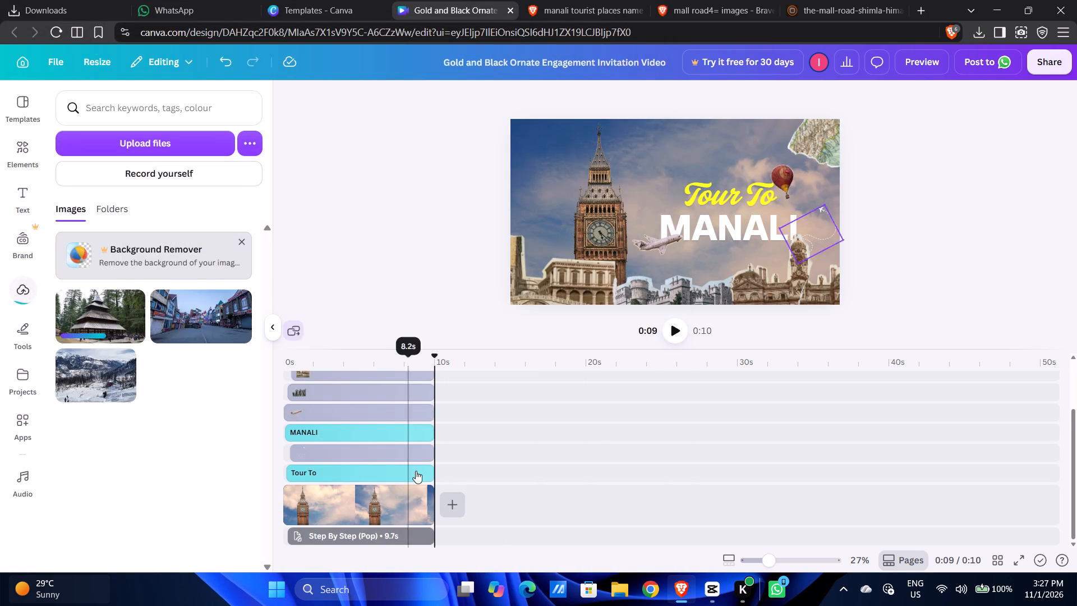
Upload the "How-to-reach-Old-Manali" image to the design's uploads.
click(159, 142)
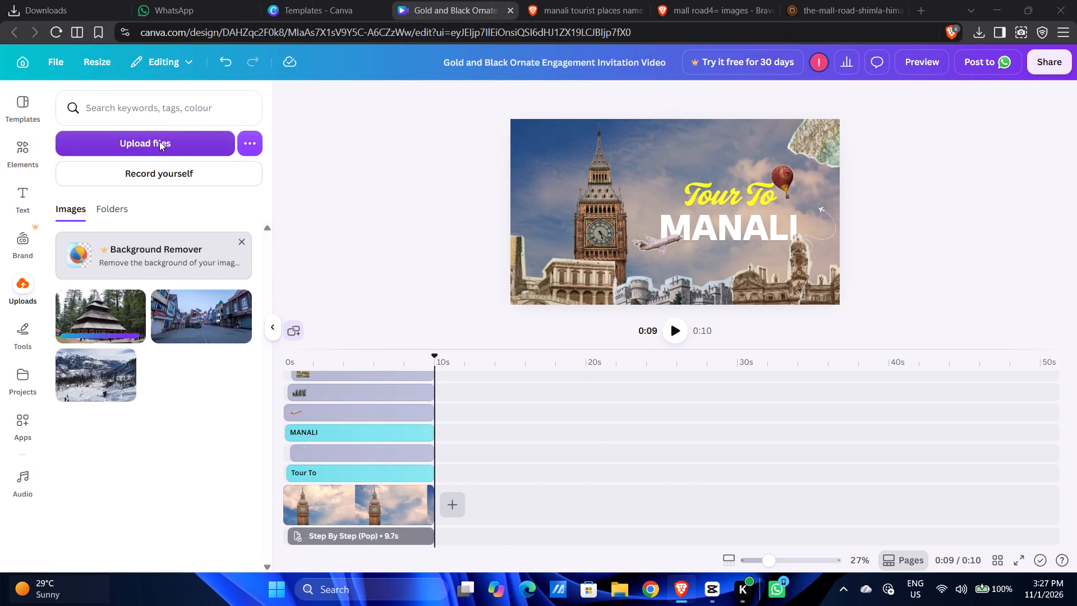
scroll(431, 263, down, 12)
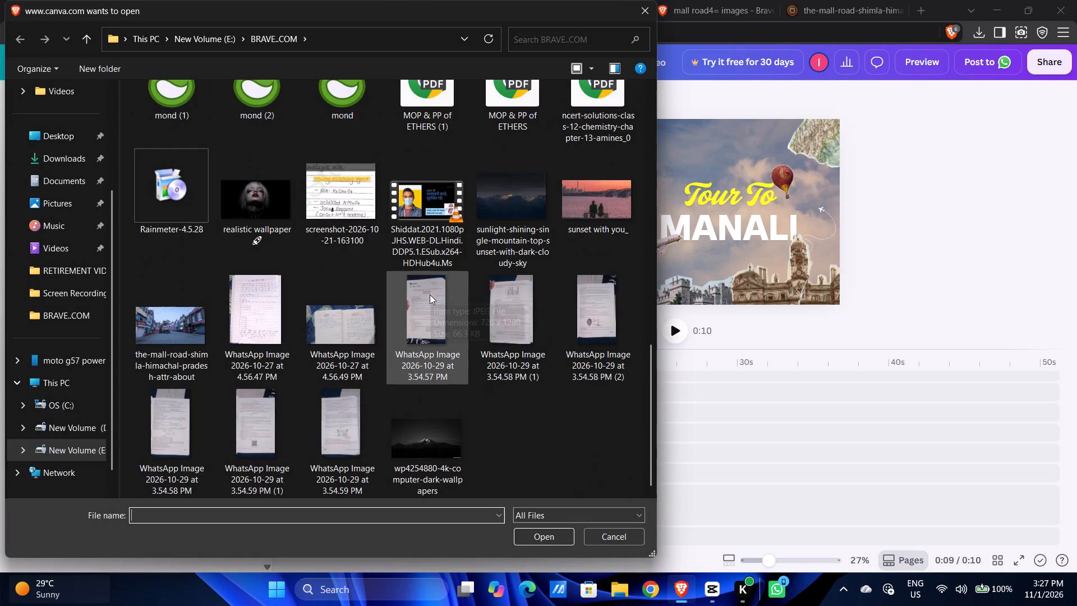
scroll(426, 293, up, 3)
scroll(499, 296, down, 1)
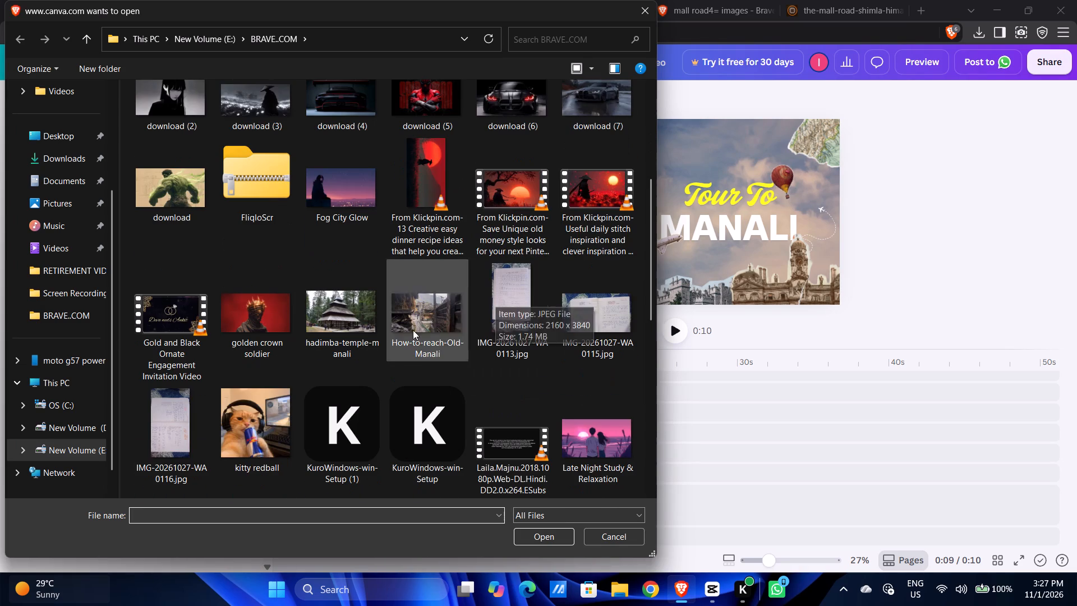
click(369, 328)
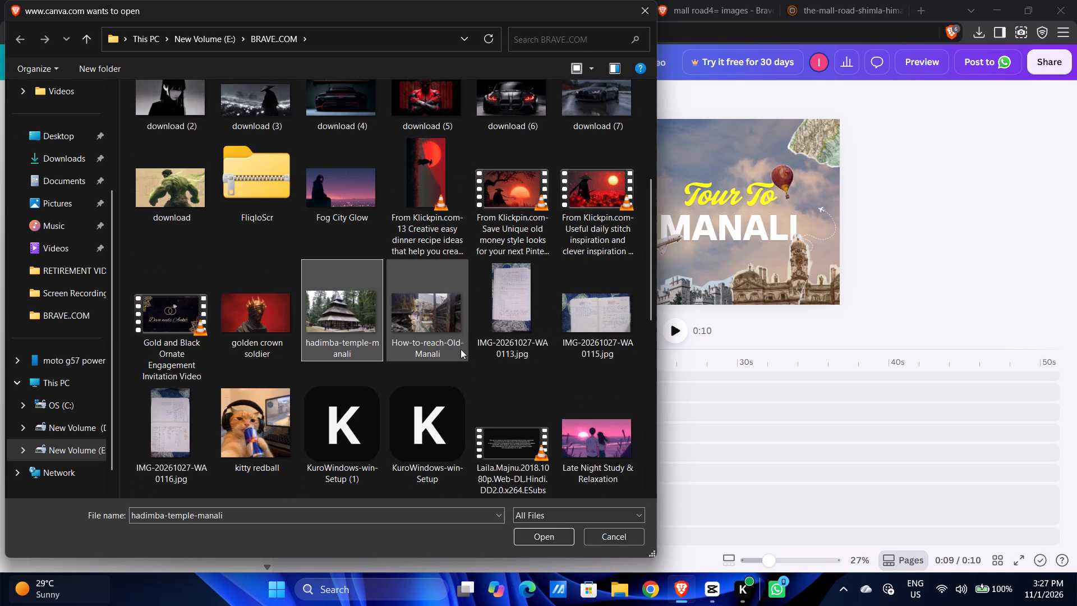
click(433, 319)
click(560, 535)
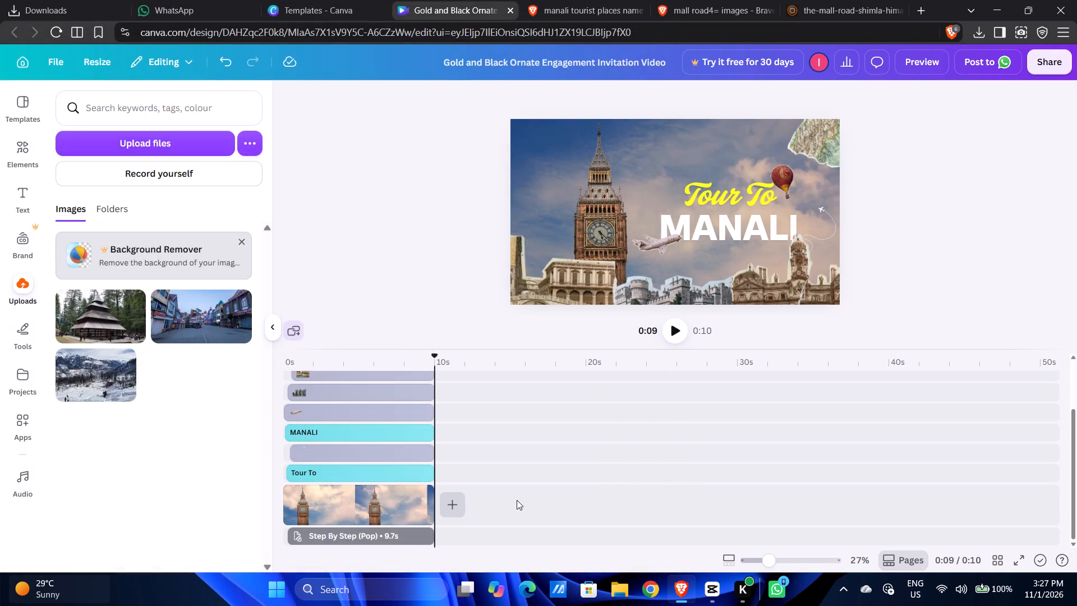
Look through the BRAVE.COM folder for any remaining Manali place images to upload.
click(139, 145)
scroll(421, 265, down, 5)
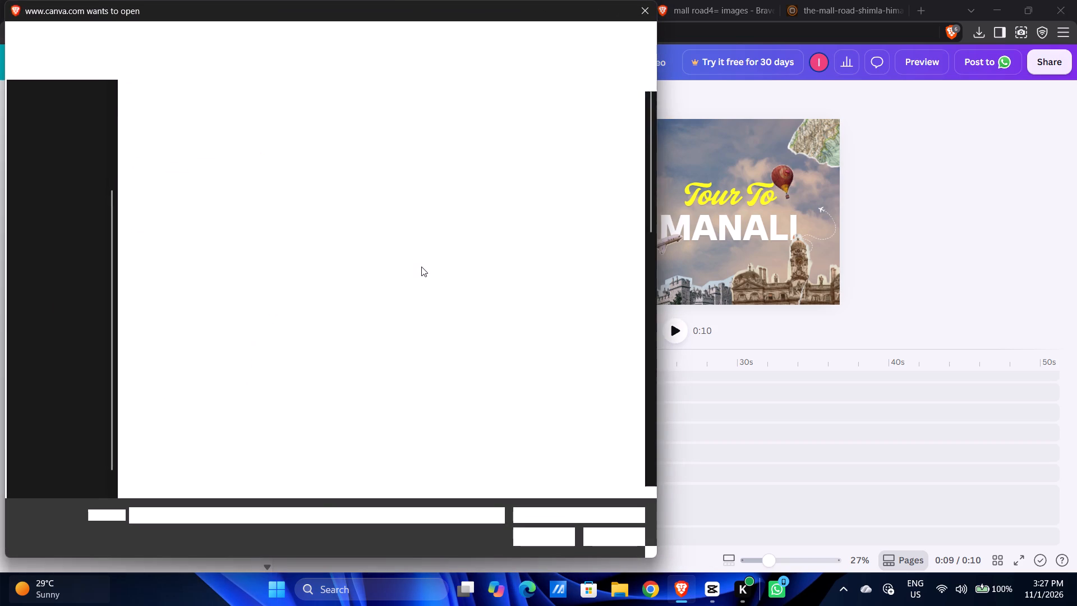
scroll(417, 281, down, 3)
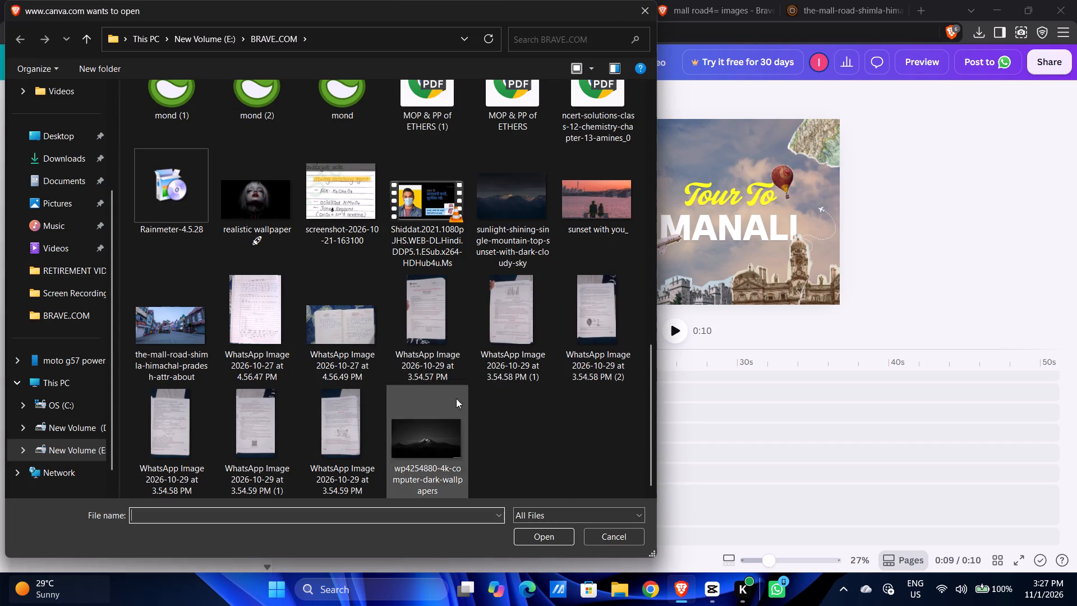
click(549, 419)
scroll(549, 419, up, 3)
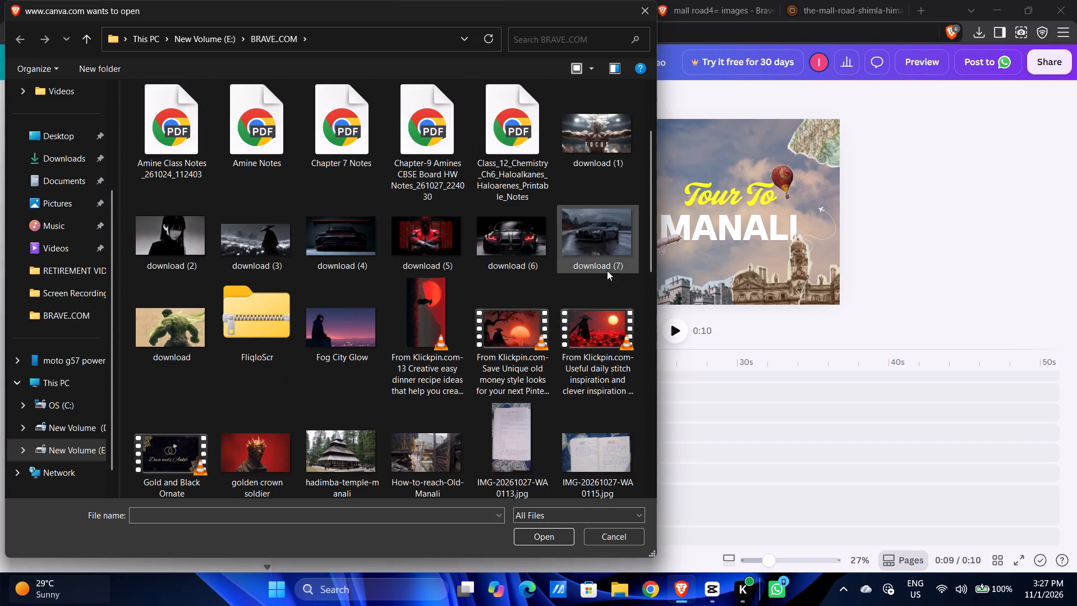
scroll(498, 277, up, 1)
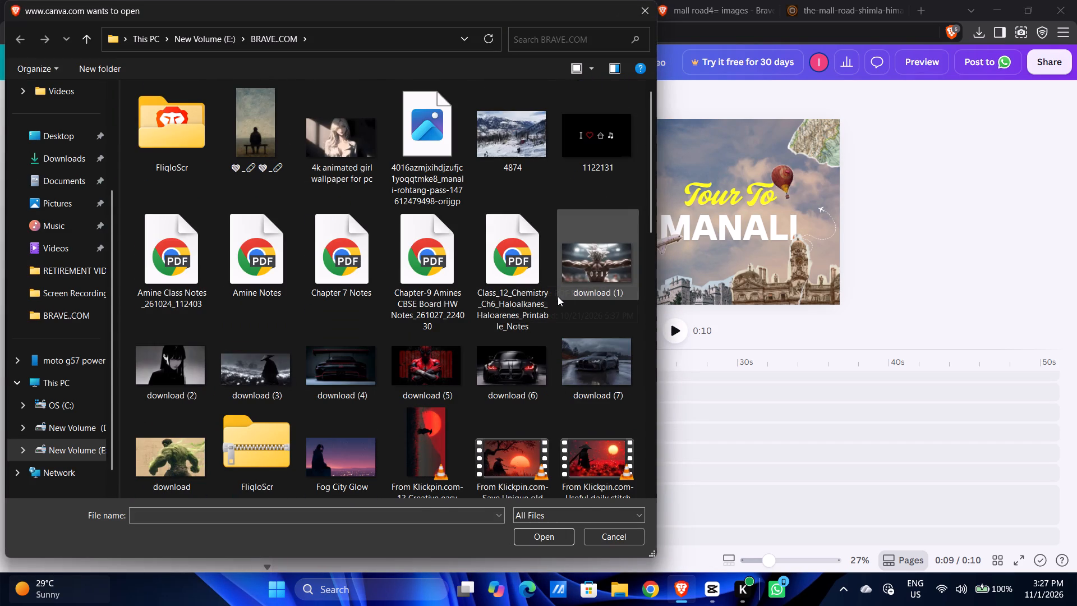
scroll(558, 296, up, 2)
scroll(558, 296, down, 1)
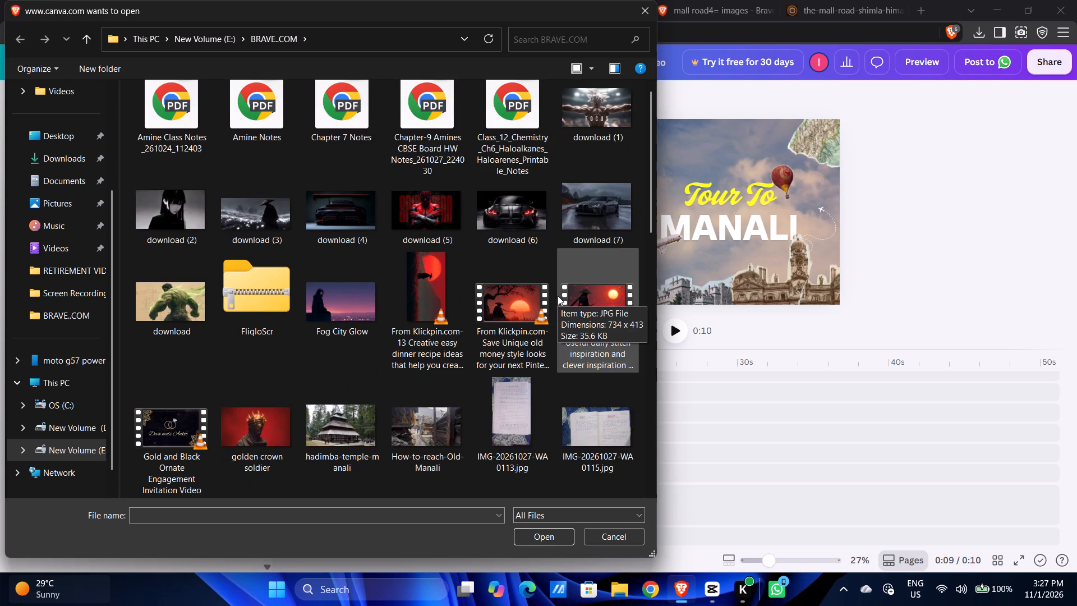
click(286, 428)
scroll(435, 388, down, 1)
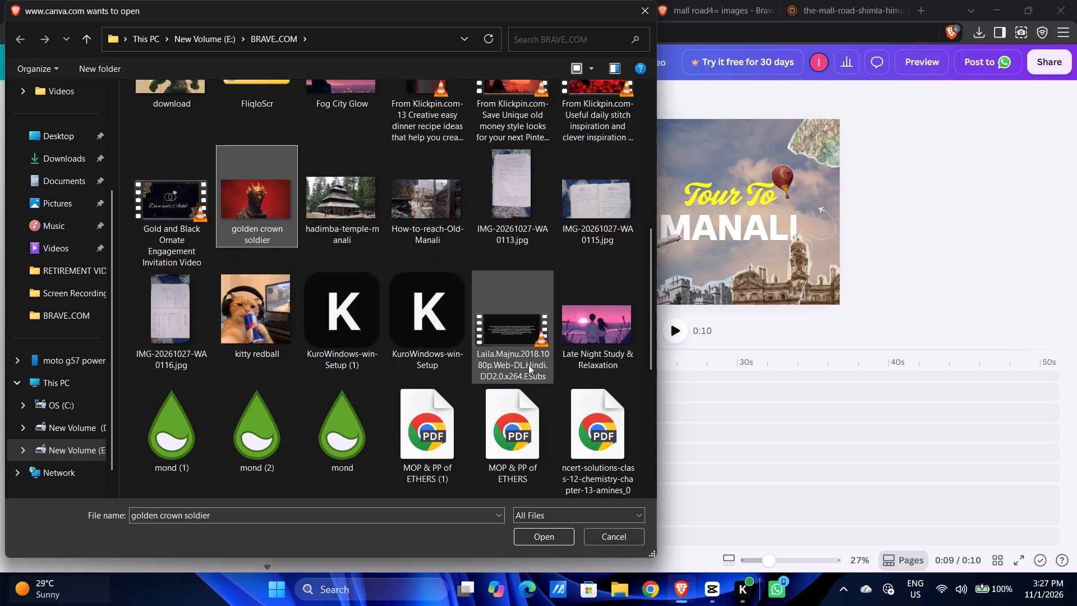
scroll(247, 320, down, 4)
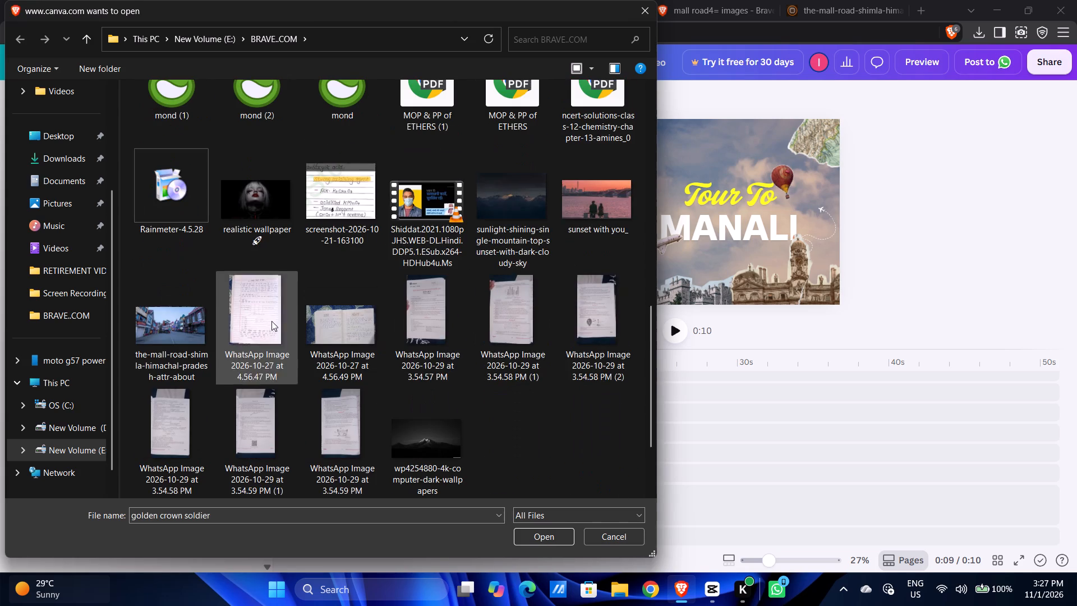
scroll(332, 293, down, 2)
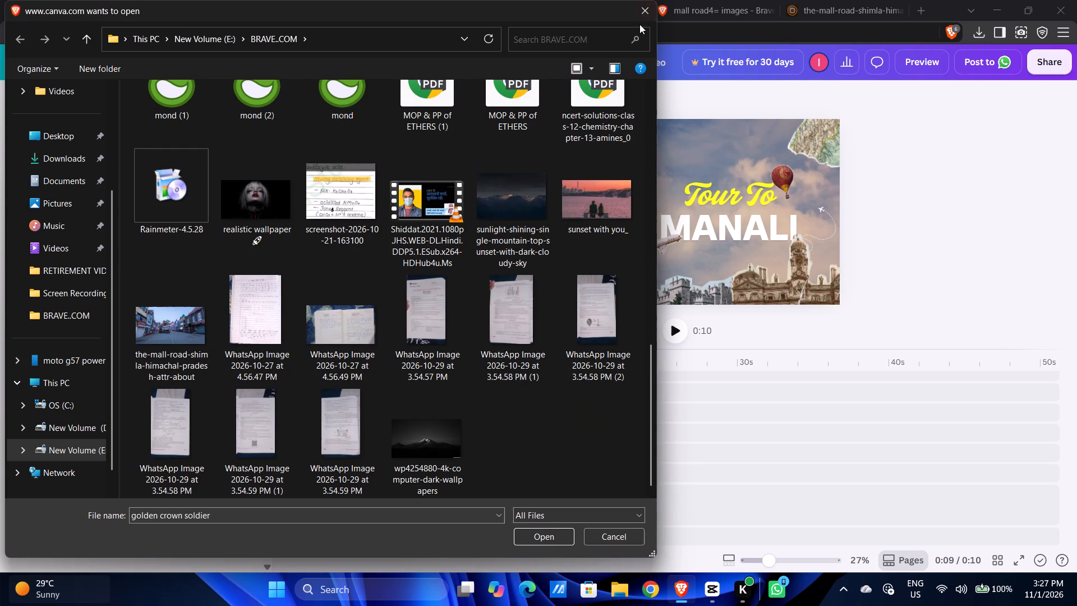
scroll(454, 151, up, 12)
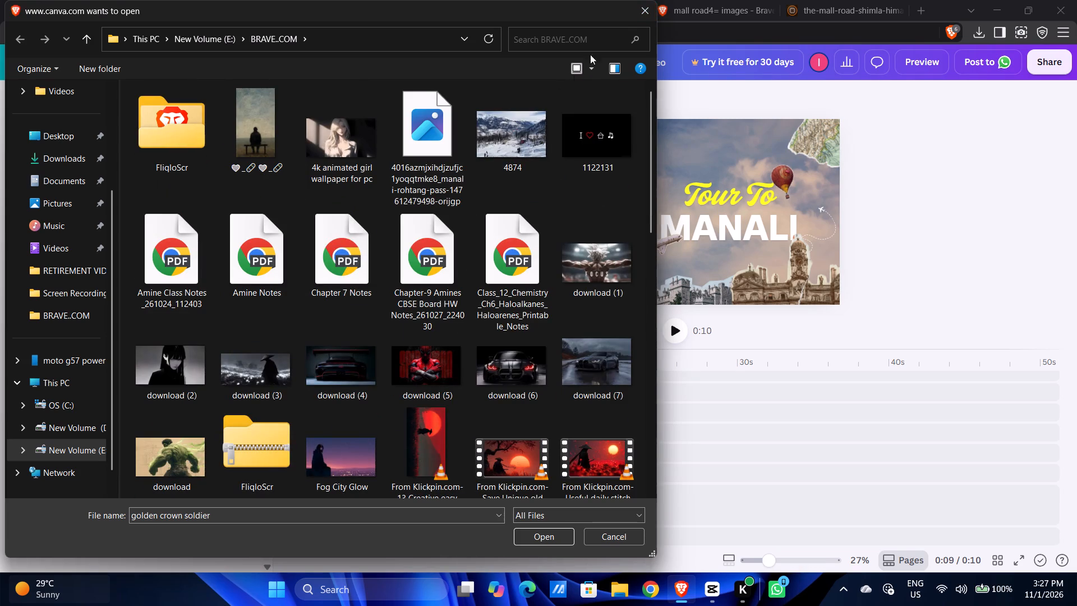
click(640, 14)
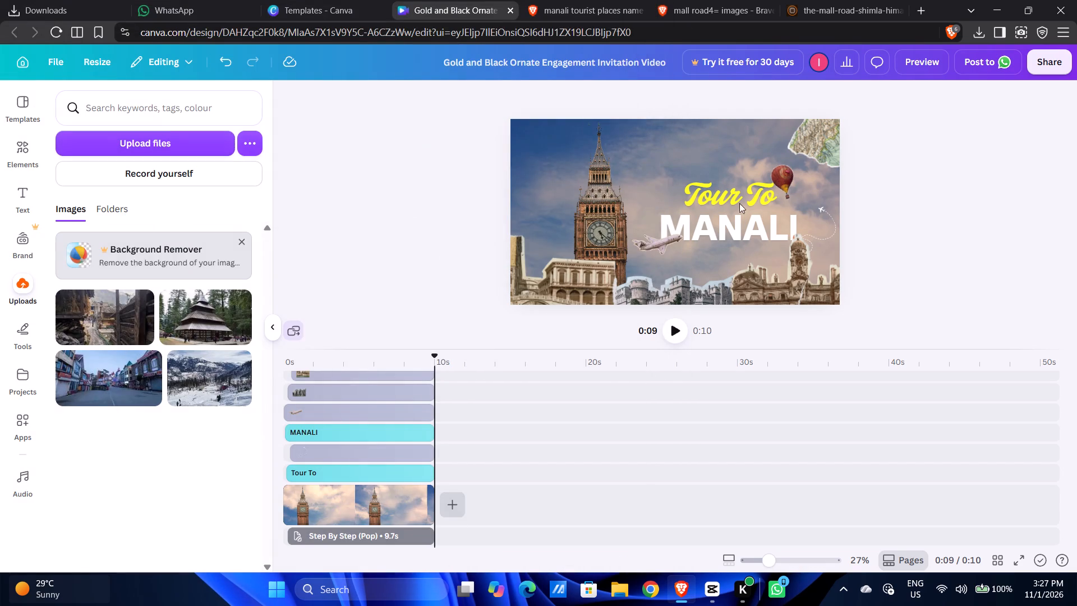
Add the Old Manali, Mall Road, Hadimba Temple and snowy valley images as consecutive clips after the opening title clip.
drag(90, 309, 439, 415)
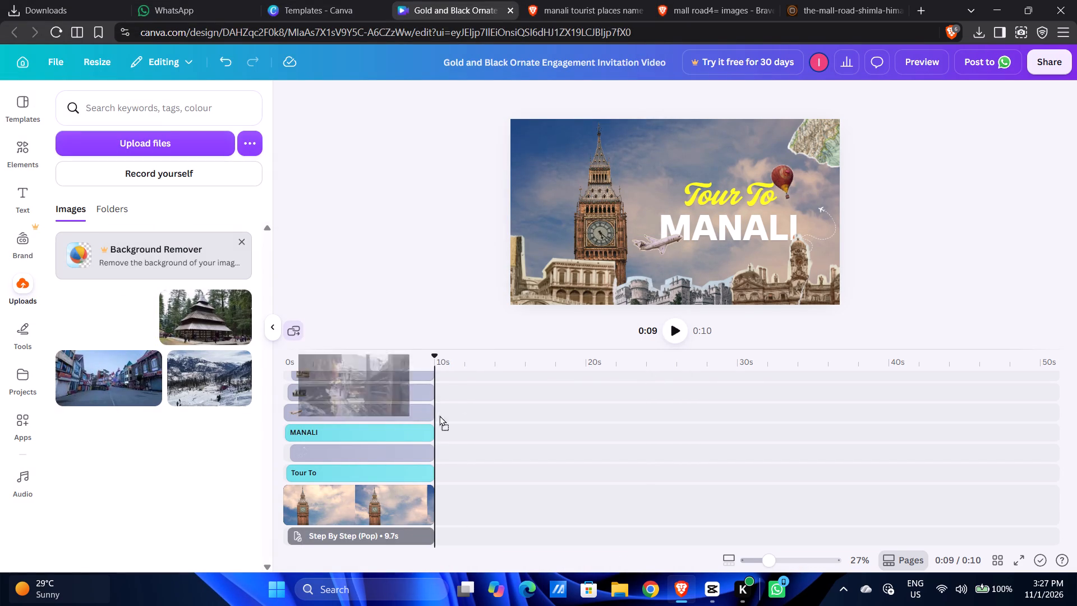
drag(439, 415, 470, 509)
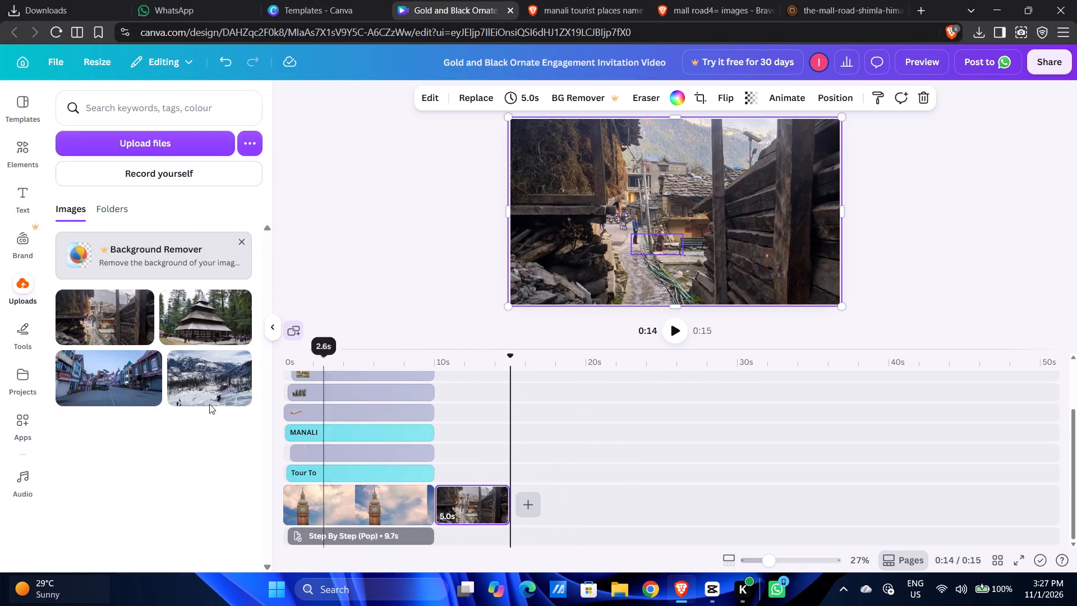
click(127, 386)
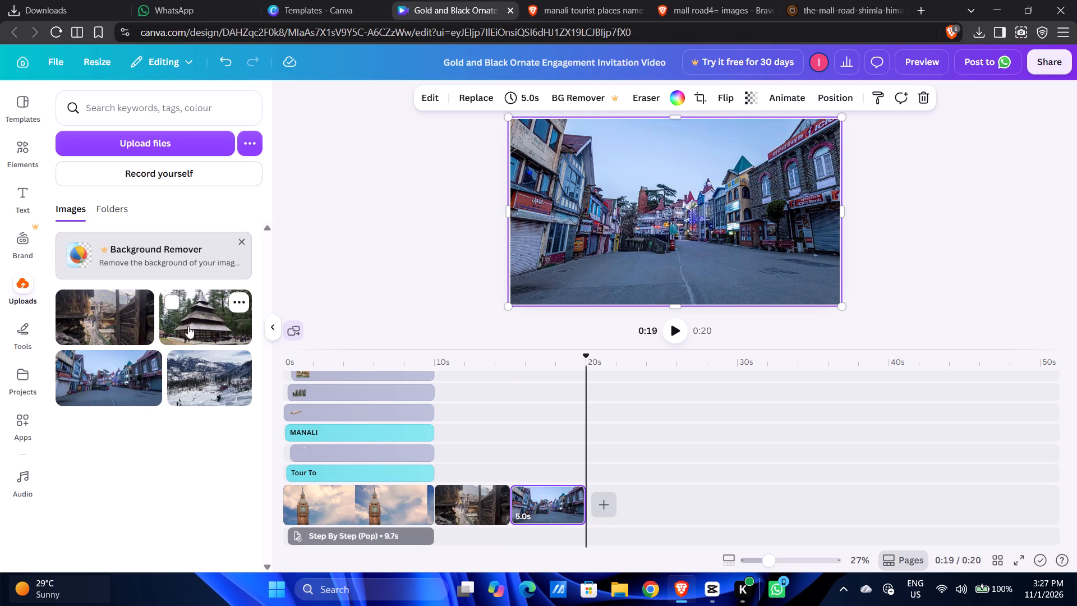
click(195, 330)
click(209, 379)
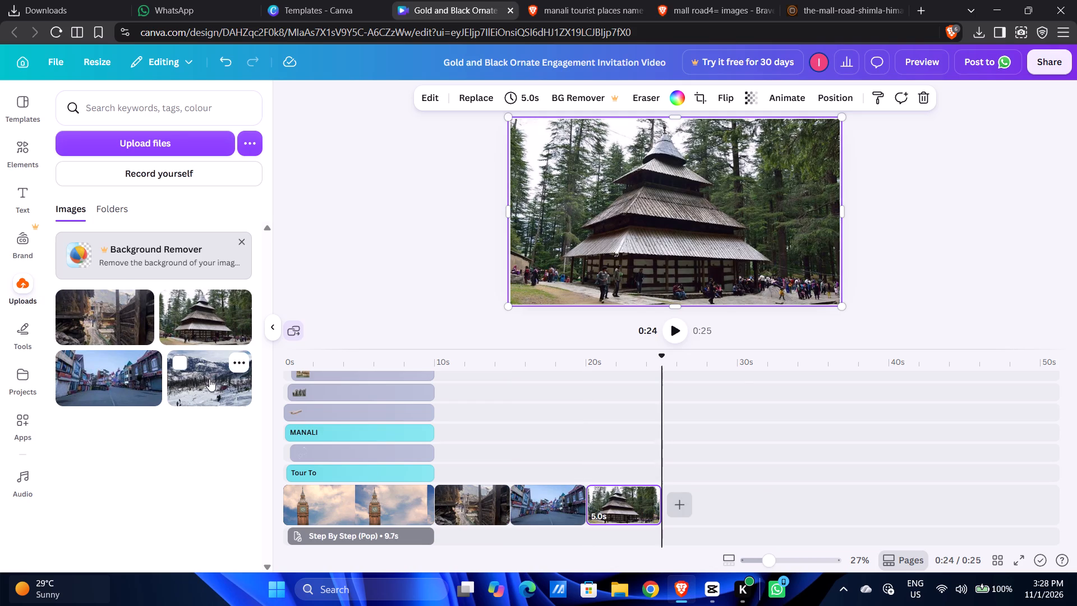
Delete the Step By Step (Pop) audio track from the timeline.
click(433, 407)
click(446, 412)
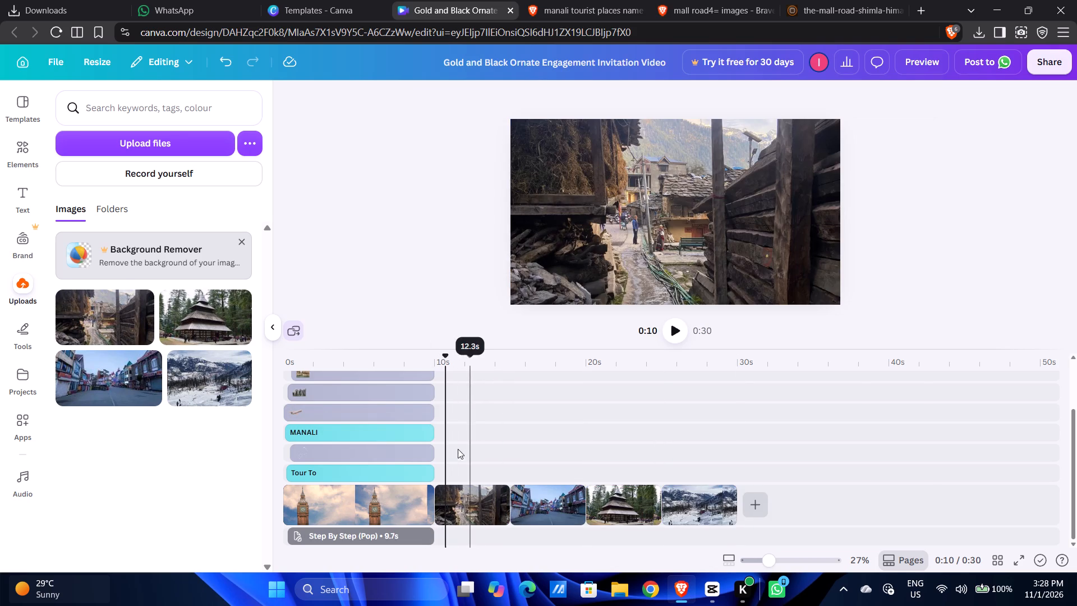
scroll(400, 380, up, 17)
scroll(382, 449, down, 2)
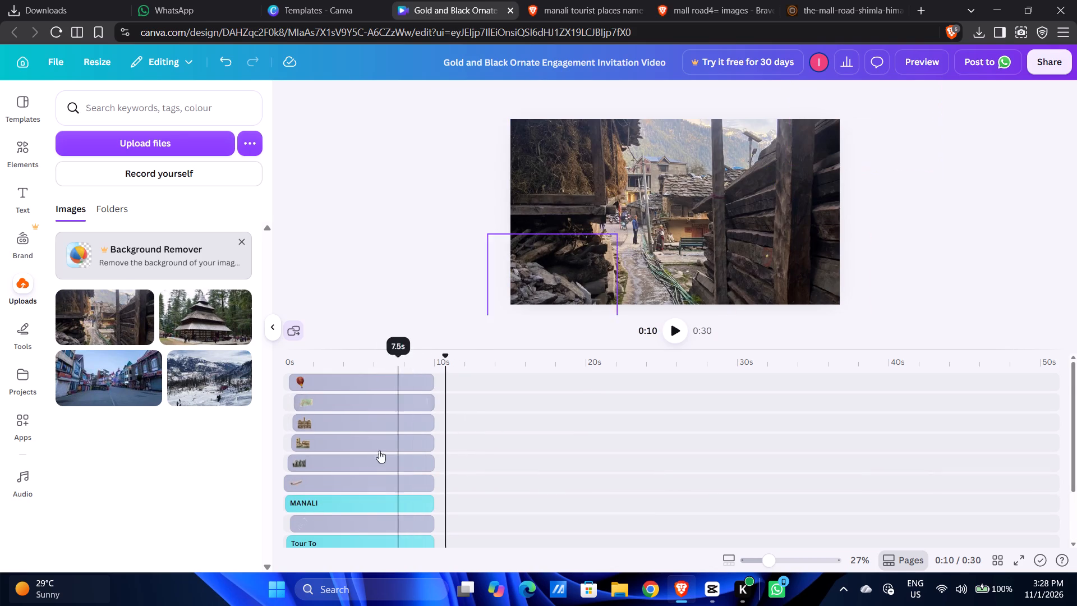
scroll(379, 451, down, 1)
scroll(402, 502, down, 2)
click(354, 551)
click(372, 535)
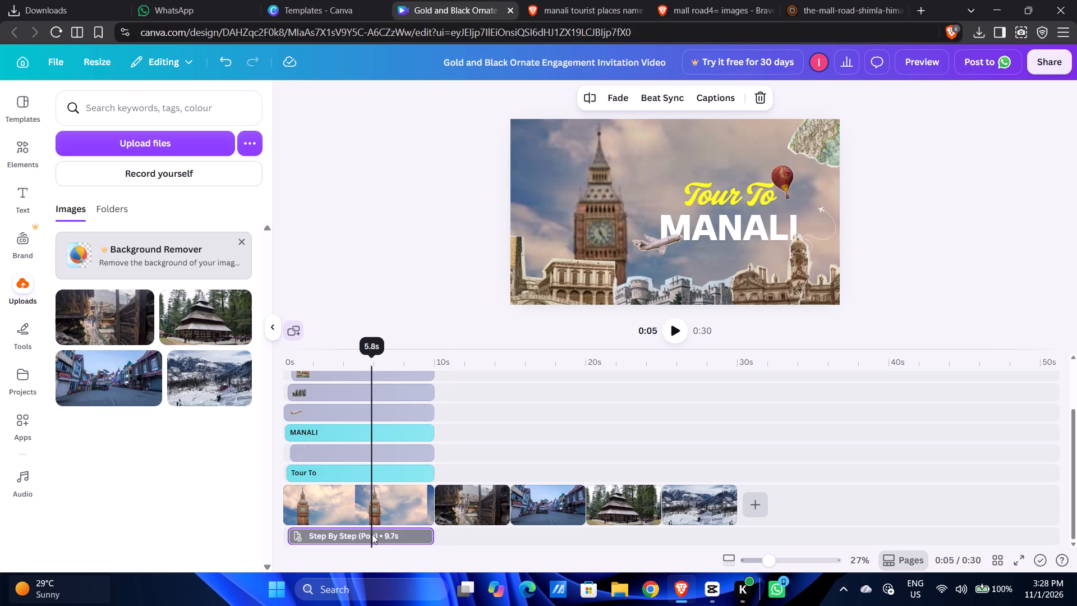
click(763, 99)
Play the video briefly where the opening title clip changes to the Old Manali photo.
click(433, 478)
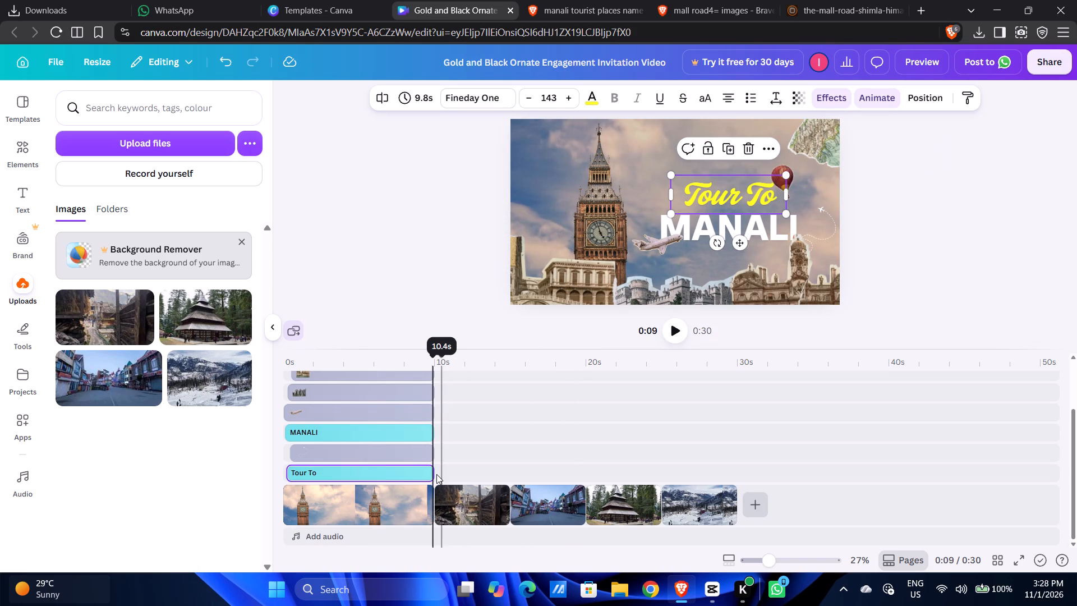
key(space)
key(space)
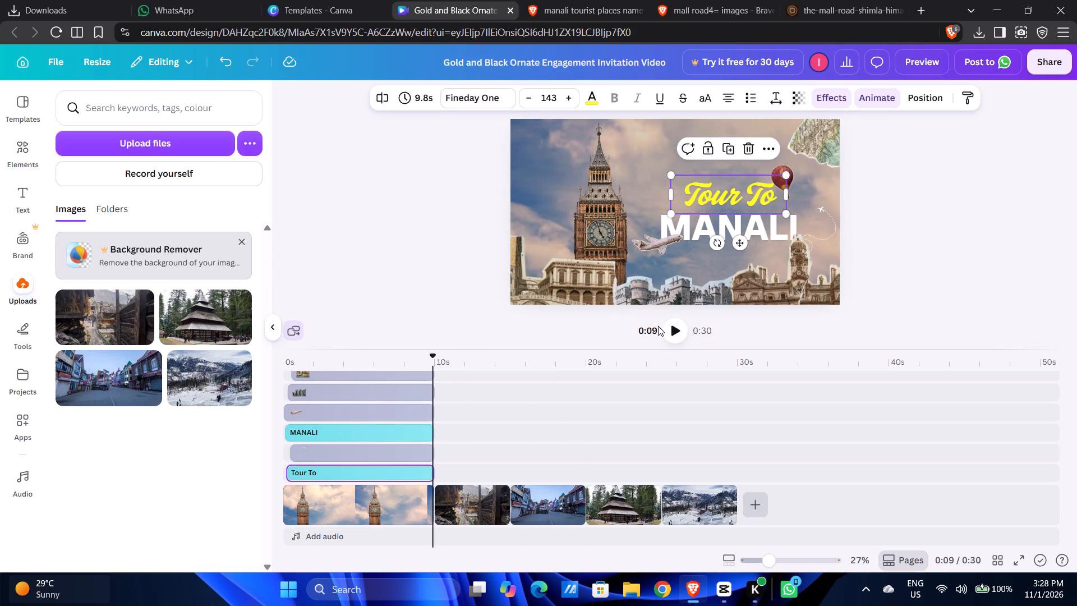
click(674, 332)
click(674, 332)
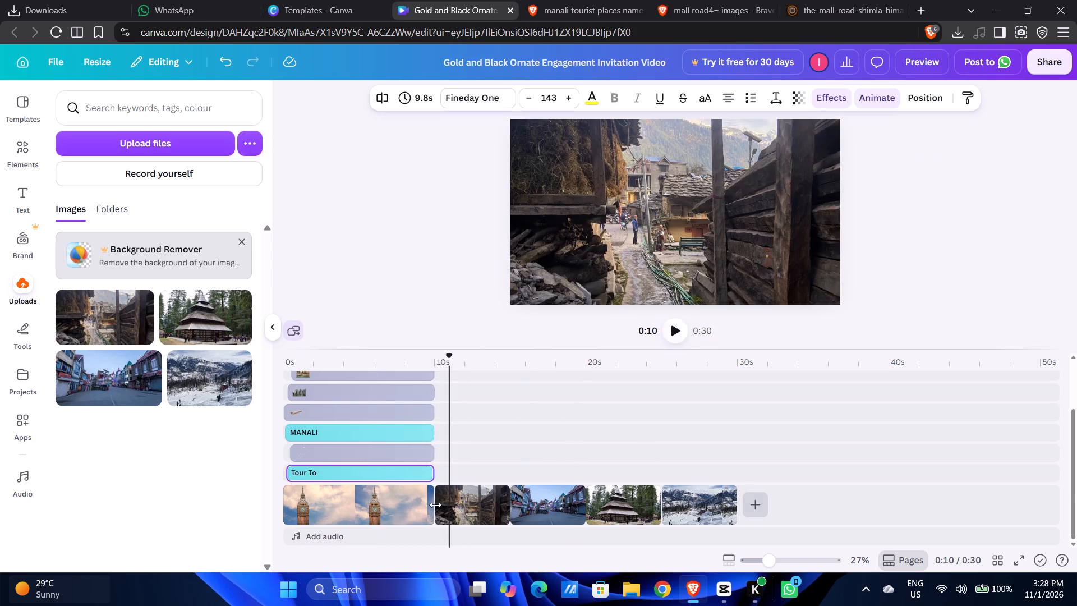
click(441, 452)
click(441, 453)
Copy the MANALI title from the opening clip and paste a duplicate into the timeline.
scroll(435, 454, up, 3)
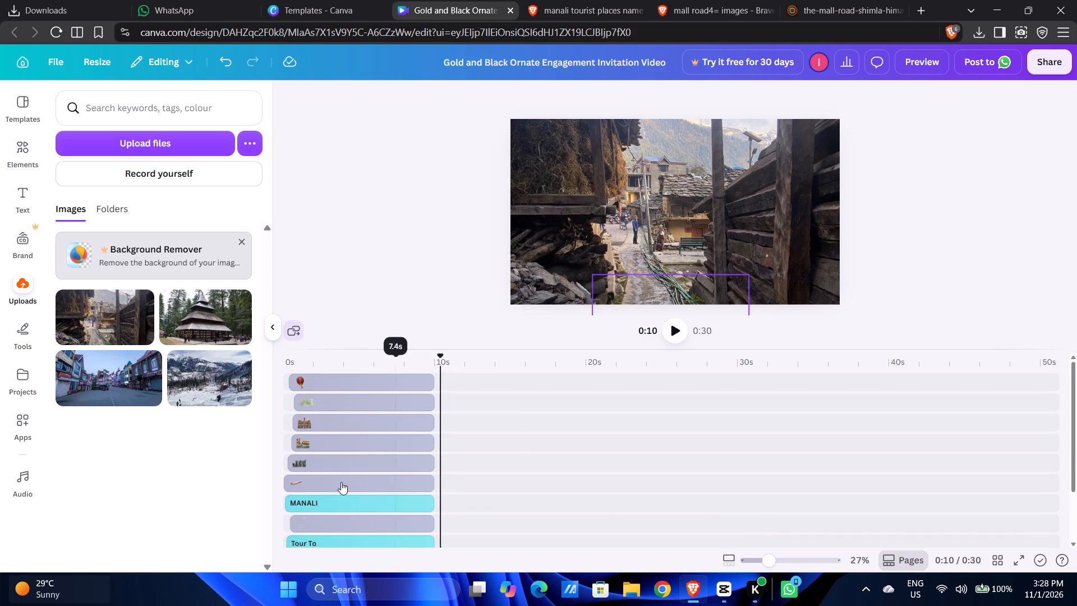
click(316, 459)
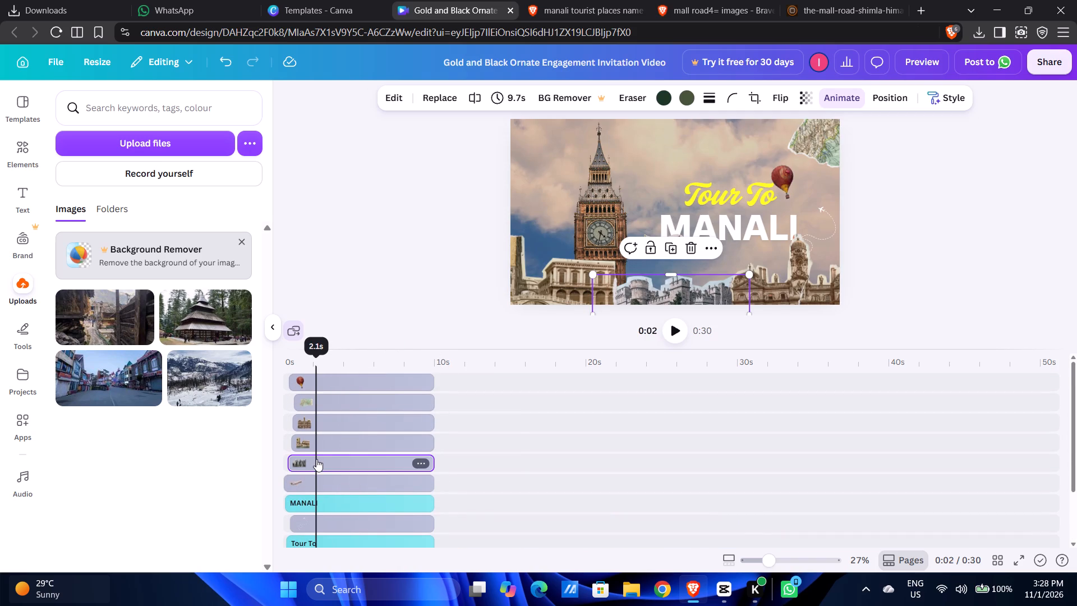
scroll(416, 461, up, 5)
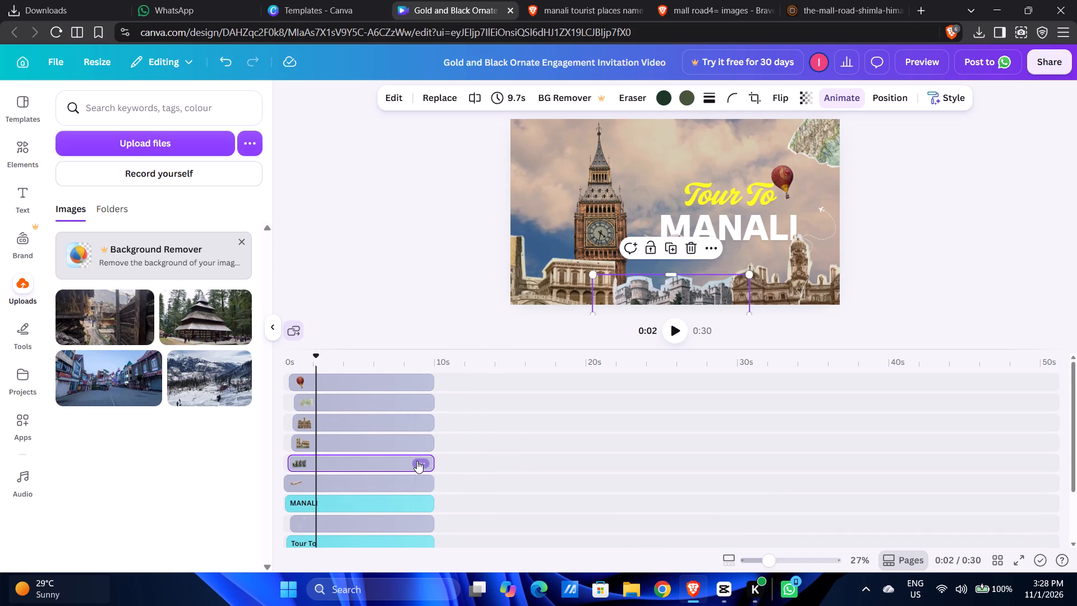
scroll(417, 461, up, 2)
scroll(468, 475, down, 3)
click(381, 434)
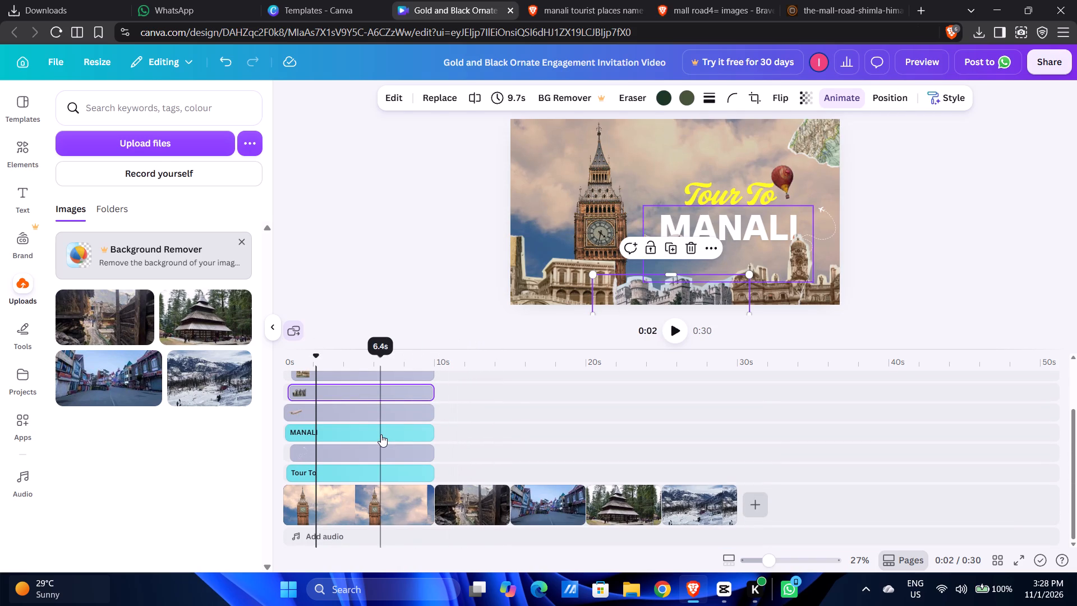
click(362, 470)
click(358, 428)
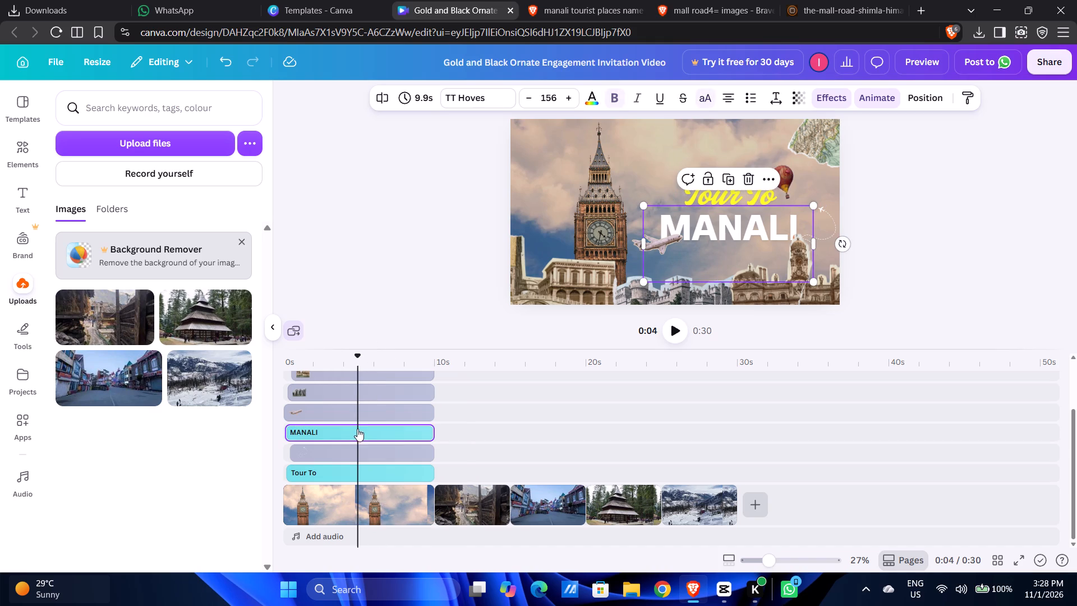
key(ctrl+c)
ctrl+click(434, 424)
key(ctrl+v)
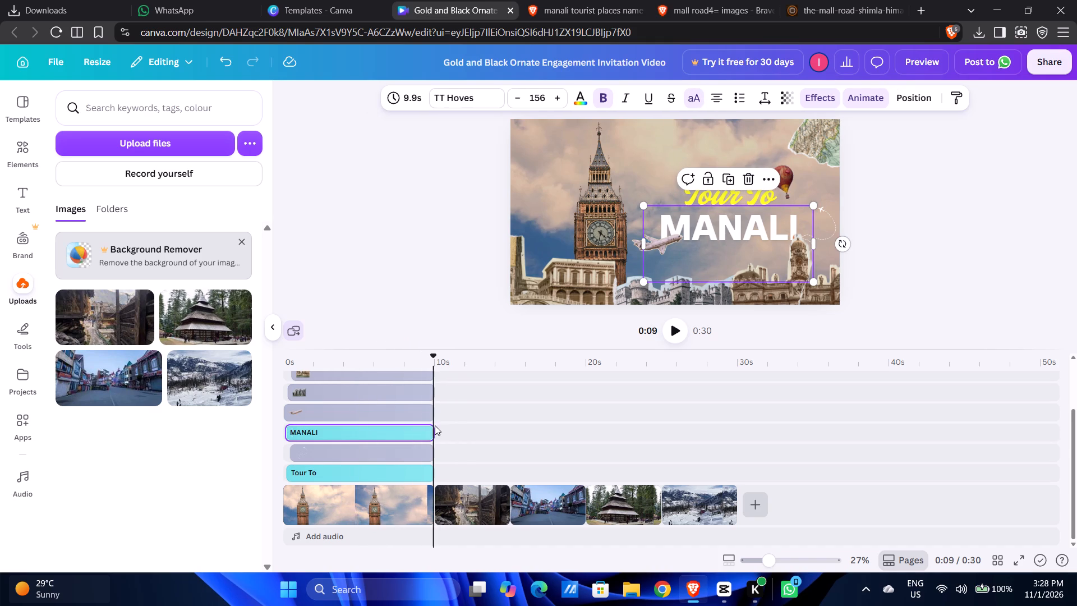
Place the duplicated MANALI title over the Old Manali photo on the original title's track and trim it to 5.0 s.
click(463, 431)
drag(462, 431, 453, 453)
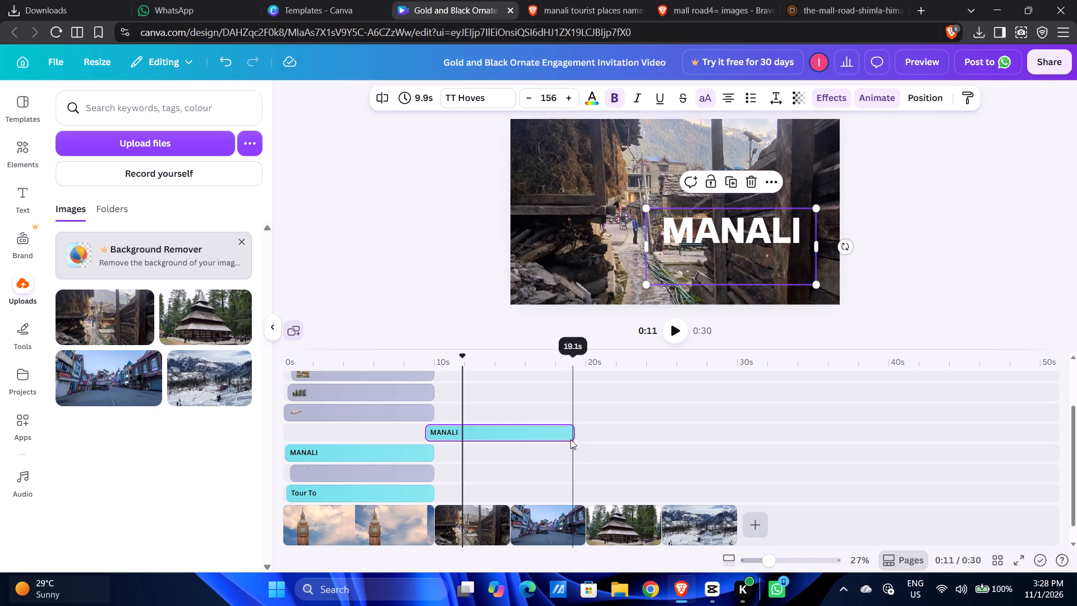
drag(573, 433, 513, 437)
drag(454, 431, 467, 448)
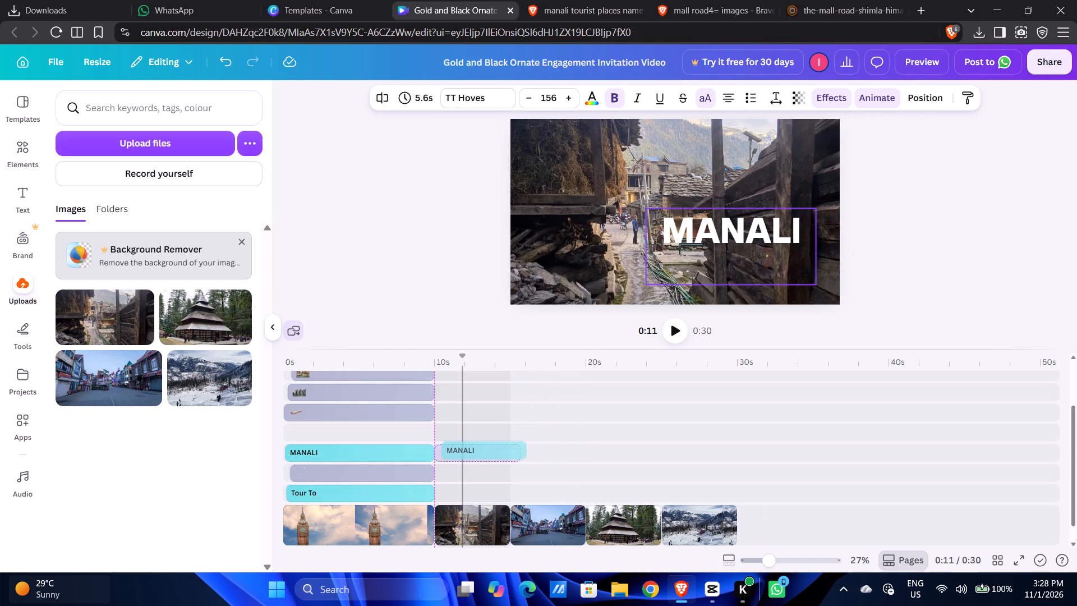
drag(467, 448, 464, 449)
drag(519, 433, 506, 434)
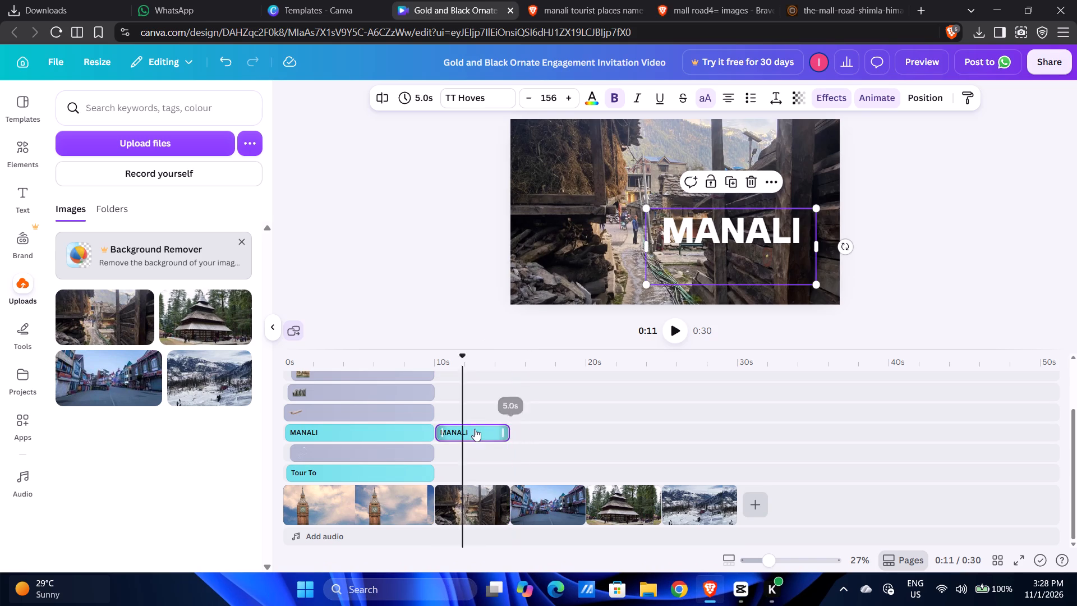
Open the duplicated MANALI title over the Old Manali photo for text editing.
click(468, 428)
click(760, 236)
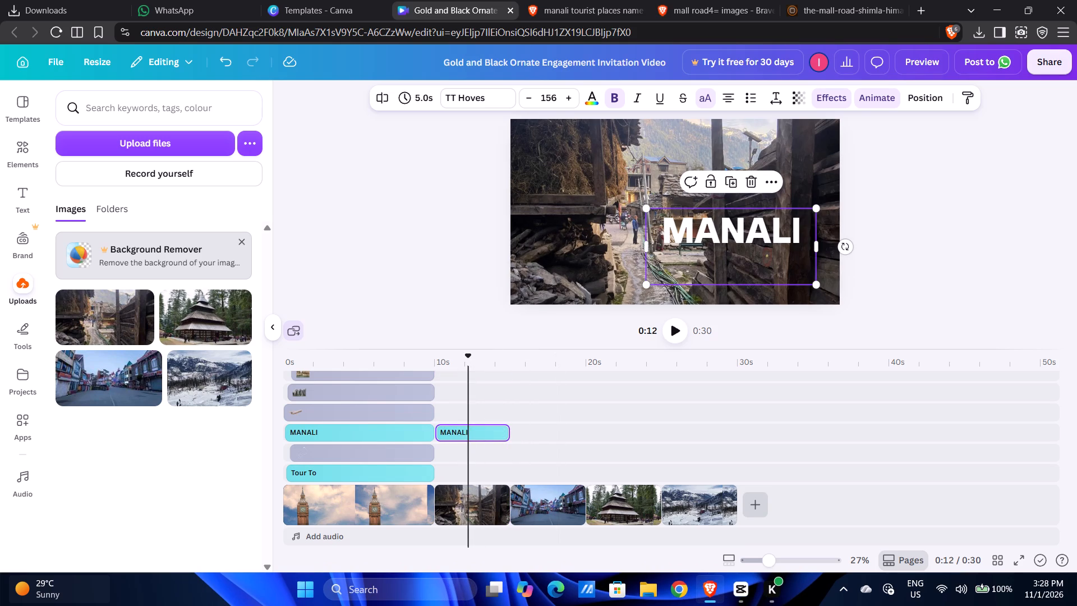
Check the image search tabs for the first photo's place name, going back to the "old manali images" search.
click(624, 0)
click(745, 2)
click(865, 0)
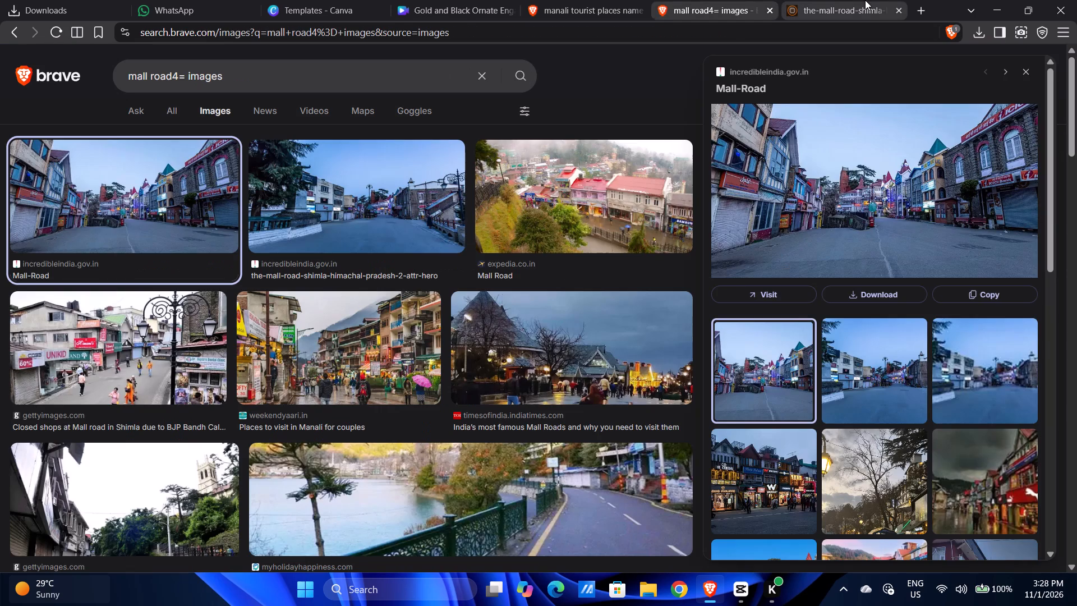
click(503, 0)
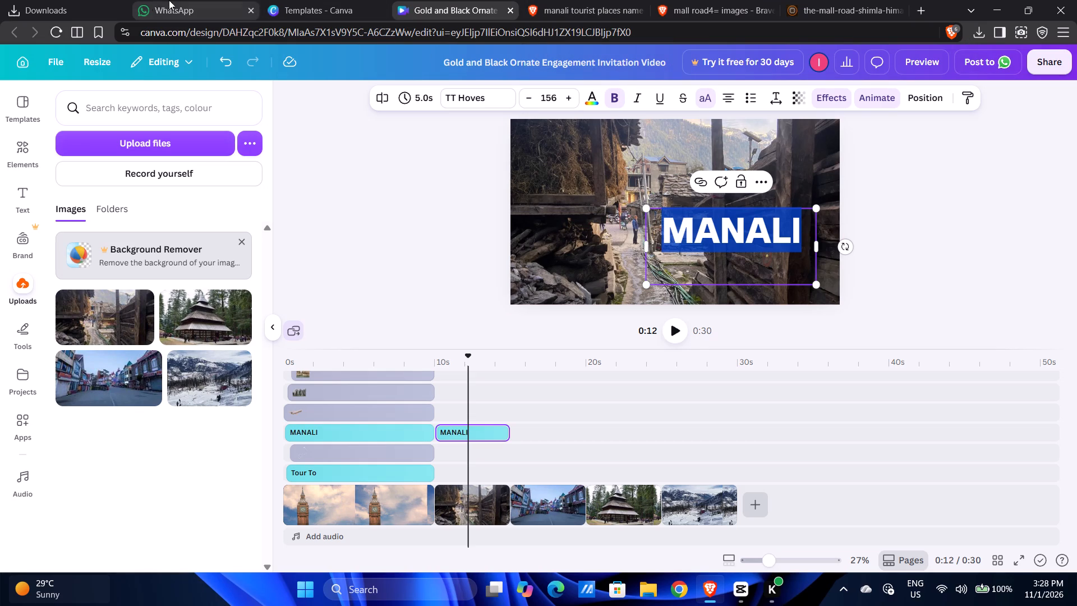
click(908, 304)
click(744, 0)
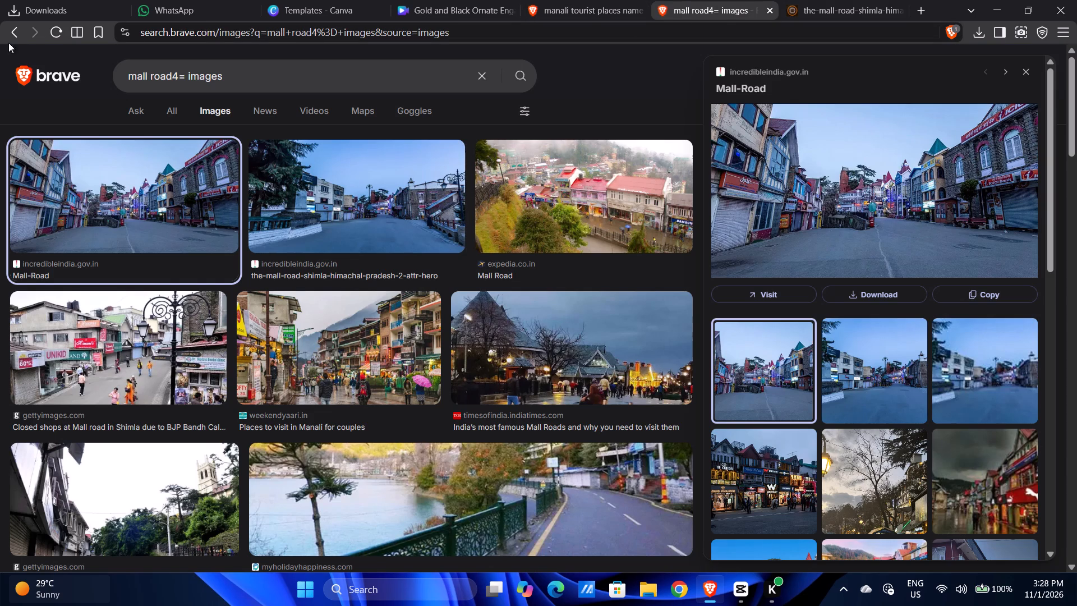
drag(1, 17, 2, 24)
click(3, 31)
click(11, 33)
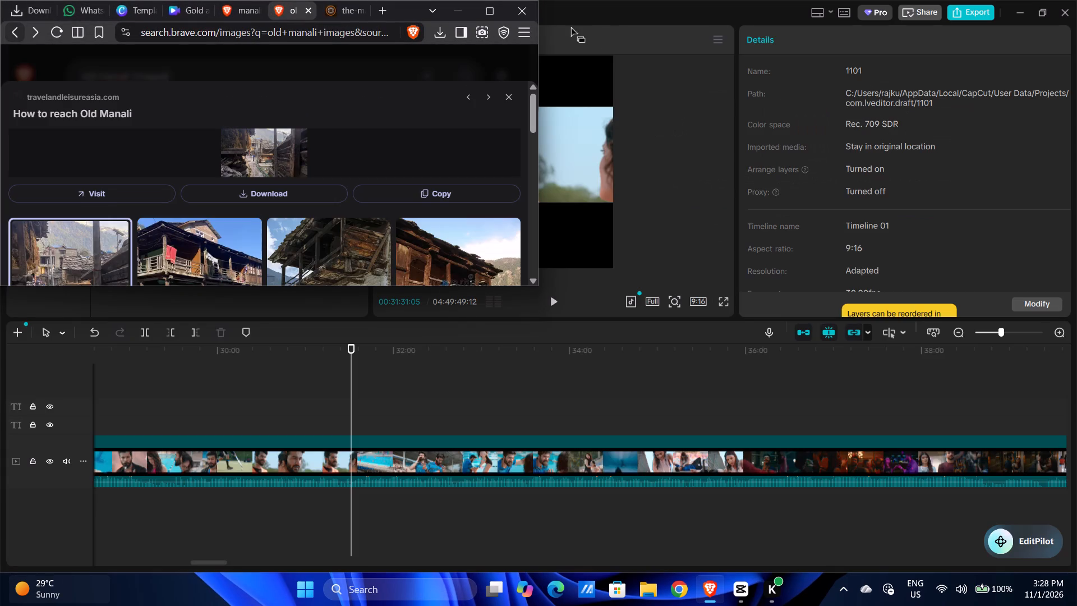
click(494, 11)
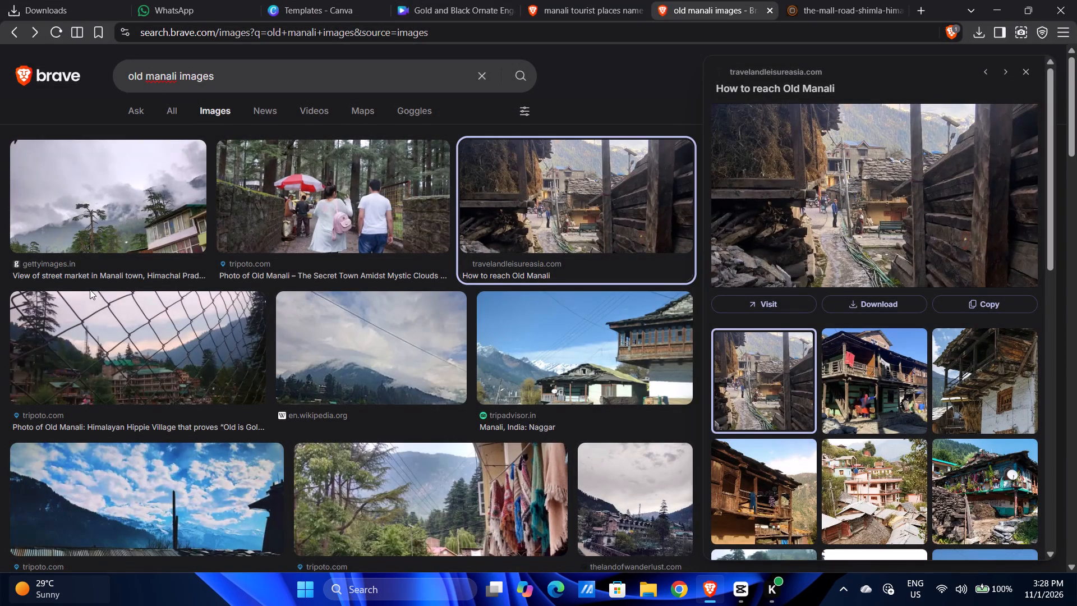
Check the "old manali images" and other search tabs for the first photo's place name, returning to the video design.
scroll(173, 285, up, 1)
scroll(250, 164, down, 1)
scroll(274, 150, up, 4)
click(646, 0)
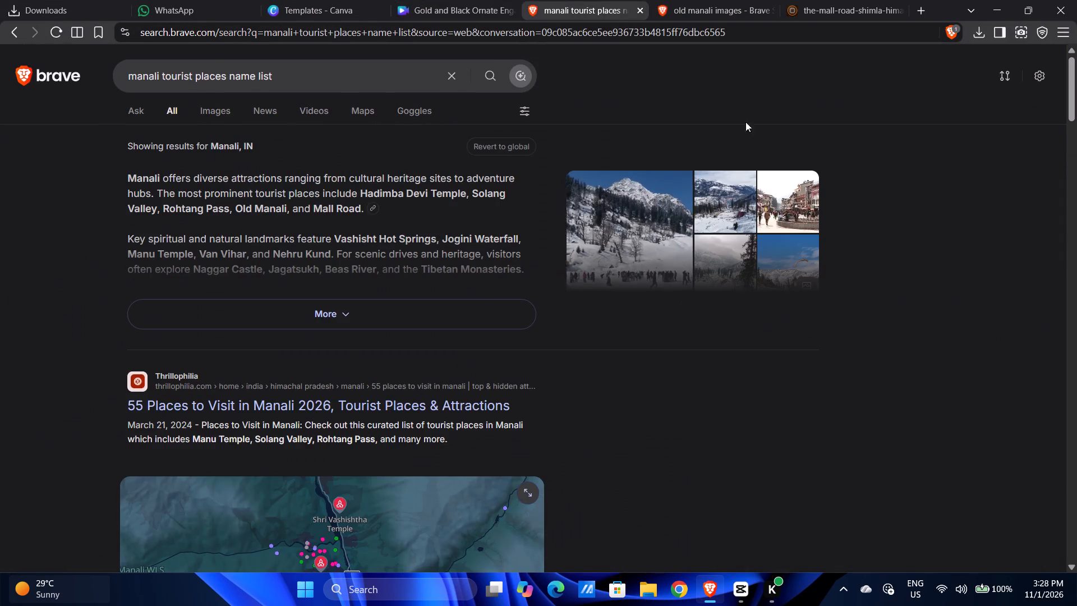
click(811, 0)
click(315, 0)
click(444, 3)
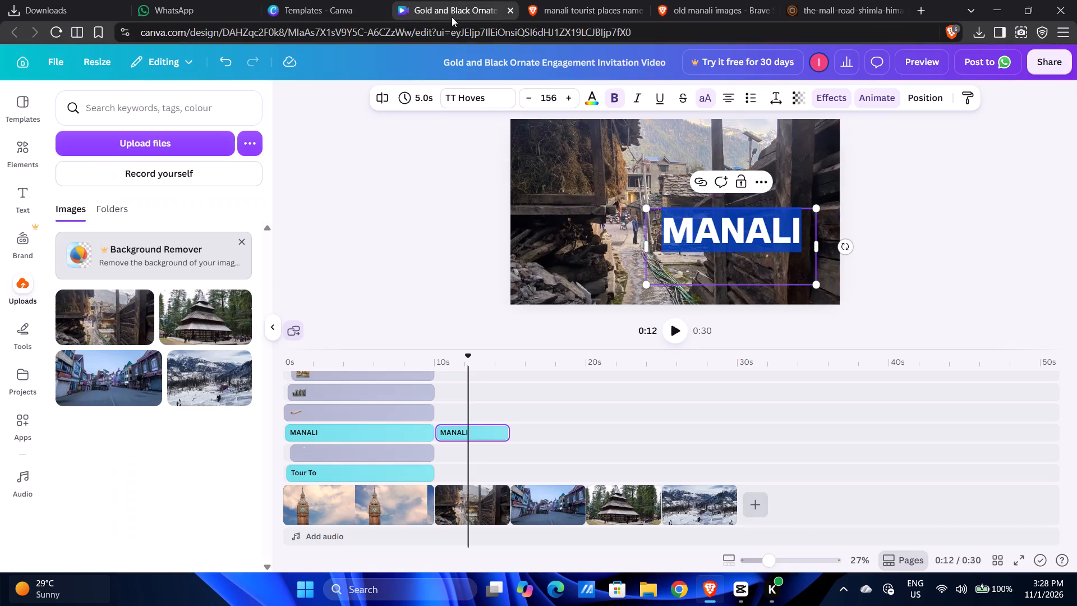
Replace the duplicated MANALI title over the Old Manali photo with the text "old manali".
text(OL)
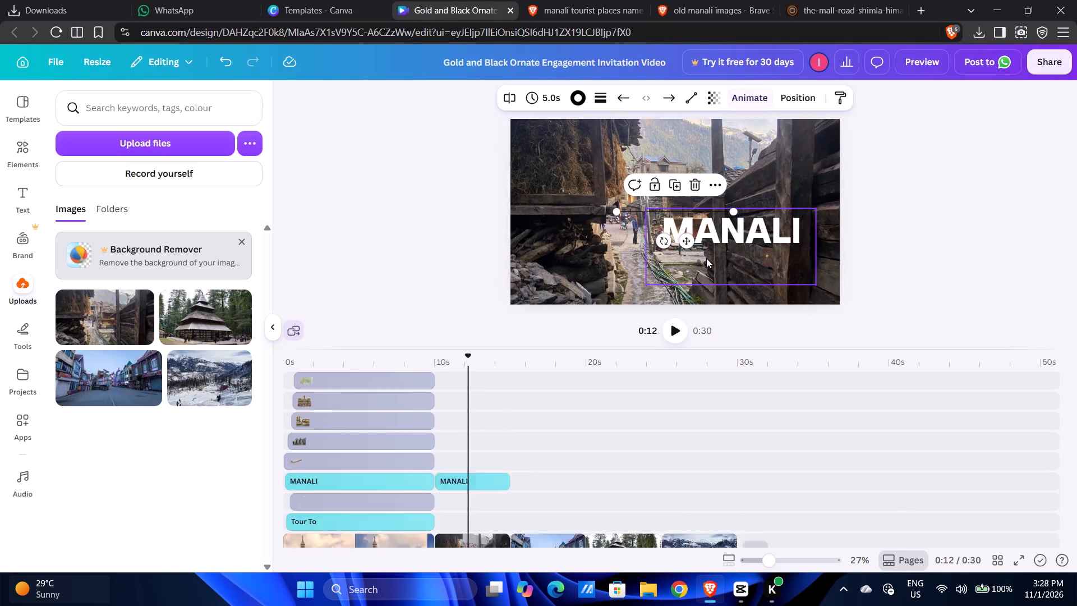
double_click(749, 223)
key(o)
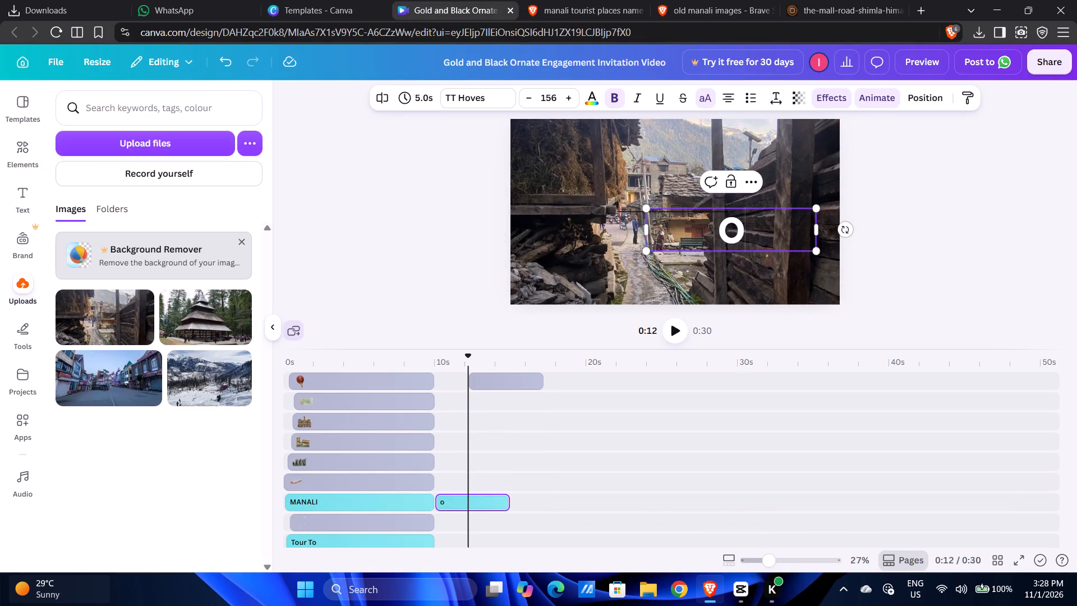
key(l)
text(LD M)
key(BackSpace)
key(BackSpace)
key(BackSpace)
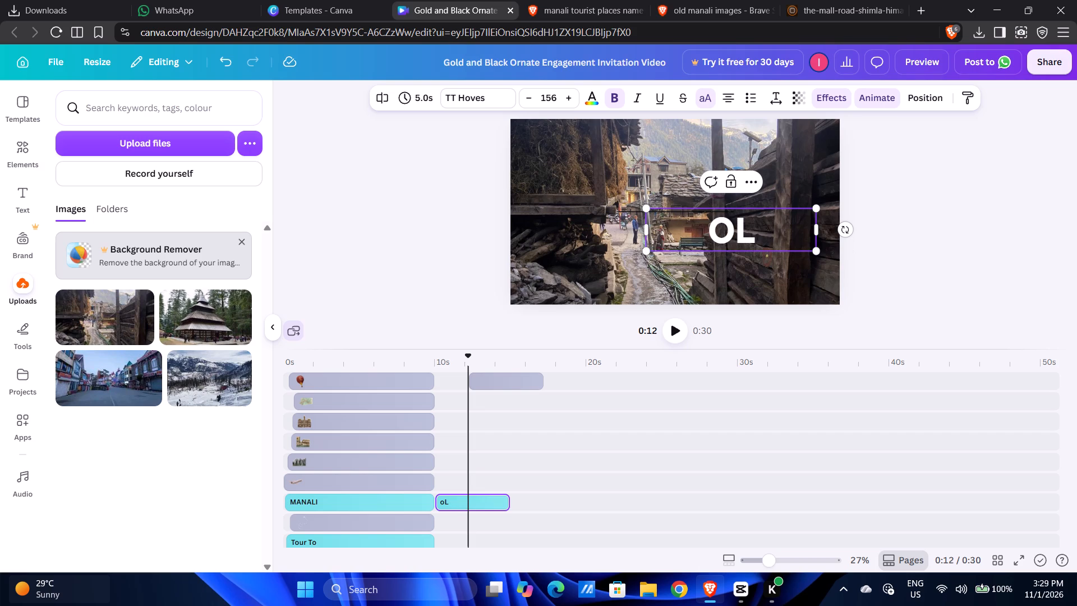
text(ld)
key(space)
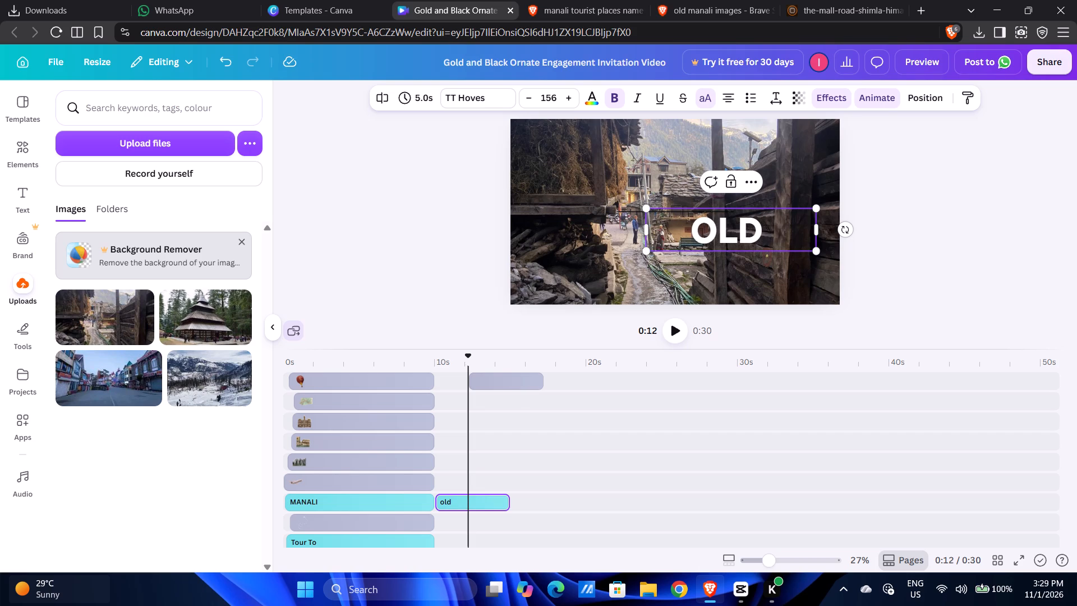
text(manali)
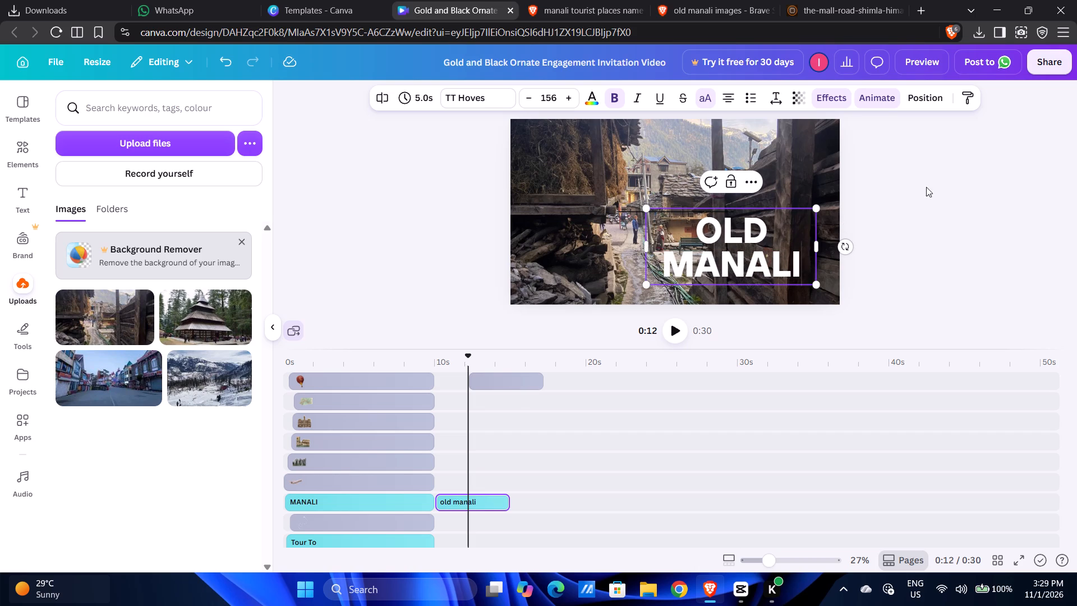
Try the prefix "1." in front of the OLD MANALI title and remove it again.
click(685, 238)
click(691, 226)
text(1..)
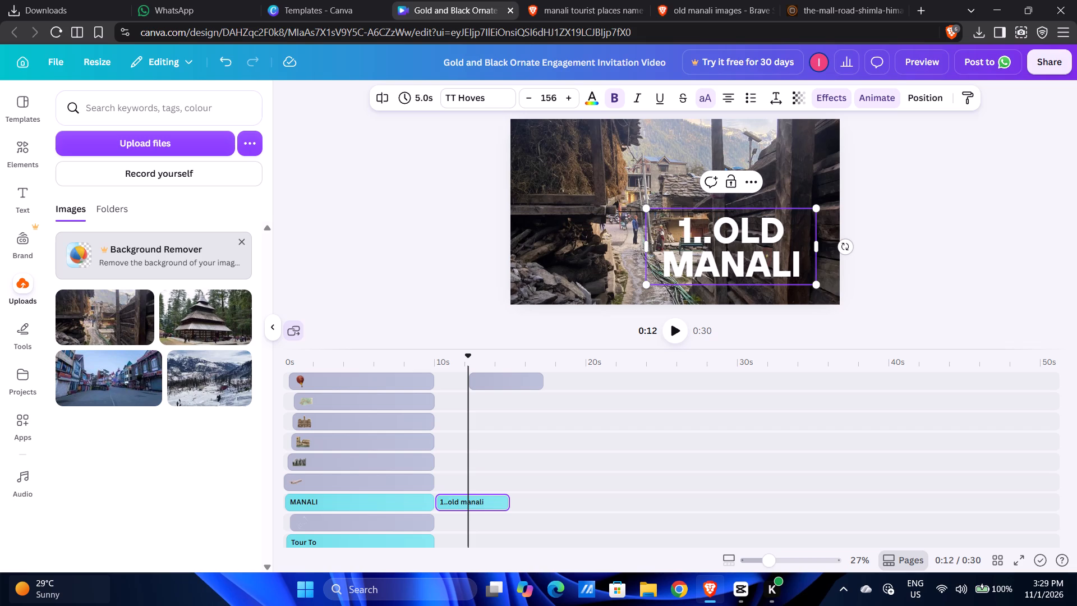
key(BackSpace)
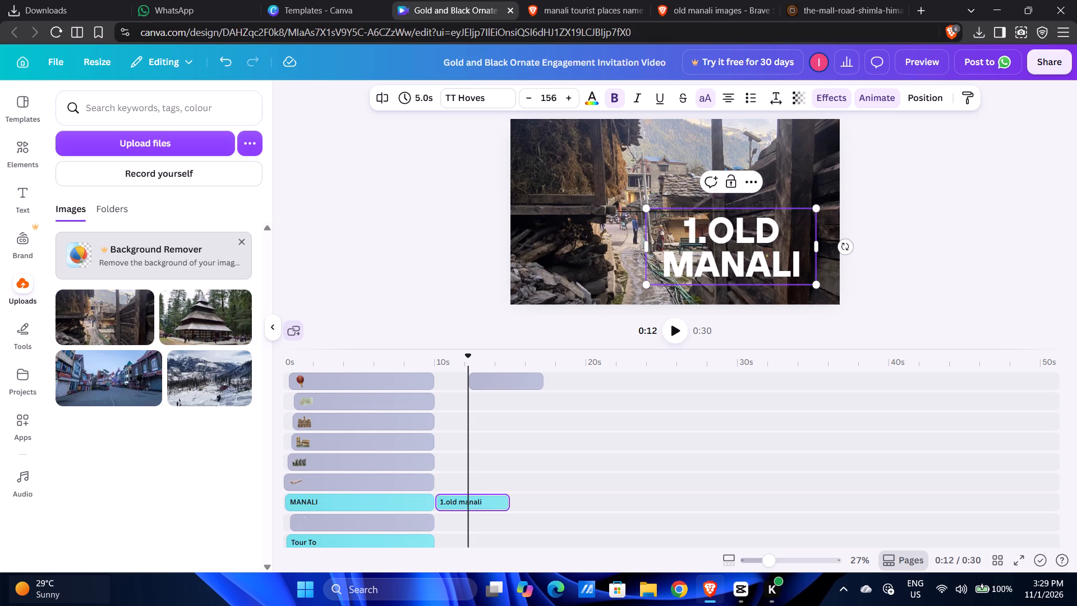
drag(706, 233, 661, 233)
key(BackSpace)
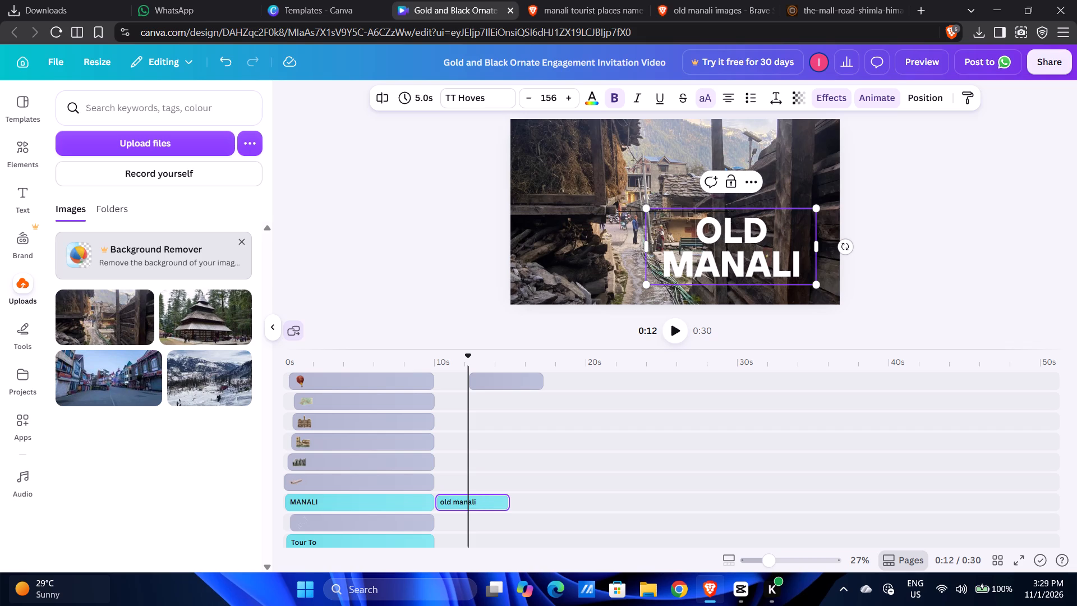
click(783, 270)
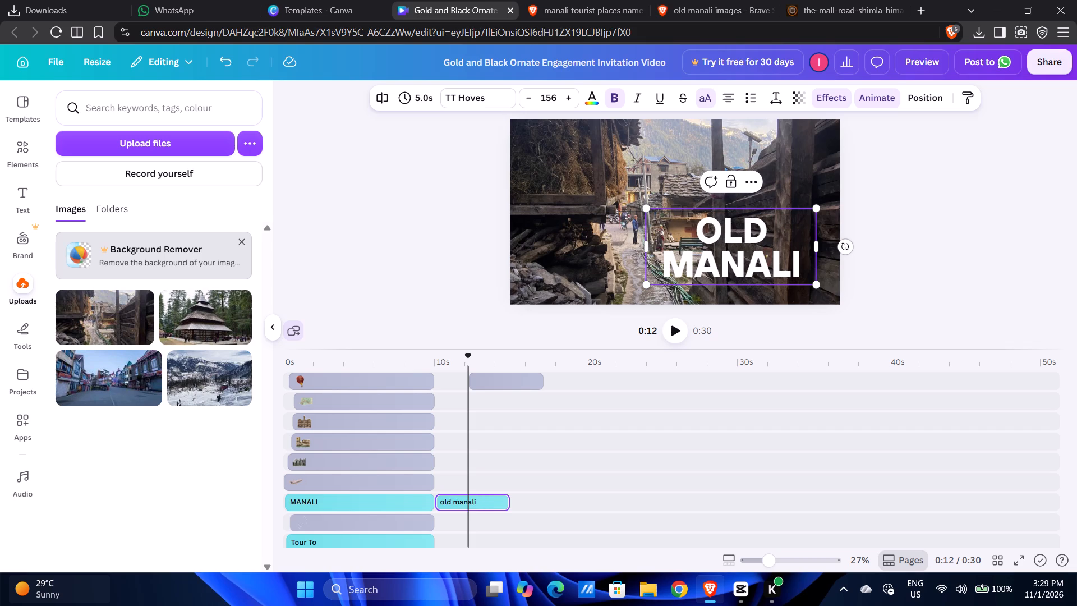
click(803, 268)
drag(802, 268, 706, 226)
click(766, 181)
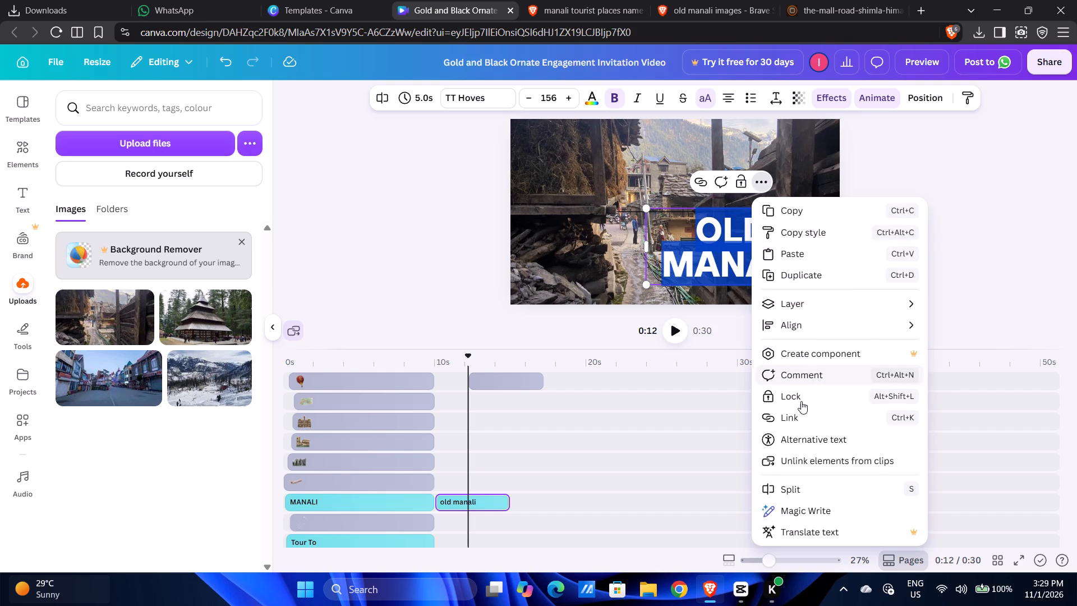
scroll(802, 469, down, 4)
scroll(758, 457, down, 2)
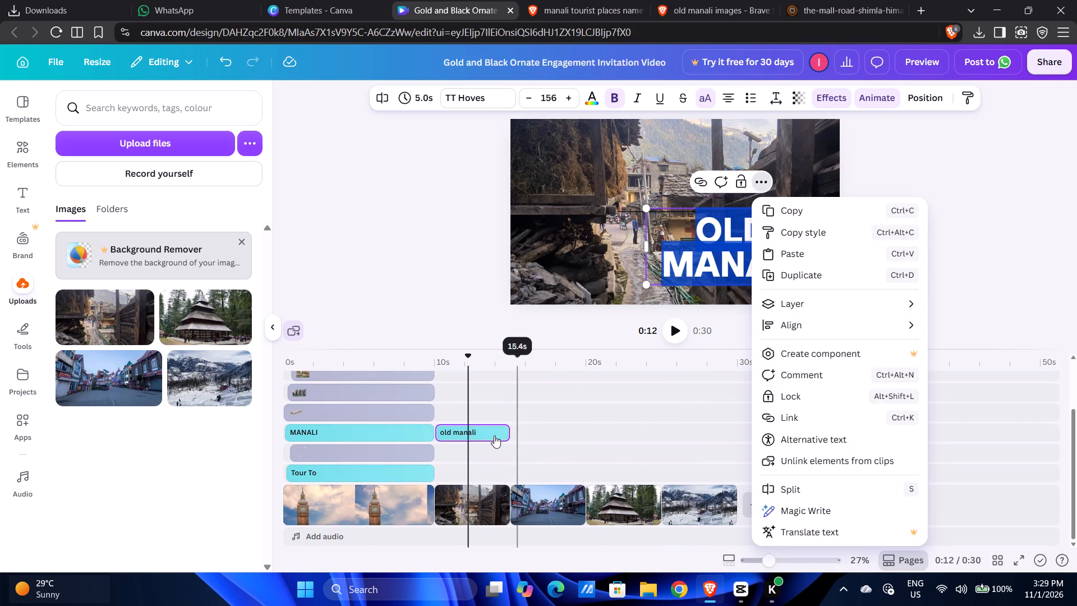
Examine the opening clip's text elements and preview the OLD MANALI title over its photo.
click(476, 407)
click(385, 460)
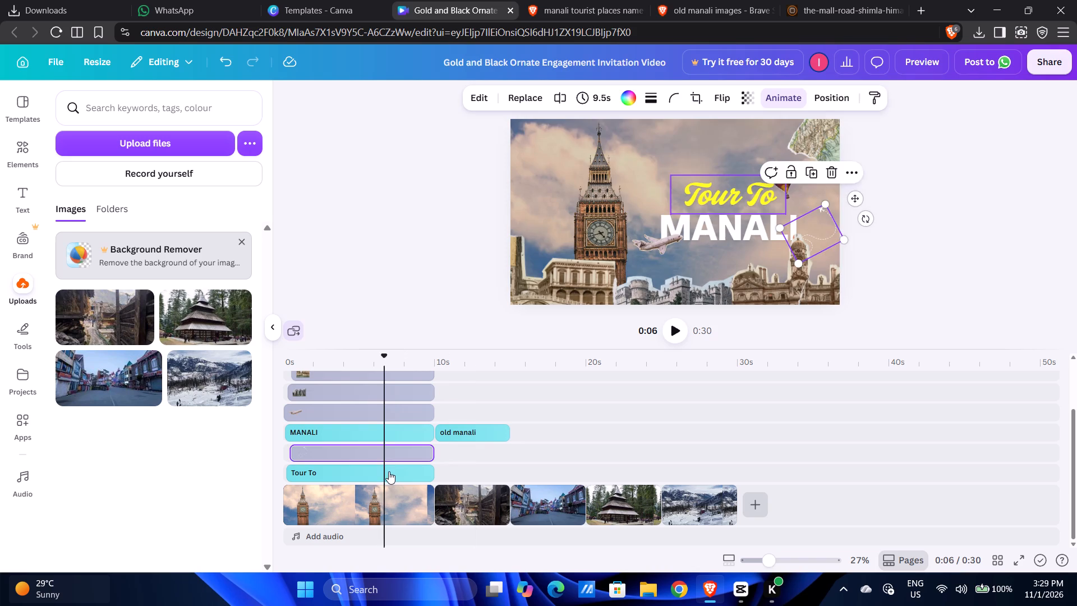
click(389, 471)
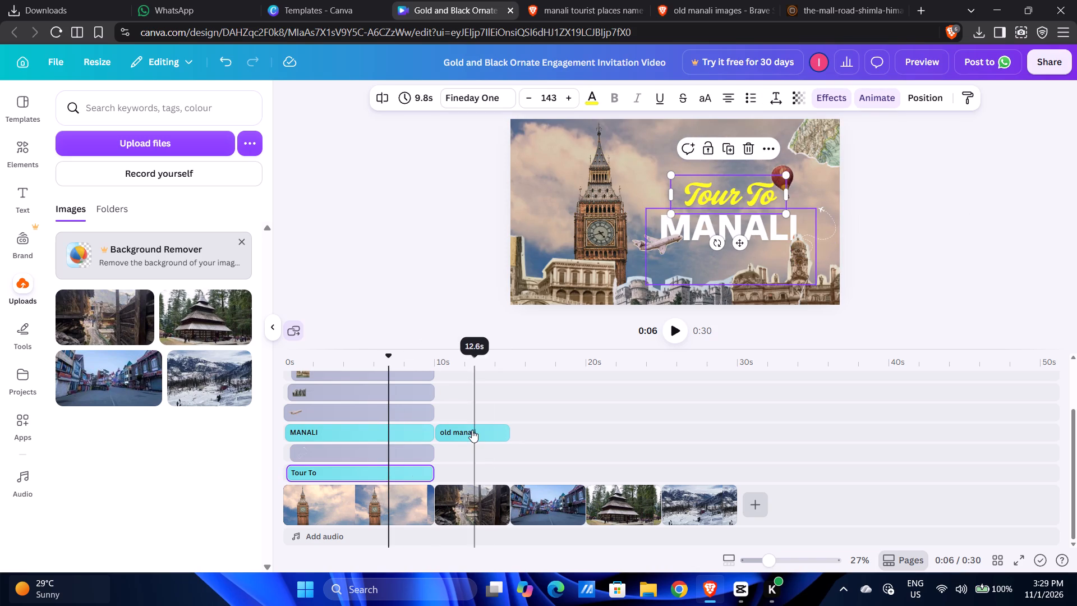
click(472, 430)
click(462, 403)
key(space)
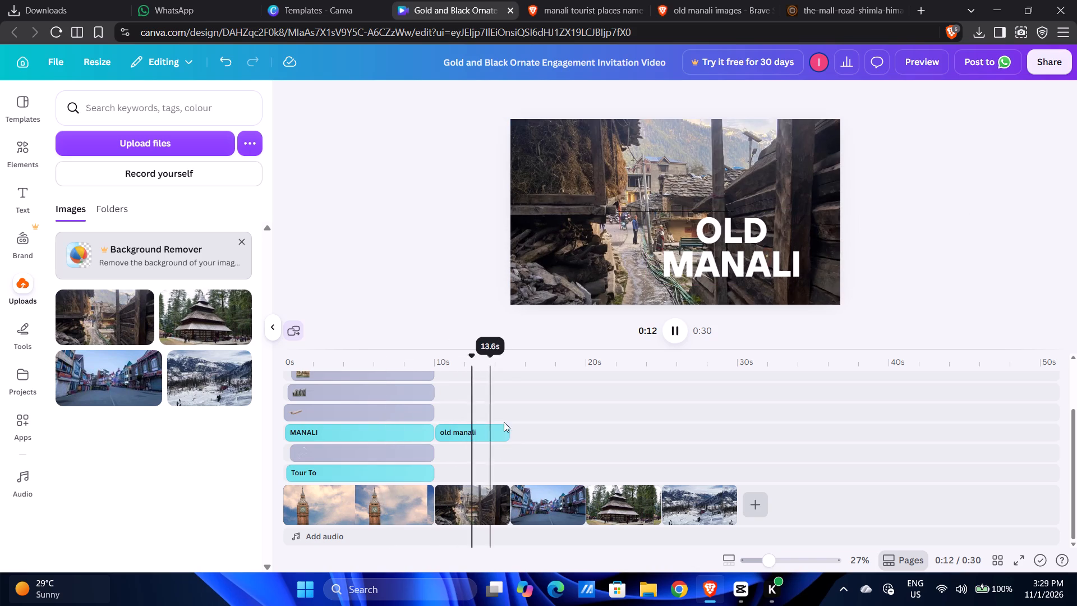
key(space)
click(474, 494)
click(441, 405)
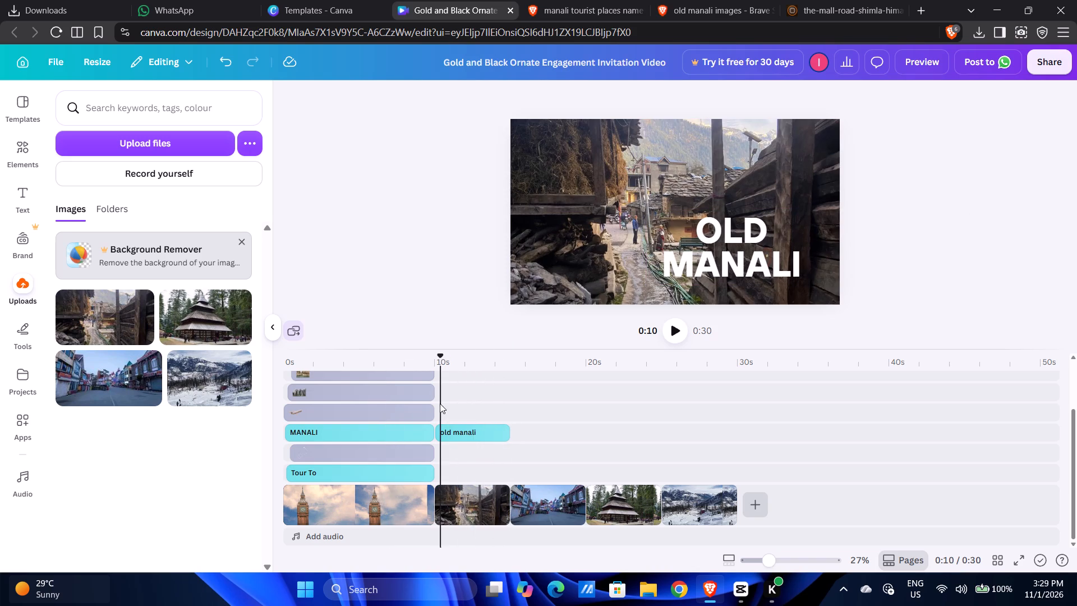
click(440, 403)
click(436, 403)
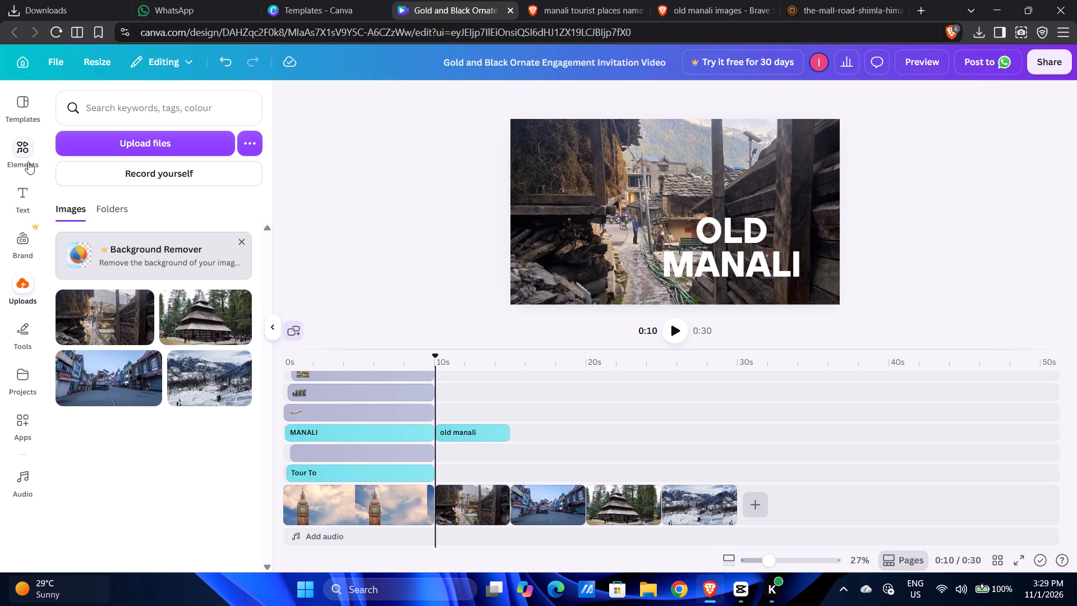
Add a default heading text over the Old Manali photo and align it on the timeline near that clip's start.
click(27, 193)
scroll(76, 285, down, 2)
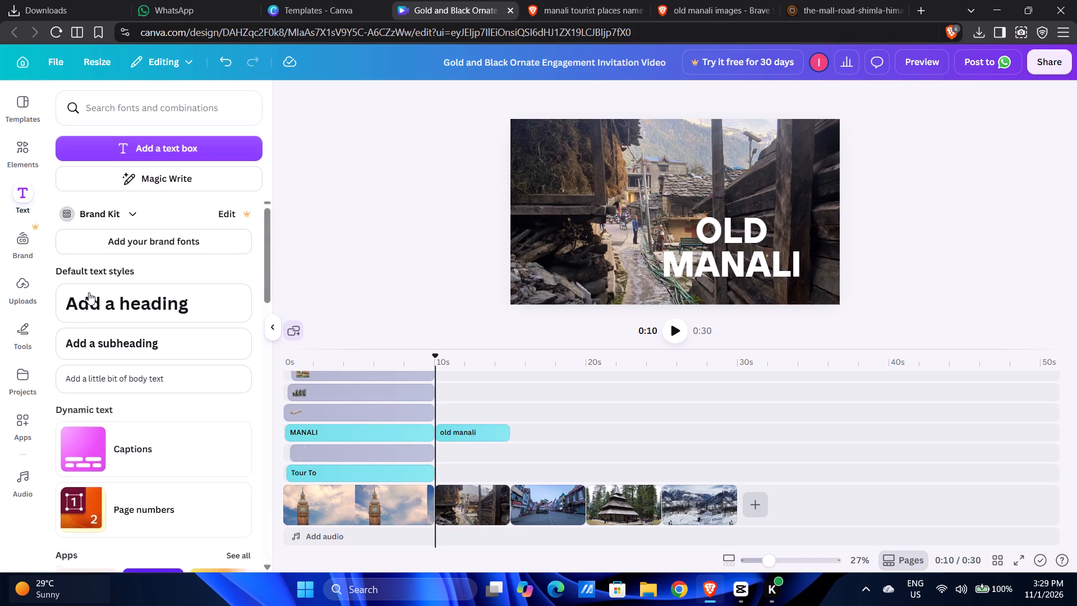
scroll(89, 292, down, 1)
scroll(144, 306, down, 4)
scroll(132, 311, up, 5)
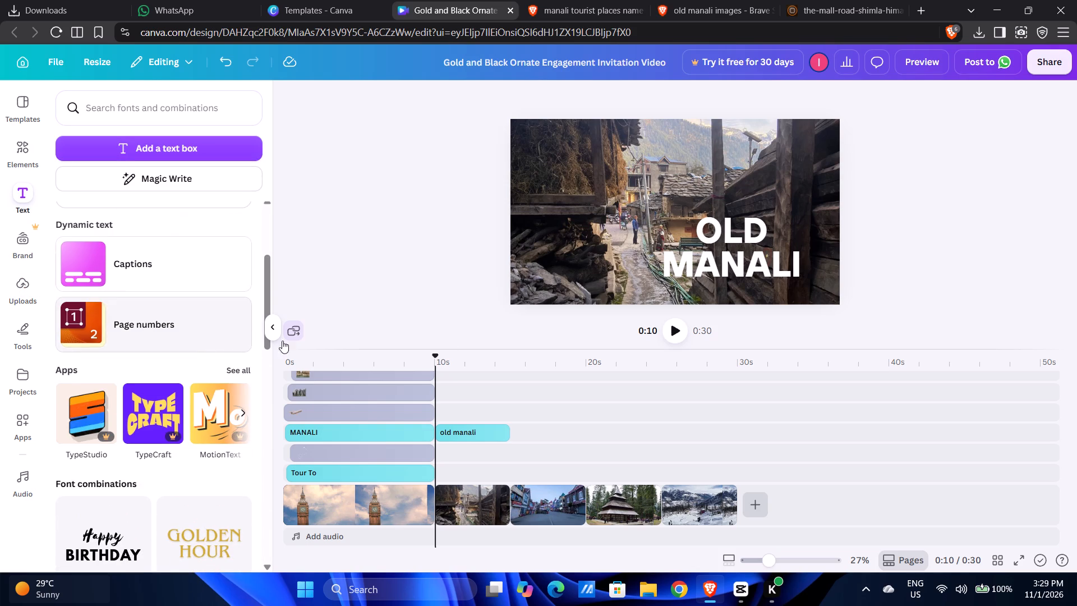
click(454, 423)
scroll(45, 254, up, 4)
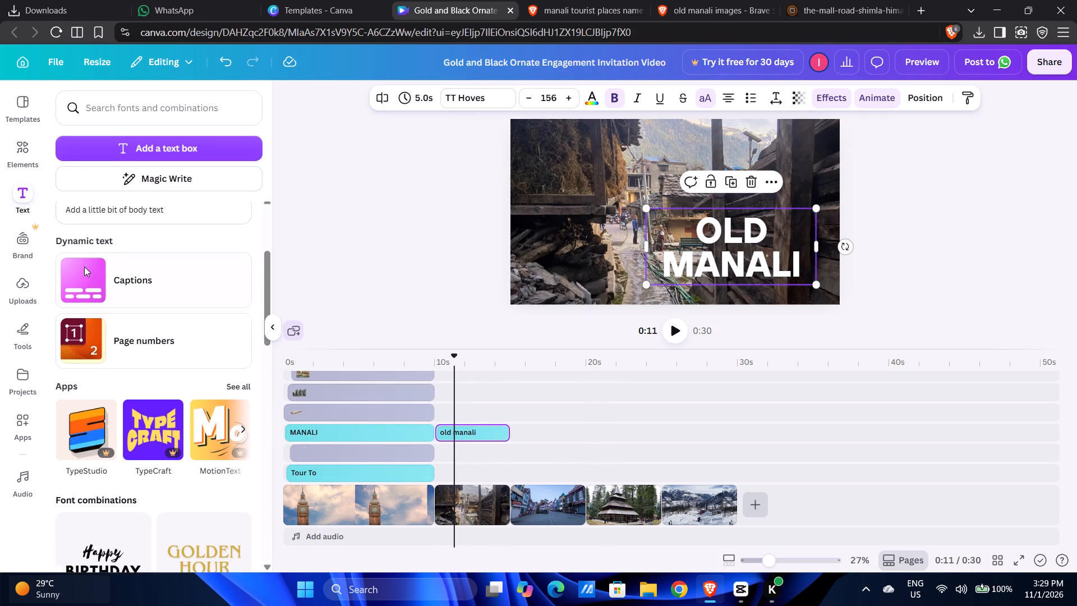
scroll(151, 350, up, 5)
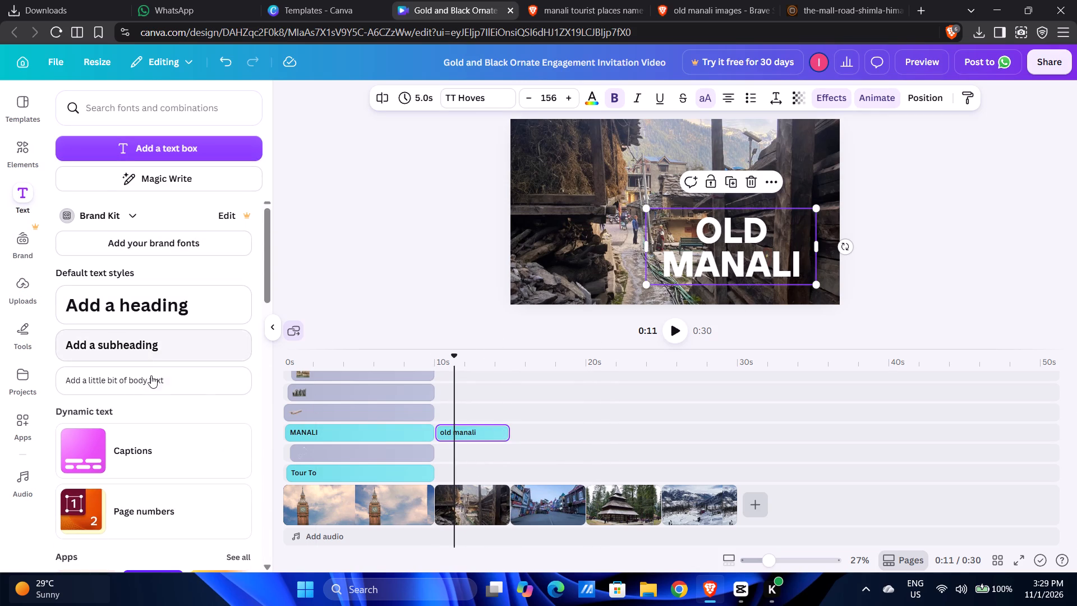
click(155, 306)
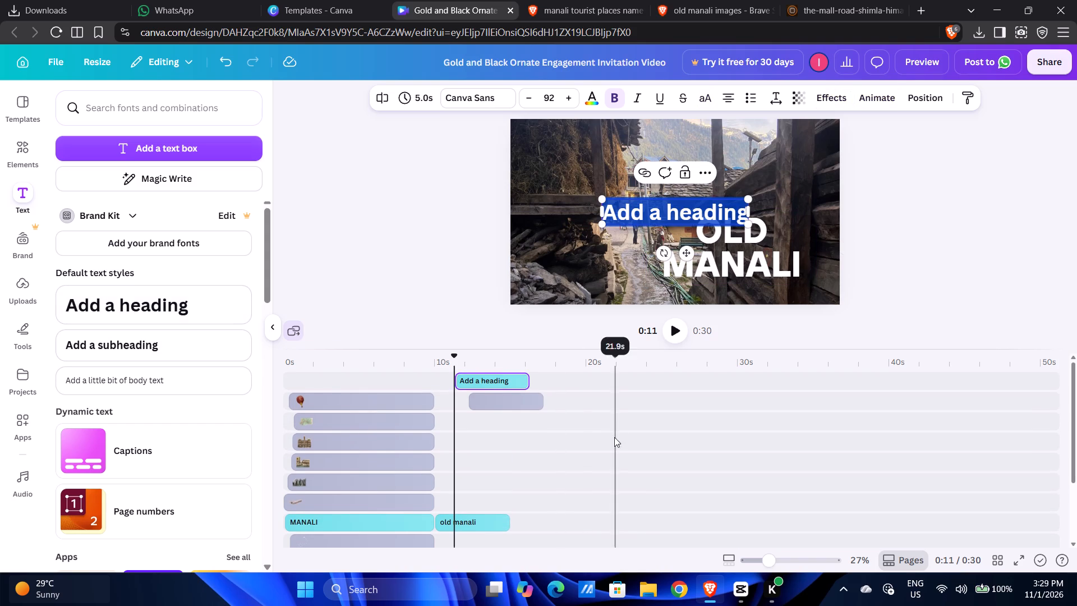
drag(489, 379, 464, 502)
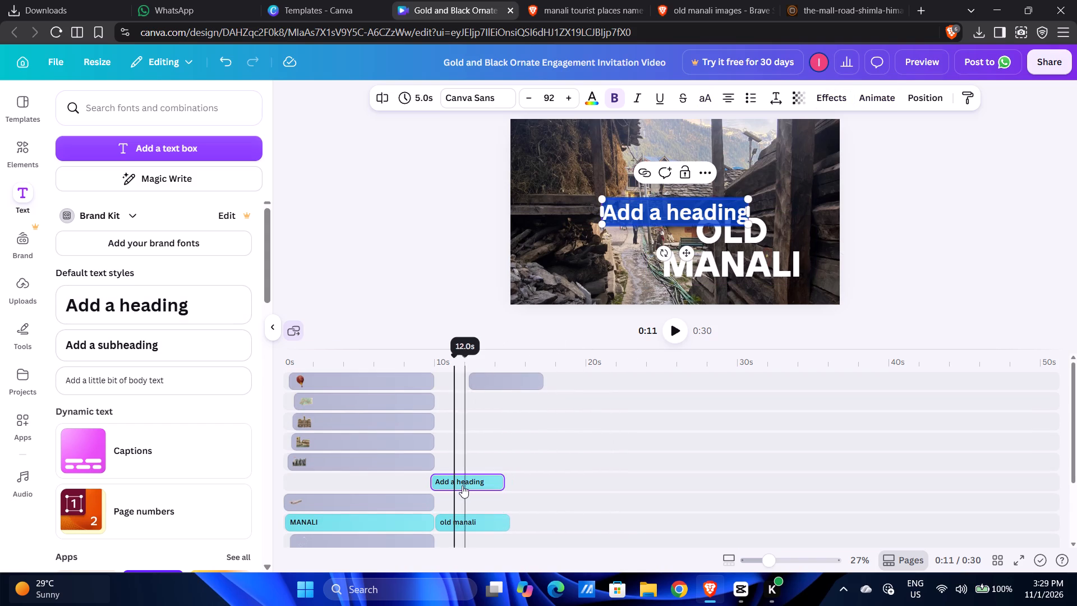
click(461, 481)
Move the OLD MANALI title below the new heading and copy its whole text.
click(781, 273)
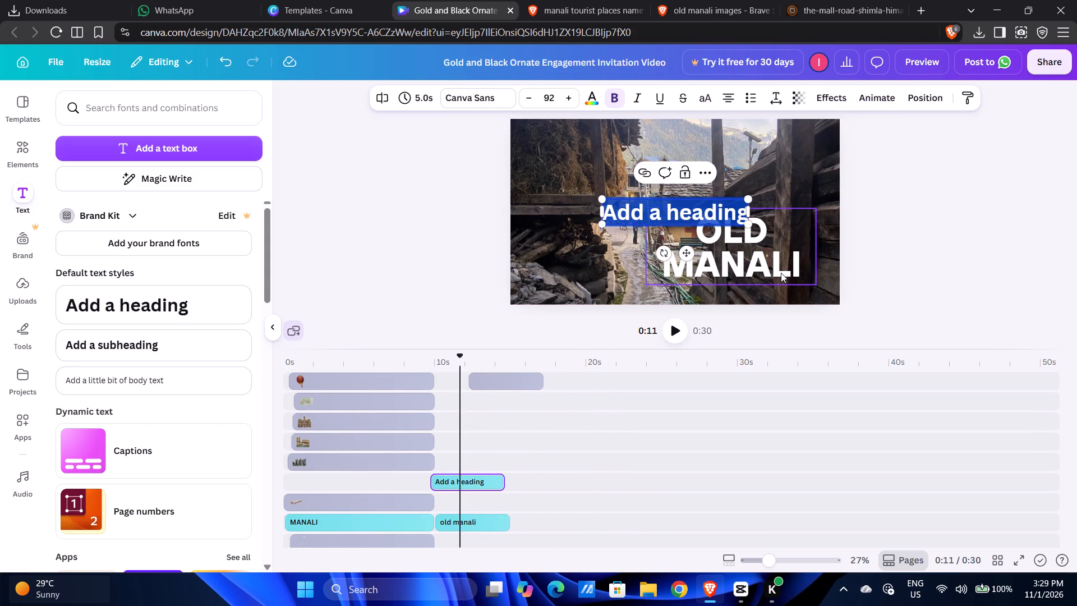
drag(788, 258, 737, 276)
click(748, 279)
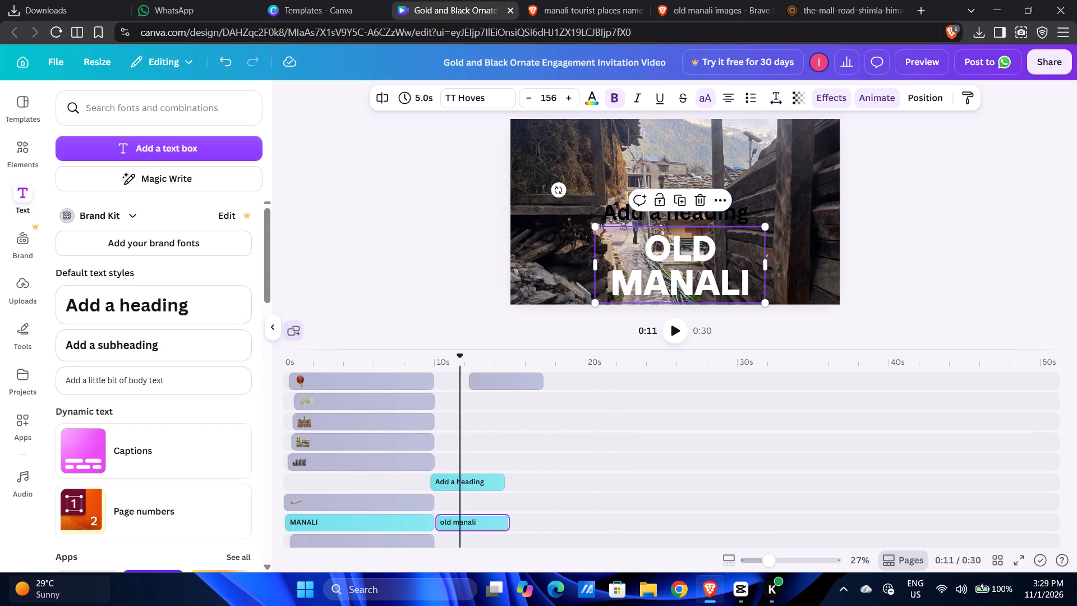
click(732, 281)
drag(749, 286, 598, 238)
key(ctrl+c)
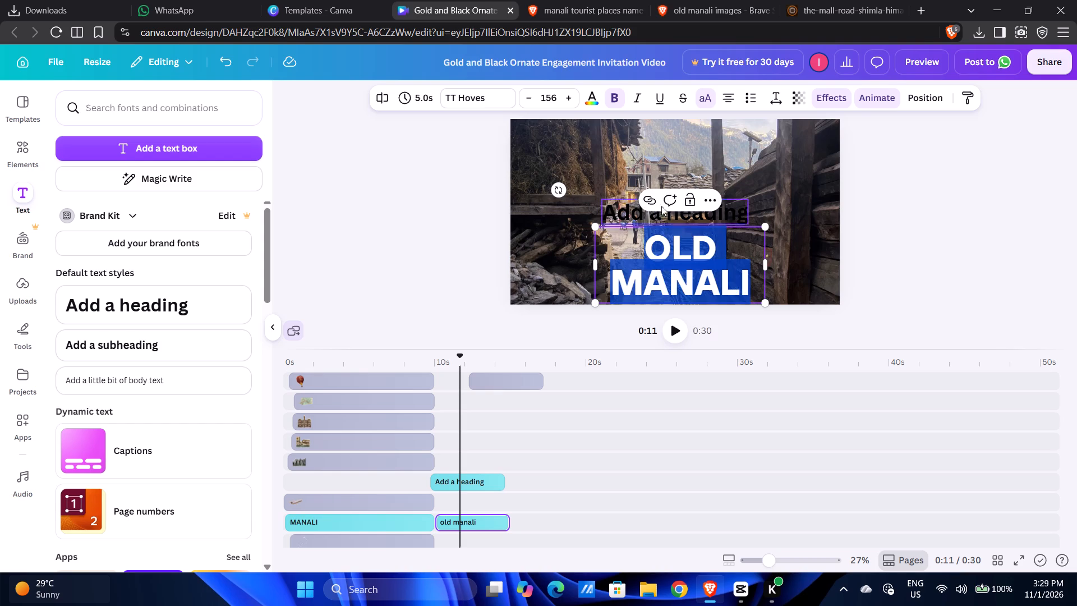
Delete the large white OLD MANALI title from the Old Manali clip.
click(681, 263)
drag(681, 268, 707, 213)
click(720, 274)
click(738, 243)
drag(750, 245, 717, 304)
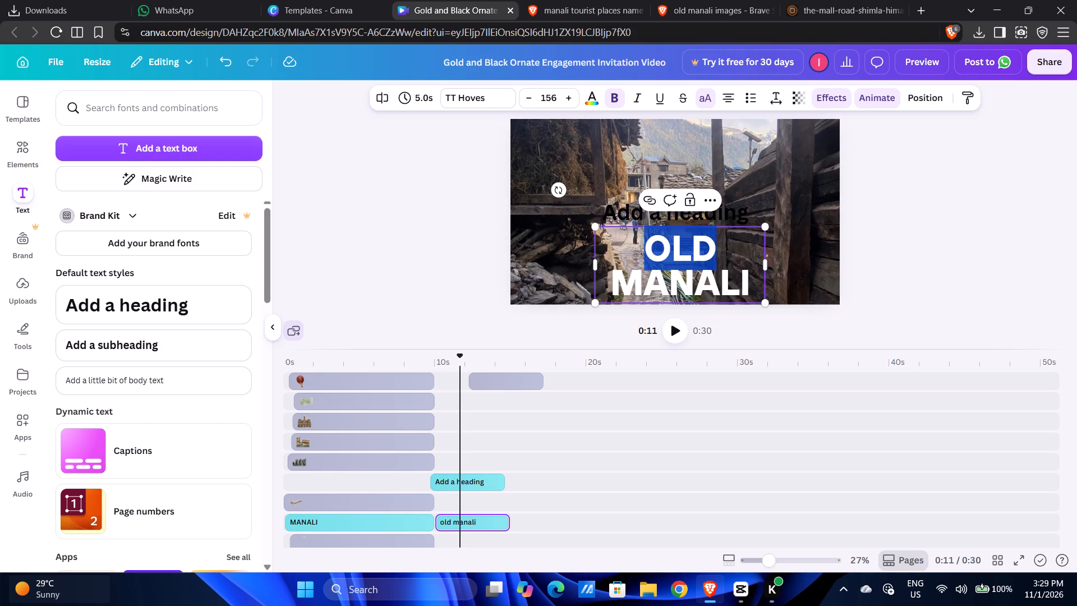
click(790, 302)
click(925, 290)
click(690, 260)
click(697, 205)
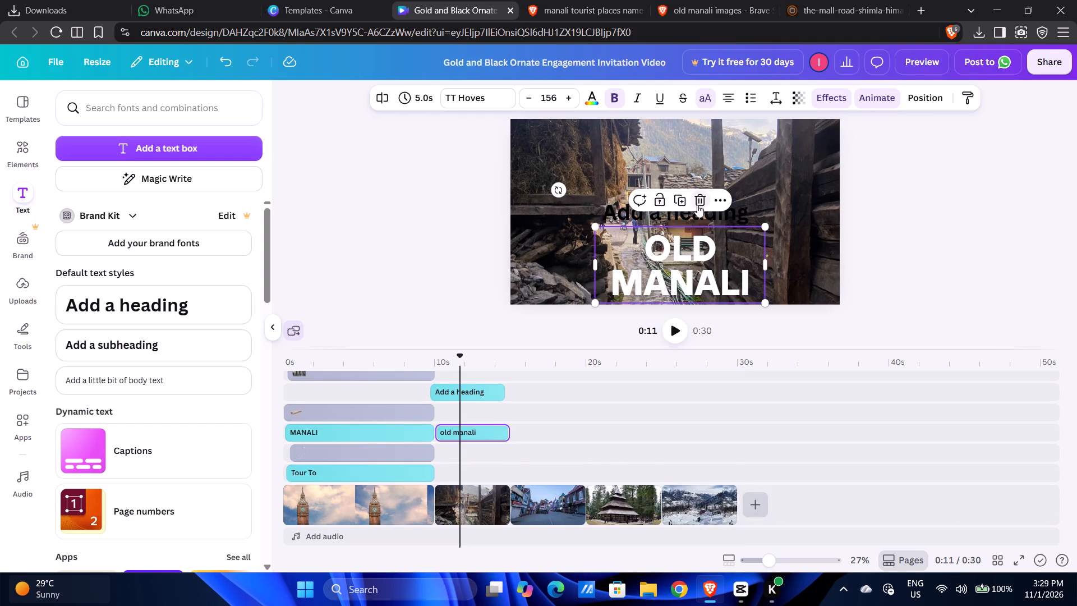
Move the new heading slightly down the photo and replace its placeholder with the copied text "old manali".
click(676, 213)
drag(676, 214, 678, 245)
click(677, 242)
click(693, 242)
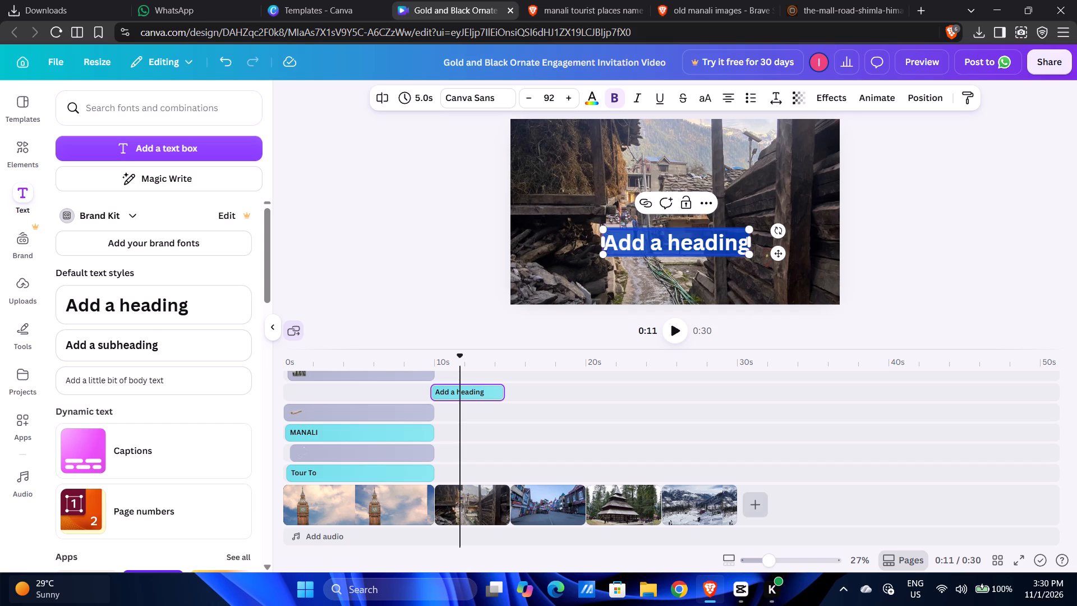
key(ctrl+v)
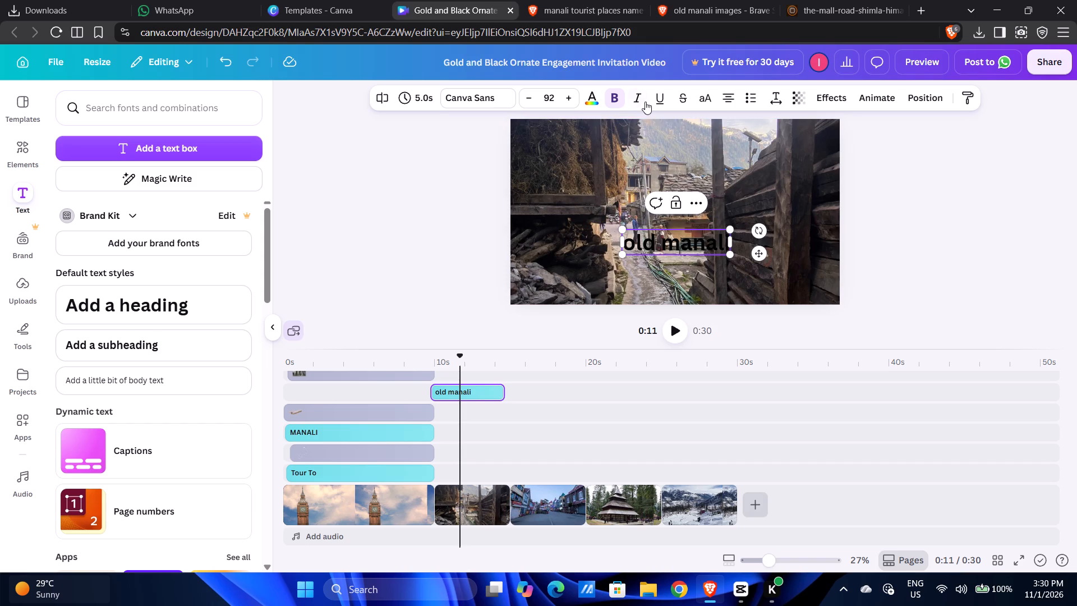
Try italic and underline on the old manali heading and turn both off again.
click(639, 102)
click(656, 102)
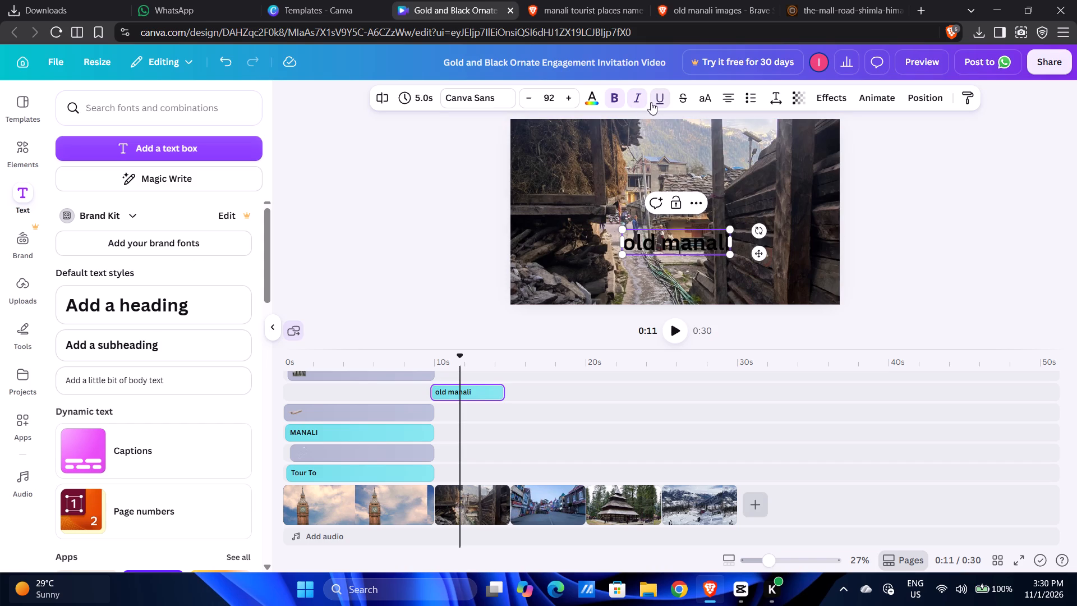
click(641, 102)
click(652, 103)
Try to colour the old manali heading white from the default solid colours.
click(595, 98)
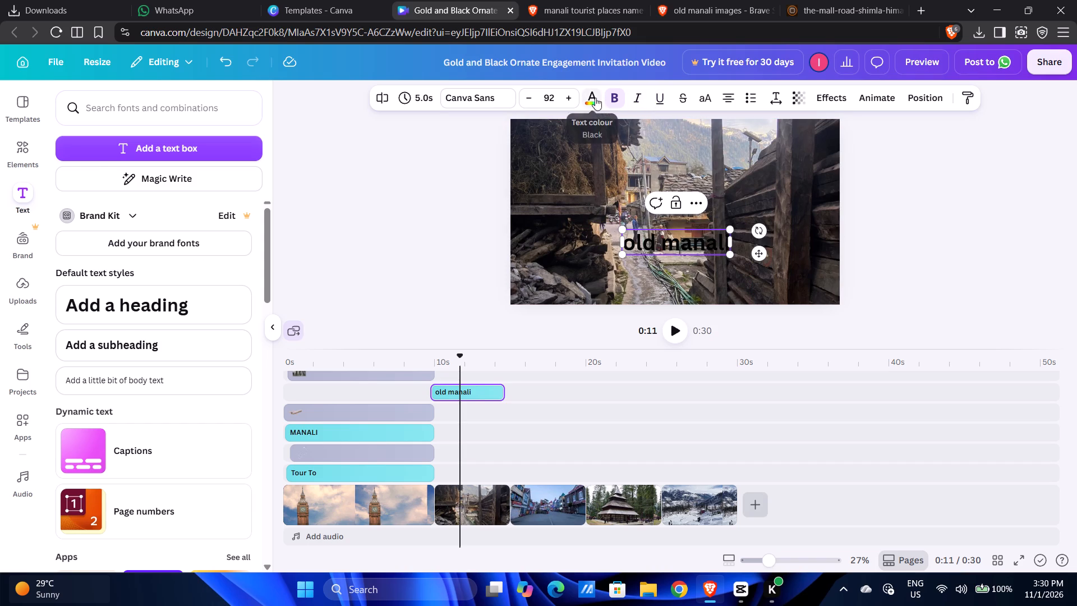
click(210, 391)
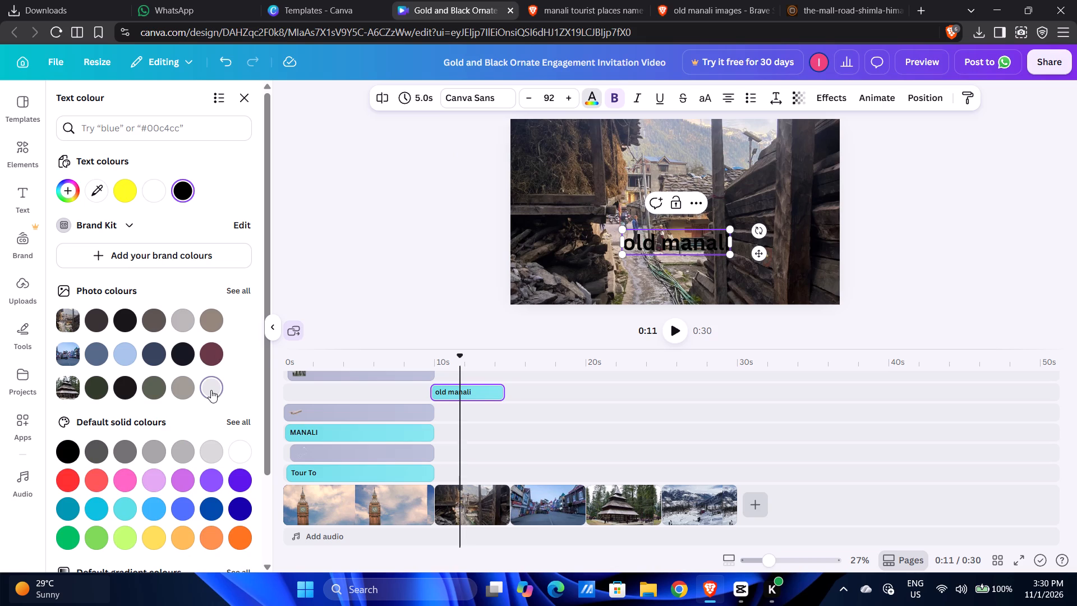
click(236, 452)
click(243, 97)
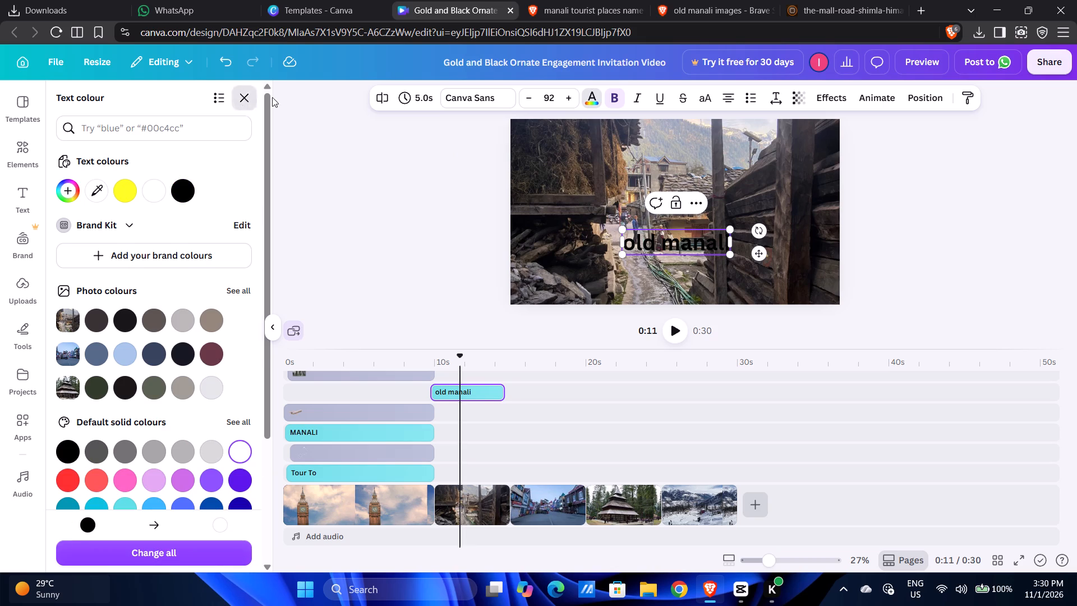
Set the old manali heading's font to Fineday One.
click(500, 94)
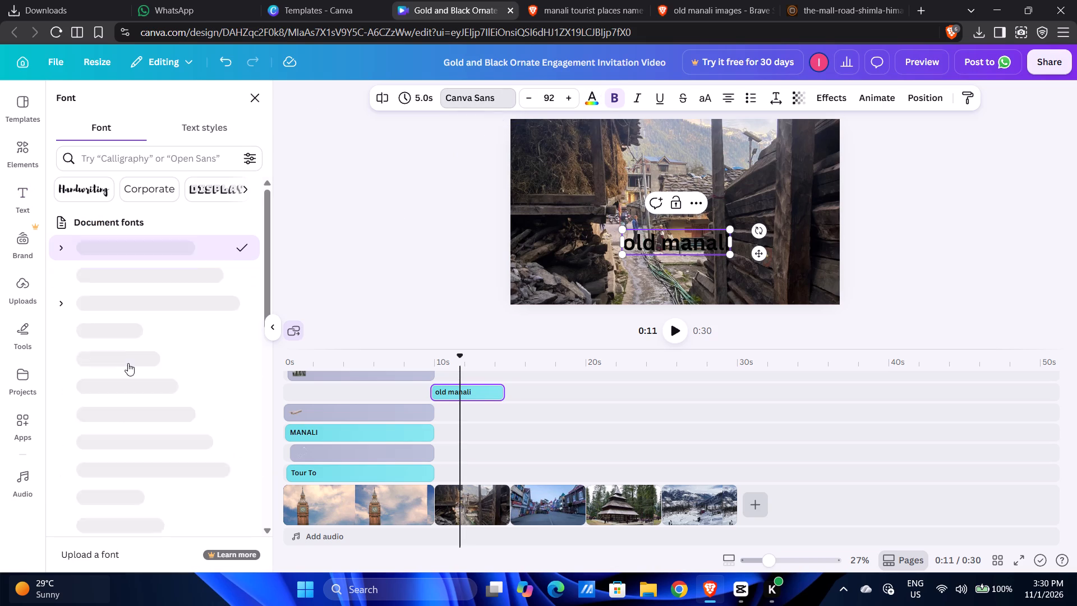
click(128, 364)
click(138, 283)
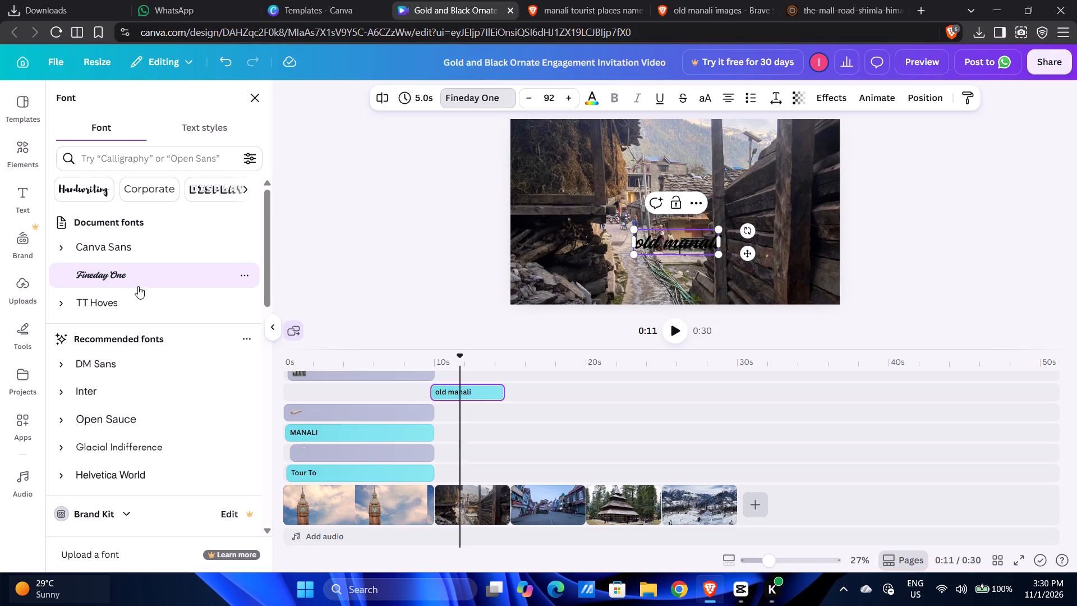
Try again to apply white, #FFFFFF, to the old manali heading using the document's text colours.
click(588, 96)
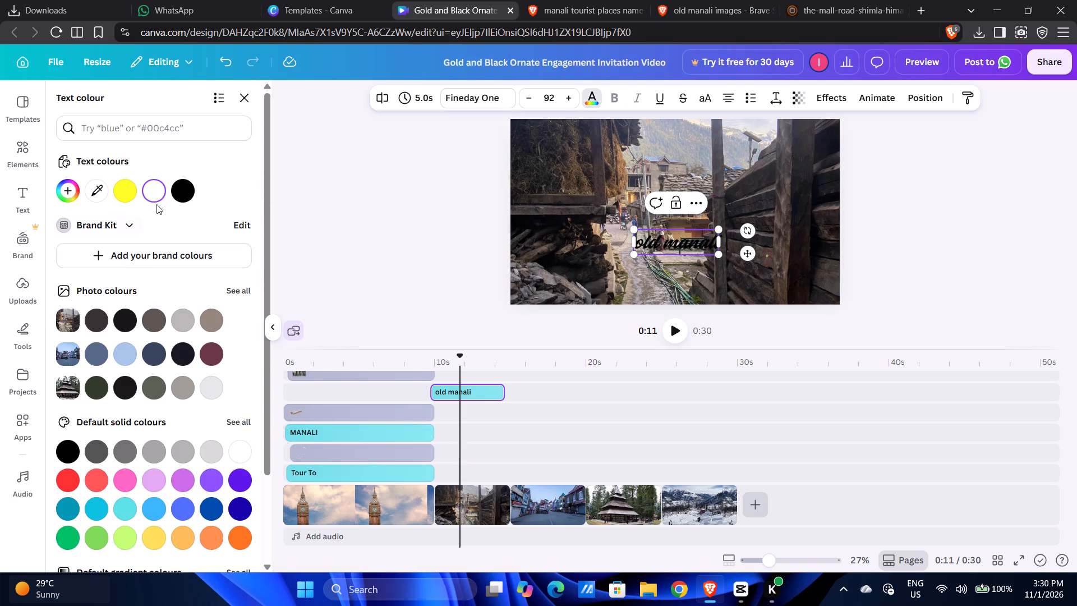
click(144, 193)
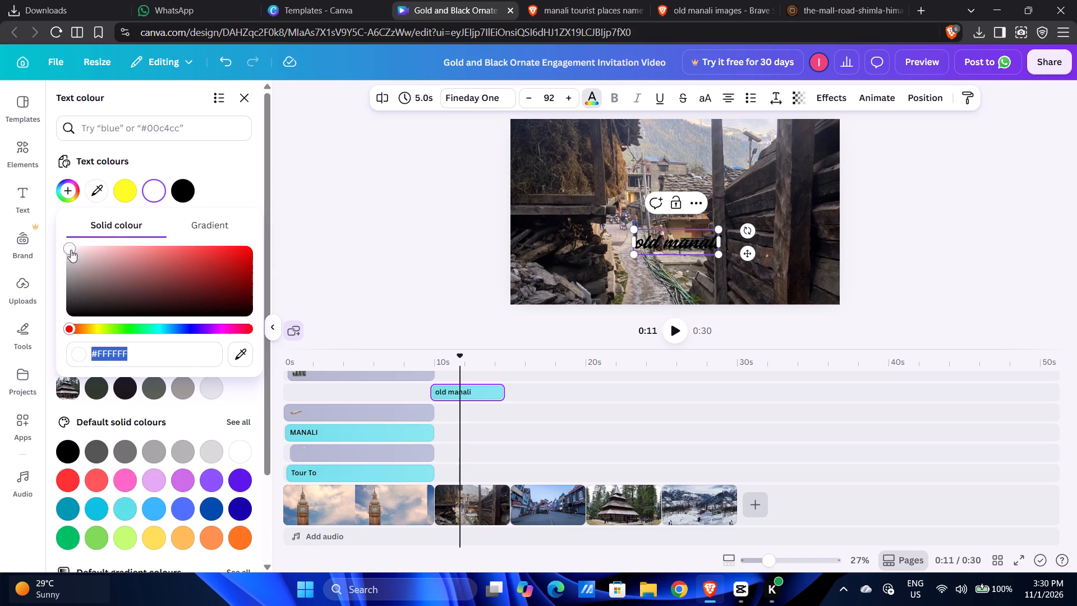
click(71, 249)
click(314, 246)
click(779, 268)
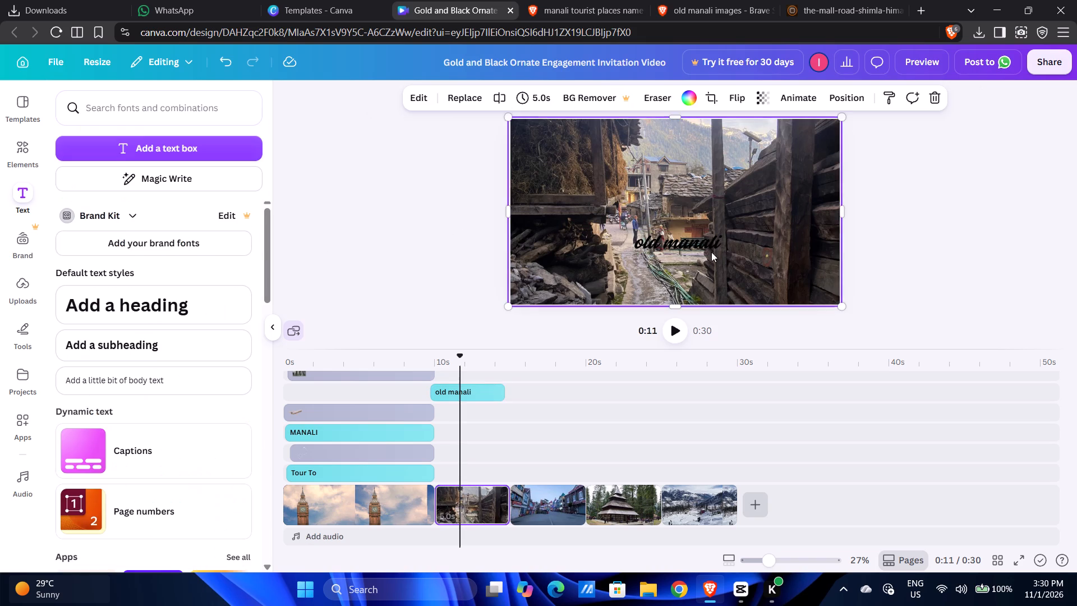
Reselect the old manali heading as a whole and colour it white from the default solid colours.
click(692, 246)
click(592, 100)
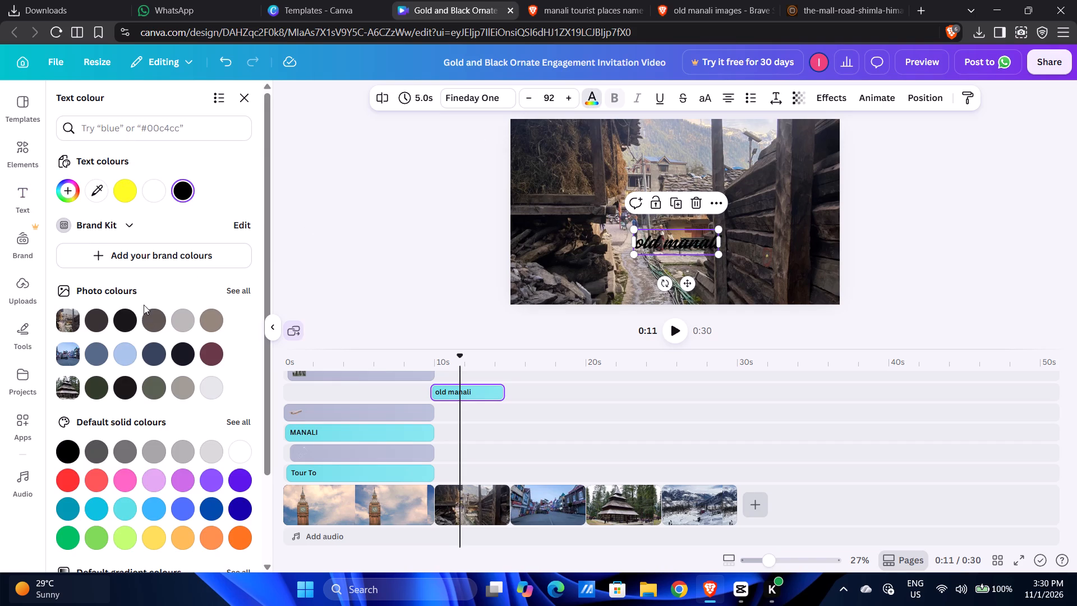
scroll(179, 395, down, 1)
scroll(123, 378, down, 2)
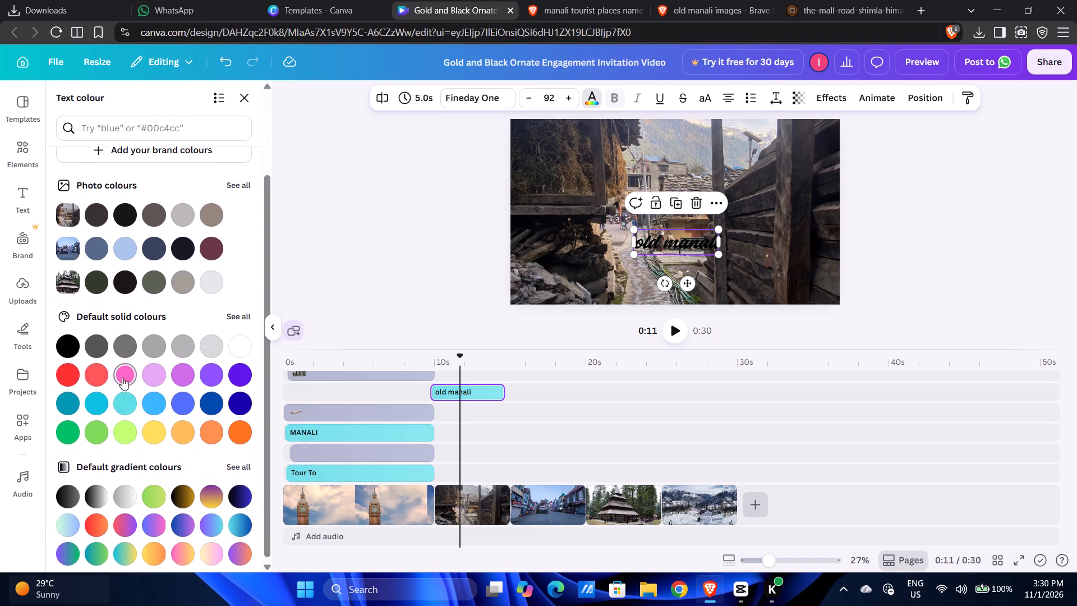
click(237, 346)
scroll(264, 316, up, 2)
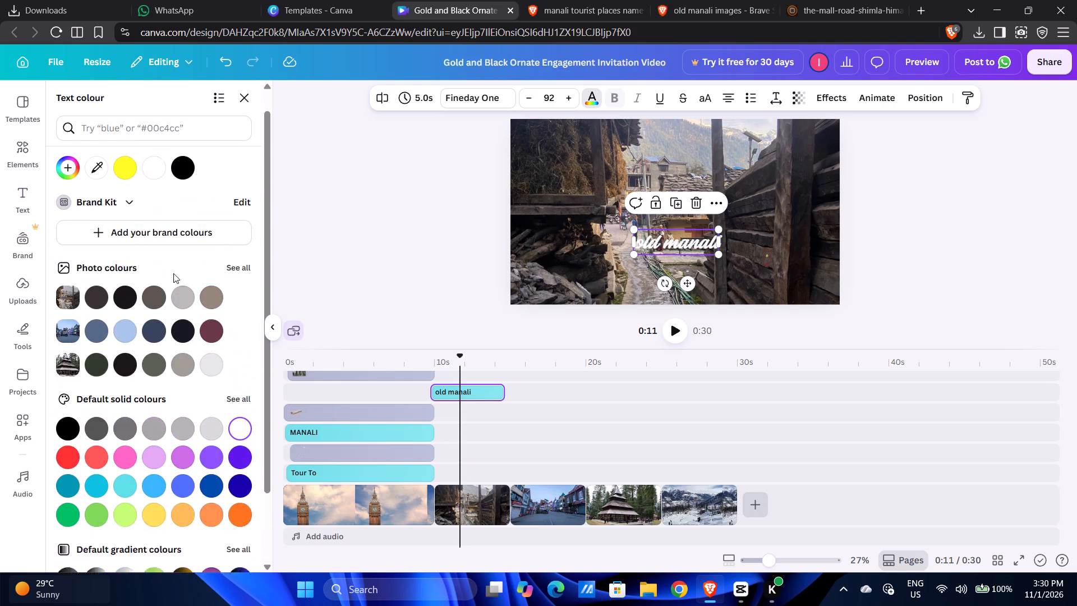
scroll(173, 273, up, 3)
click(242, 94)
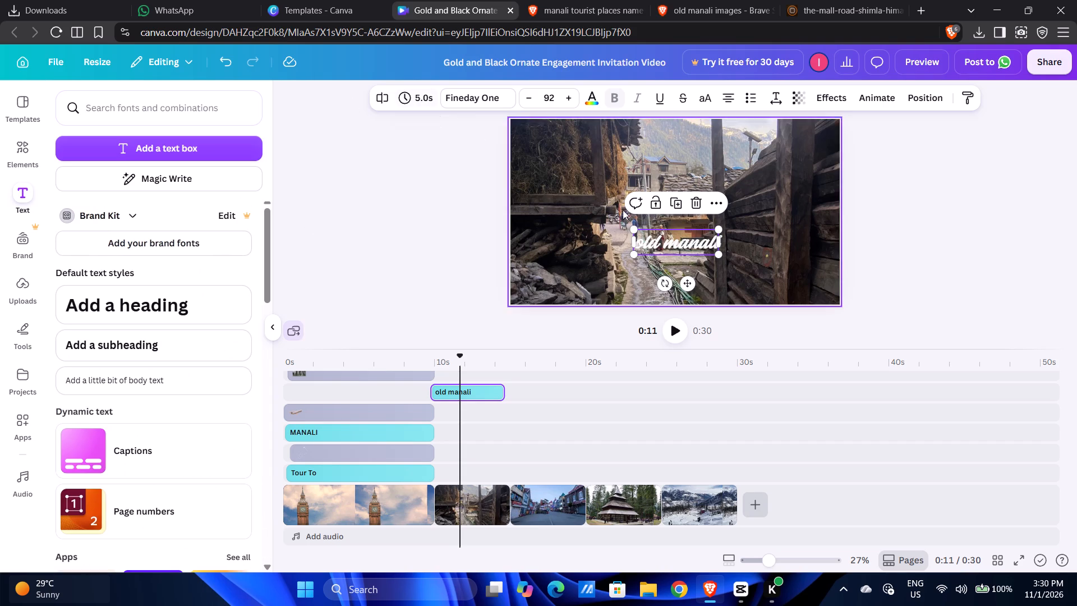
Capitalise the first letter of the heading so it reads "Old manali".
click(643, 242)
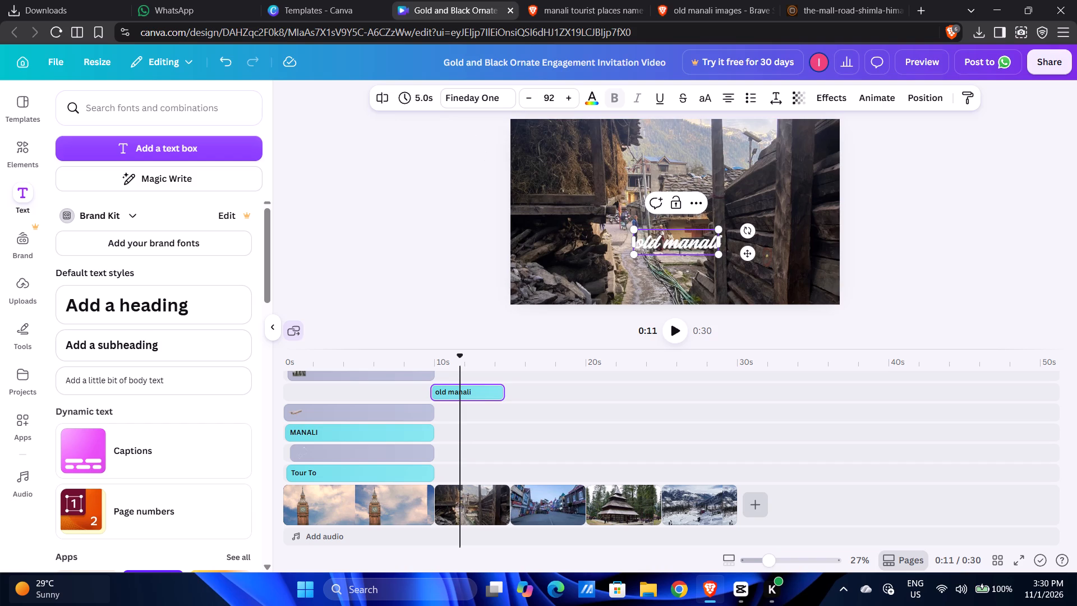
click(637, 242)
key(shift+o)
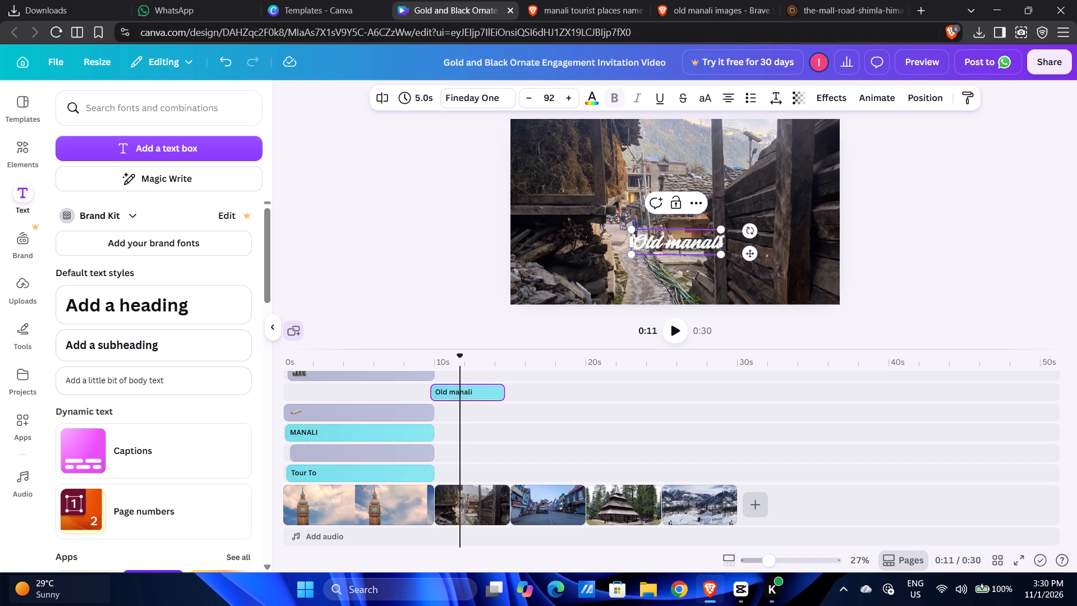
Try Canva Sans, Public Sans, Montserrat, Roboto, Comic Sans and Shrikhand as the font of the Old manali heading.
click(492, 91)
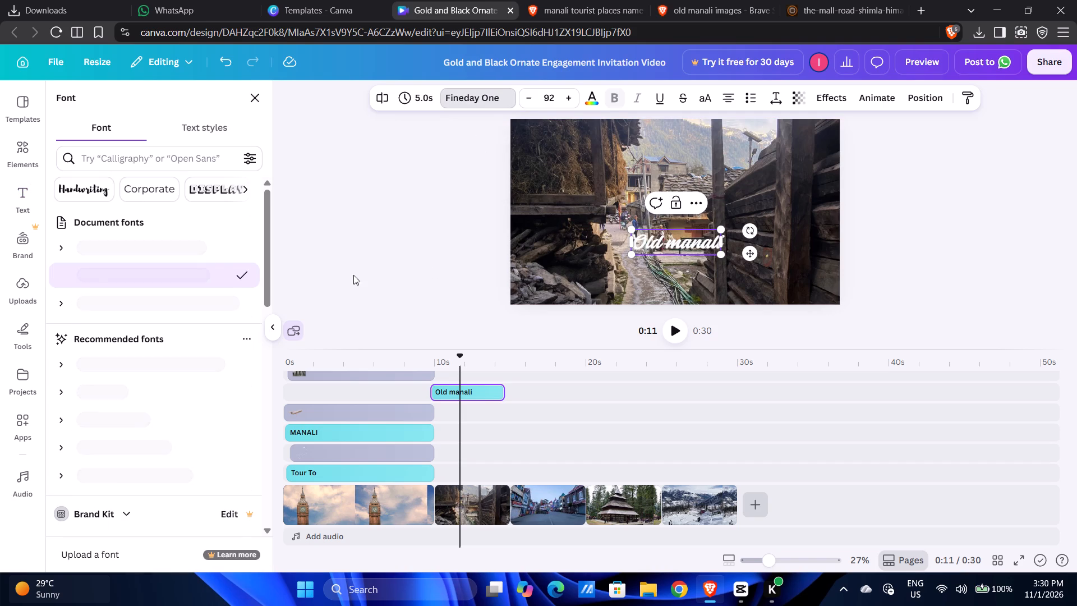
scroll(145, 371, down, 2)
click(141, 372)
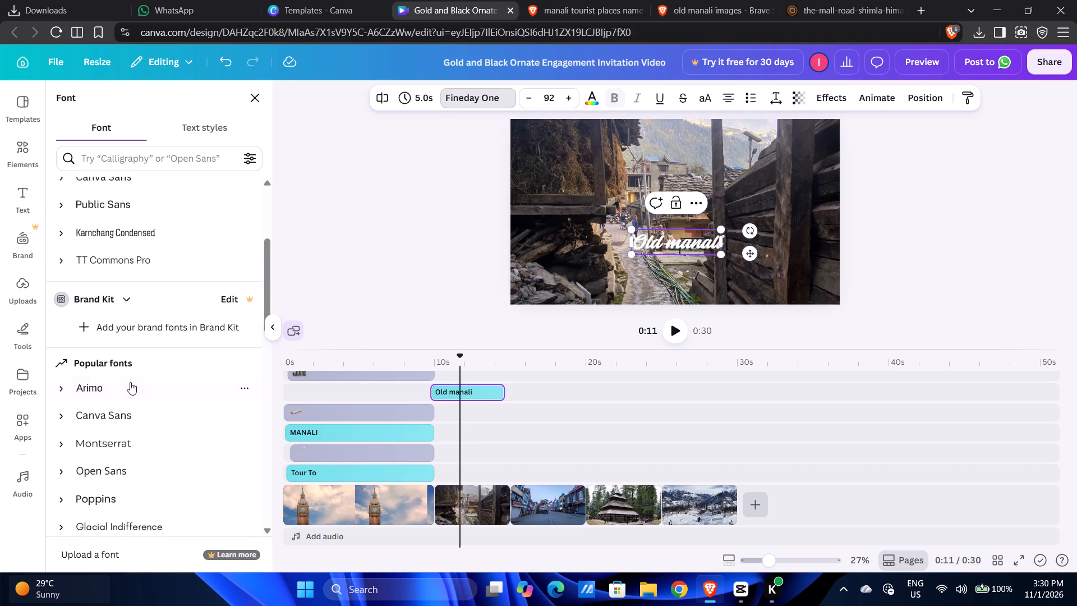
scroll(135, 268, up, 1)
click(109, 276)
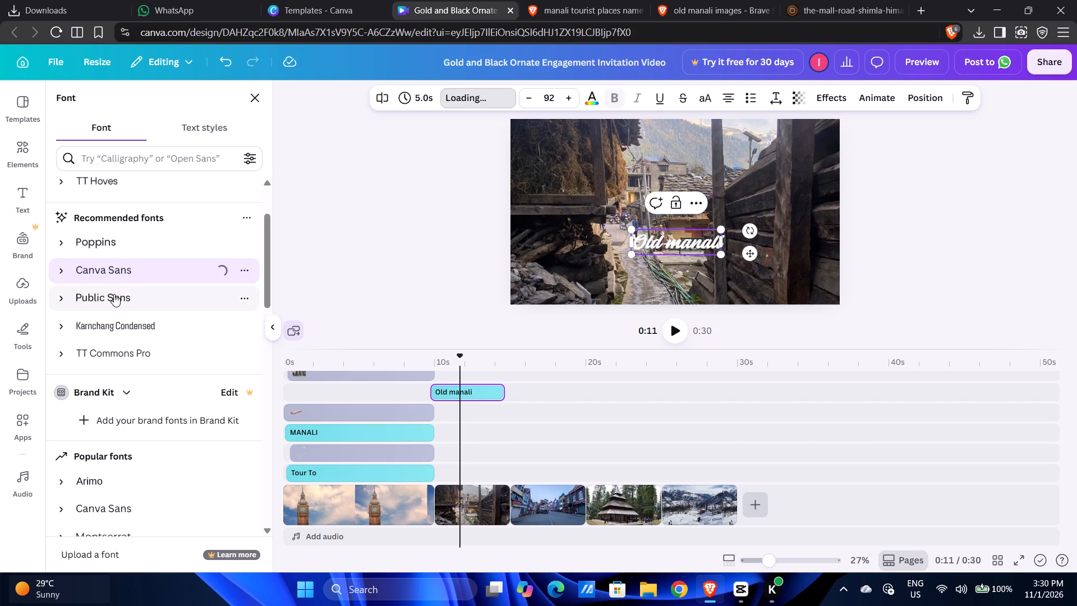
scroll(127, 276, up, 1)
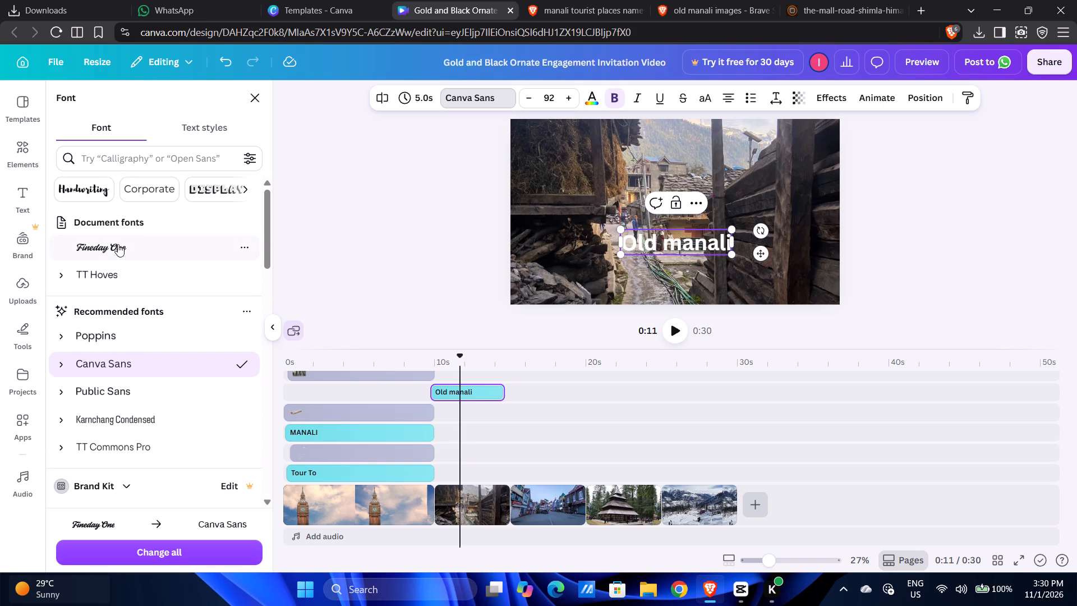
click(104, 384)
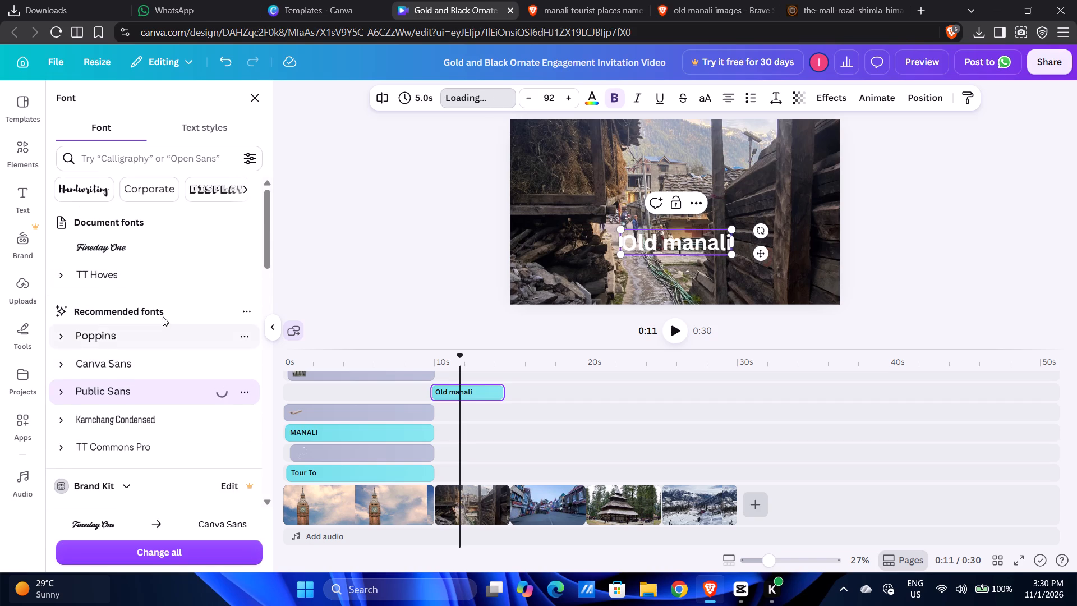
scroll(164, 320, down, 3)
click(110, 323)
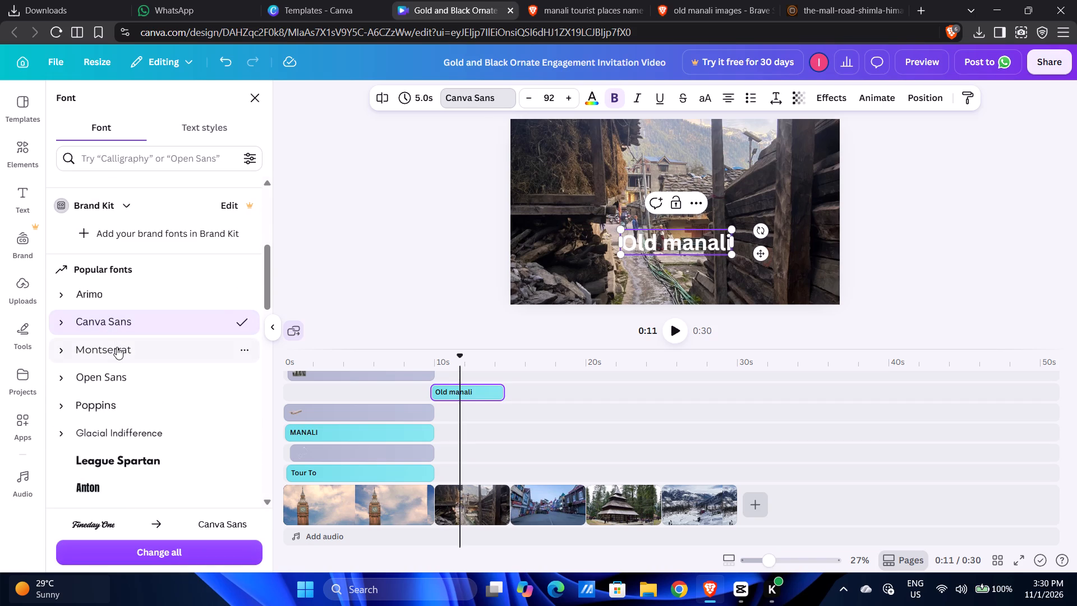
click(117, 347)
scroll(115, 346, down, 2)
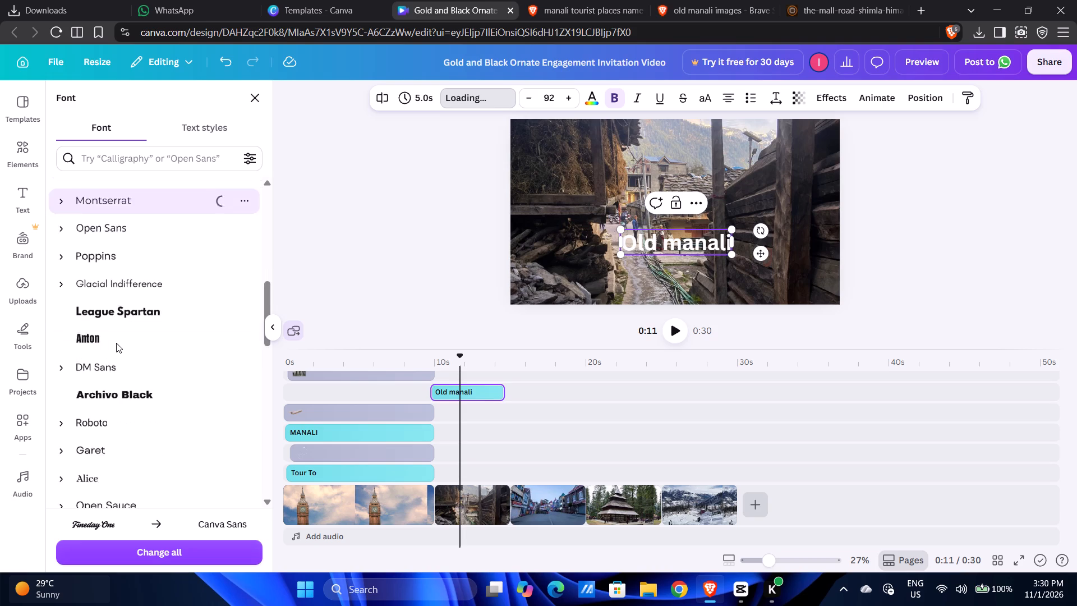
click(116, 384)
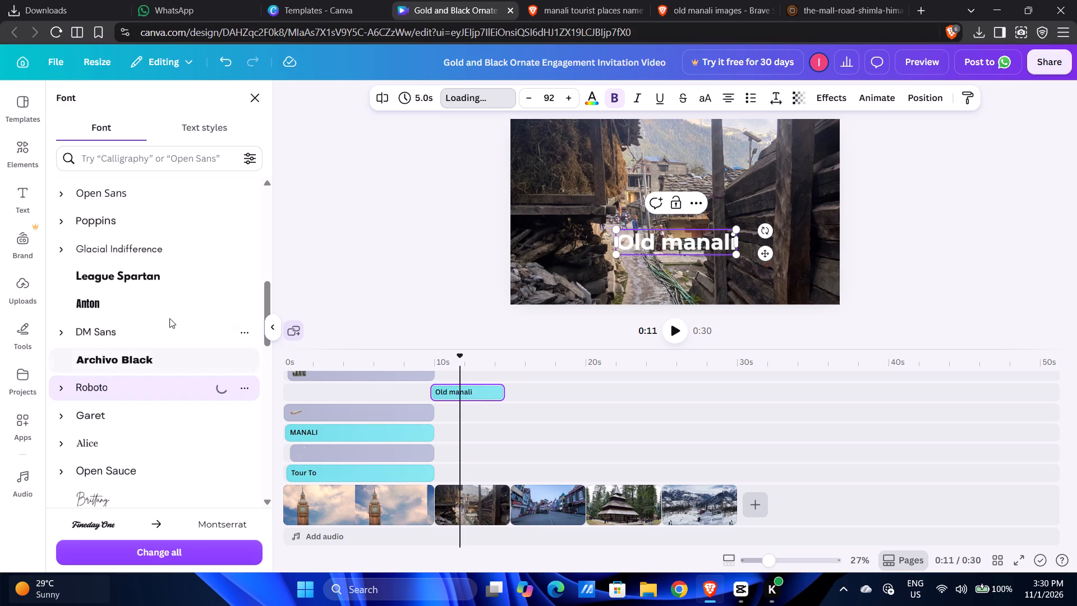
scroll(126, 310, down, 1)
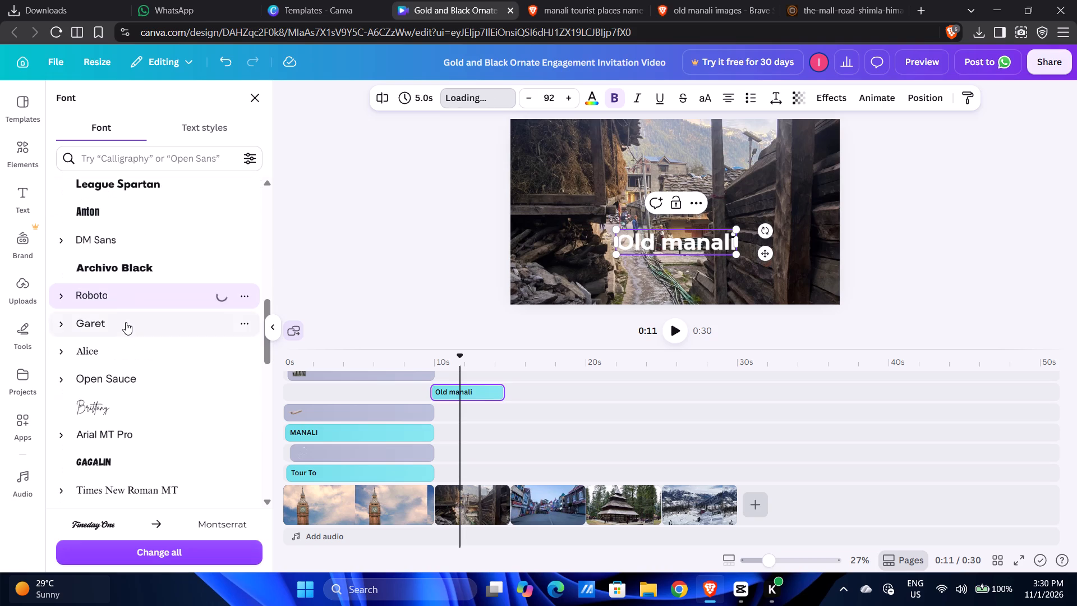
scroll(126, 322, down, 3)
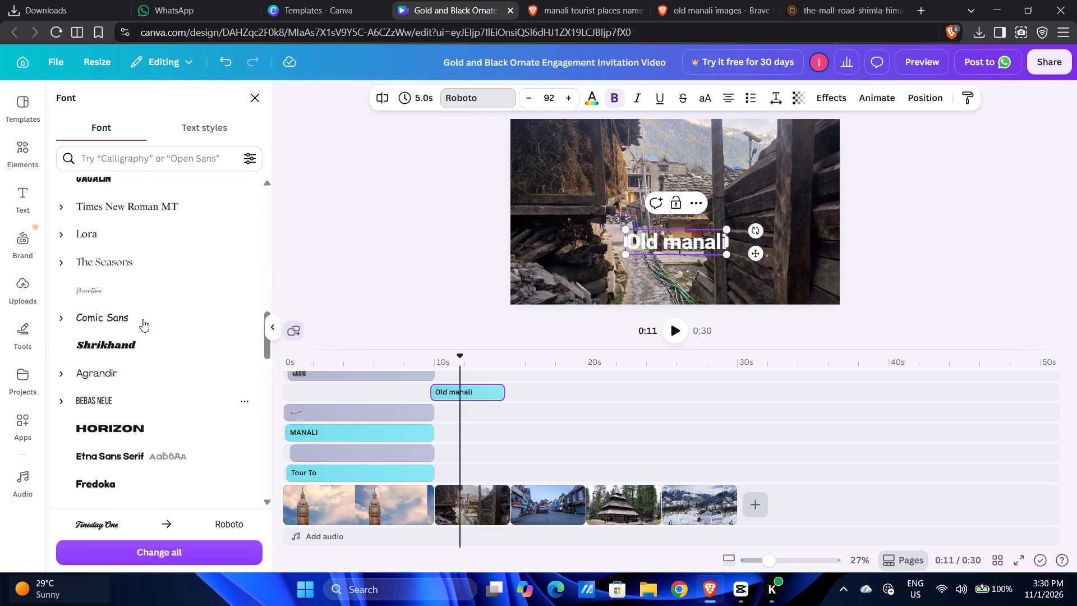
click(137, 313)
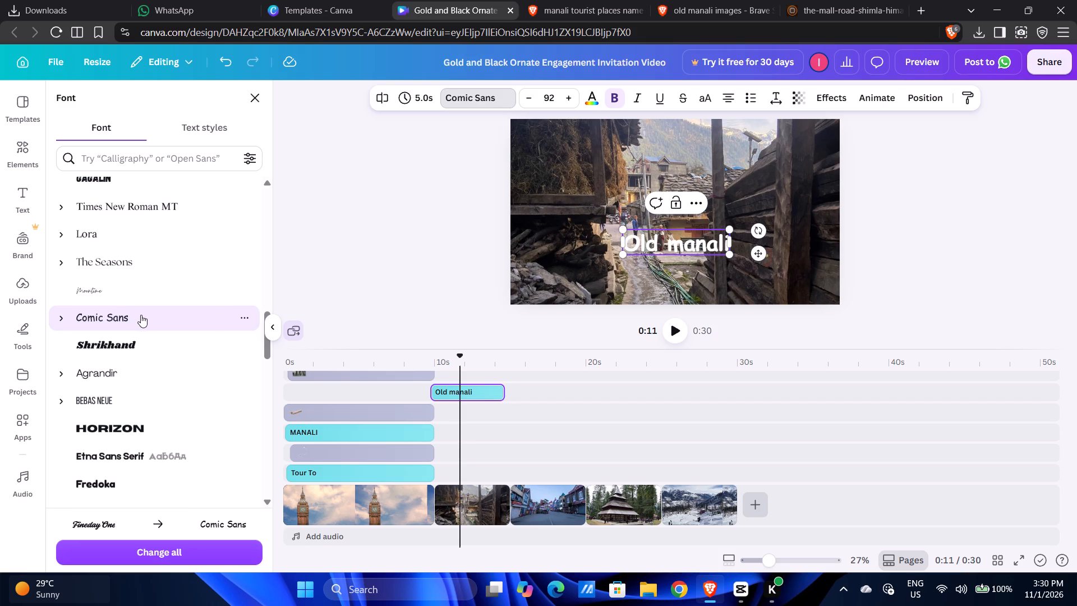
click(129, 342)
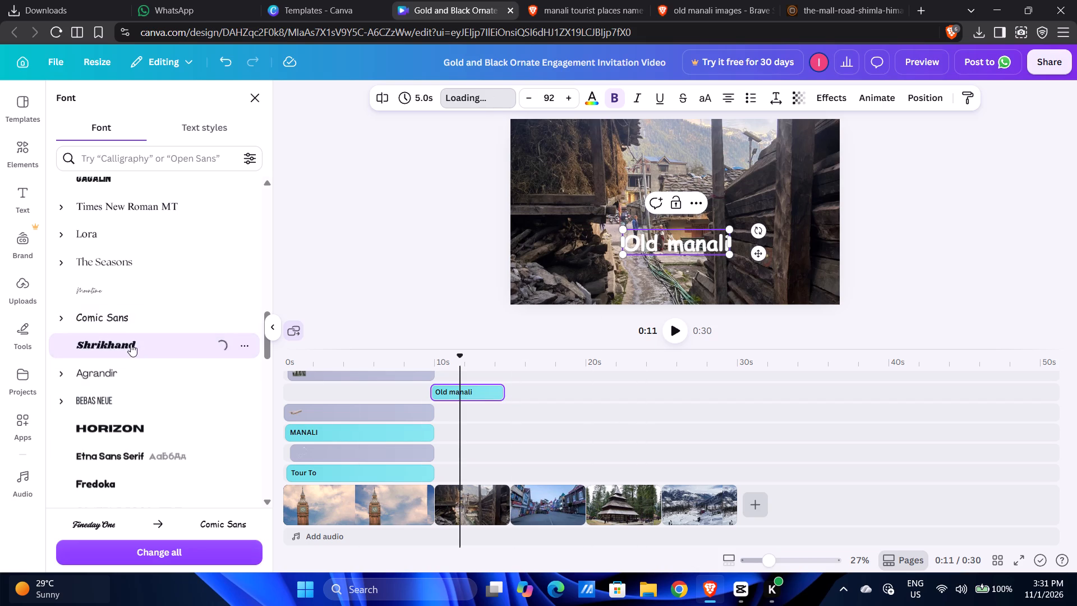
Set the Old manali heading's font to Horizon.
click(125, 430)
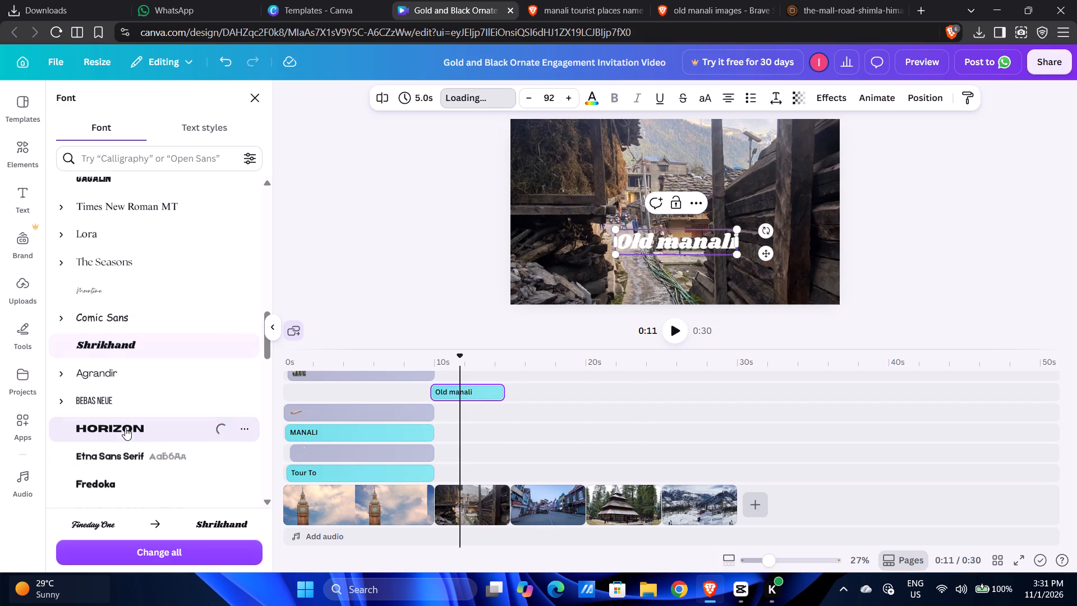
scroll(139, 252, up, 17)
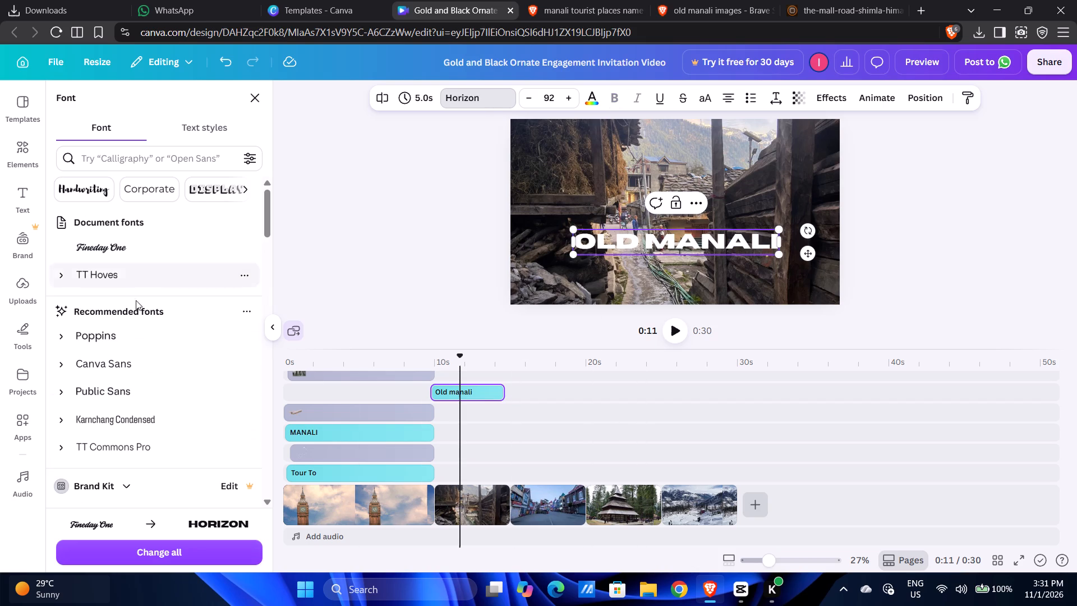
Move the Old manali heading lower on the photo, slightly towards its left, and deselect it.
drag(697, 249, 685, 272)
click(678, 270)
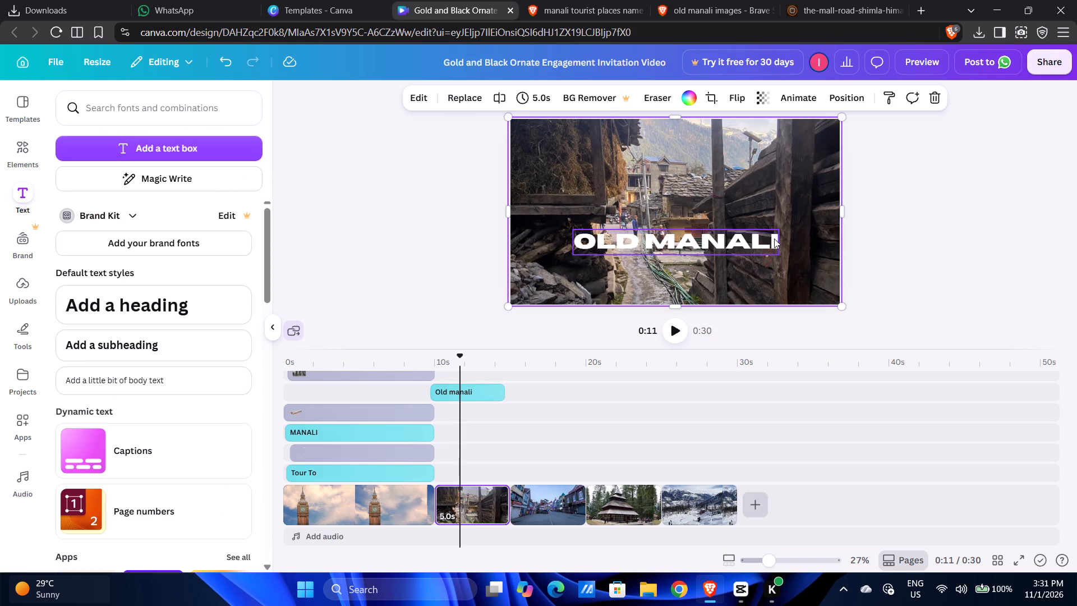
click(682, 237)
drag(675, 228, 666, 254)
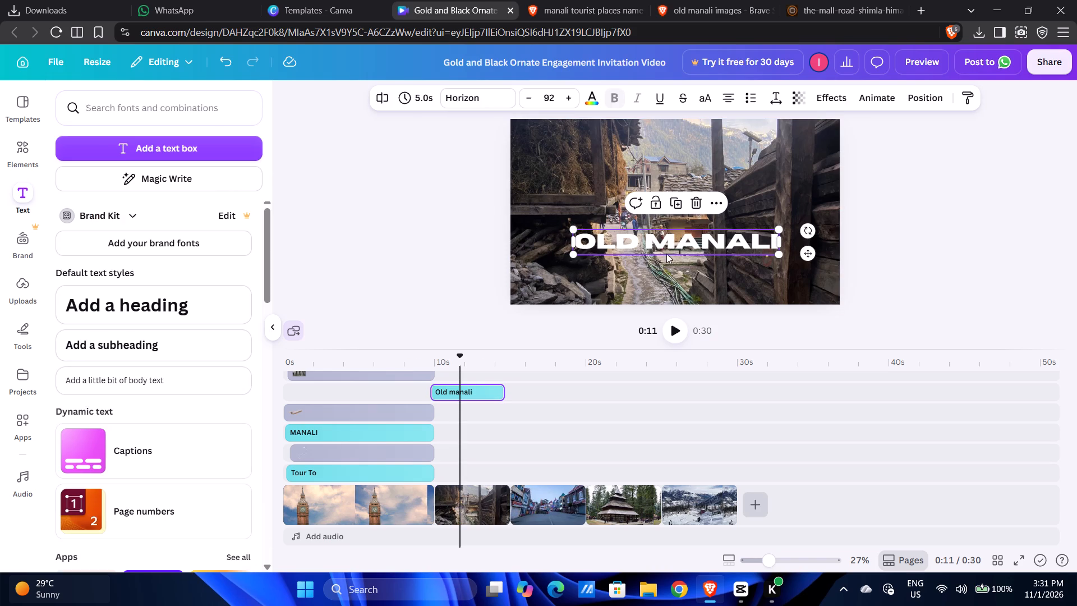
drag(666, 254, 666, 262)
drag(810, 254, 796, 270)
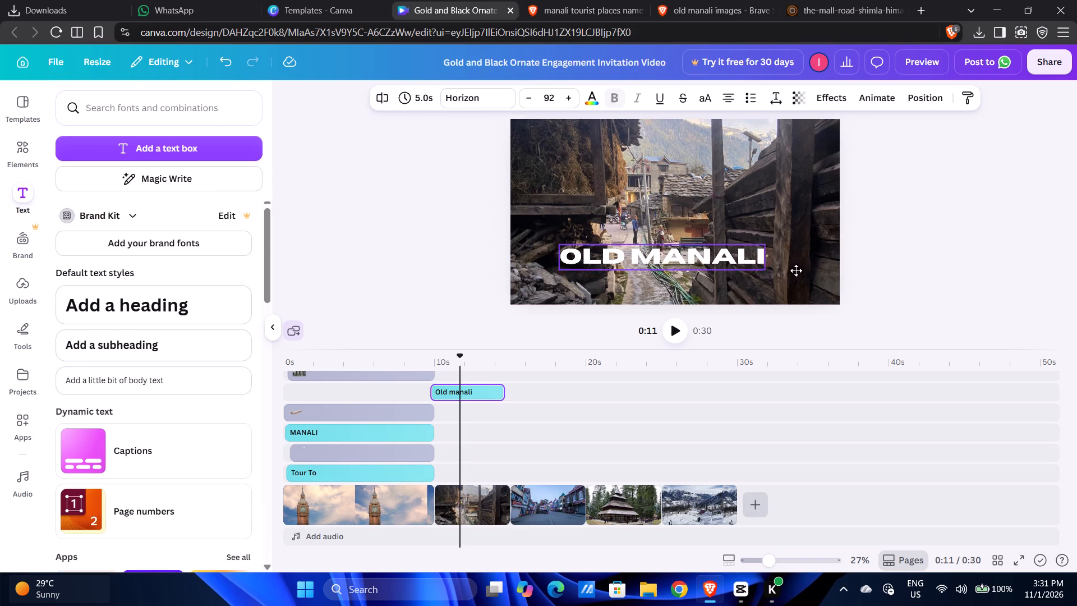
drag(796, 270, 798, 276)
click(769, 332)
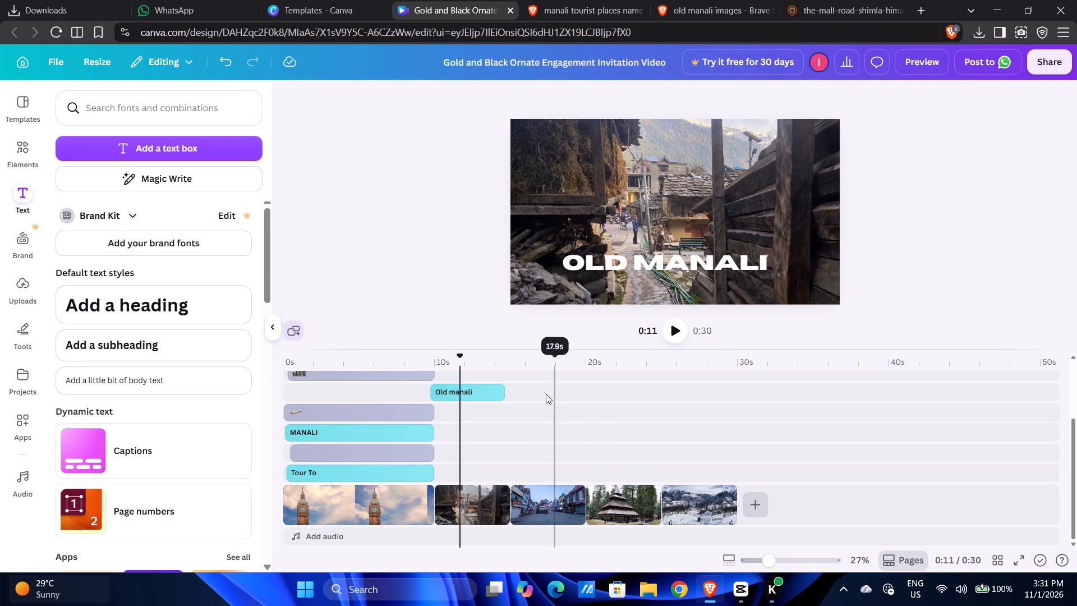
Move the Old manali heading's timeline bar down to the Tour To row, starting at the Old Manali clip's start.
click(427, 444)
click(450, 393)
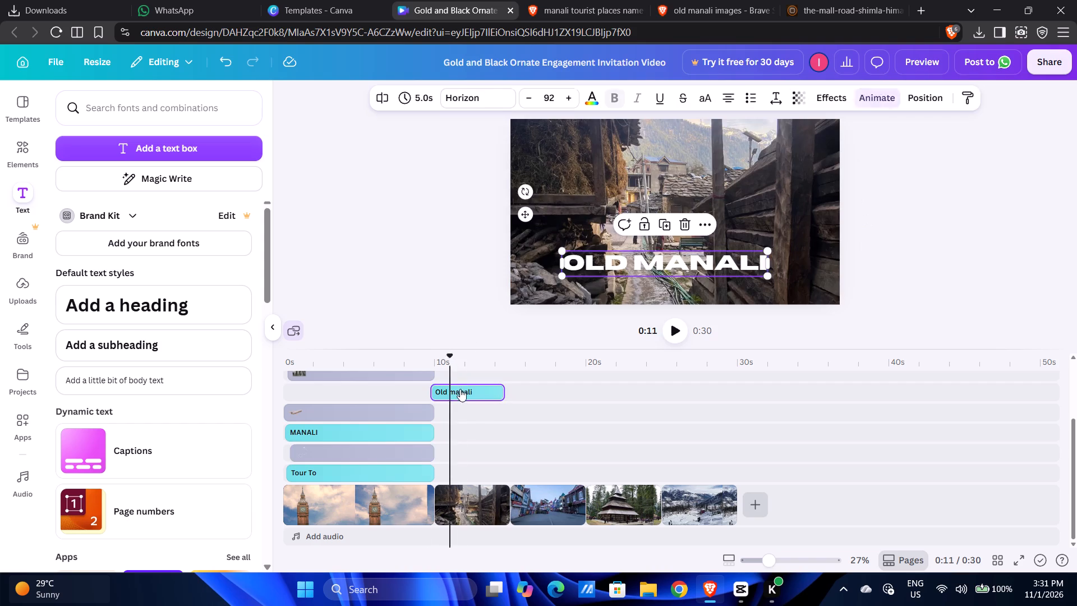
drag(457, 394, 462, 477)
Look over the intro clip's element bars in the timeline, one by one, and return to the start of the Old Manali clip.
scroll(470, 424, up, 6)
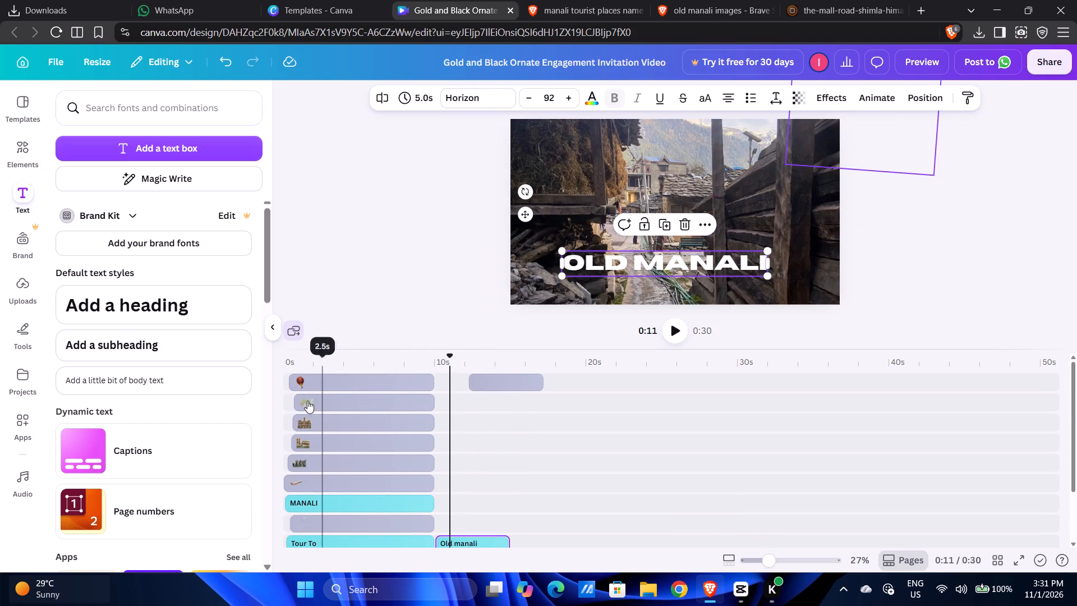
click(302, 383)
click(318, 404)
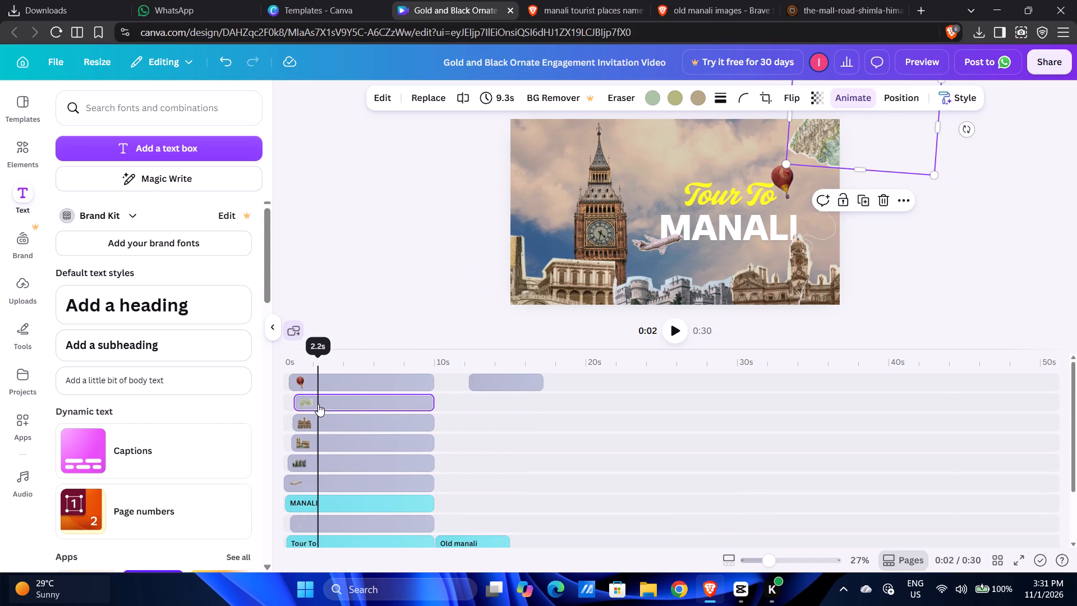
click(317, 419)
click(340, 456)
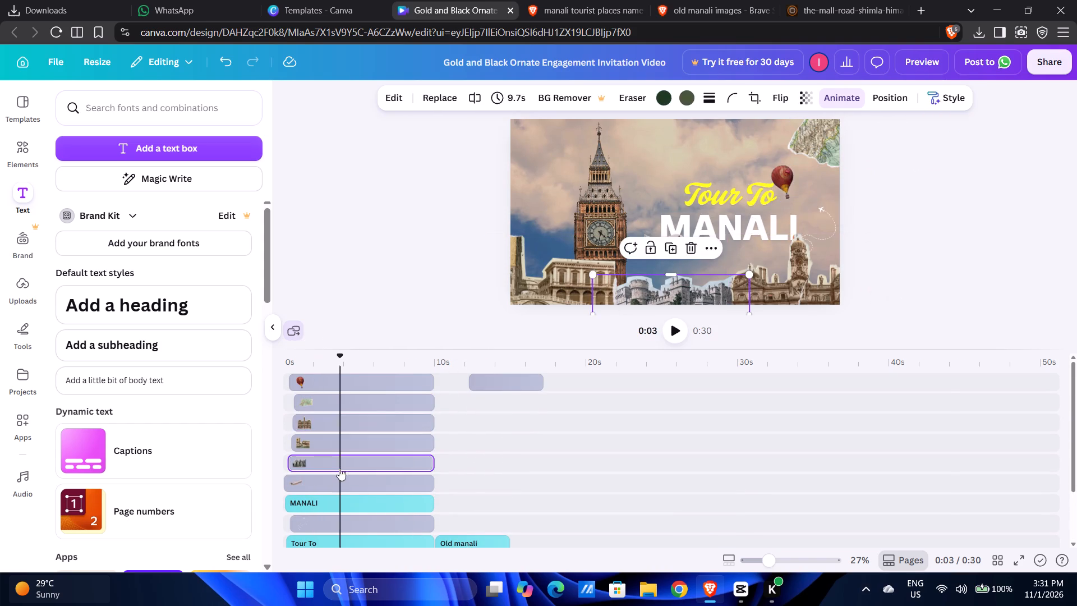
click(340, 471)
click(401, 481)
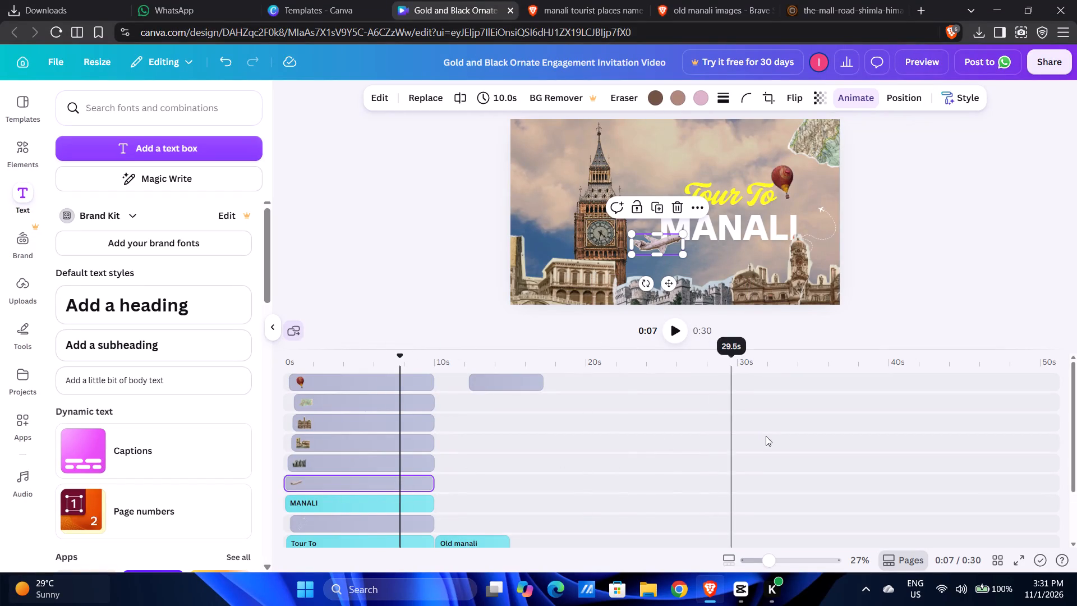
click(738, 463)
scroll(596, 481, down, 2)
click(431, 442)
click(439, 439)
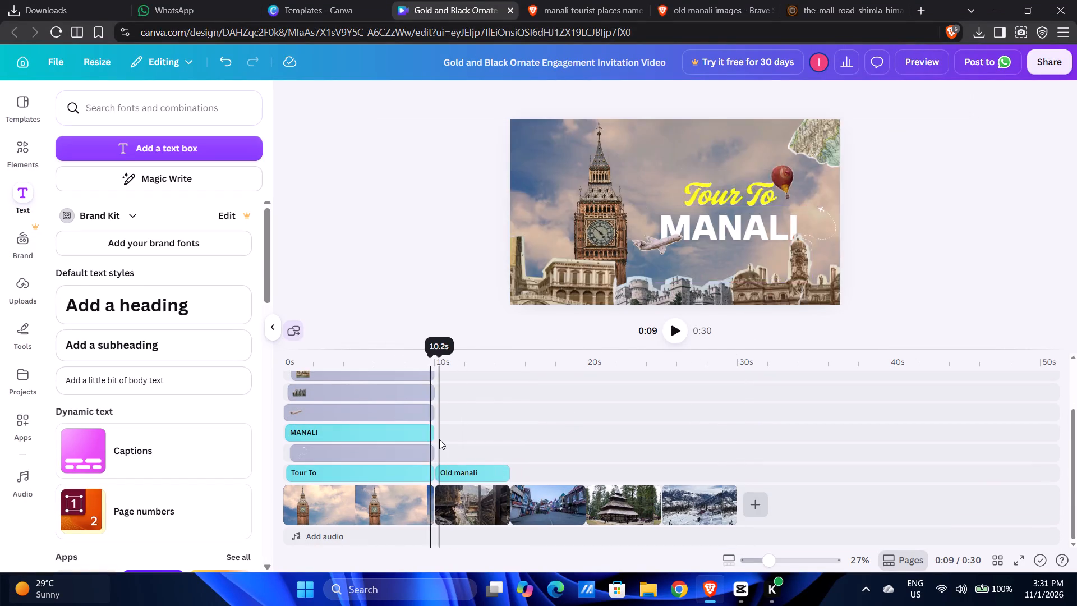
click(443, 424)
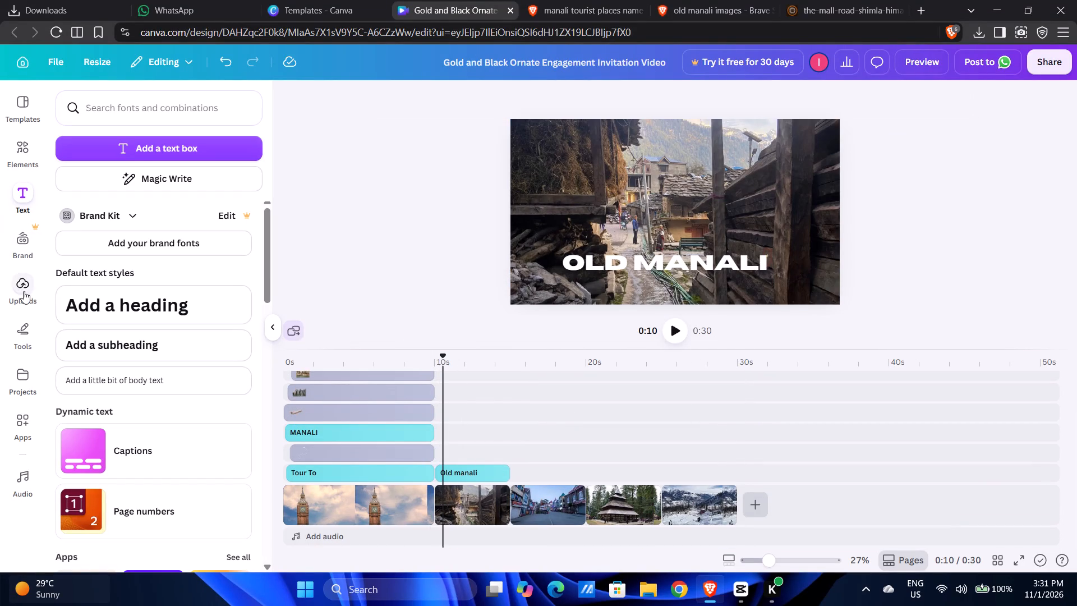
Browse the Photos category of the elements library for a picture to add to the Old Manali clip.
click(31, 336)
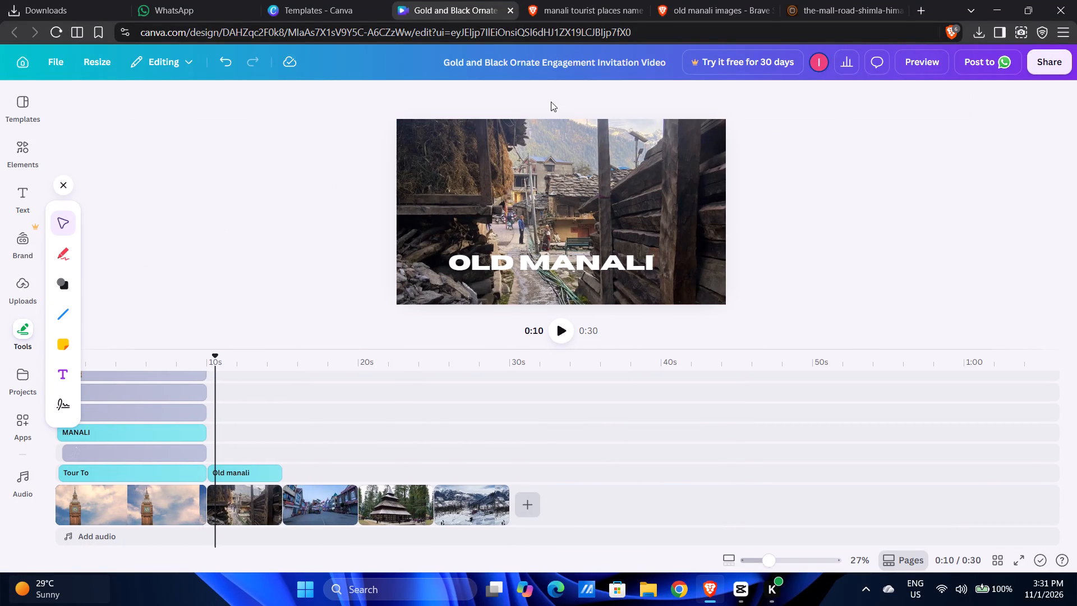
click(26, 362)
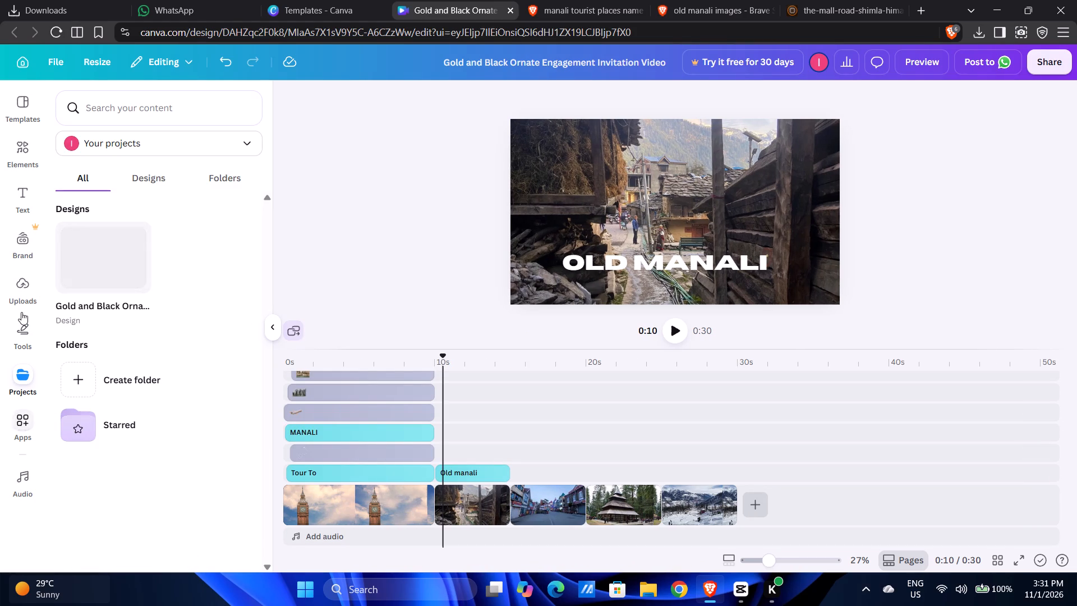
click(17, 185)
click(17, 159)
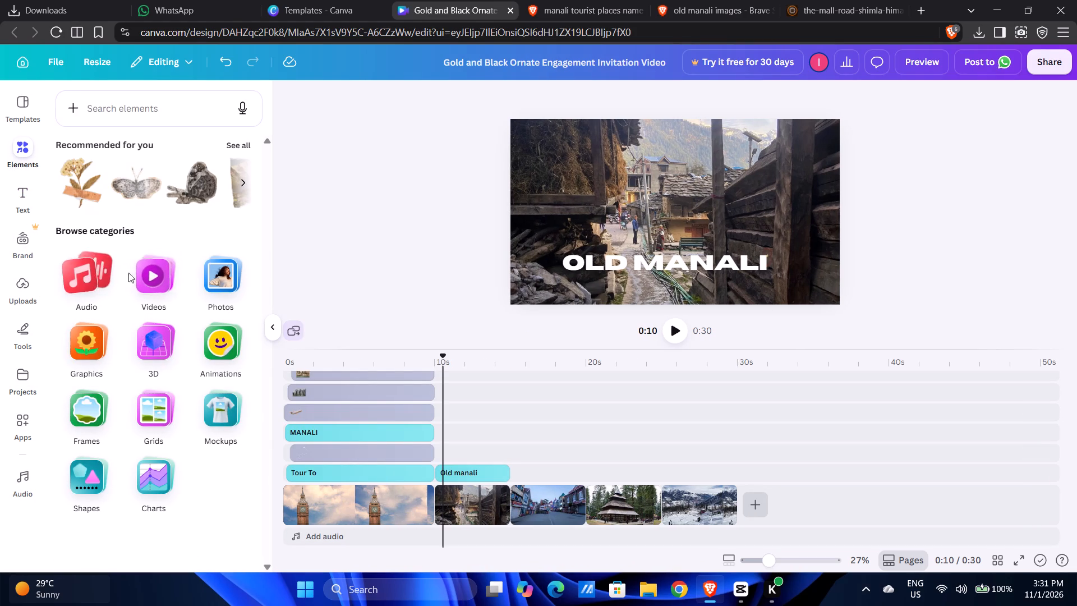
click(223, 278)
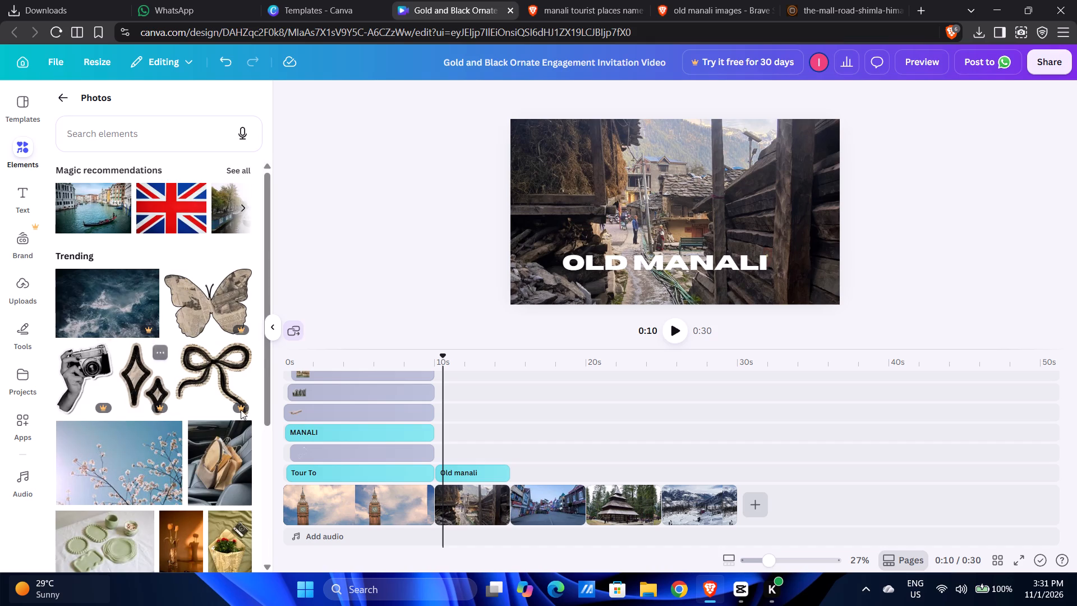
scroll(206, 382, down, 7)
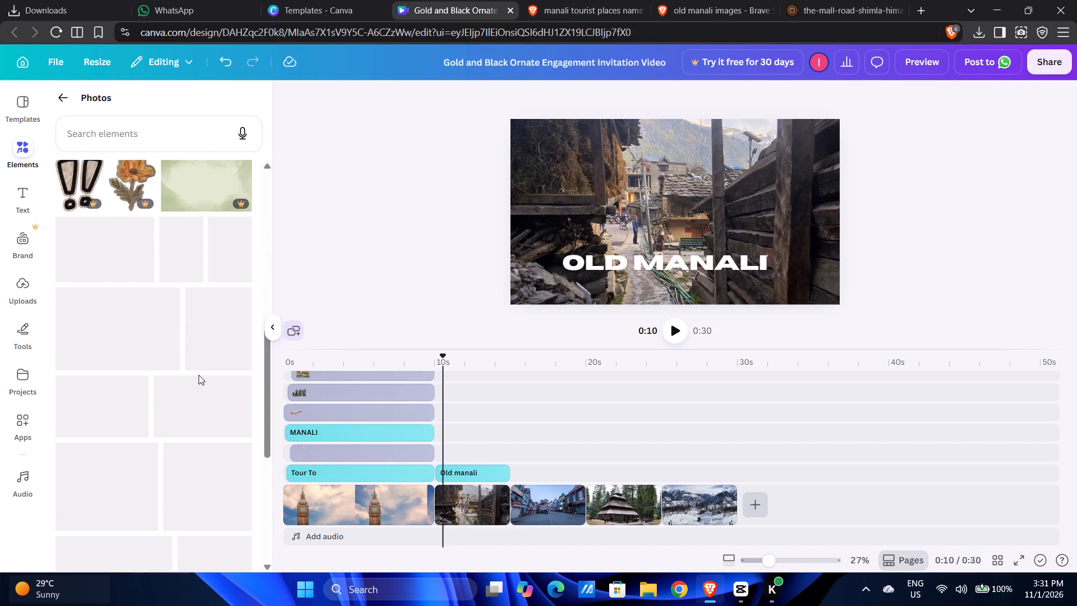
scroll(56, 317, up, 3)
scroll(112, 318, up, 5)
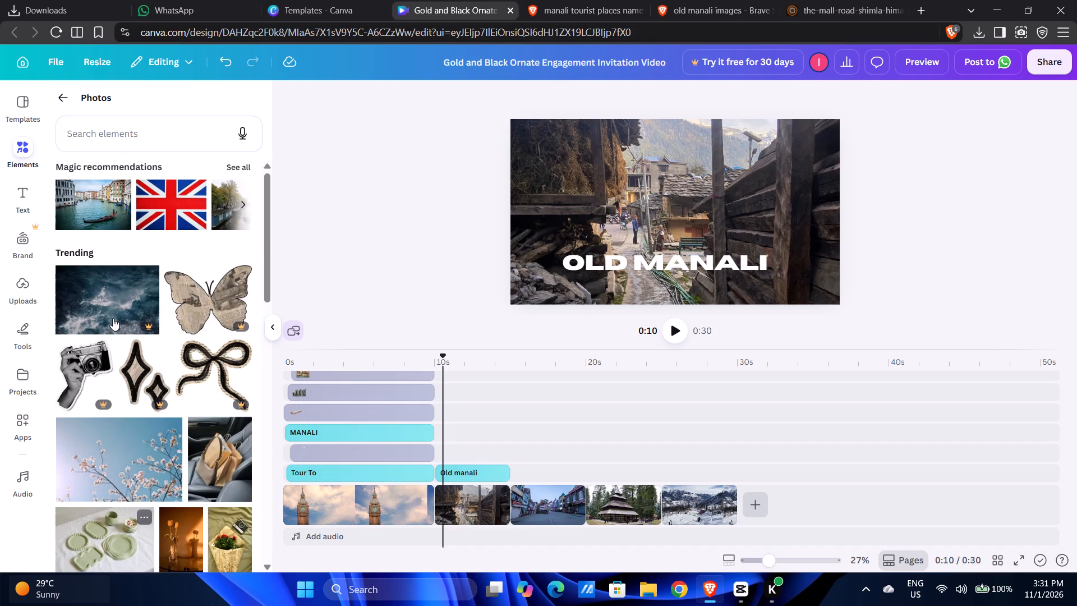
scroll(121, 313, up, 7)
key(space)
click(238, 205)
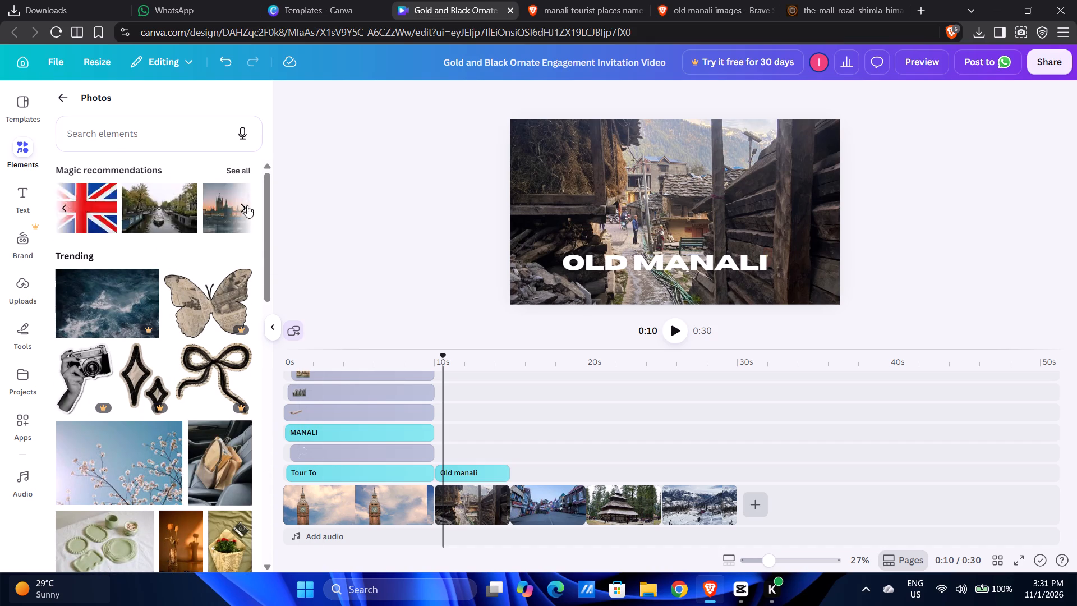
click(242, 205)
scroll(196, 227, down, 6)
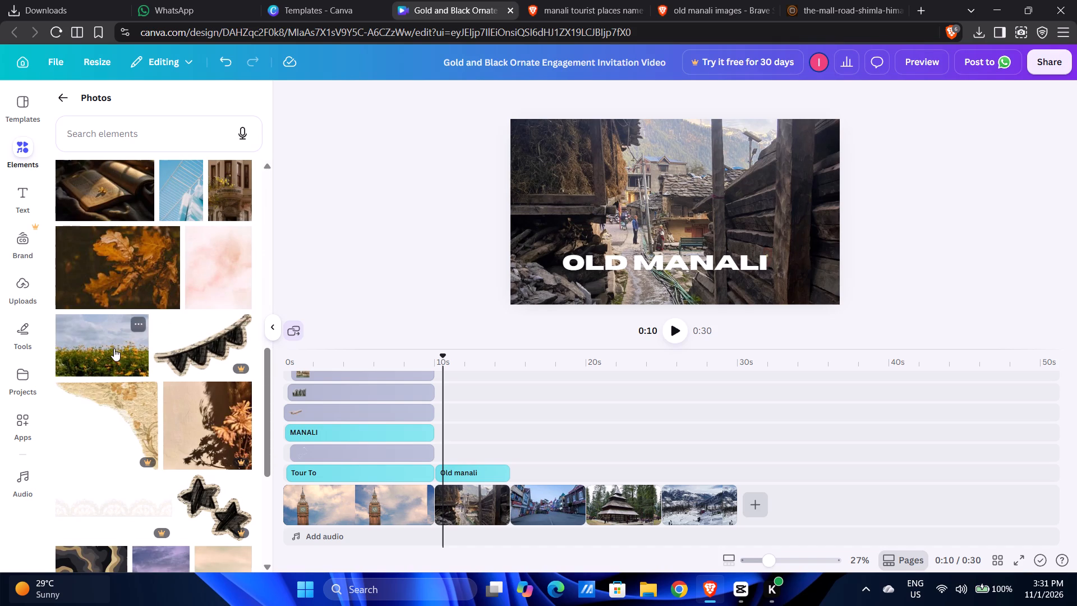
scroll(114, 348, up, 4)
scroll(119, 322, down, 6)
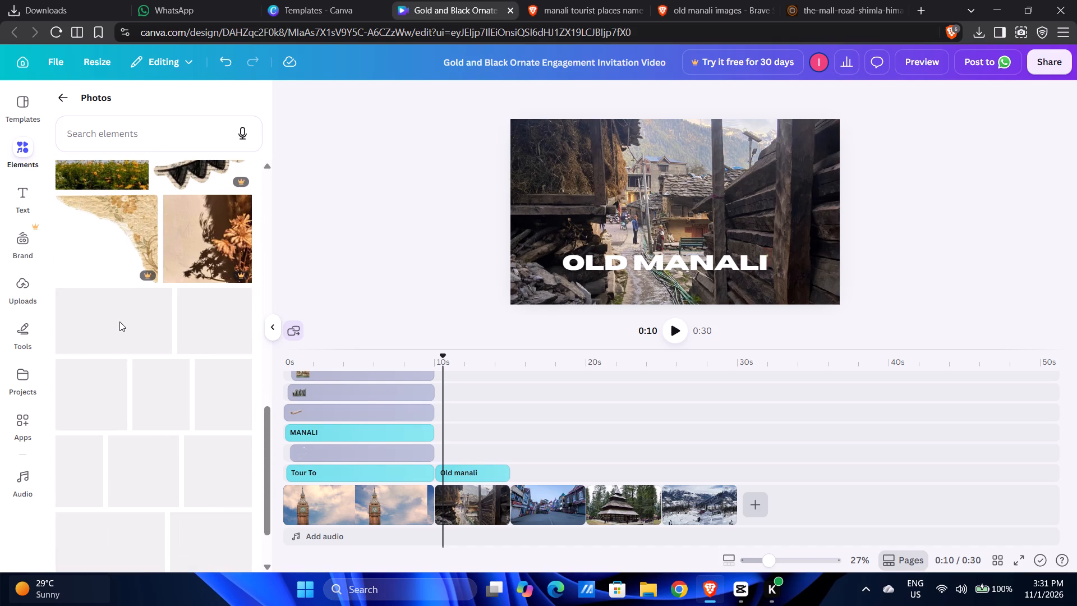
scroll(195, 450, down, 2)
scroll(146, 445, down, 3)
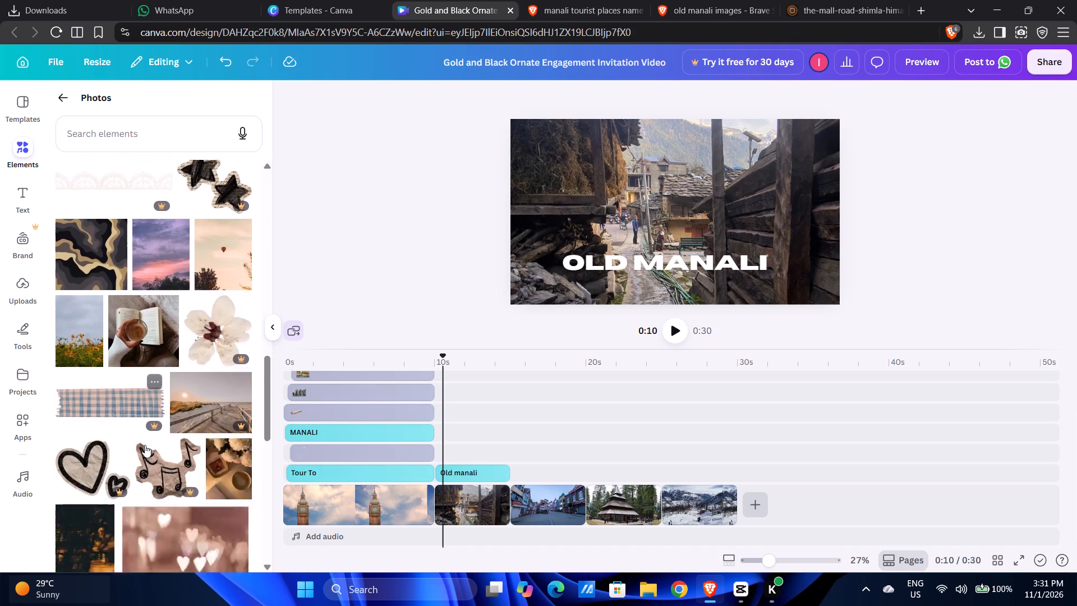
scroll(164, 305, down, 3)
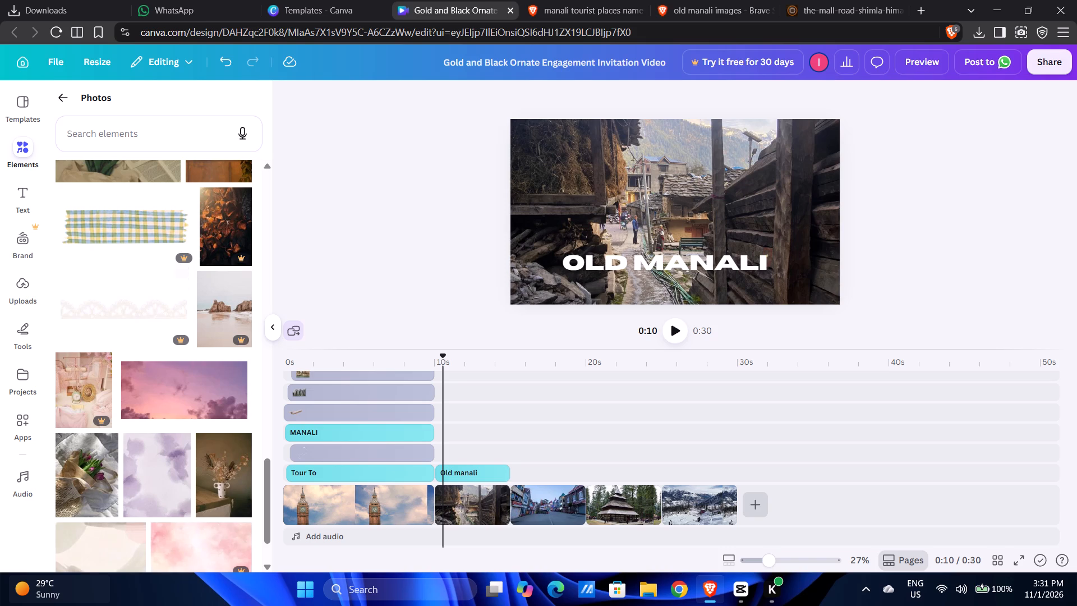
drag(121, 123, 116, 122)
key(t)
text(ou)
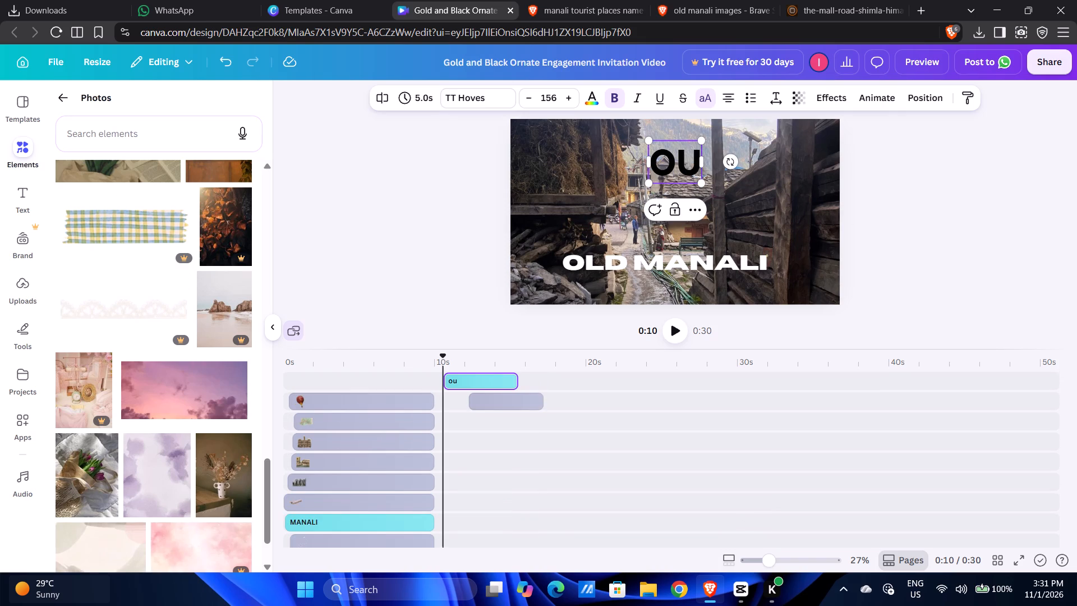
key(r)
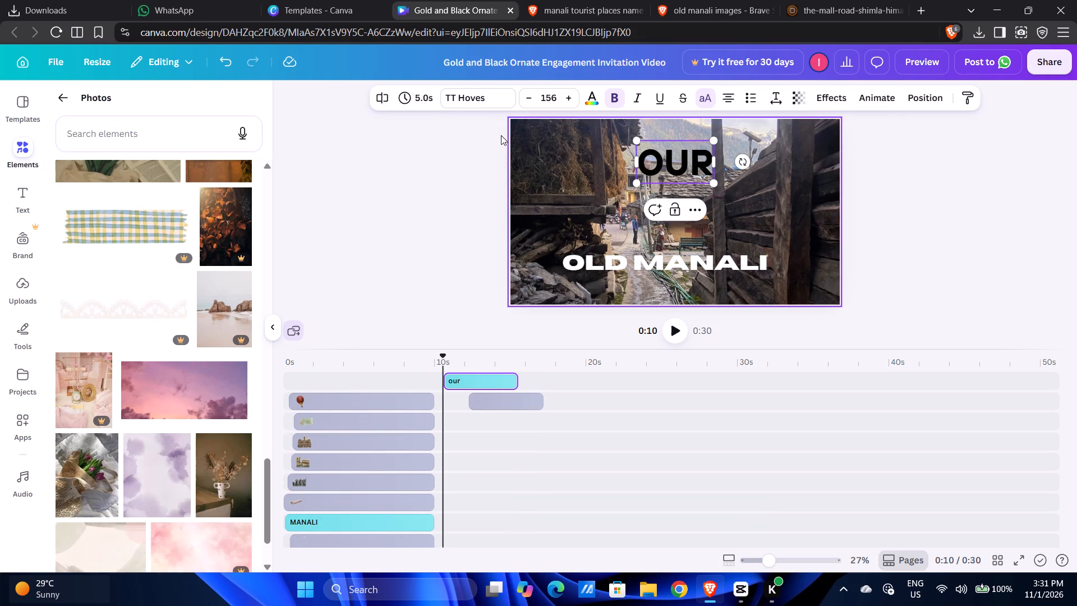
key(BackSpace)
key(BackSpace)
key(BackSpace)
Search the photo elements for "tour" and add the blue bus cutout to the Old Manali clip.
click(162, 134)
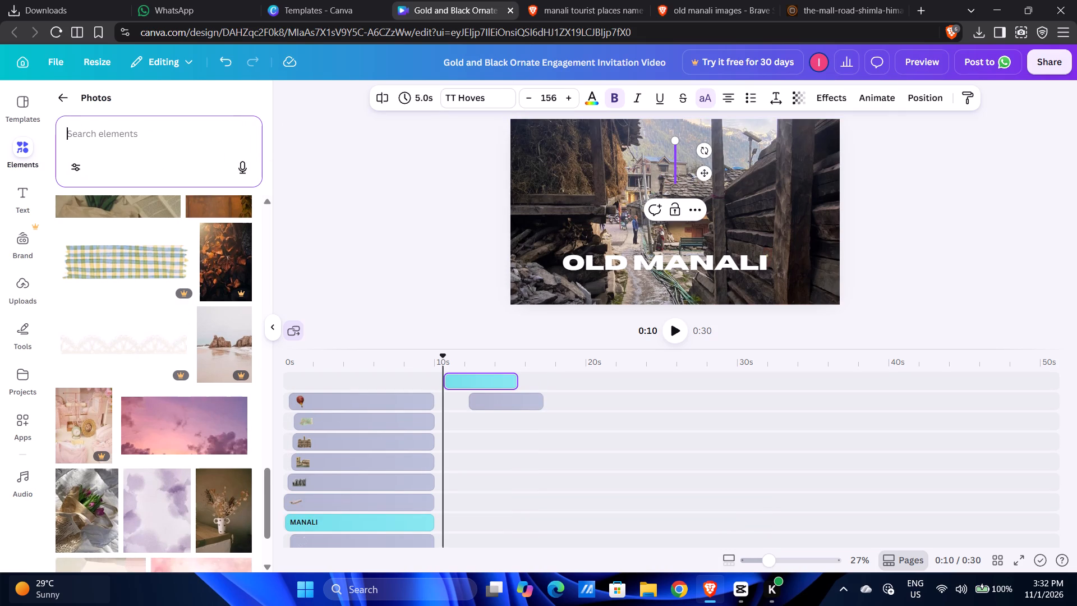
text(tour)
key(Return)
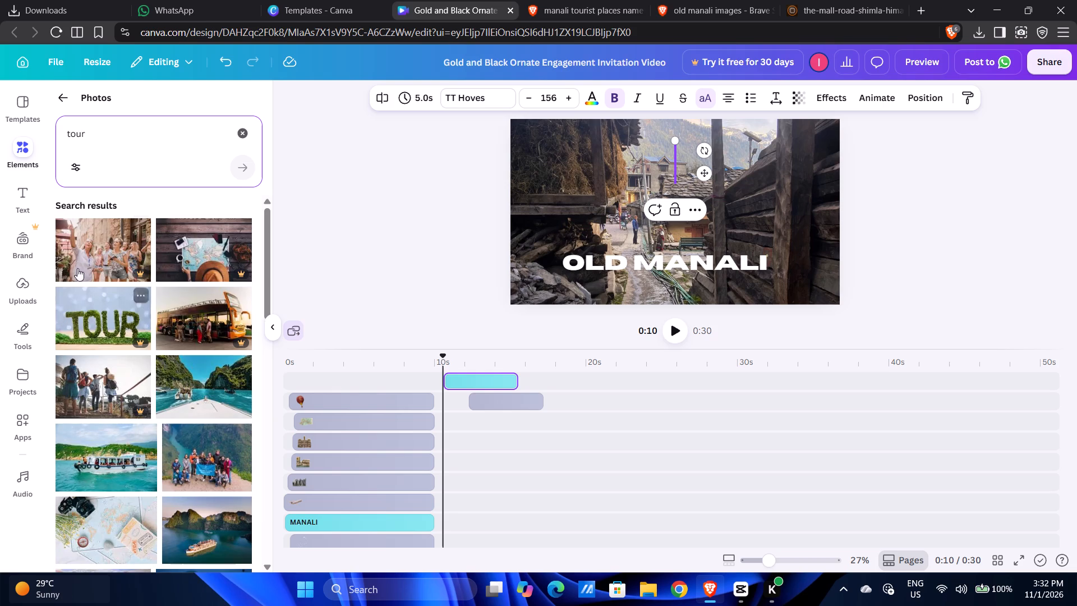
scroll(84, 364, down, 2)
scroll(129, 338, down, 3)
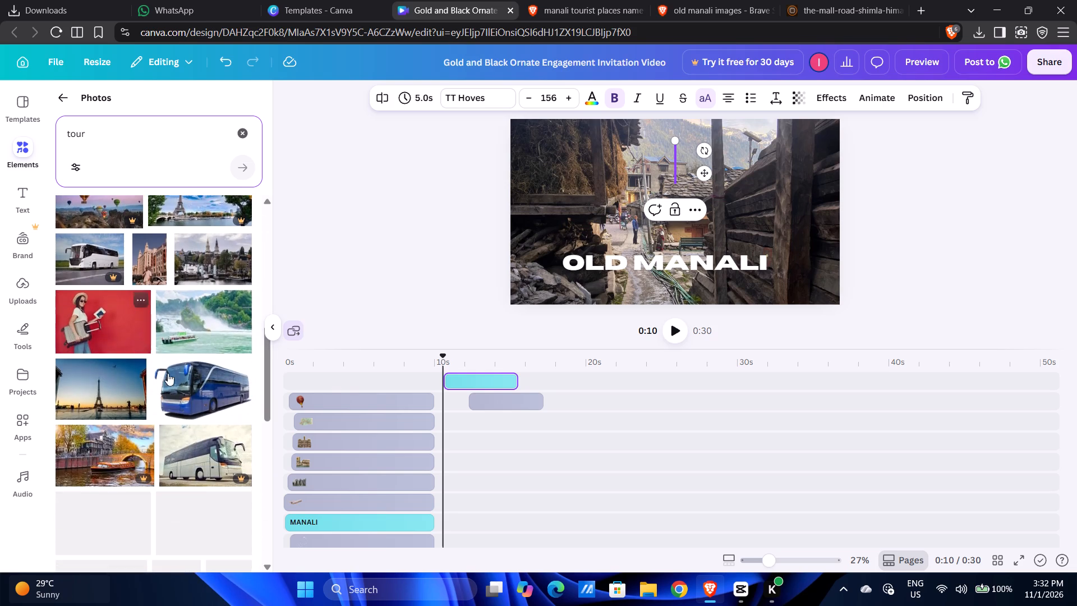
scroll(186, 401, down, 1)
drag(195, 299, 714, 297)
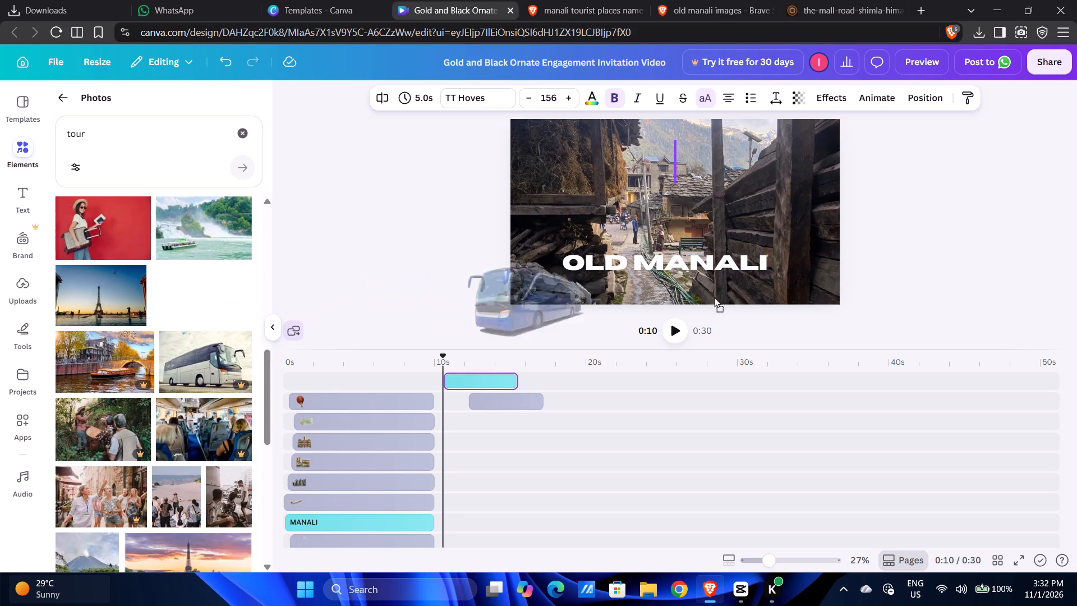
drag(714, 297, 821, 267)
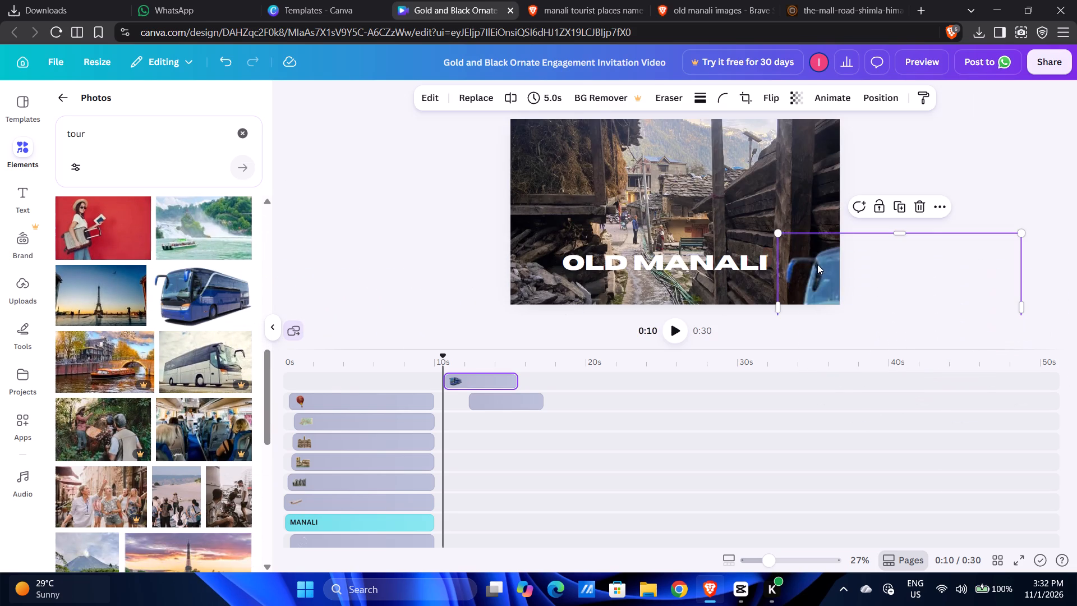
Shrink the blue bus and place it fully visible in the lower-right part of the Old Manali photo.
drag(832, 264, 779, 223)
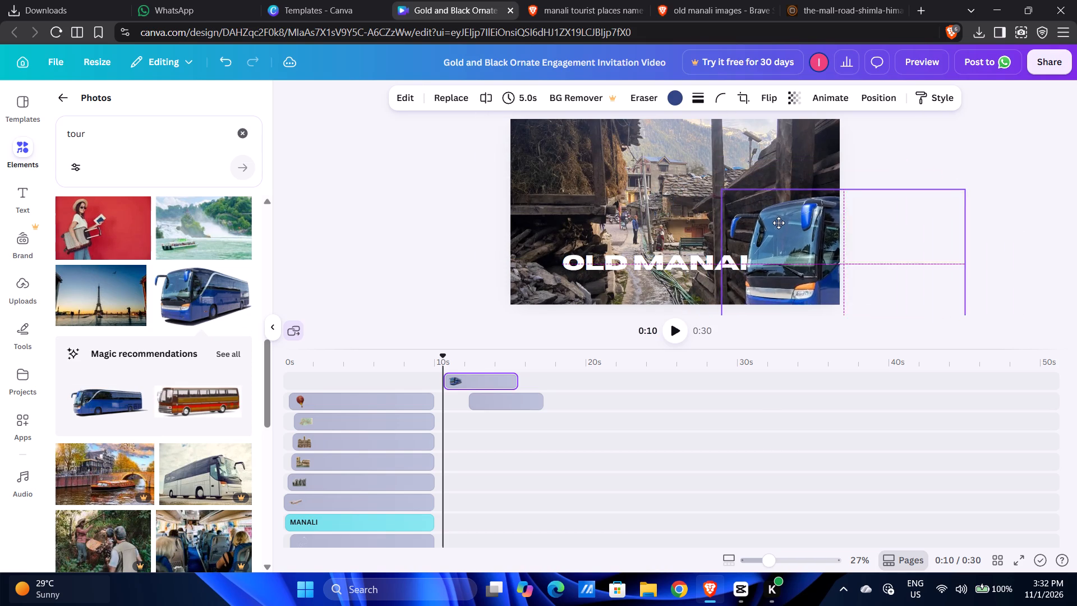
drag(779, 223, 781, 220)
drag(729, 190, 794, 212)
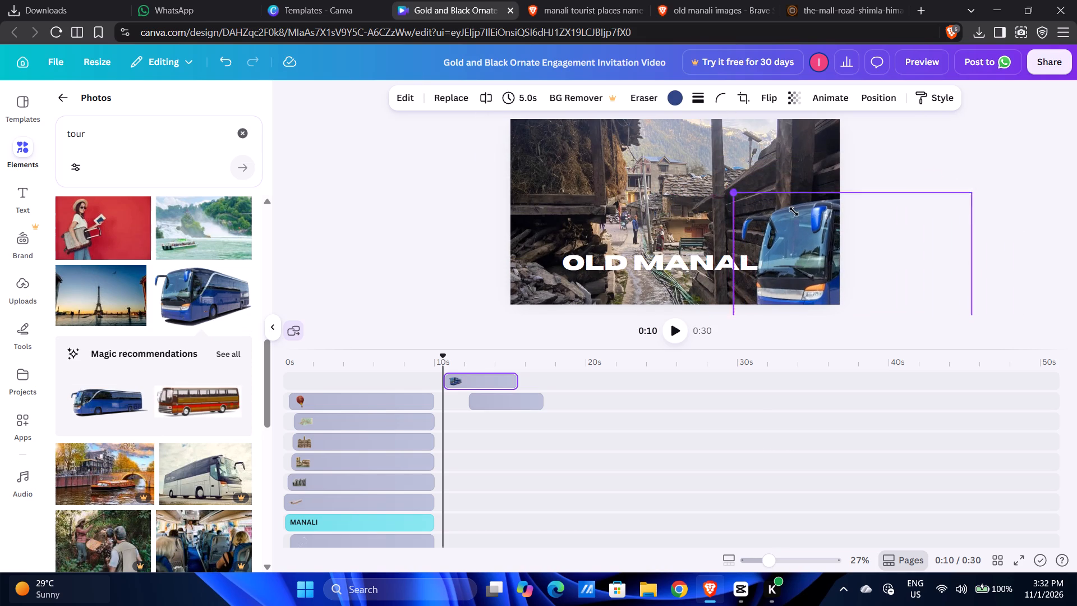
drag(794, 212, 789, 211)
drag(816, 255, 659, 218)
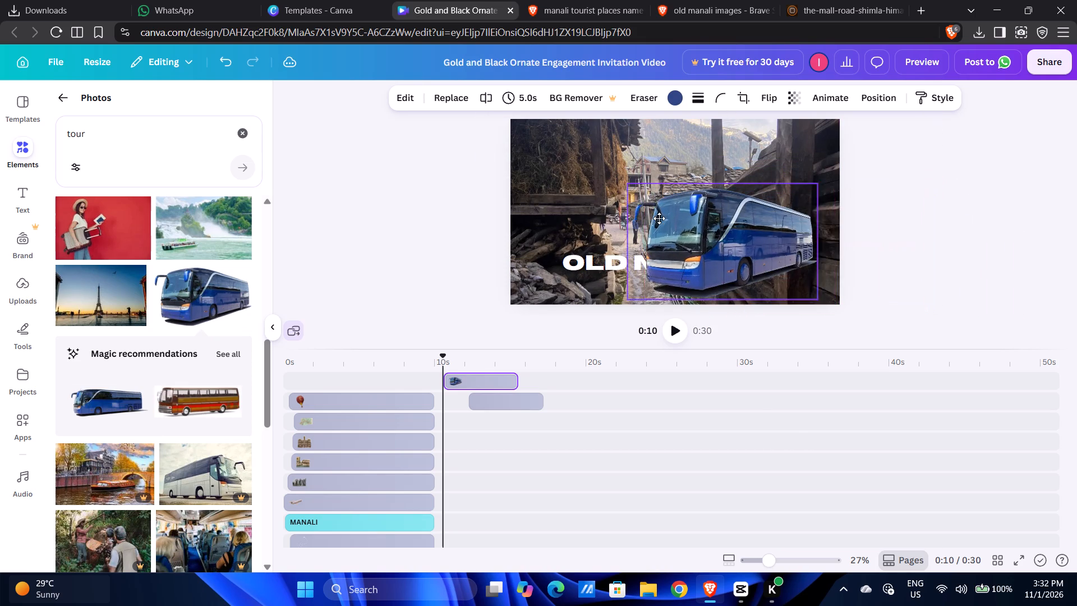
drag(659, 218, 671, 230)
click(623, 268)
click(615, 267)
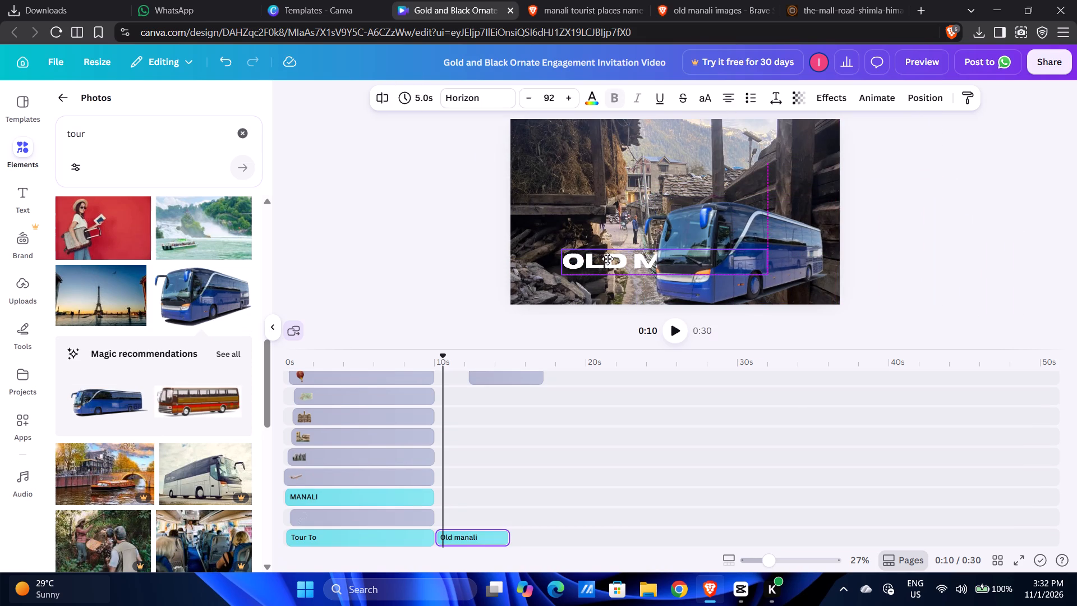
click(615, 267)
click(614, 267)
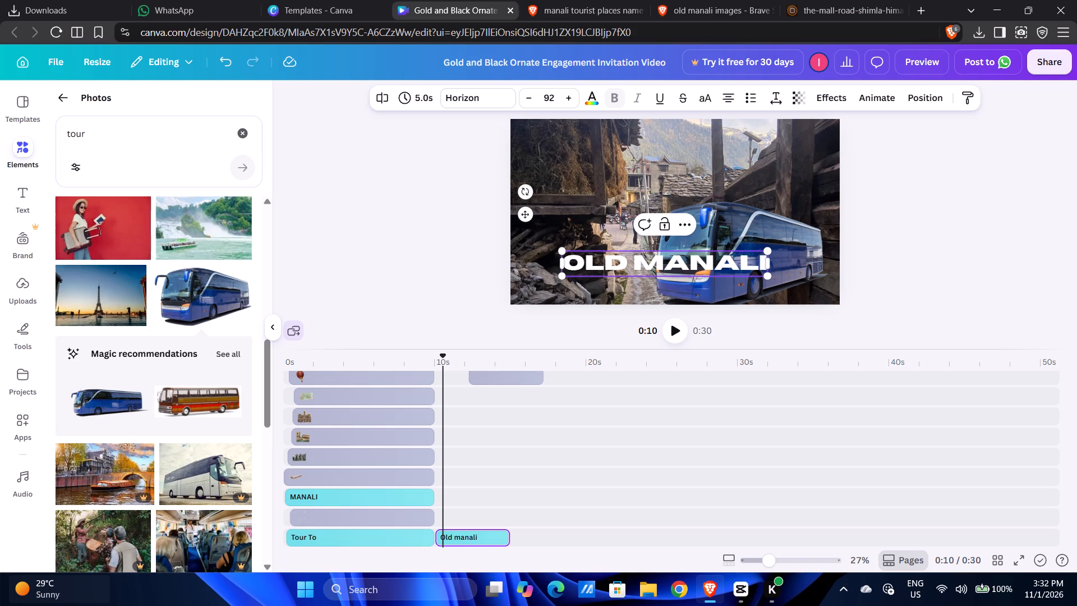
Delete the stray line element whose timeline bar sits just below the bus bar, starting about 12 s in.
scroll(501, 444, down, 3)
scroll(493, 437, up, 5)
click(482, 402)
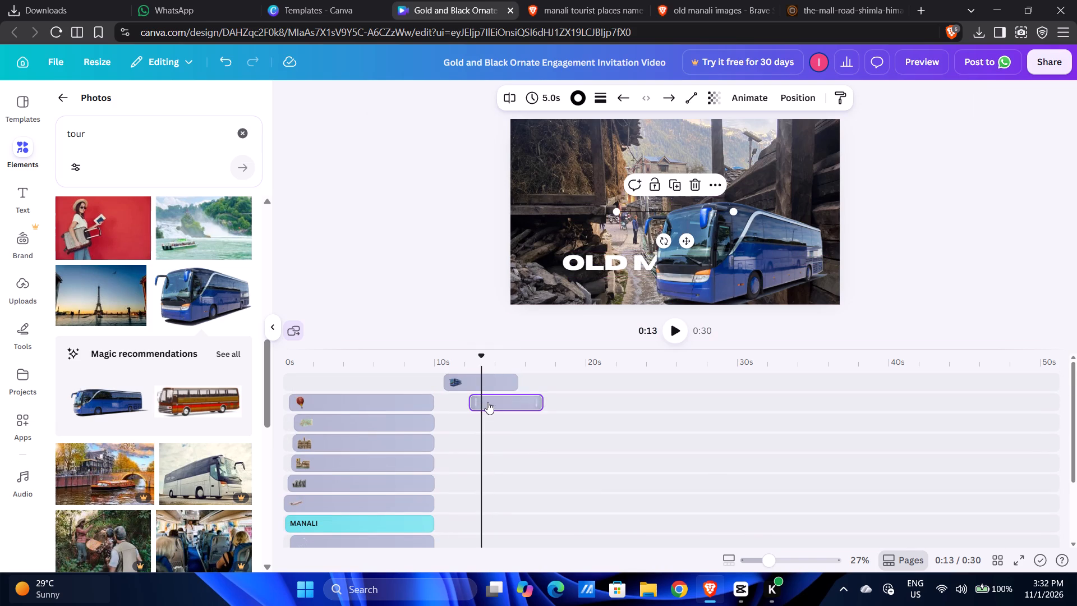
click(694, 184)
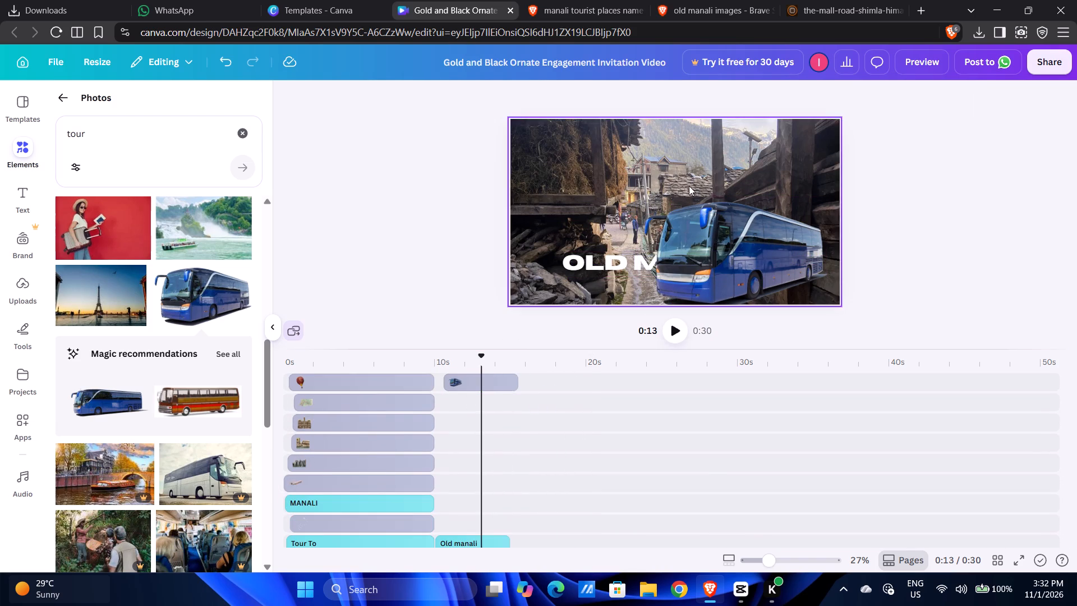
Move the bus's timeline bar to its own row beneath the Old manali heading, aligned with the Old Manali clip's start, and deselect it.
click(448, 380)
drag(473, 384, 458, 389)
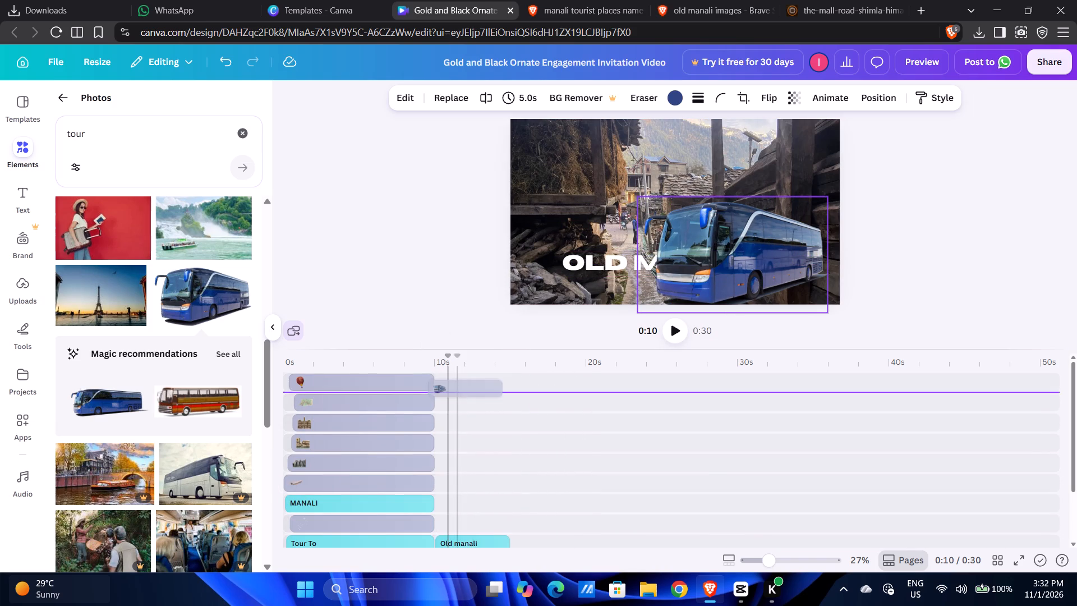
drag(458, 389, 466, 480)
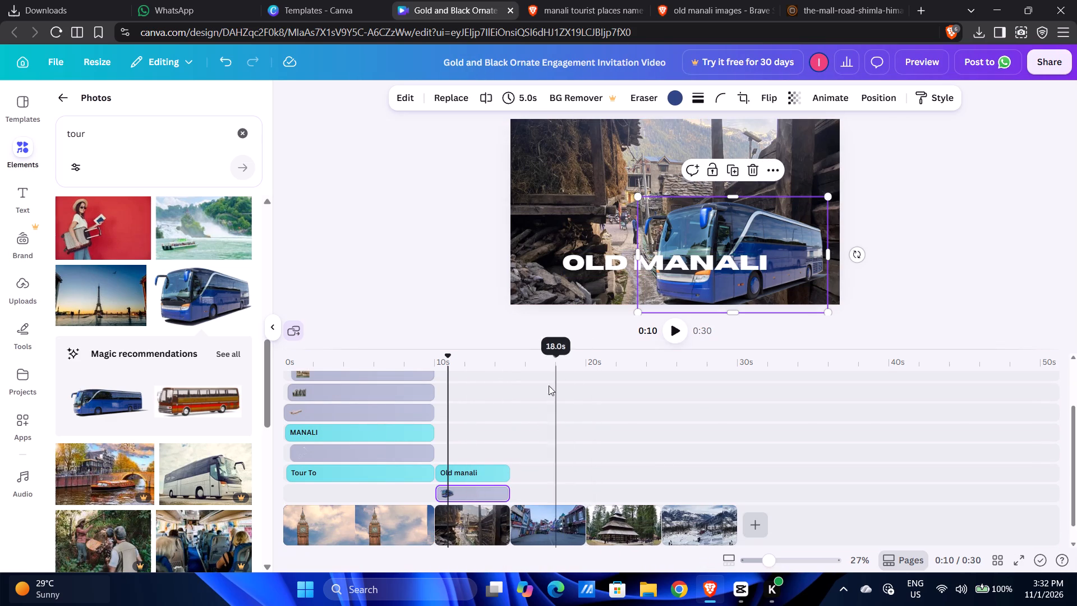
click(512, 336)
Play back the transition from the intro into the Old Manali clip to check the heading and bus.
click(738, 264)
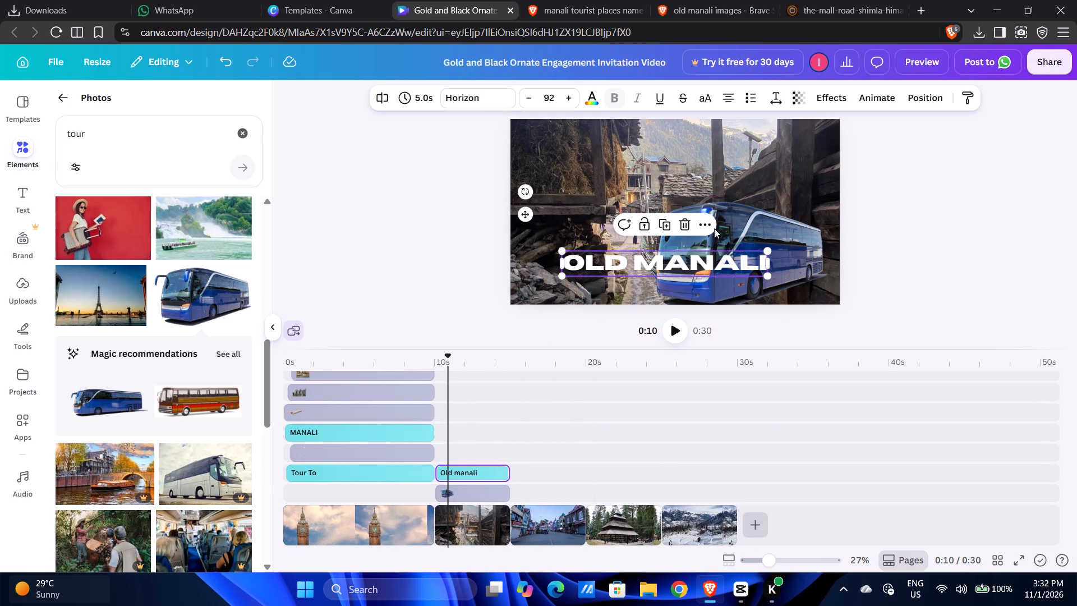
click(613, 224)
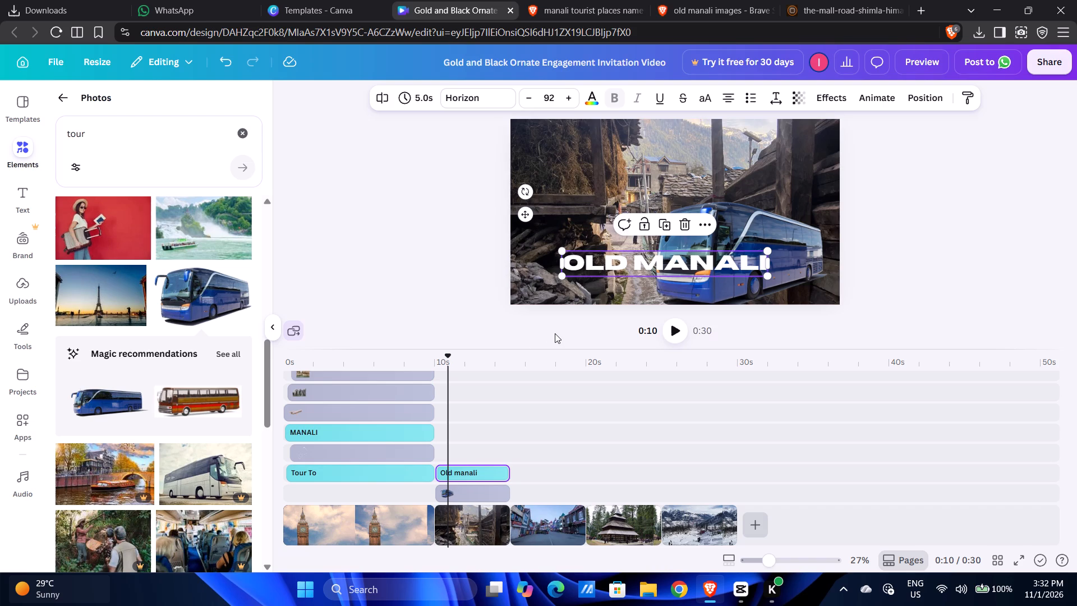
click(399, 407)
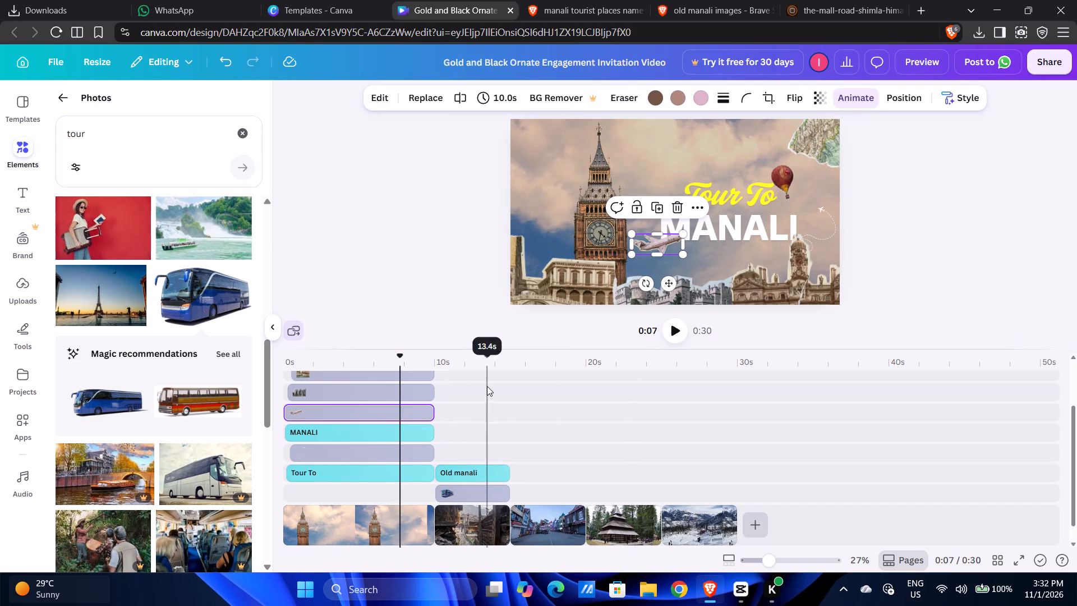
key(space)
click(420, 269)
key(space)
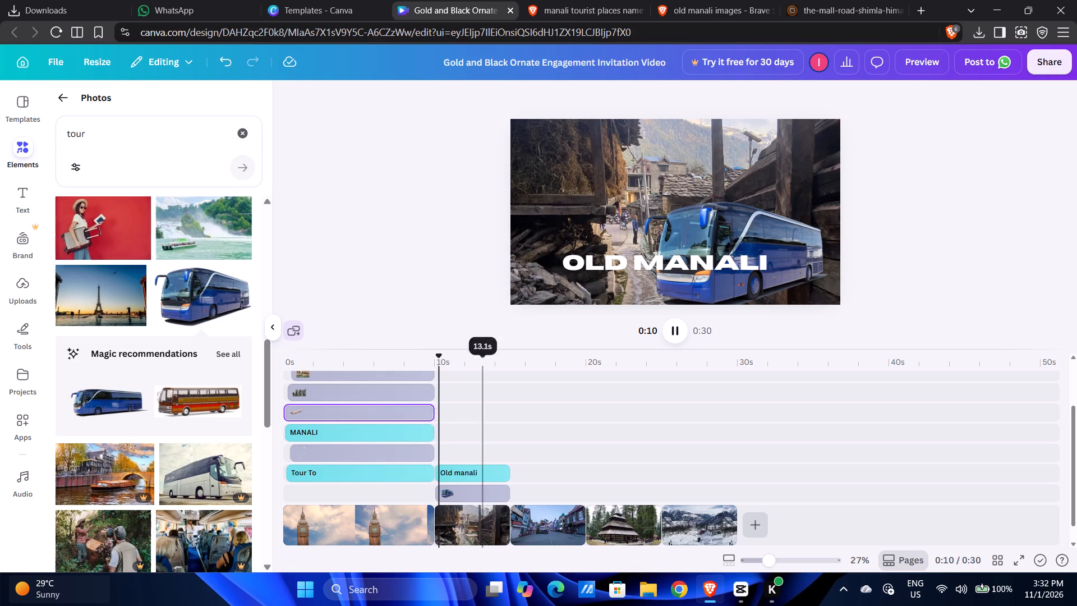
key(space)
click(736, 281)
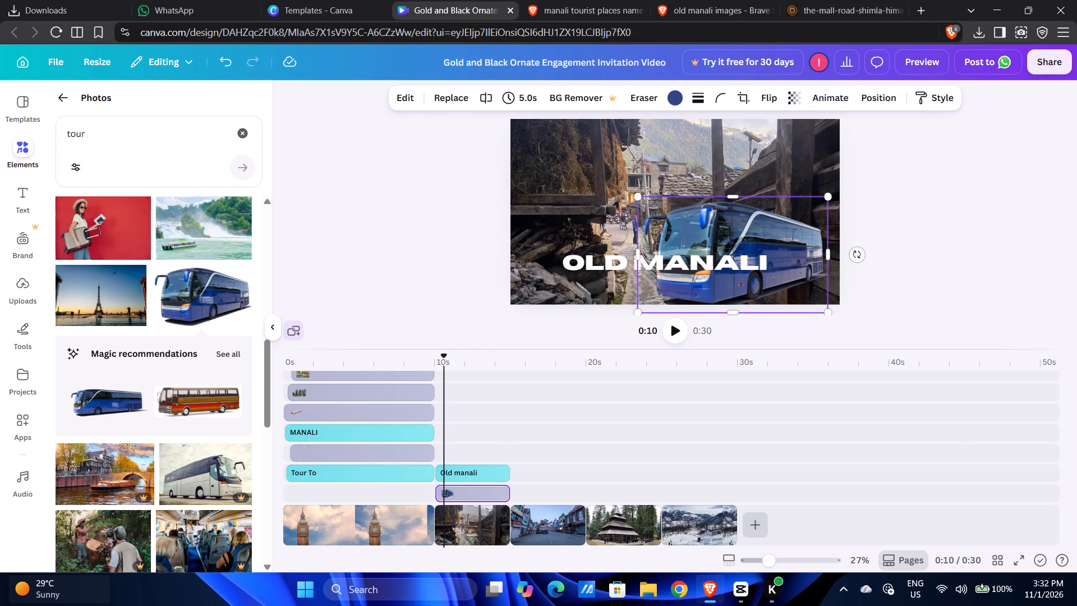
Browse further through the "tour" photo results for more travel images.
scroll(206, 408, down, 5)
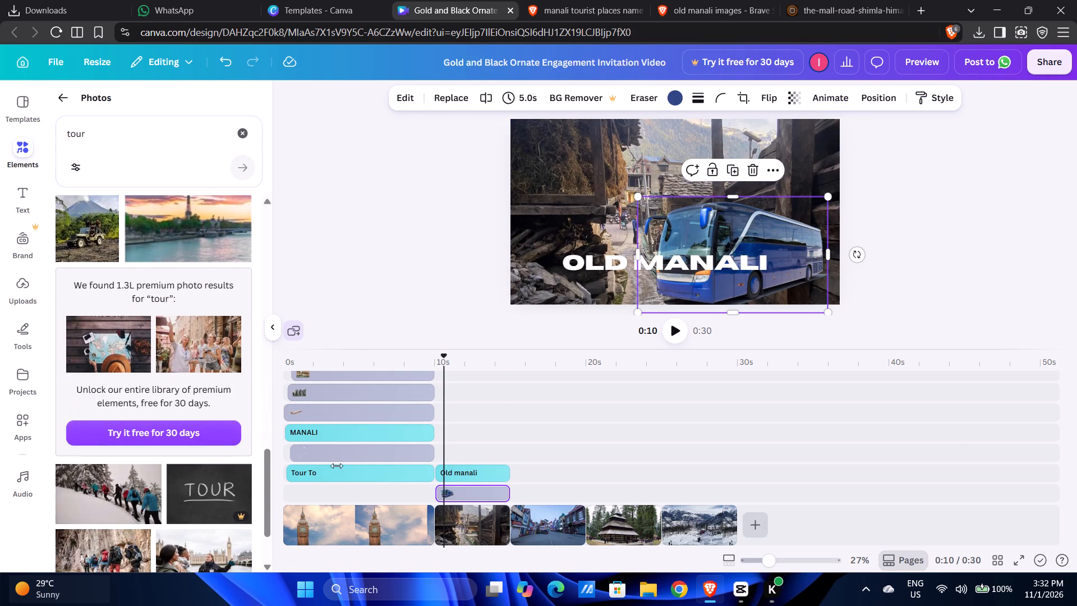
scroll(159, 536, down, 3)
scroll(132, 338, down, 4)
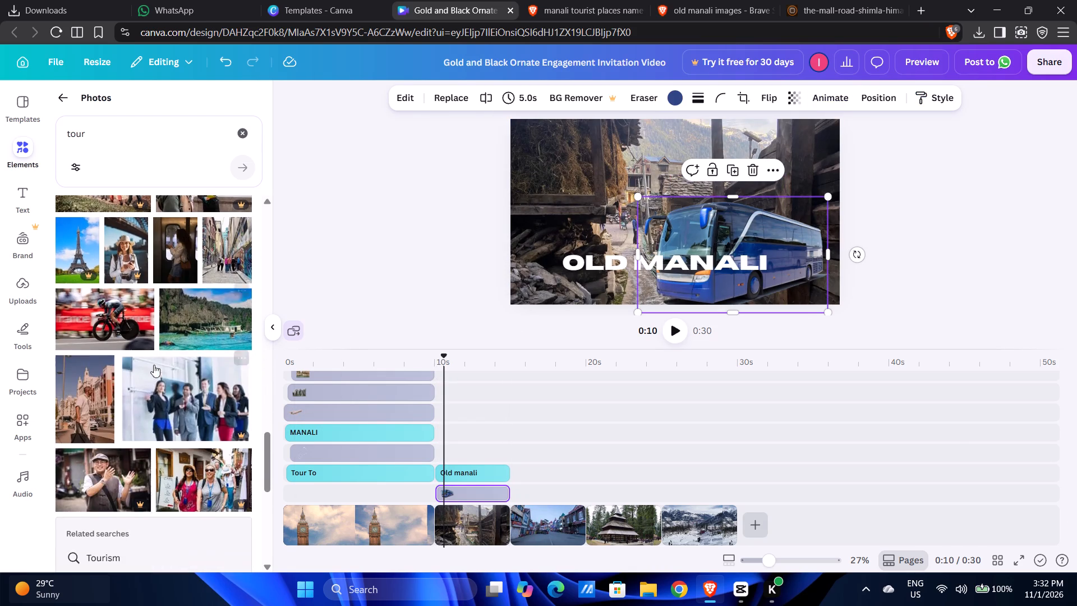
scroll(154, 365, down, 4)
scroll(149, 366, up, 2)
scroll(149, 366, down, 3)
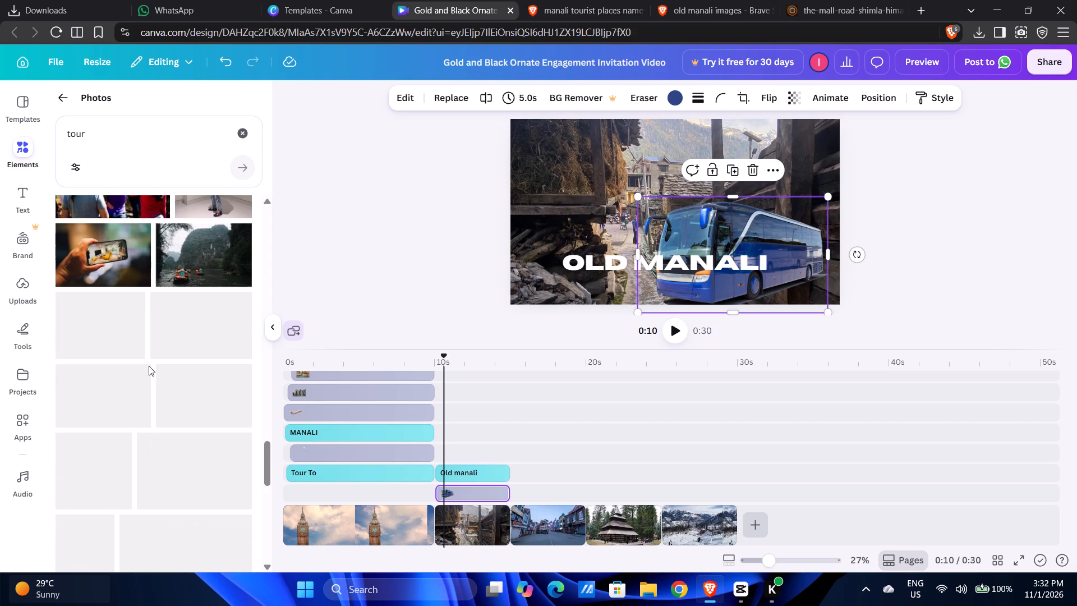
scroll(167, 353, down, 4)
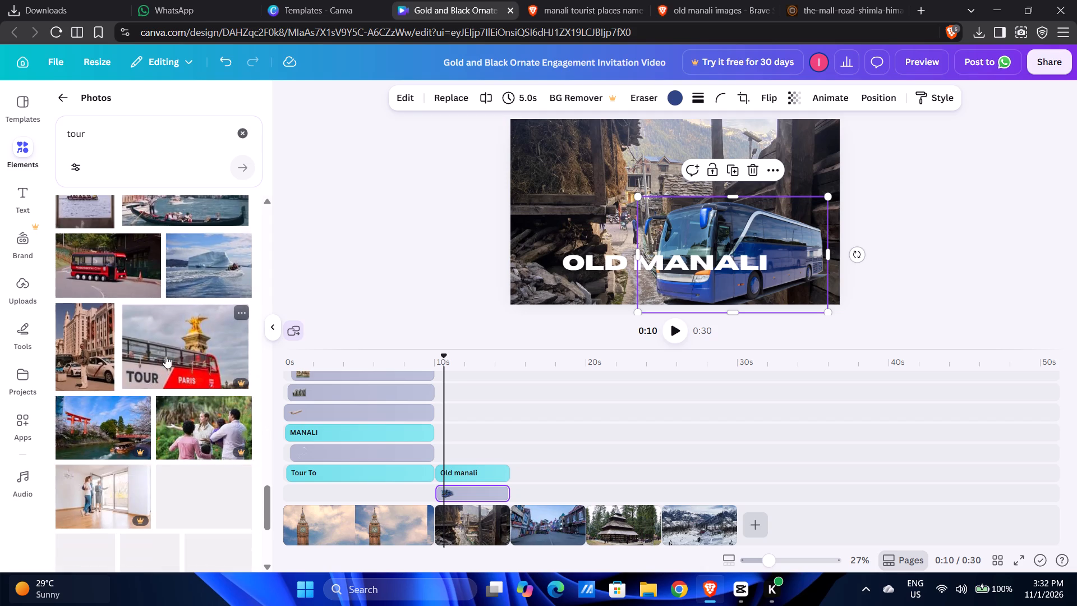
scroll(171, 360, up, 2)
scroll(160, 319, down, 5)
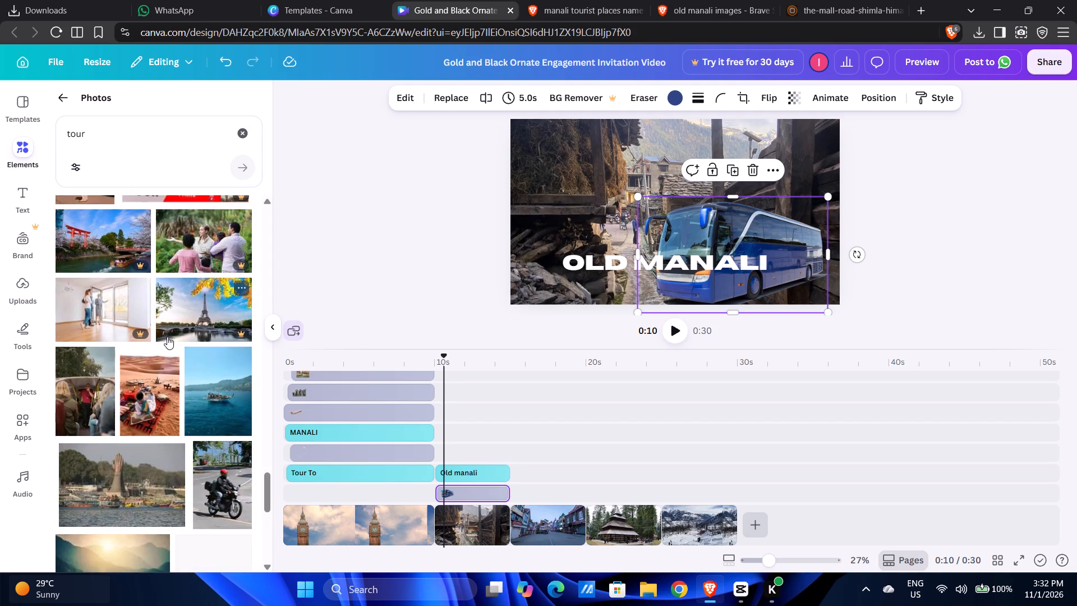
scroll(167, 337, down, 7)
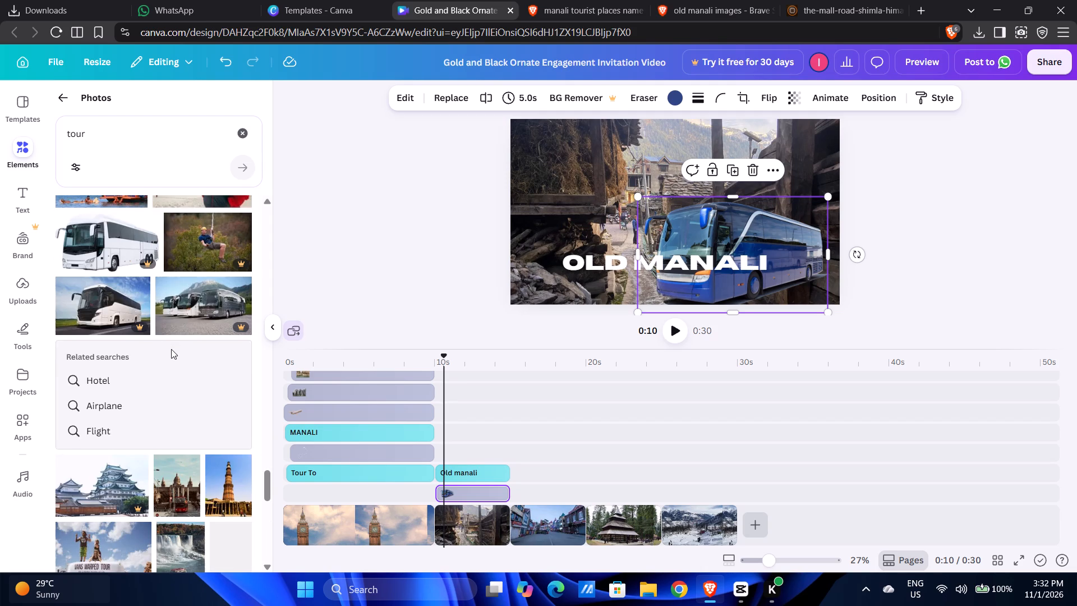
scroll(171, 349, down, 2)
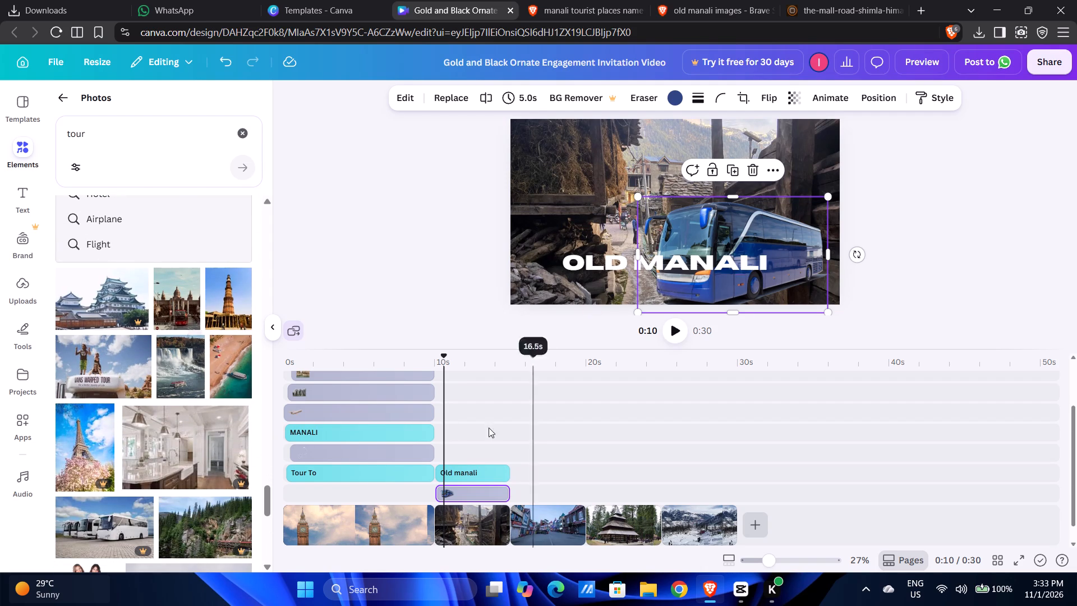
Move the Old Manali clip, with its heading and bus, to the end of the clip sequence.
click(472, 526)
drag(473, 526, 844, 527)
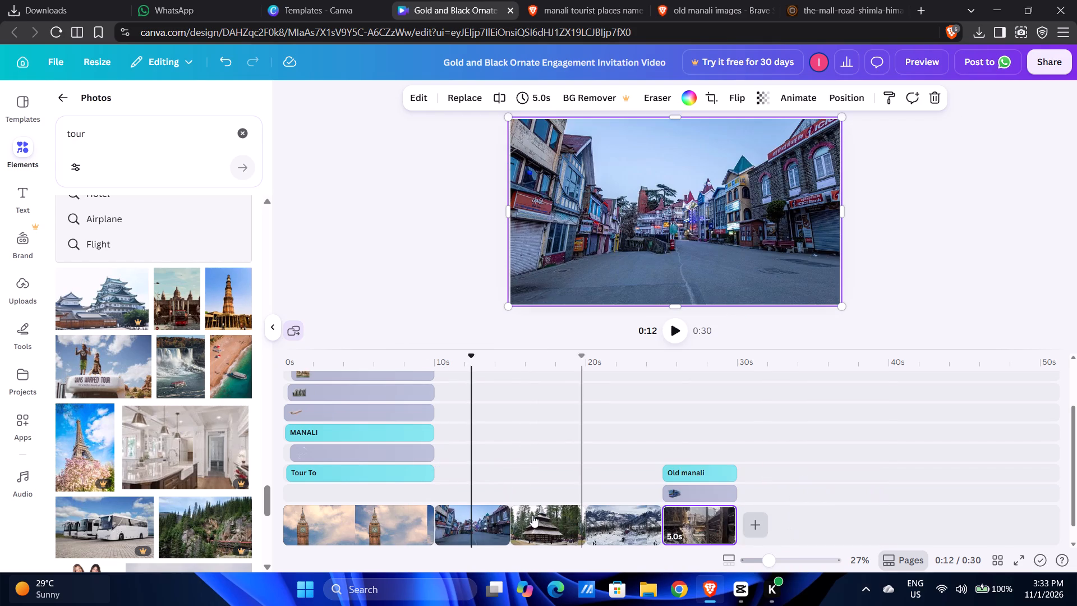
click(491, 515)
click(441, 466)
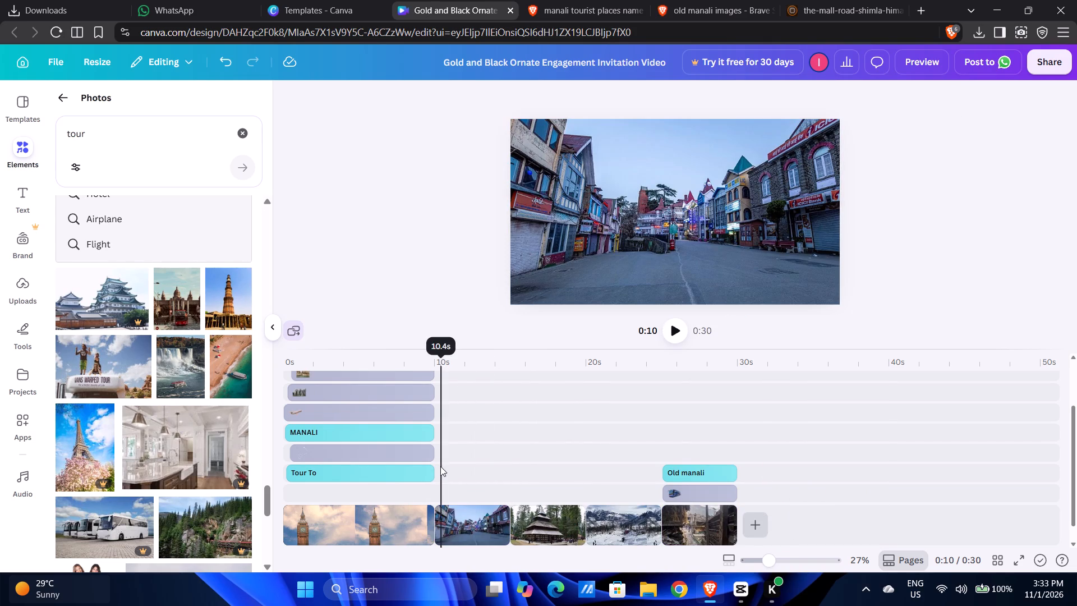
click(440, 466)
click(440, 466)
click(439, 466)
scroll(455, 474, up, 4)
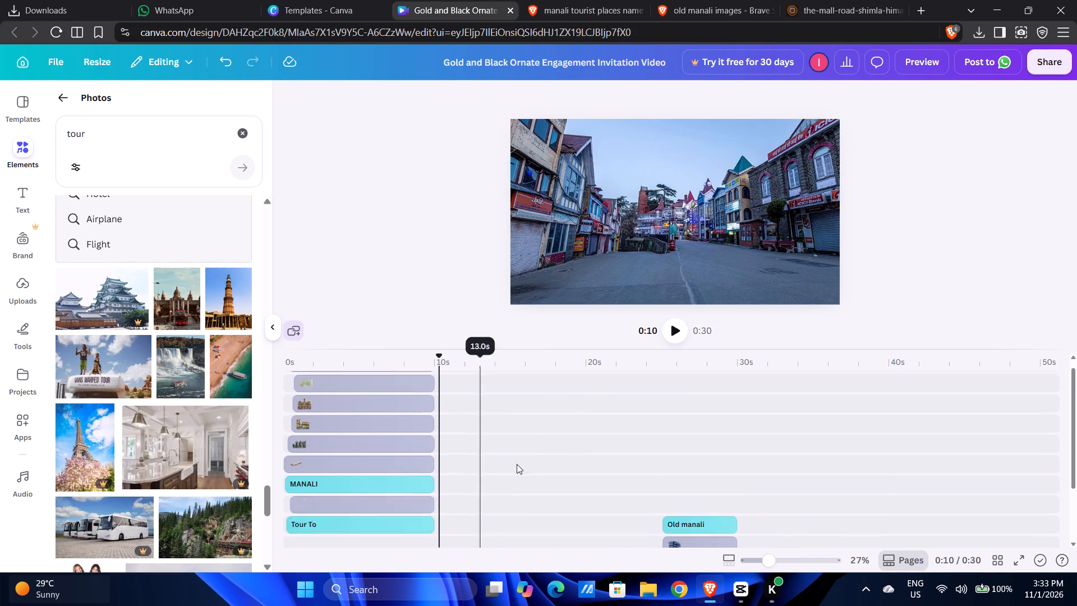
Take the bus off the Old Manali clip and insert it as its own clip directly after the intro.
scroll(794, 497, down, 2)
click(674, 470)
drag(689, 473, 531, 510)
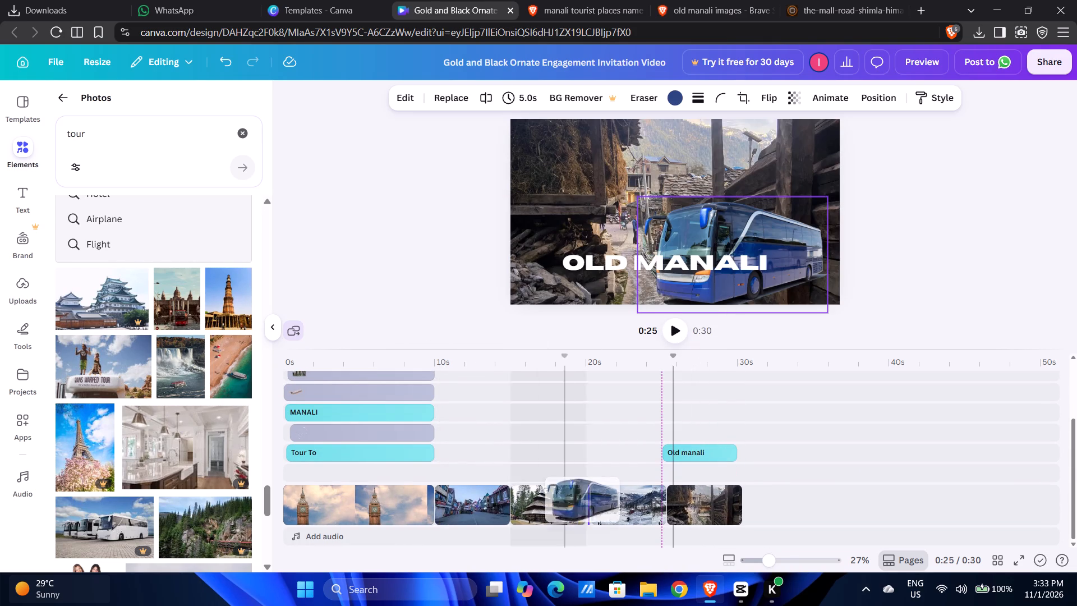
drag(531, 510, 450, 508)
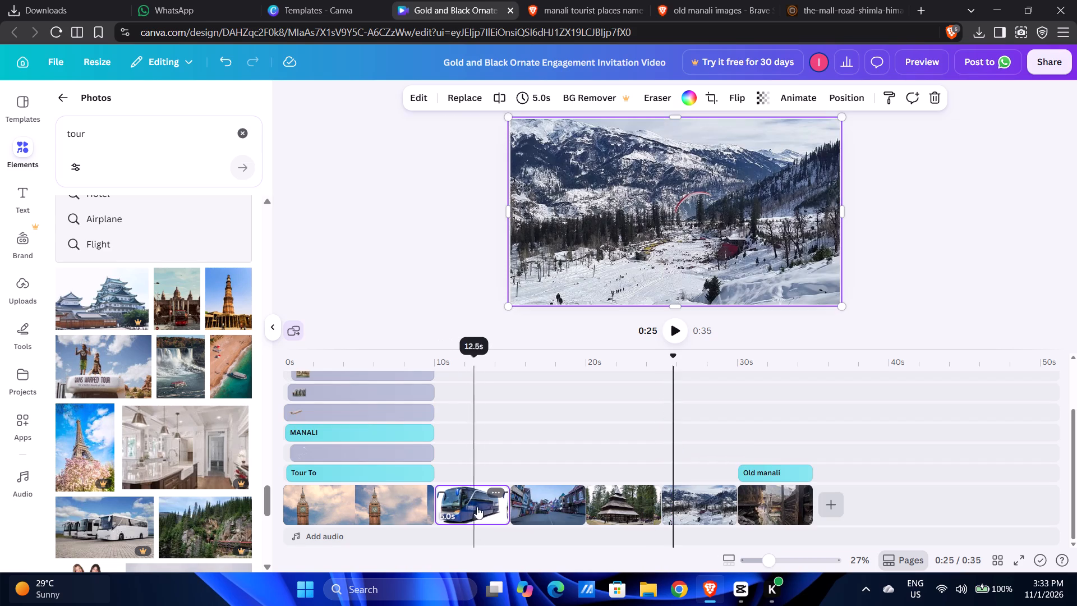
click(474, 453)
scroll(473, 456, up, 7)
Detach the bus image from the new clip's background, shrink it to about half the frame width and place it on the frame's right side.
click(678, 168)
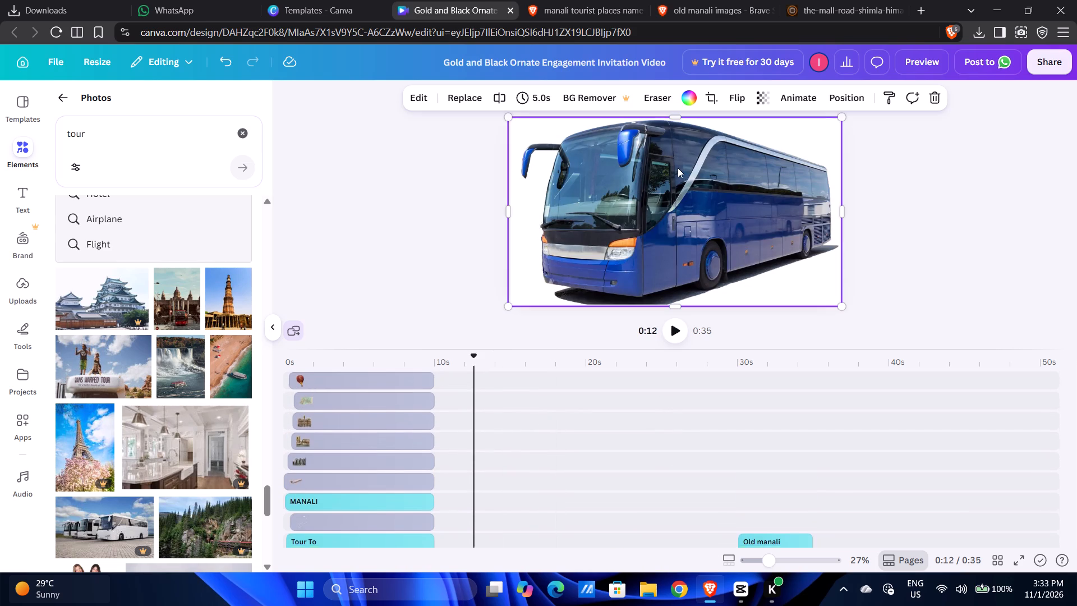
drag(682, 172, 813, 177)
drag(840, 309, 665, 229)
drag(630, 189, 794, 246)
Set the bus clip's background colour to black.
click(540, 236)
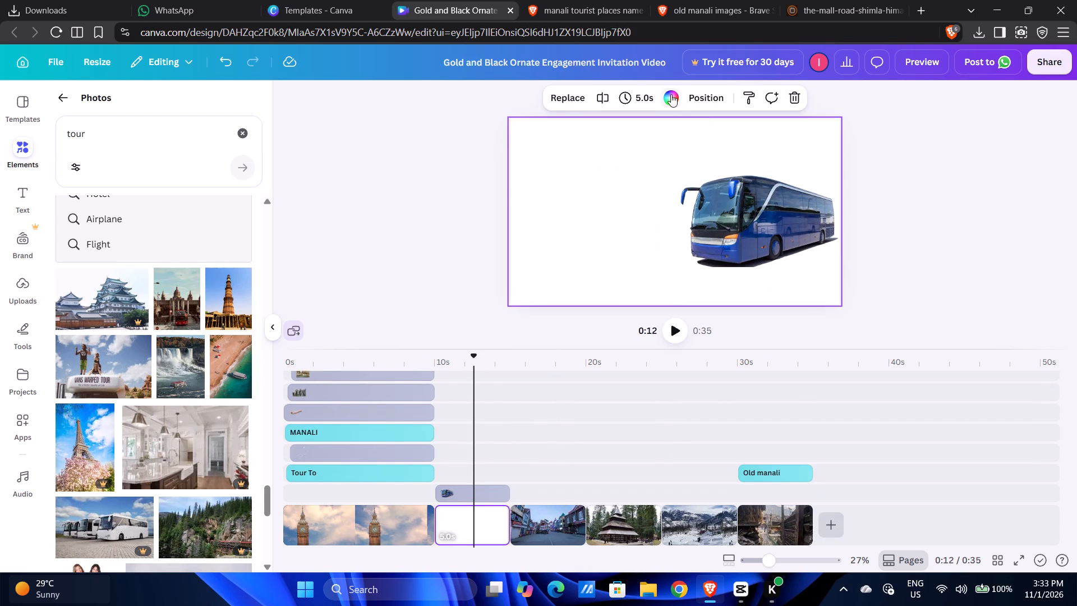
click(671, 94)
click(153, 193)
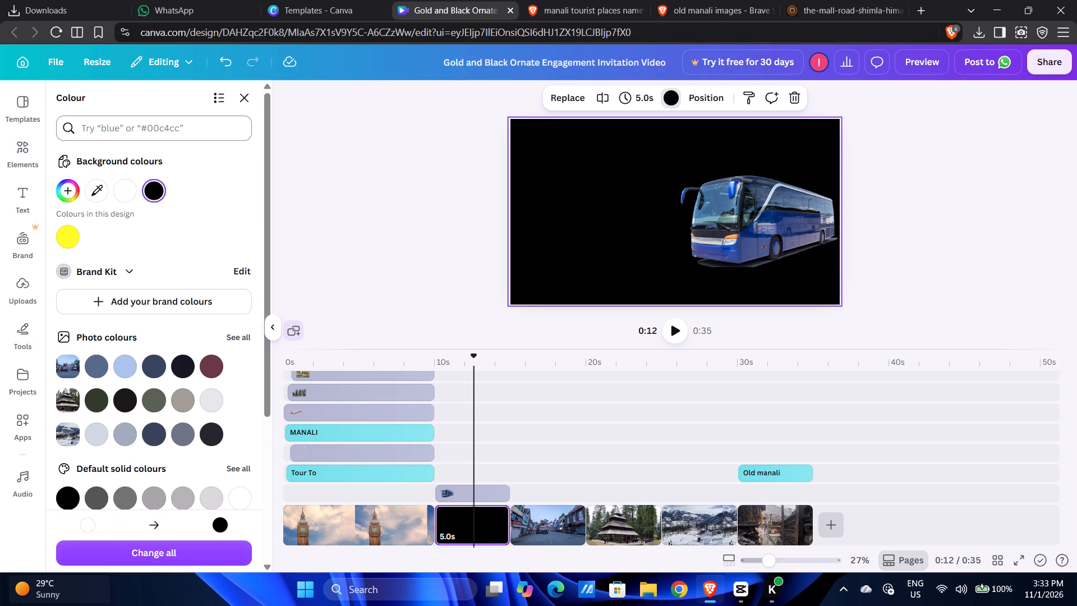
click(240, 91)
Shift the bus slightly lower and to the left within the black frame and enlarge it a little.
click(766, 238)
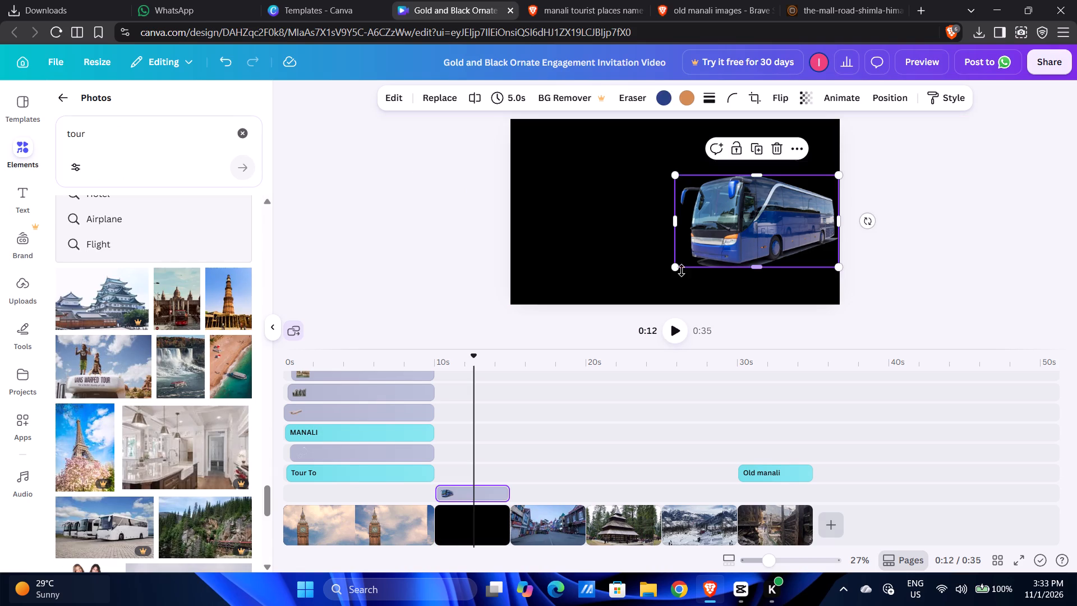
click(679, 270)
drag(758, 241, 752, 257)
drag(666, 282, 659, 283)
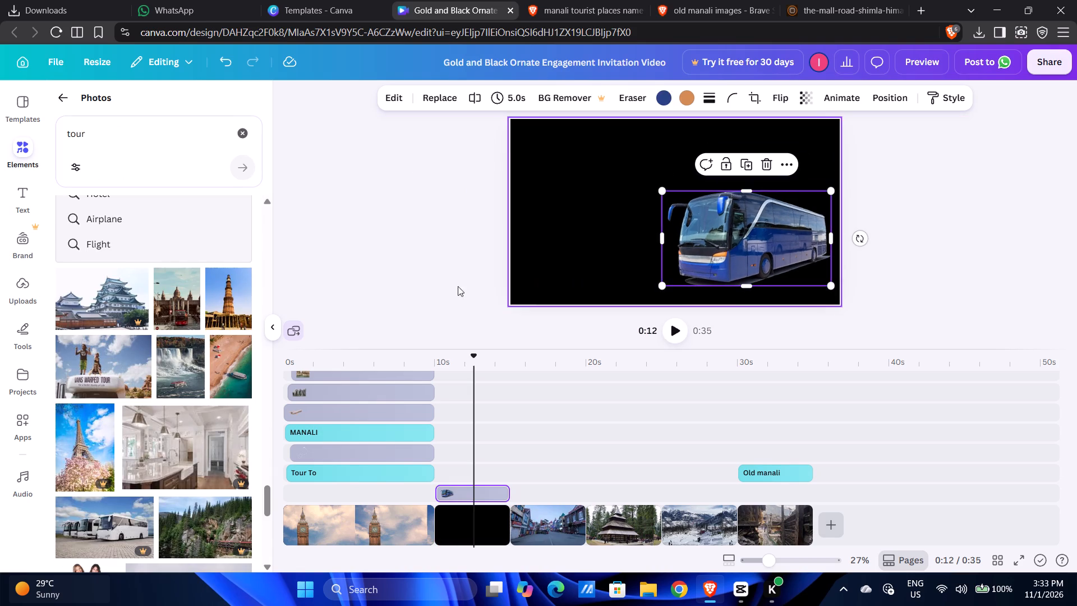
click(377, 281)
Add a new text box at the end of the intro, where the bus clip begins.
click(433, 455)
click(434, 456)
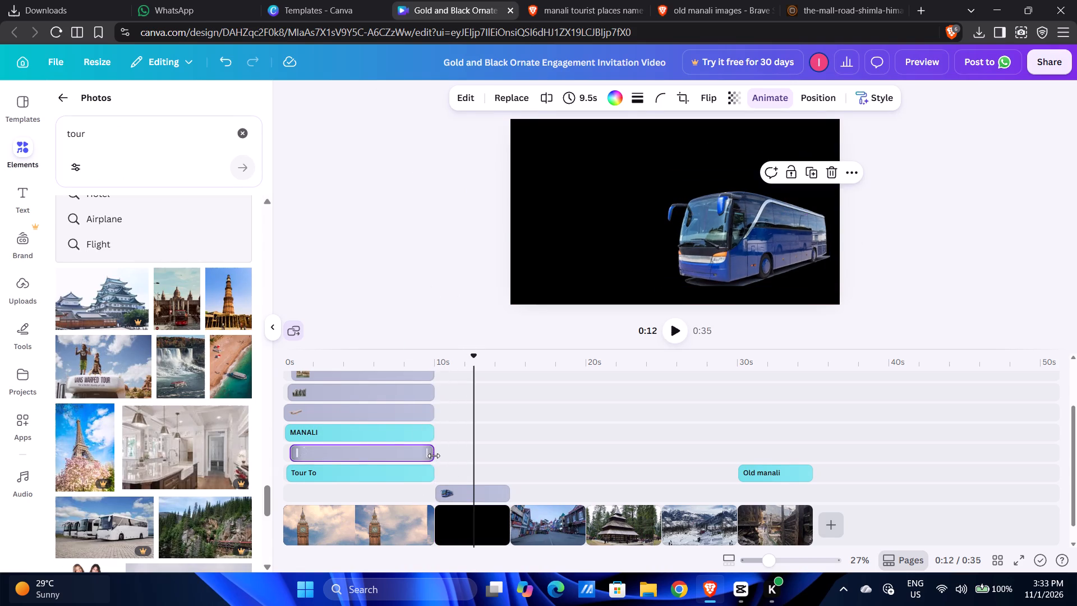
click(89, 130)
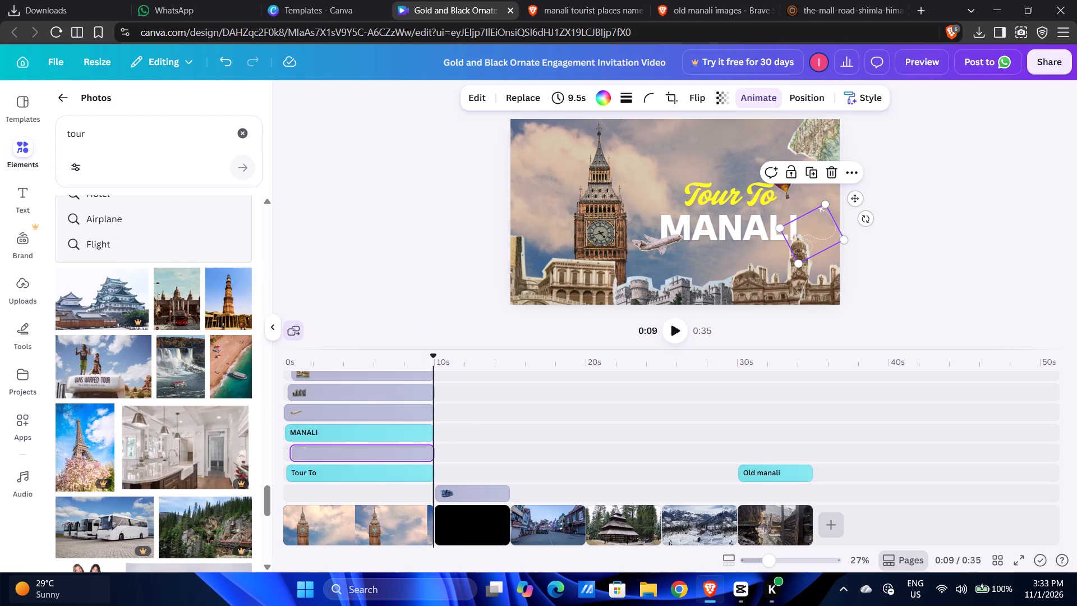
click(54, 87)
click(31, 197)
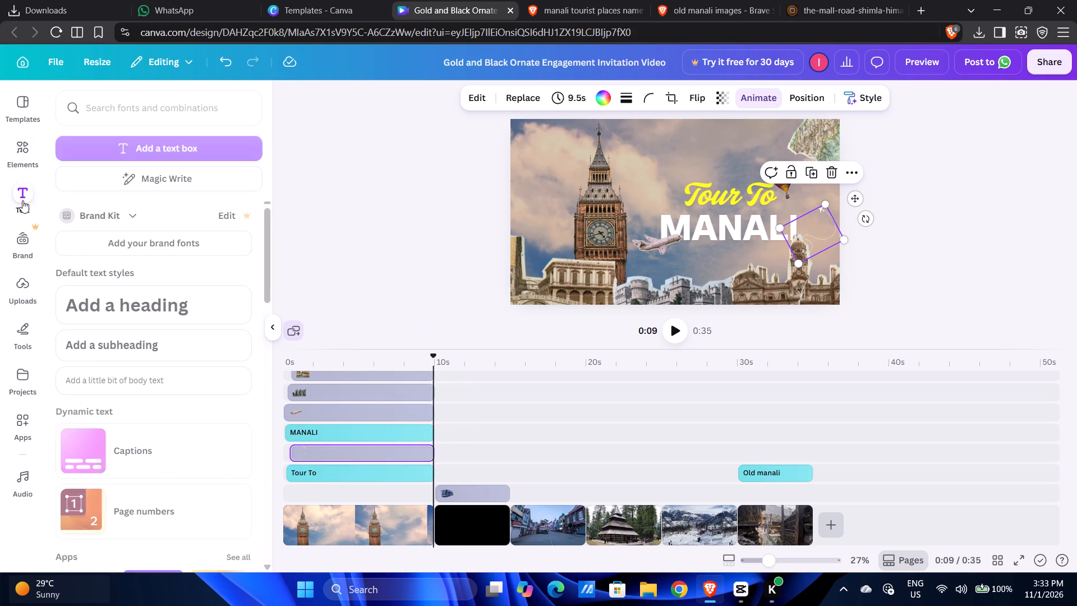
click(116, 146)
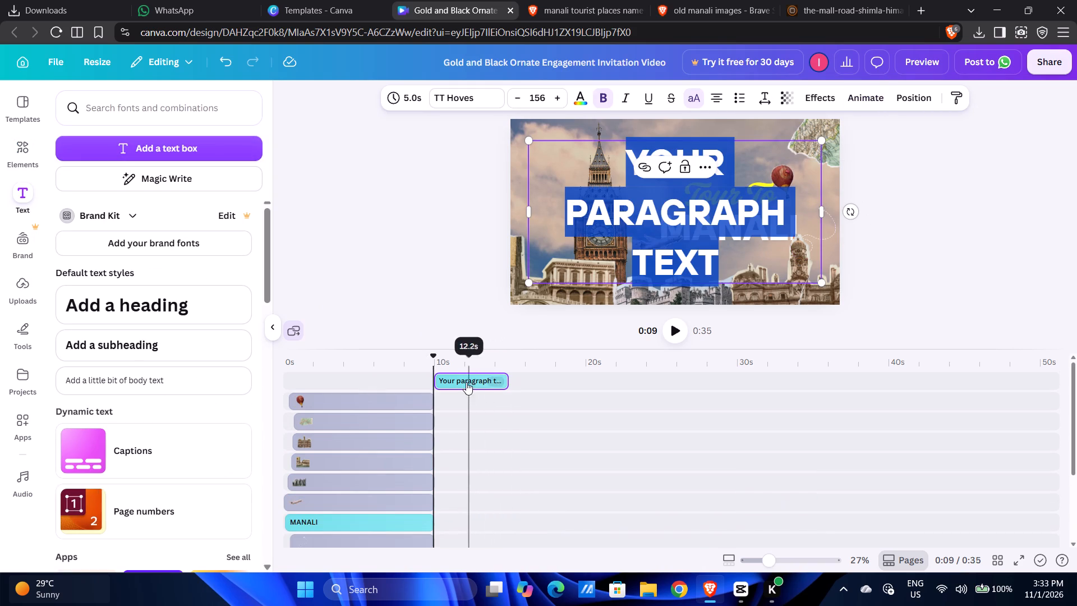
Move the new text's timeline bar into the Tour To row, directly above the bus bar and aligned with the black clip.
drag(466, 382, 464, 528)
scroll(484, 454, down, 3)
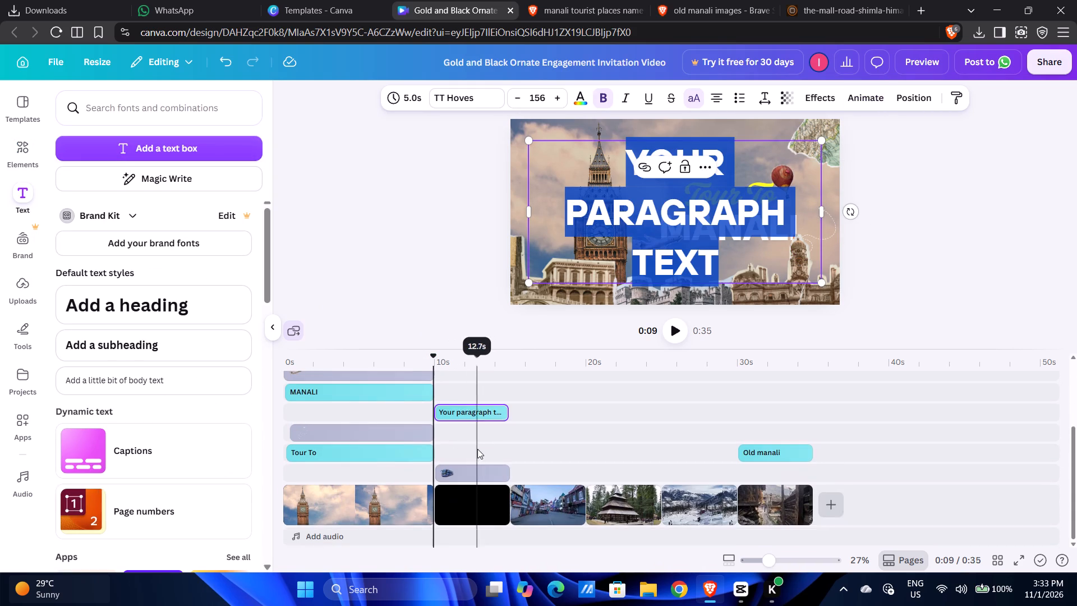
click(461, 379)
click(461, 414)
drag(468, 414, 469, 431)
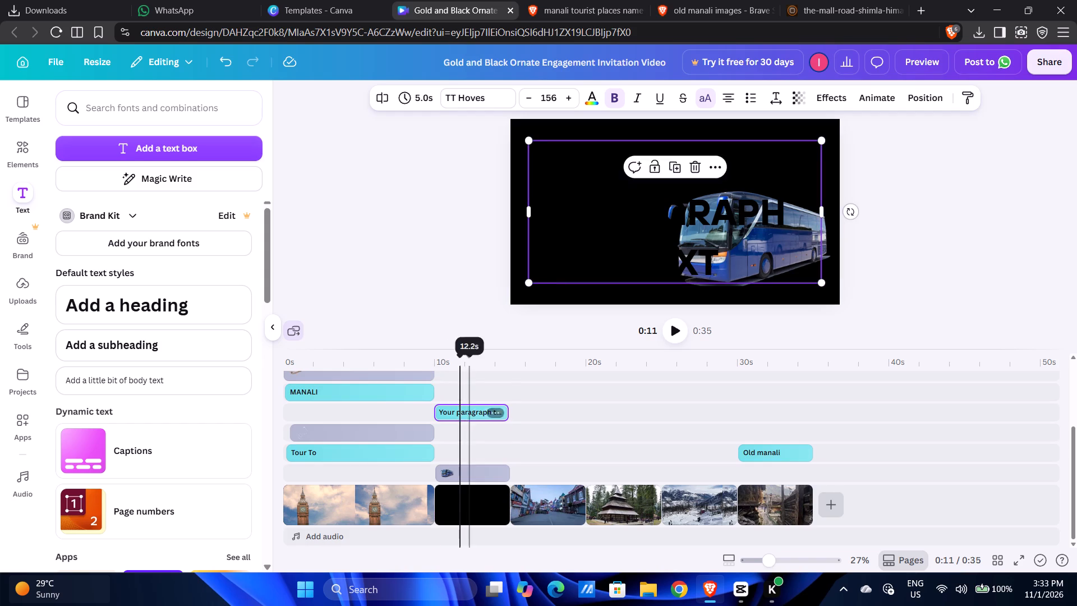
drag(469, 431, 470, 460)
Style the new text with white colour and the Inter font.
click(588, 99)
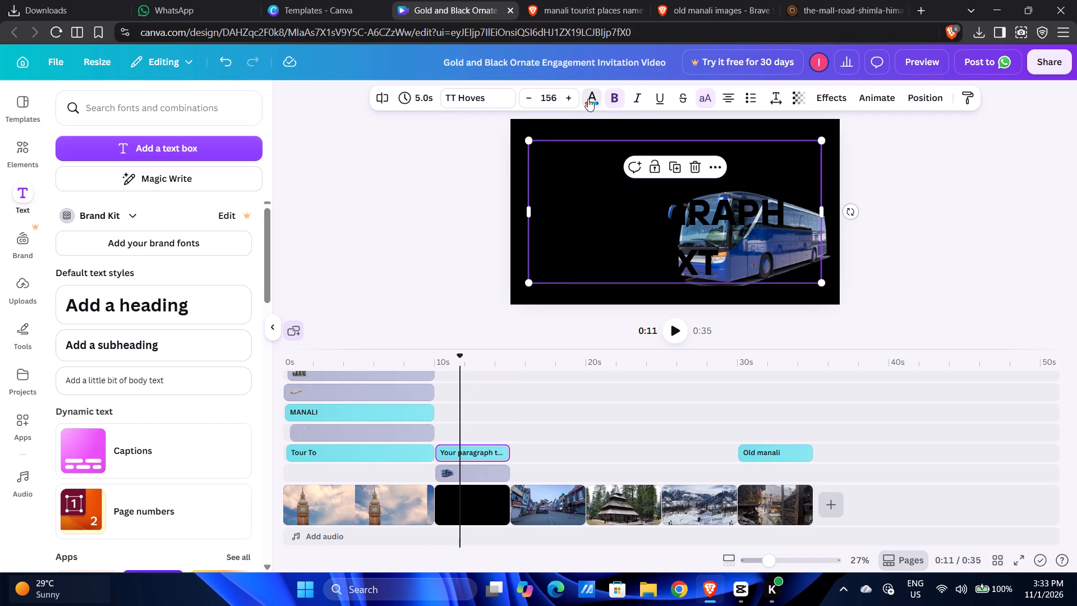
click(144, 192)
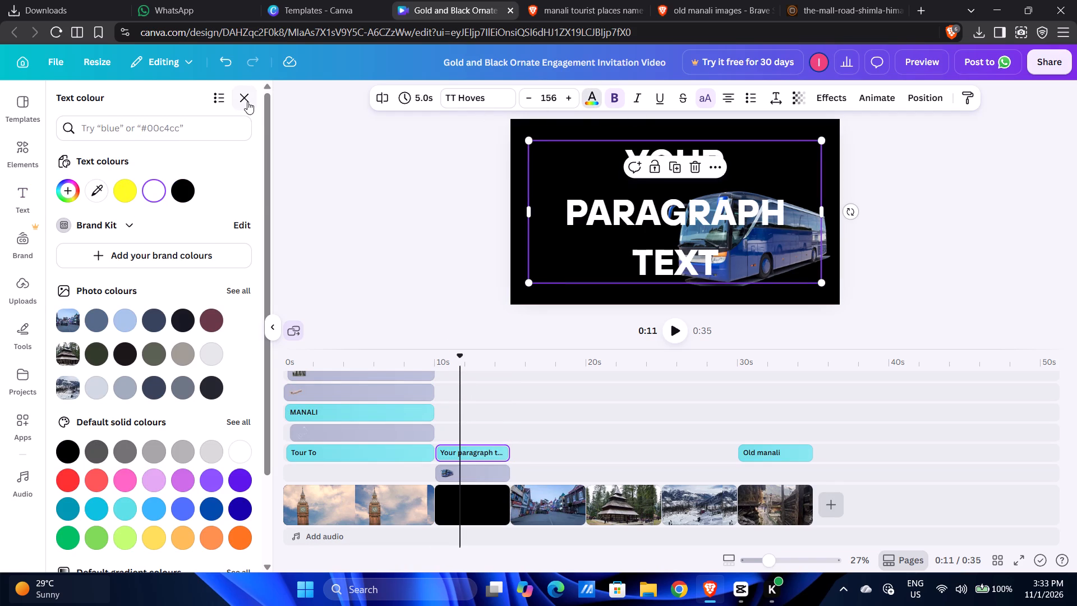
click(247, 102)
click(682, 227)
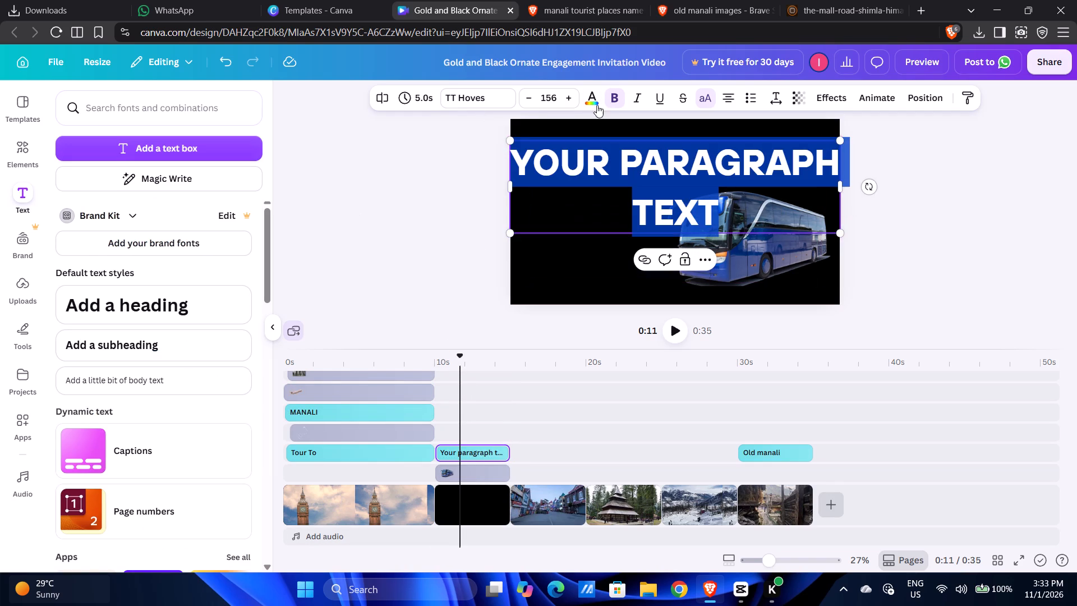
click(493, 102)
scroll(278, 211, up, 10)
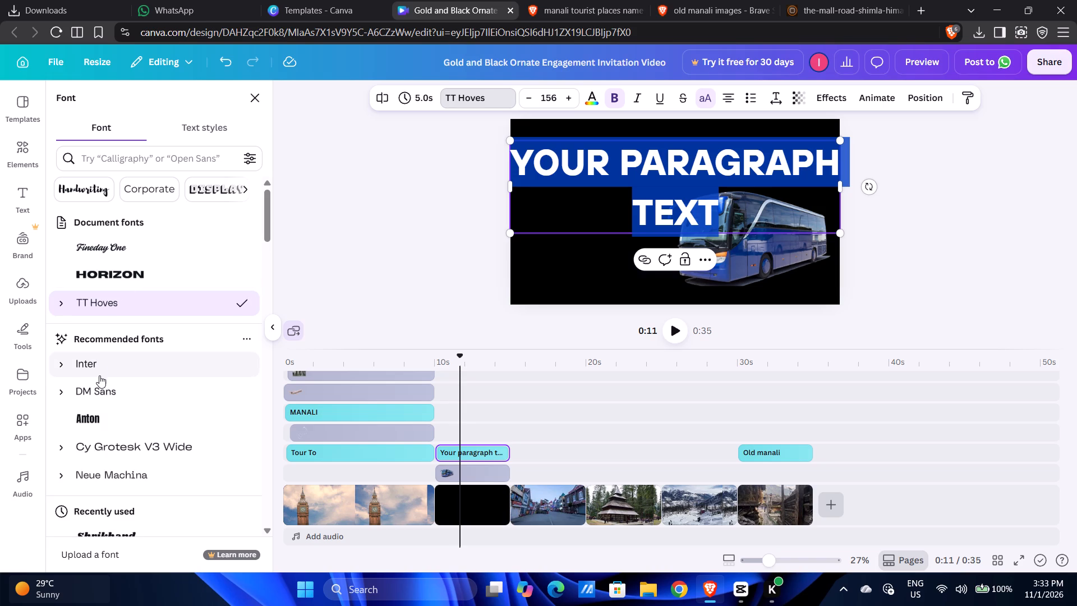
click(99, 374)
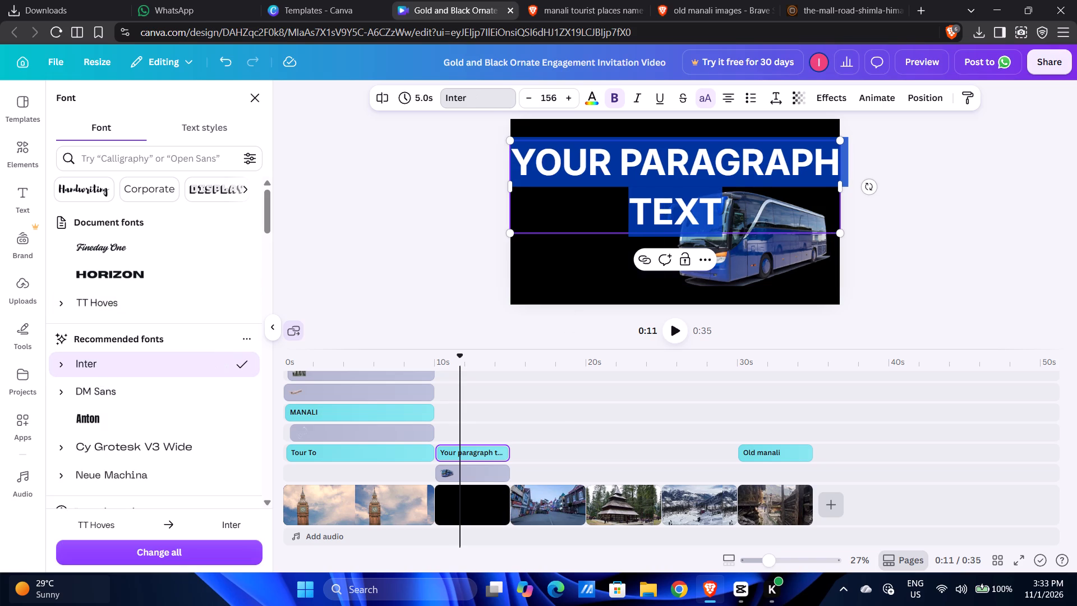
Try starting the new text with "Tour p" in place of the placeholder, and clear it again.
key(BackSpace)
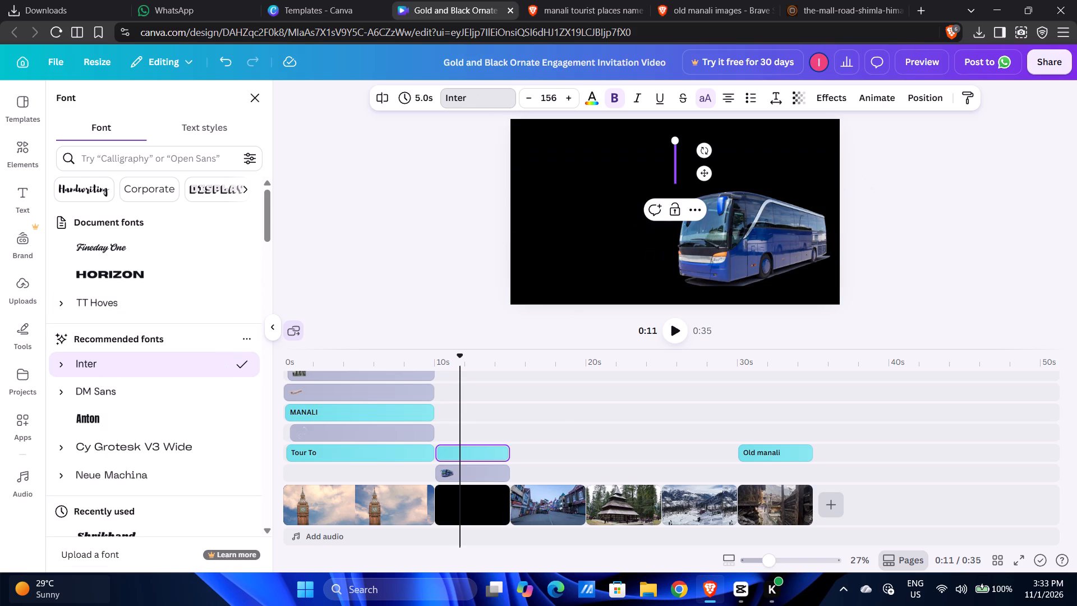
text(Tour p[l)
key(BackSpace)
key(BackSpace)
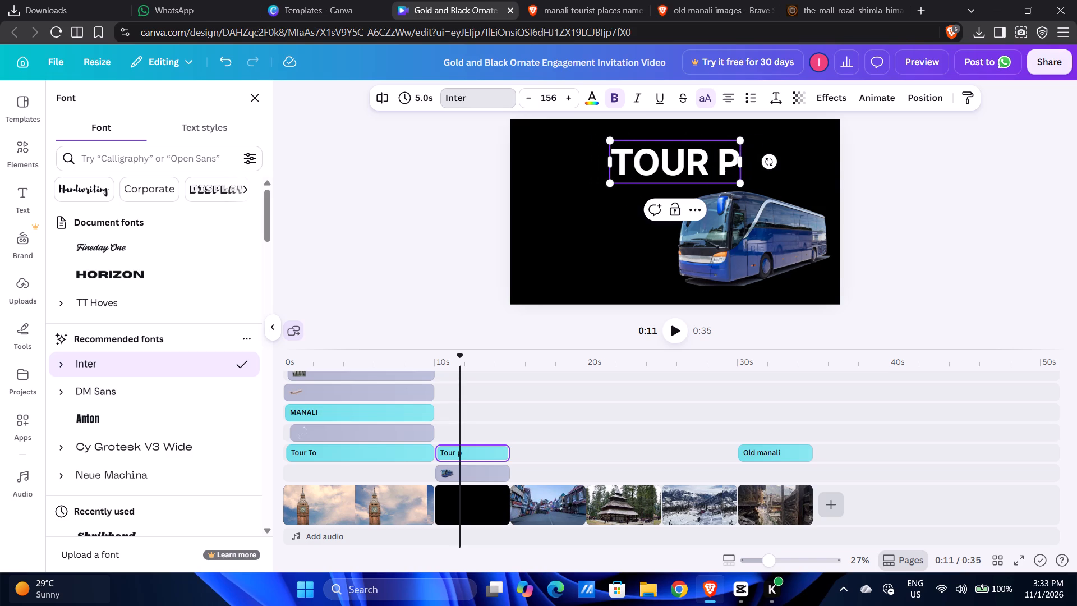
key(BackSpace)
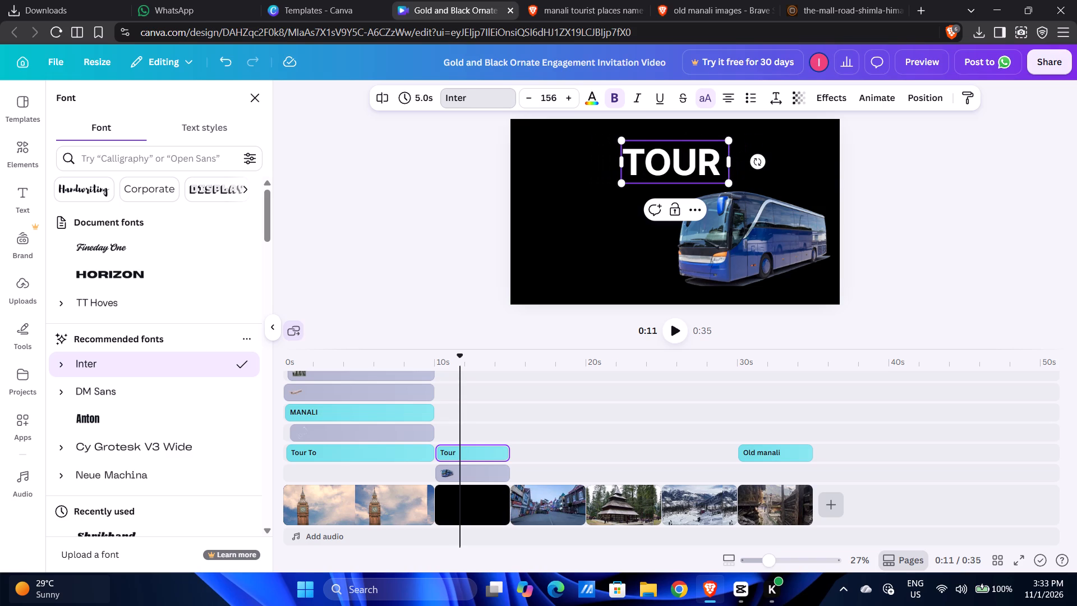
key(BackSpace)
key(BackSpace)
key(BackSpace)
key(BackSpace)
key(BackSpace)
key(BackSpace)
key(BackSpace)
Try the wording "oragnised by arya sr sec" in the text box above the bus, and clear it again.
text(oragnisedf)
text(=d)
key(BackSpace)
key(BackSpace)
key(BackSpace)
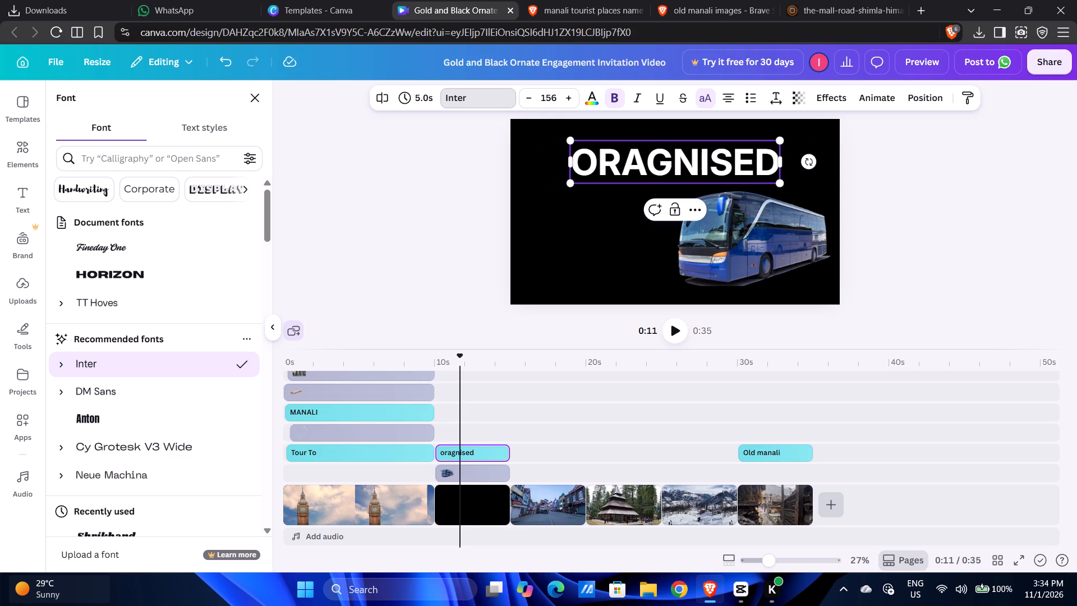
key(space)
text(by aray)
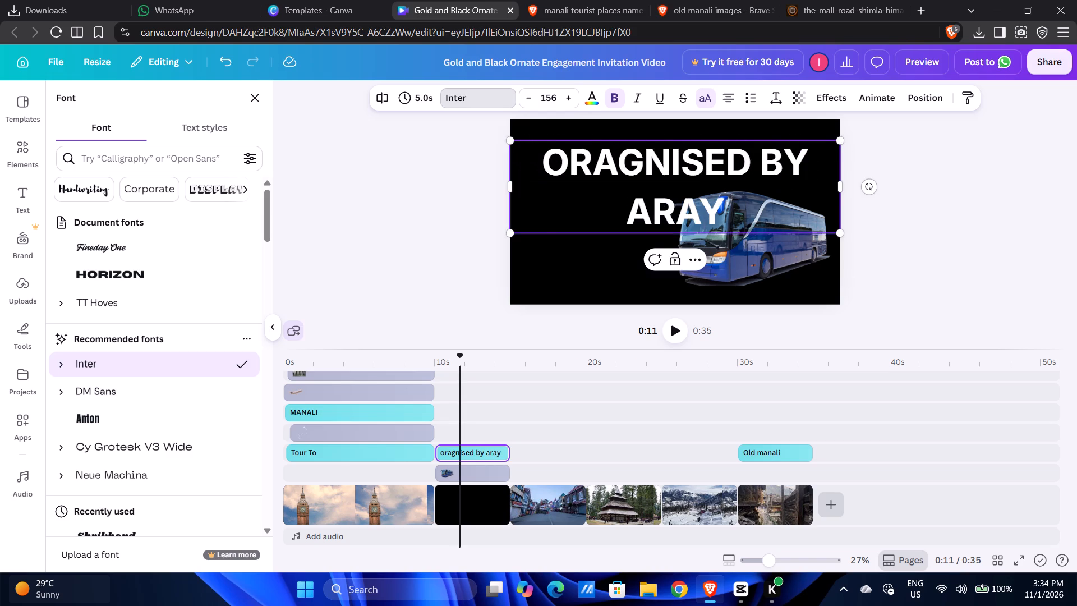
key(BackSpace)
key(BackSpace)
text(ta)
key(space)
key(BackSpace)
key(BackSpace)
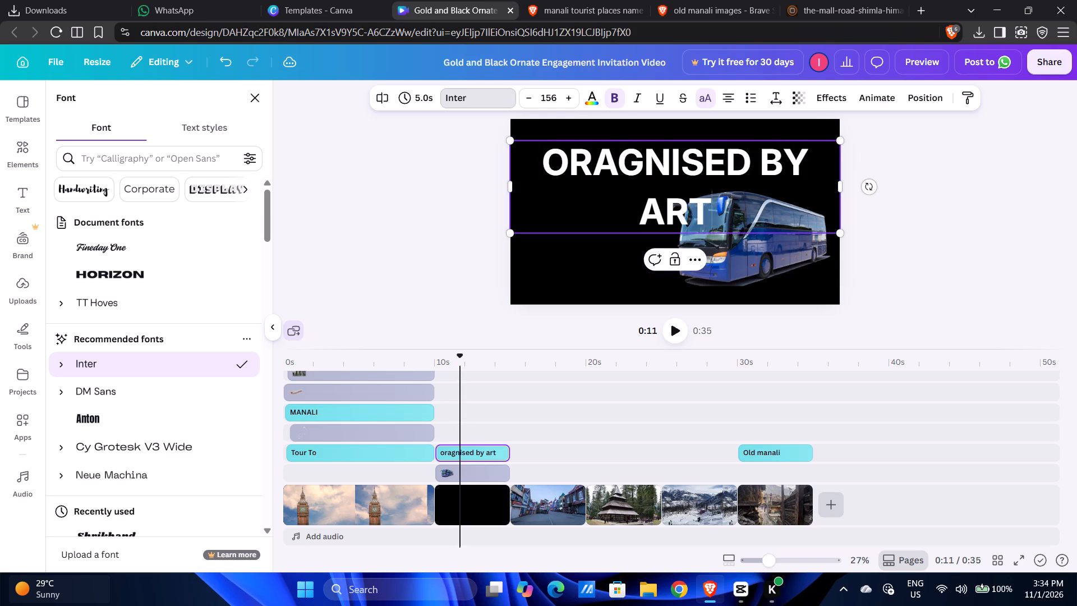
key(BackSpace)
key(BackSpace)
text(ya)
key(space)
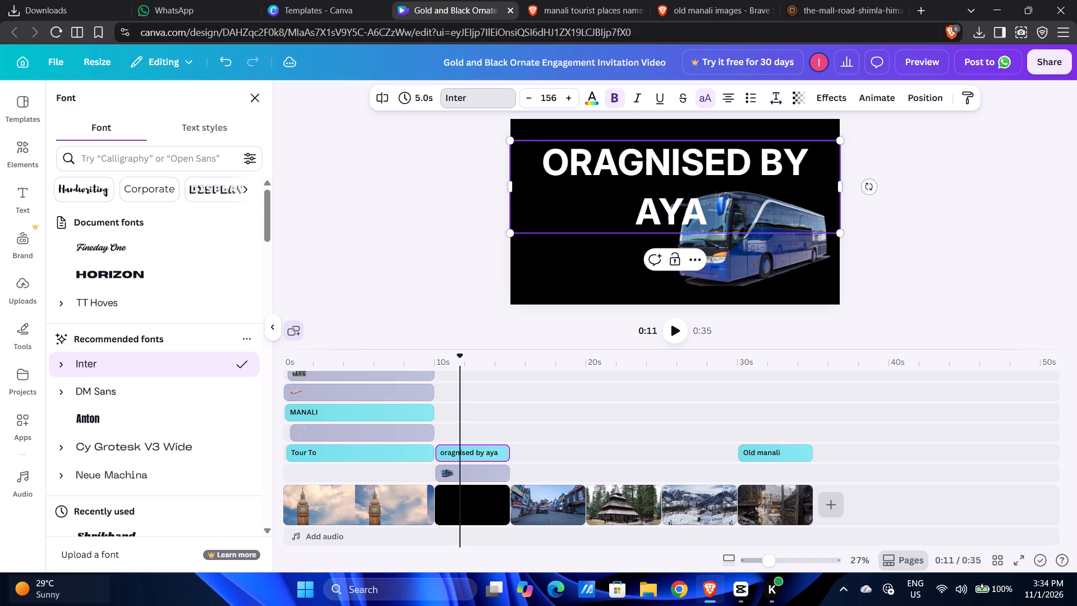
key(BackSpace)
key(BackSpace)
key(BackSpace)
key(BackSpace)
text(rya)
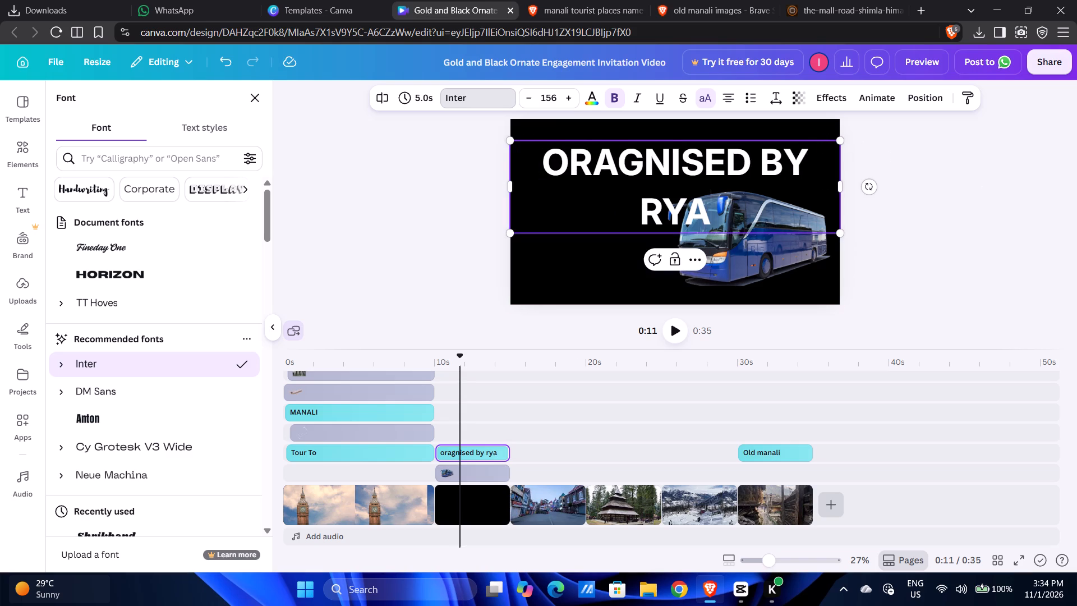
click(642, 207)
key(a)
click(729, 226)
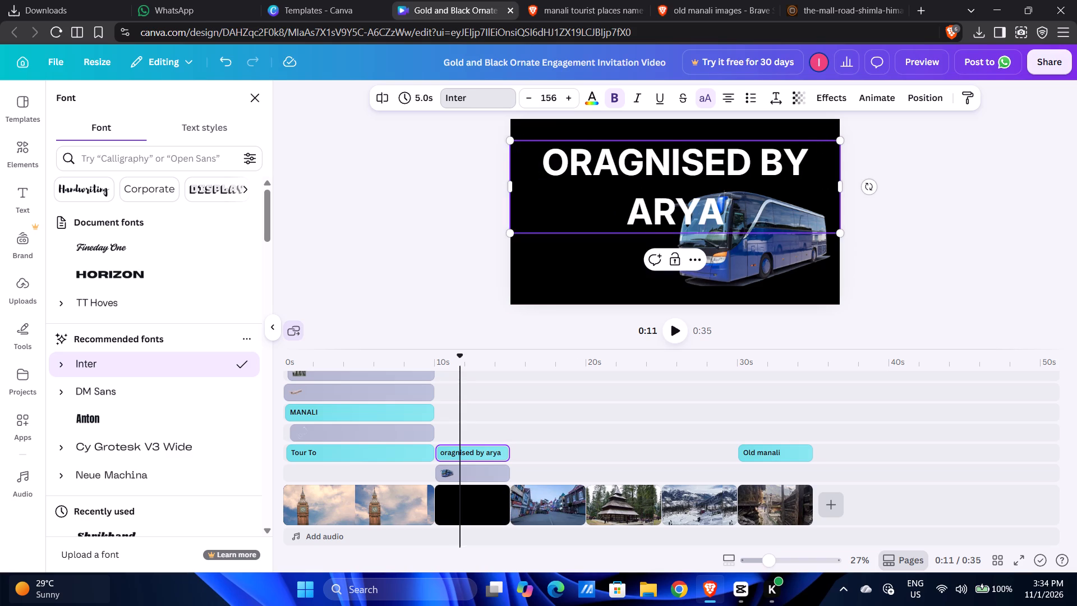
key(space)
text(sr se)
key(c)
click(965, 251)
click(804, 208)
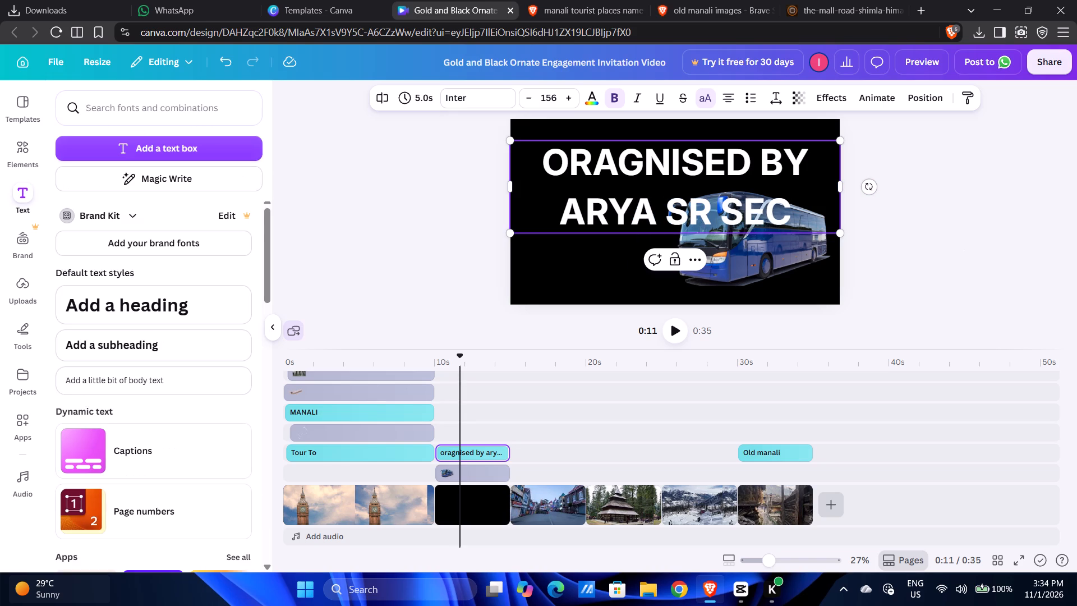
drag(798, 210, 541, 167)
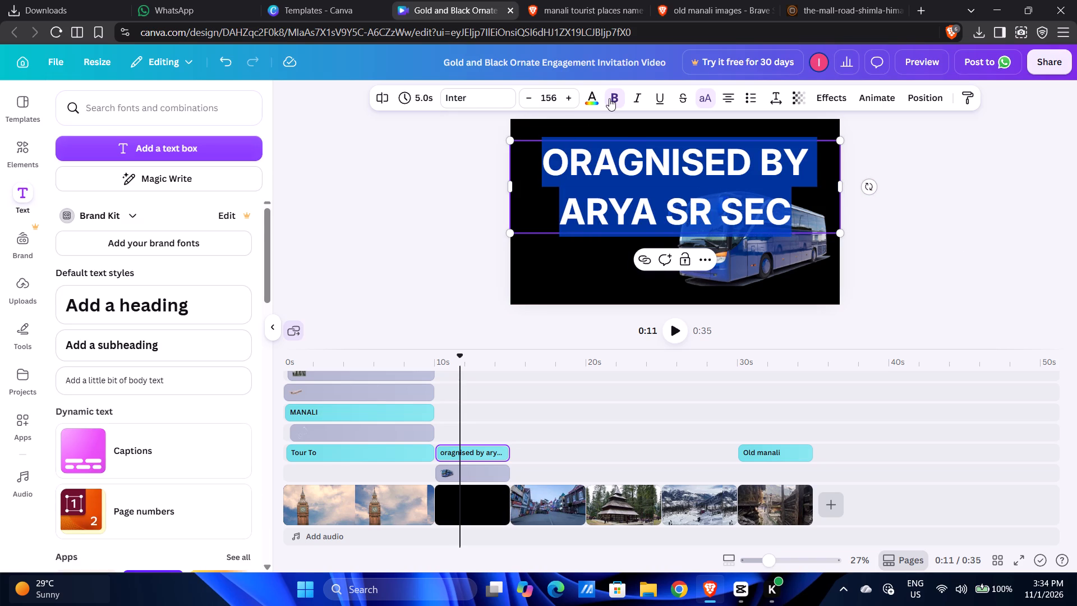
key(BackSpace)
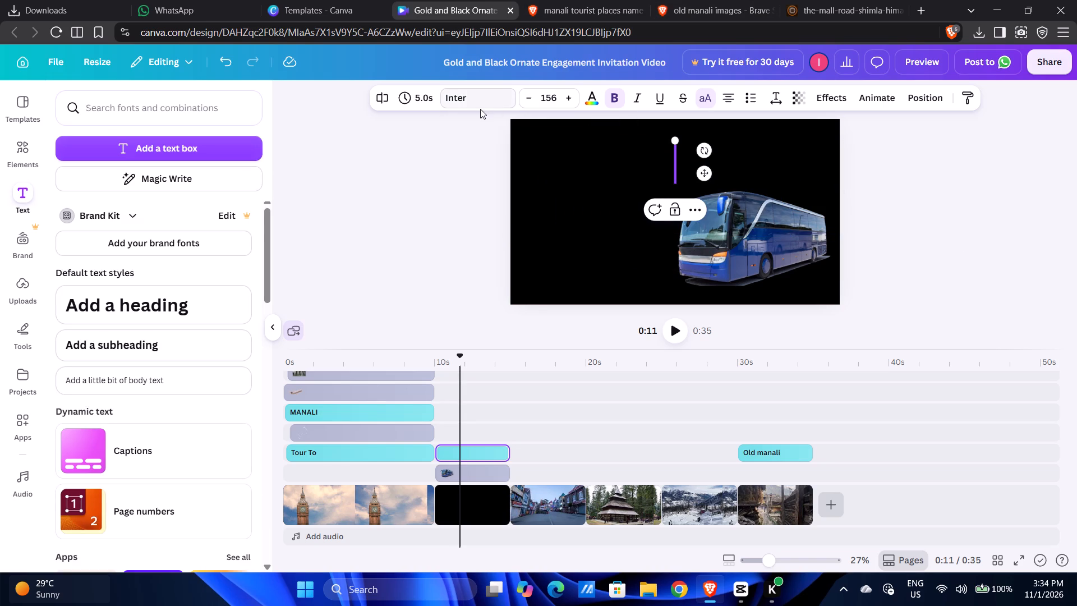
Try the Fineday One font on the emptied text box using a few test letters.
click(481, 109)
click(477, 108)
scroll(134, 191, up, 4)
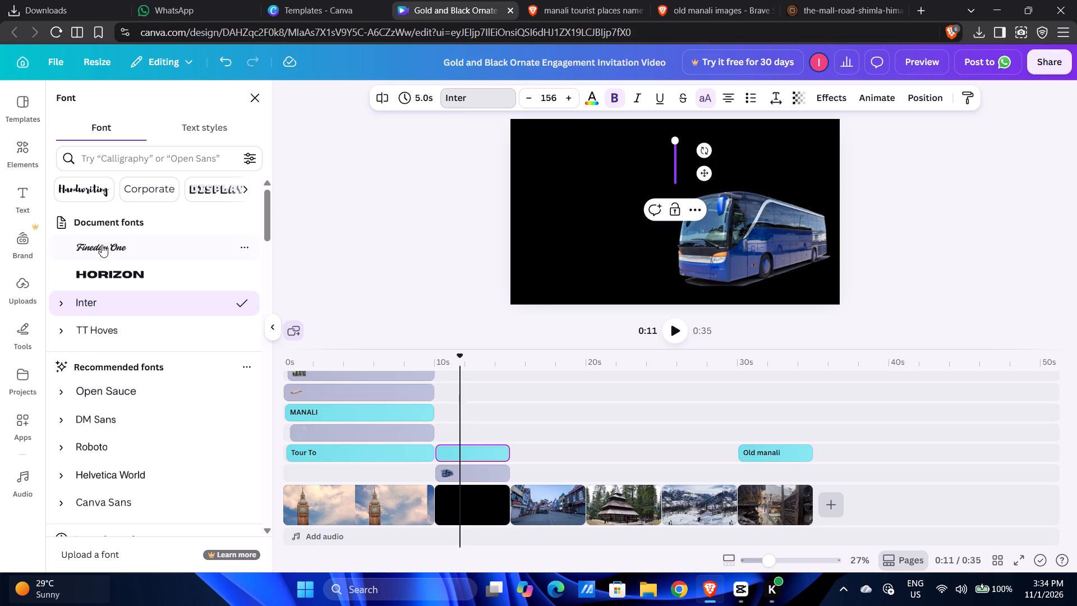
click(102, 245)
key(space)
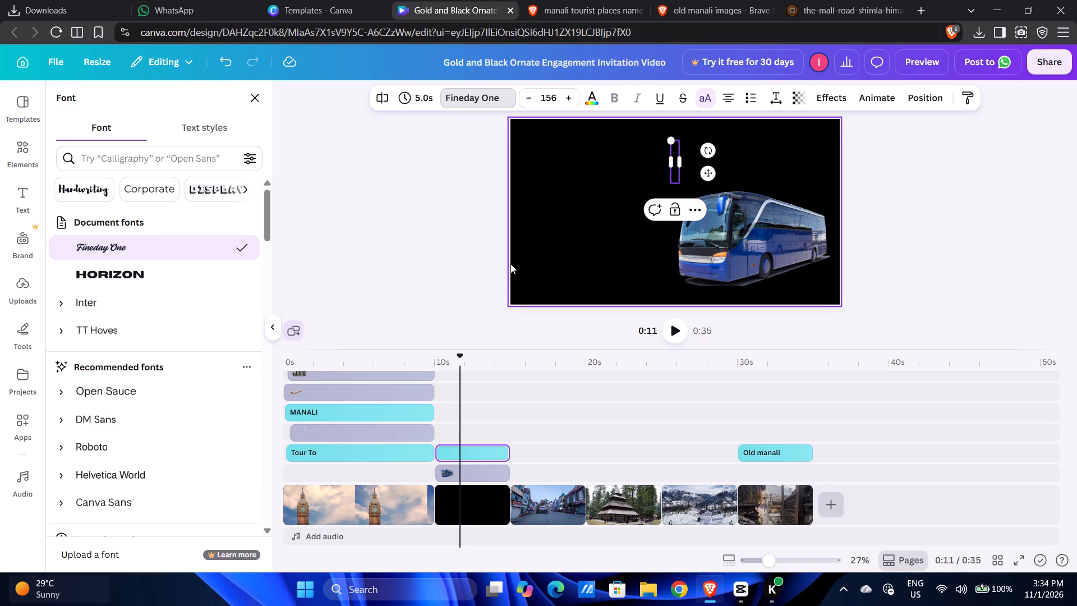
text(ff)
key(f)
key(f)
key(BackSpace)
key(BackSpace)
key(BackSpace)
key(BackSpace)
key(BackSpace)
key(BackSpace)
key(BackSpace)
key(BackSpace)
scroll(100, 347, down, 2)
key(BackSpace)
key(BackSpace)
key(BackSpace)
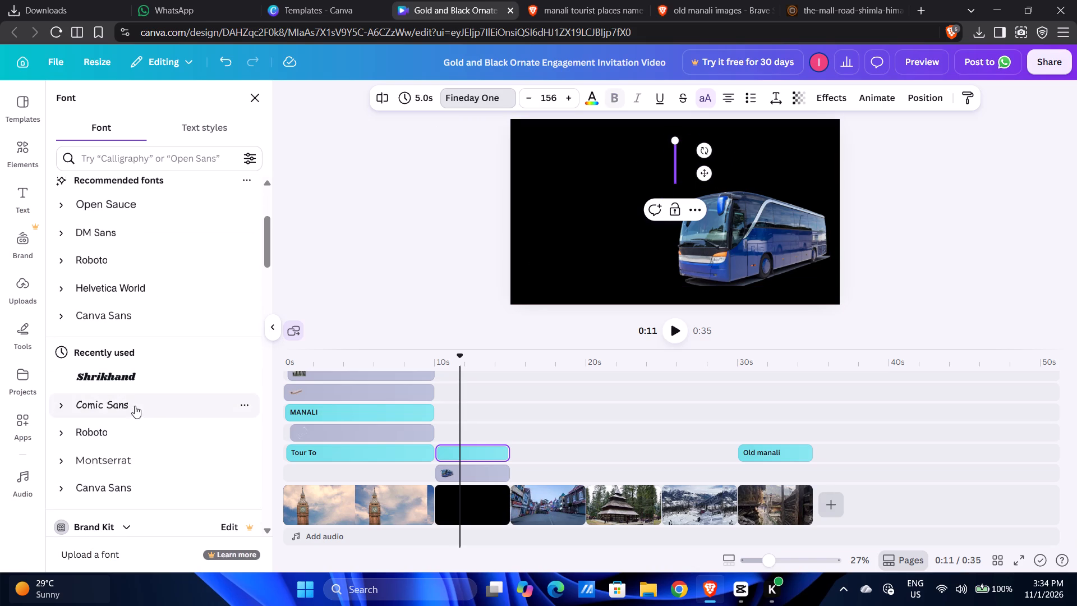
Set the emptied text box's font to Roboto and check it with a few test letters.
click(111, 420)
click(109, 433)
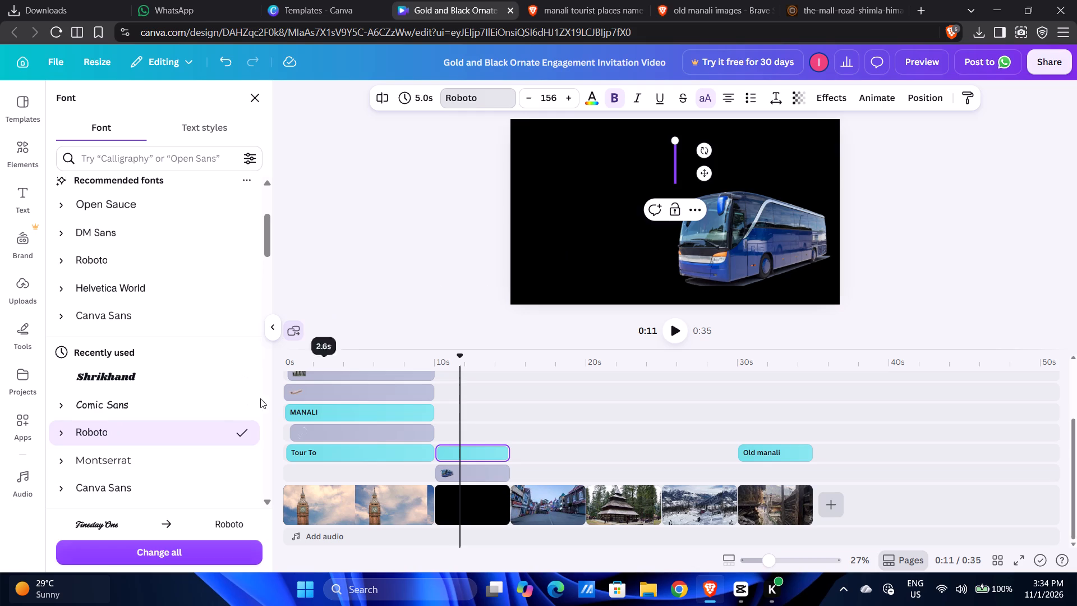
text(dd)
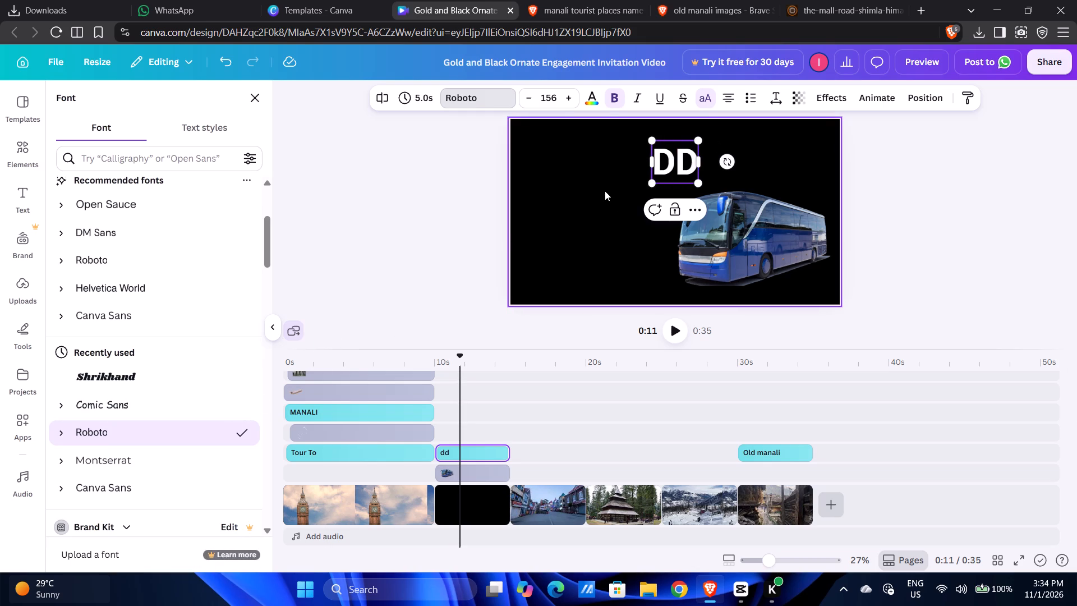
key(BackSpace)
key(BackSpace)
key(BackSpace)
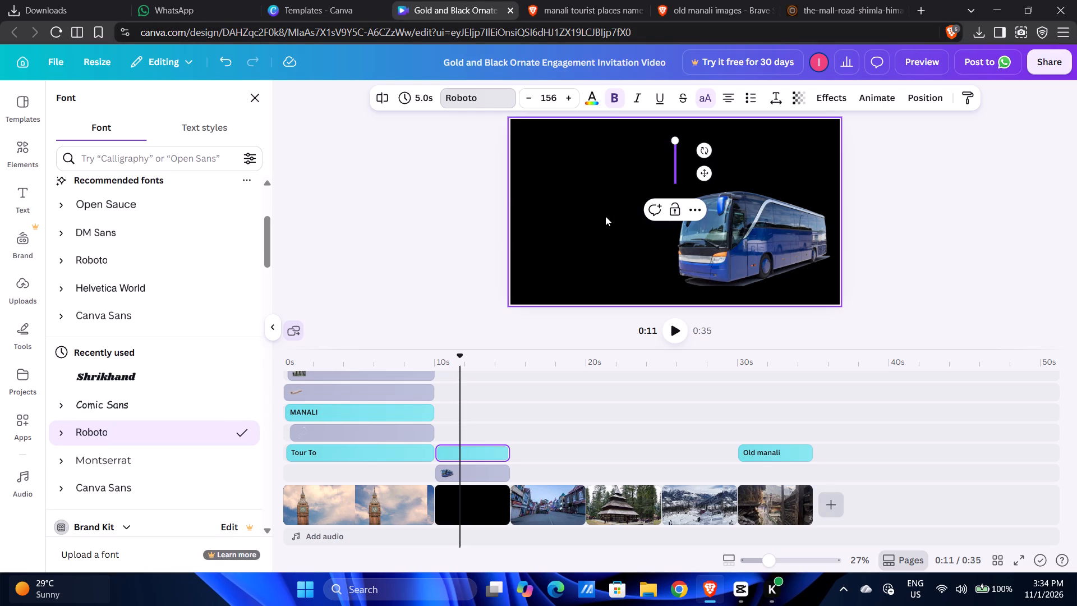
key(t)
key(BackSpace)
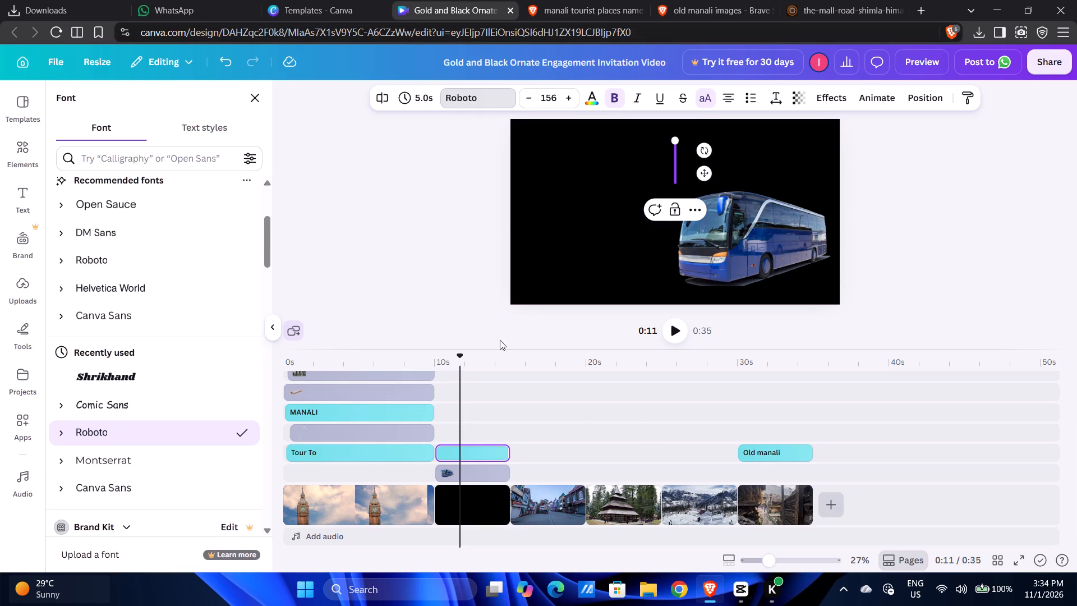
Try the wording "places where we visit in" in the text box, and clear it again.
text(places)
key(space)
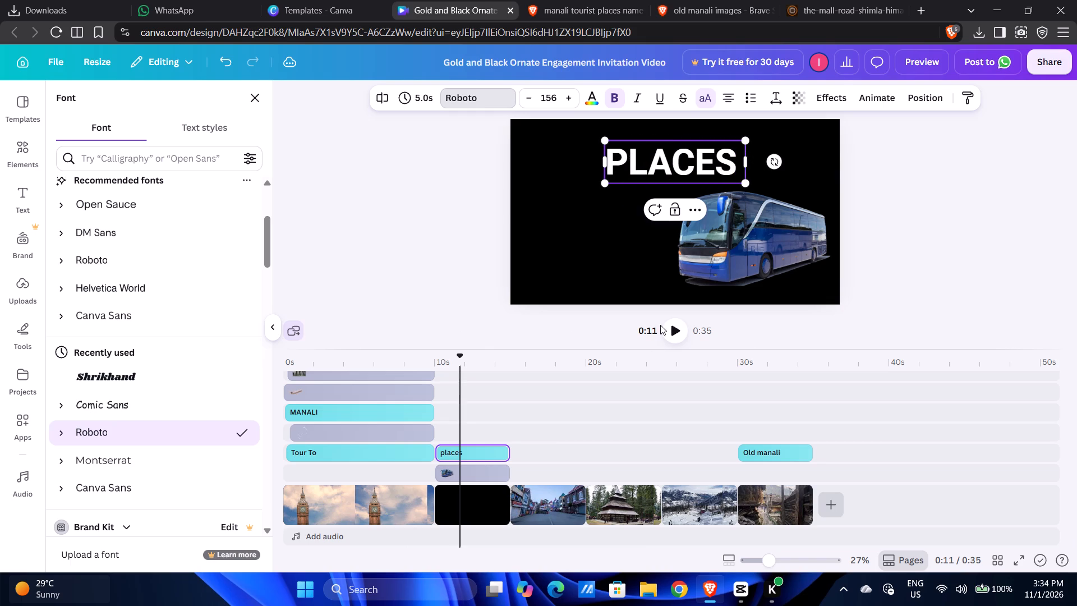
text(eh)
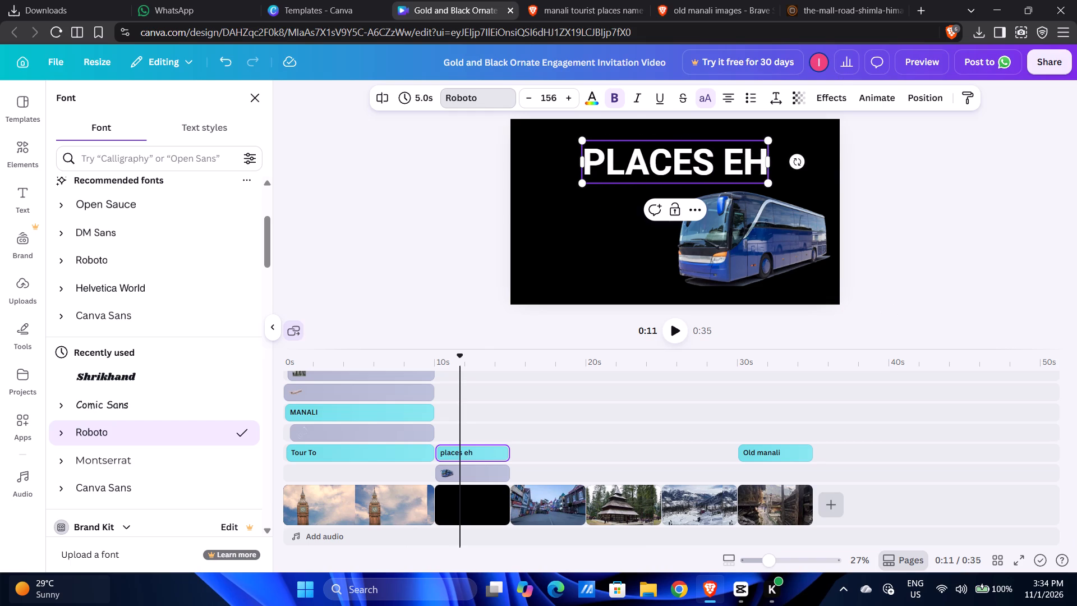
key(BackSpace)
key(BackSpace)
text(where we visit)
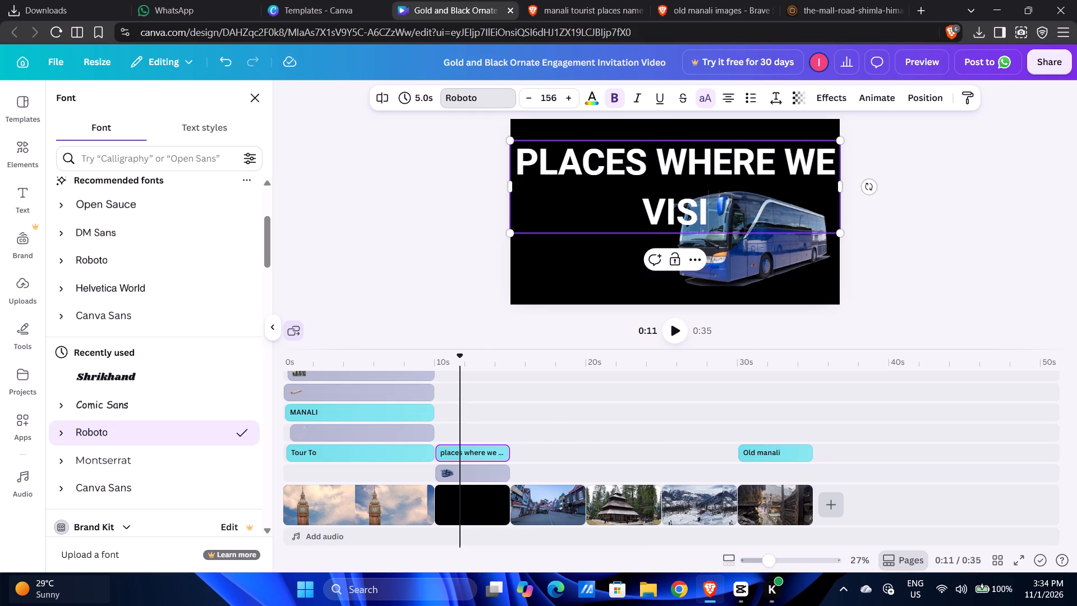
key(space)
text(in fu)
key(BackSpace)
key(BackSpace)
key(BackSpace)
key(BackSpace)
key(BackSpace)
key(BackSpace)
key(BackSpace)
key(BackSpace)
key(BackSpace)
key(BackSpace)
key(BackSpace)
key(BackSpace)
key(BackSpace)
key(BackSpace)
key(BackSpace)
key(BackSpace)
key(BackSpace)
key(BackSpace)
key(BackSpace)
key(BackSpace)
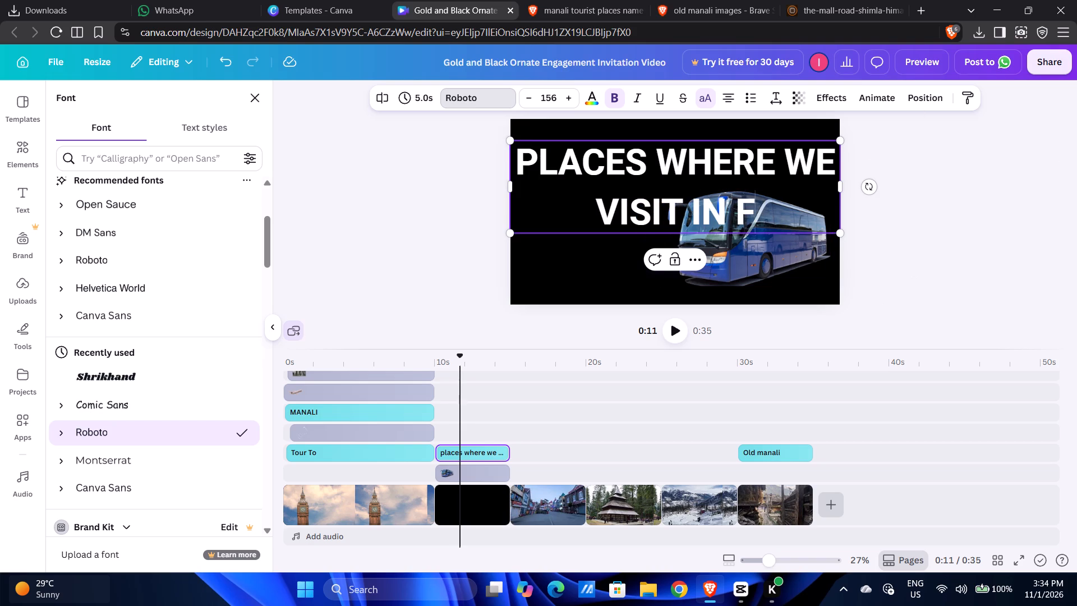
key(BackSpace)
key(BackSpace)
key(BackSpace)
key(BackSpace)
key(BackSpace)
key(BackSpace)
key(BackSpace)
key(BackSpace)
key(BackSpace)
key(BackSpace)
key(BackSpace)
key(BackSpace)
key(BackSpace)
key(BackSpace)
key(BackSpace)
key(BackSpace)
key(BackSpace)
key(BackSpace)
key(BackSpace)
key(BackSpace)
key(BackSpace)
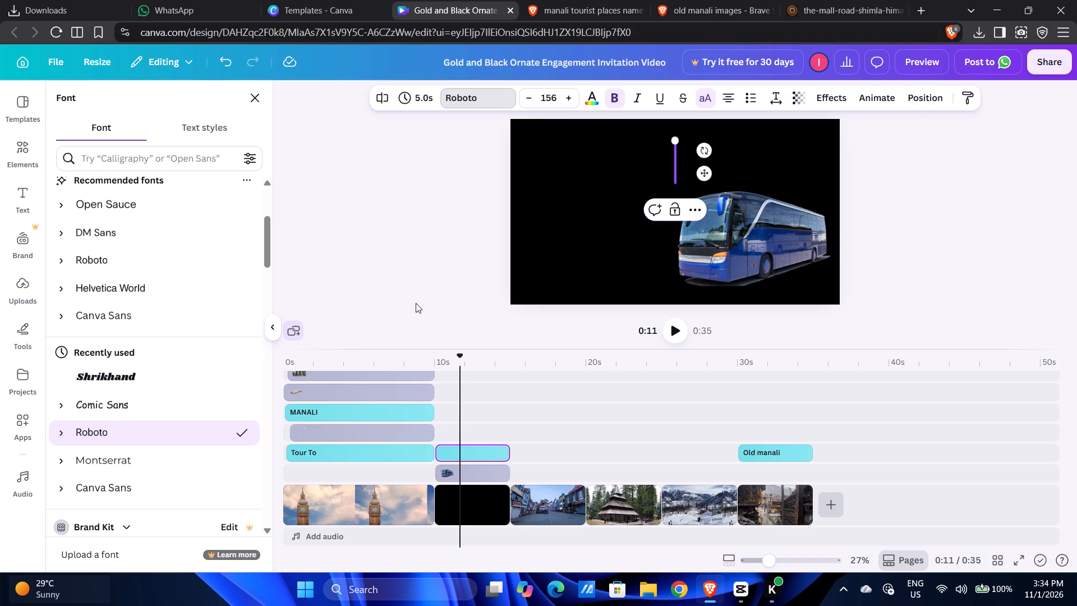
Enter "tourist places" as the text above the bus.
text(tourist places)
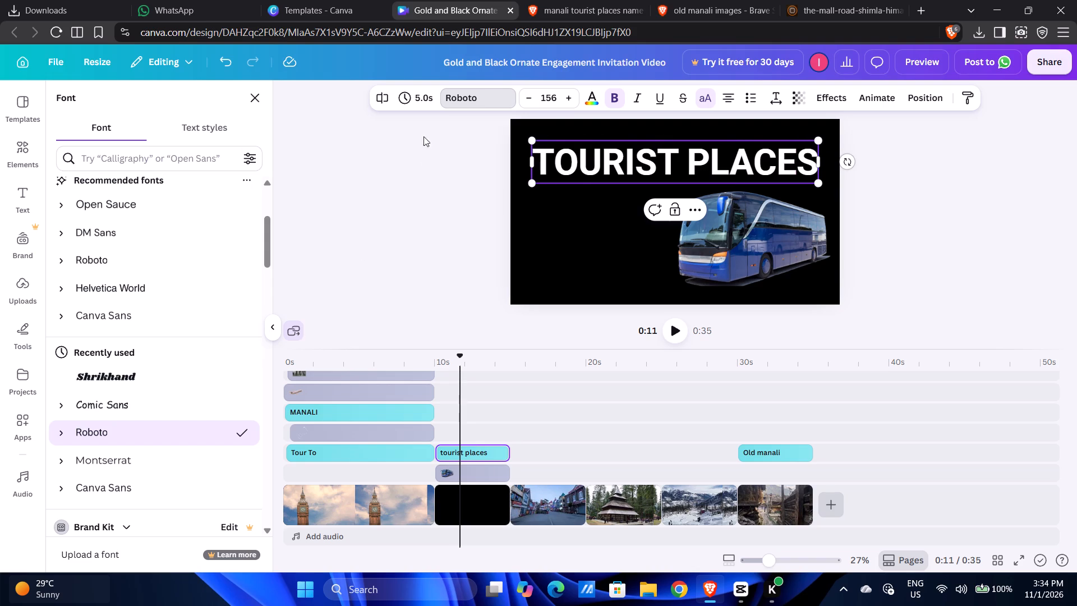
Shrink the "tourist places" text to size 45.1 and place it in the black frame's upper-left corner.
drag(820, 185, 618, 149)
click(589, 149)
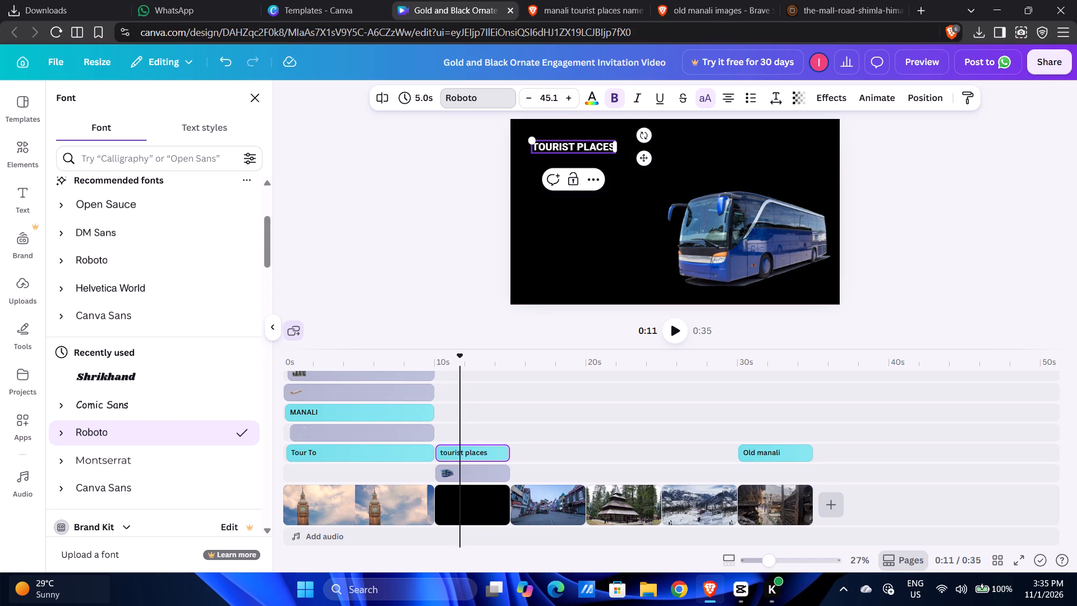
drag(641, 157, 623, 143)
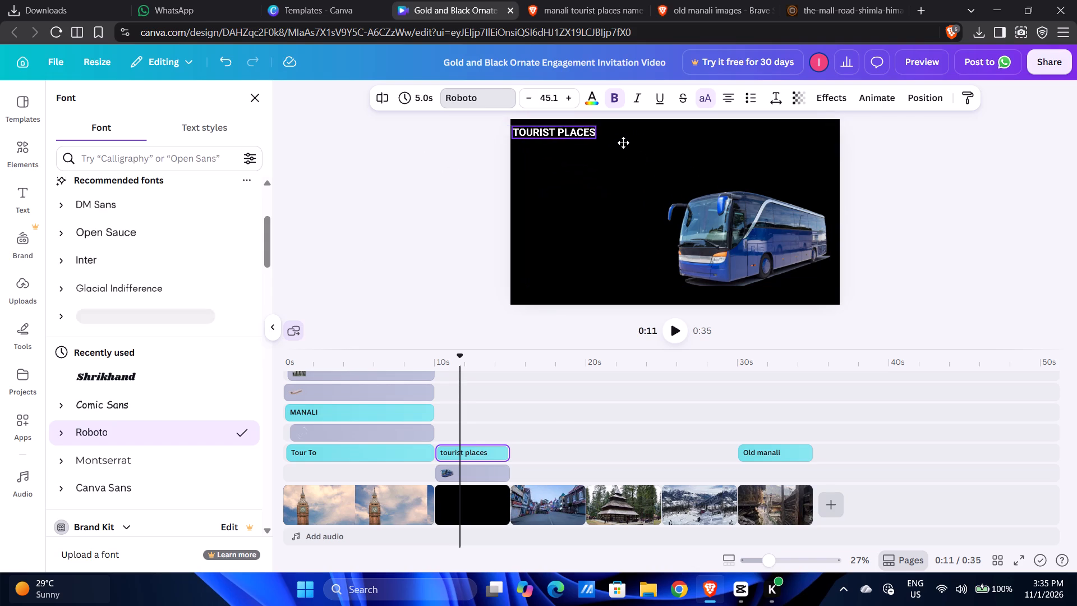
drag(623, 143, 625, 138)
click(476, 155)
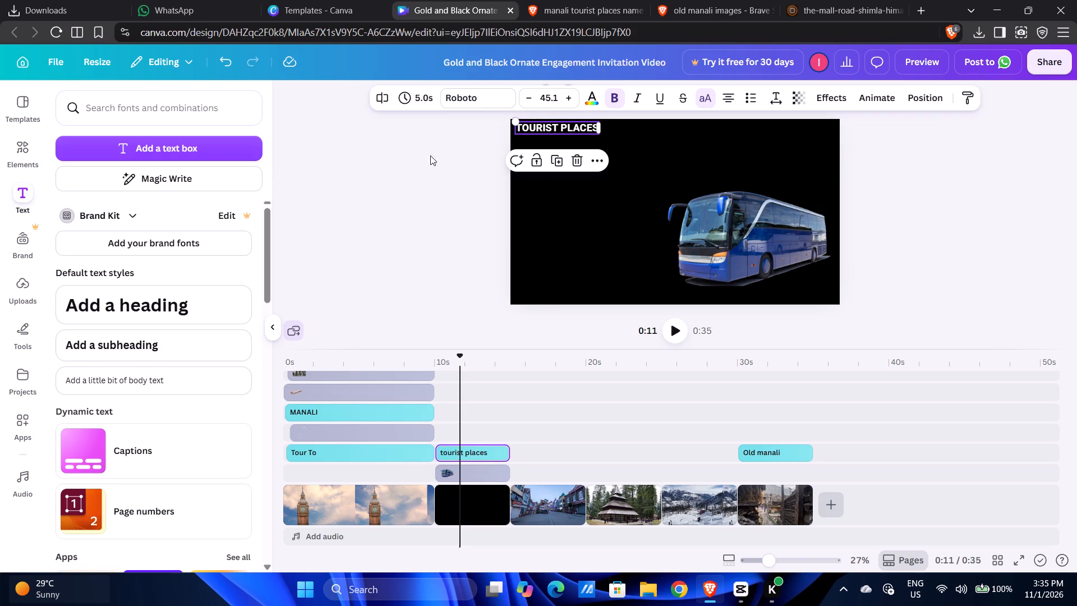
click(423, 155)
Add another text box over the black bus clip.
click(192, 156)
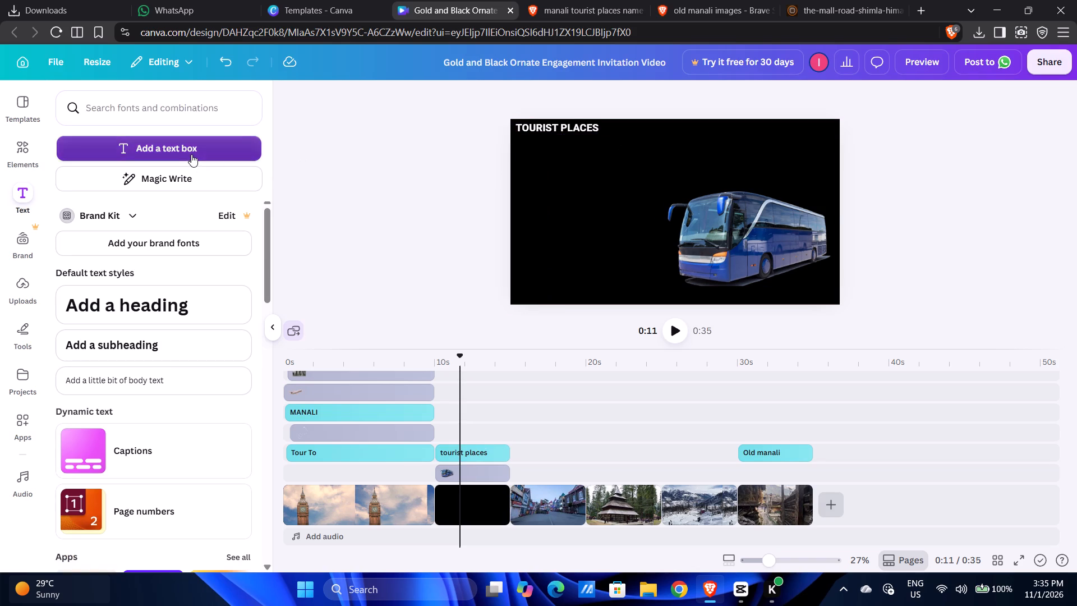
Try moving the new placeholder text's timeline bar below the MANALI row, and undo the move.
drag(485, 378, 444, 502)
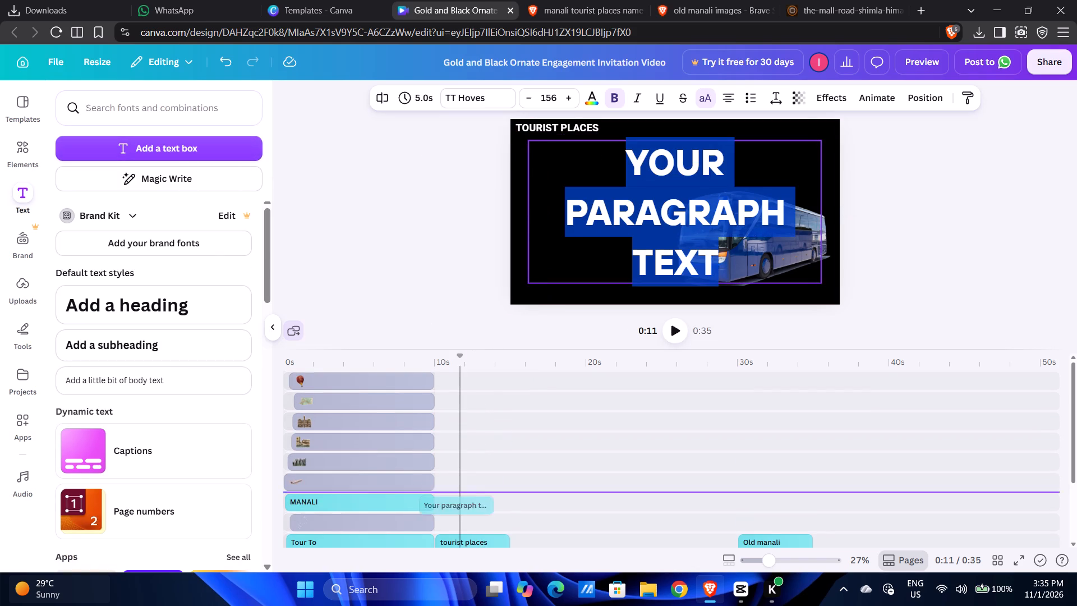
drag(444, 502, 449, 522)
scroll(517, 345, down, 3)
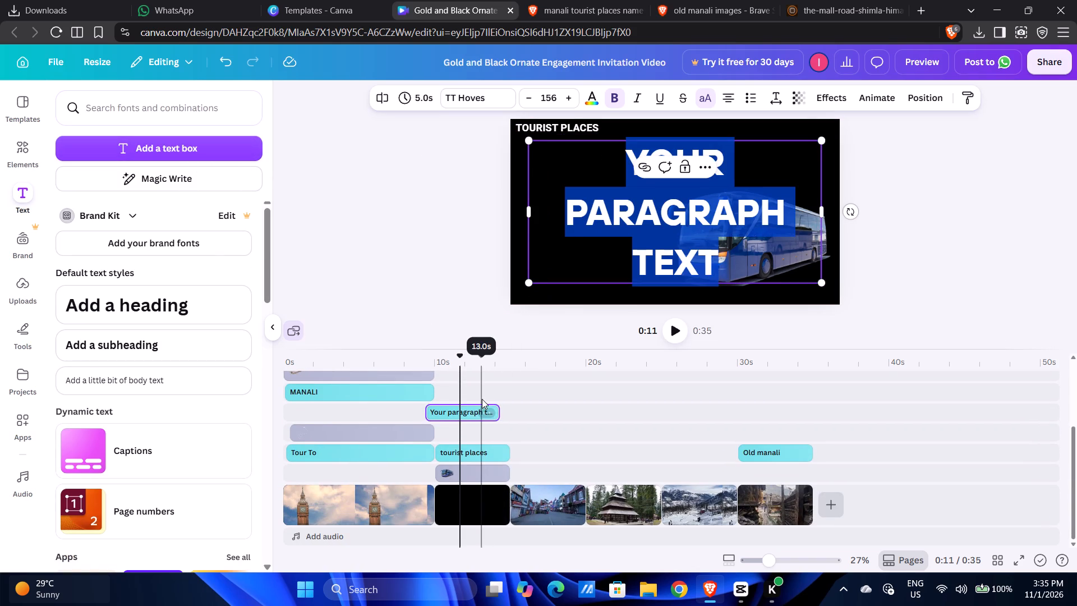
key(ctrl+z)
Duplicate the "tourist places" text and move the copy's timeline bar directly above the original's, near the black clip's start.
click(455, 432)
click(449, 453)
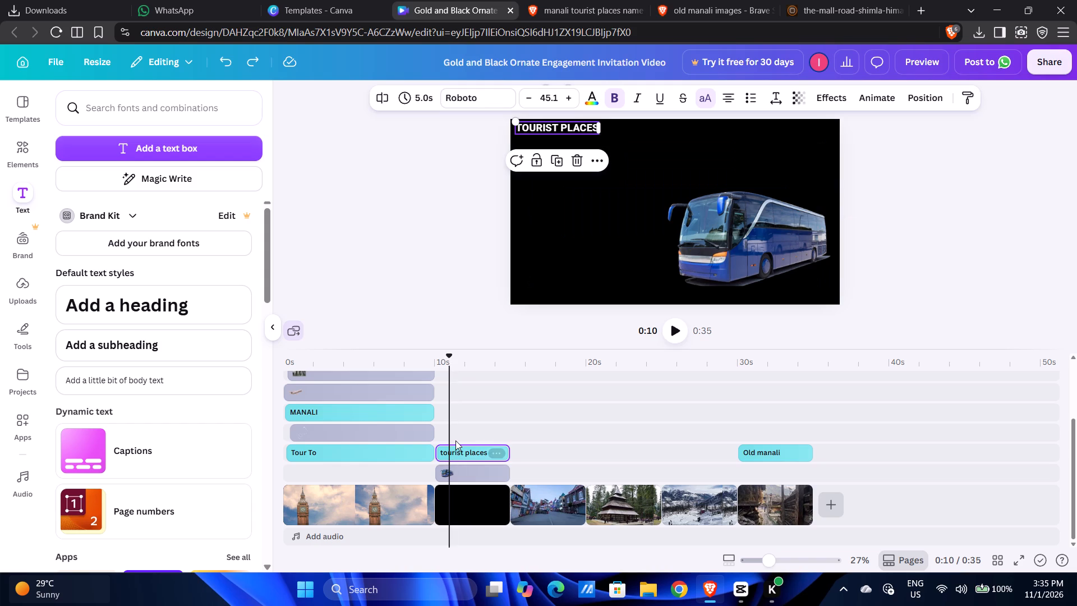
key(ctrl+c)
click(456, 430)
key(ctrl+v)
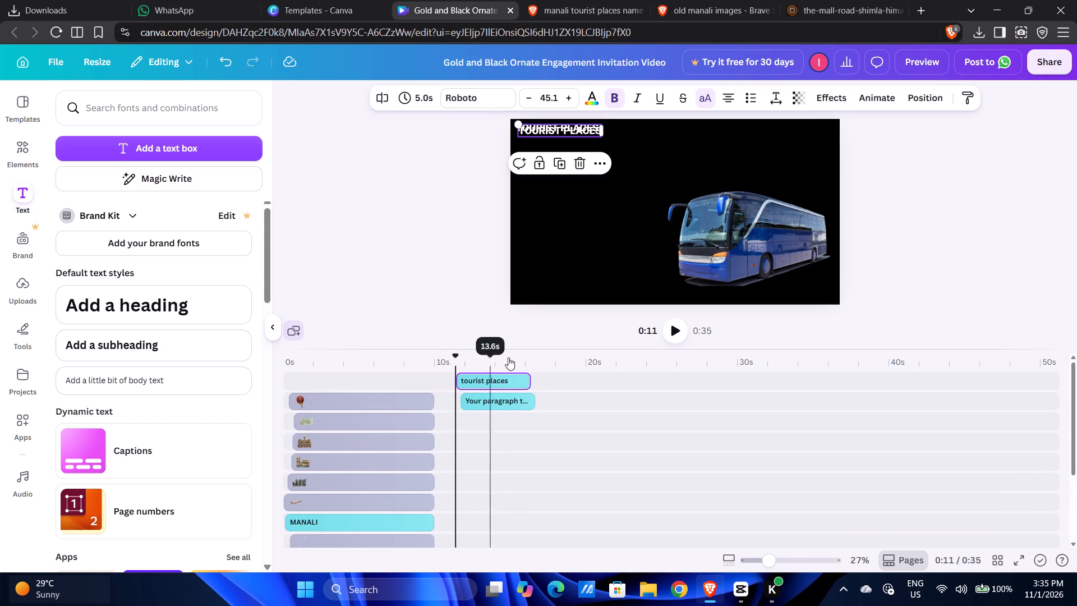
drag(501, 378, 478, 503)
scroll(474, 516, down, 4)
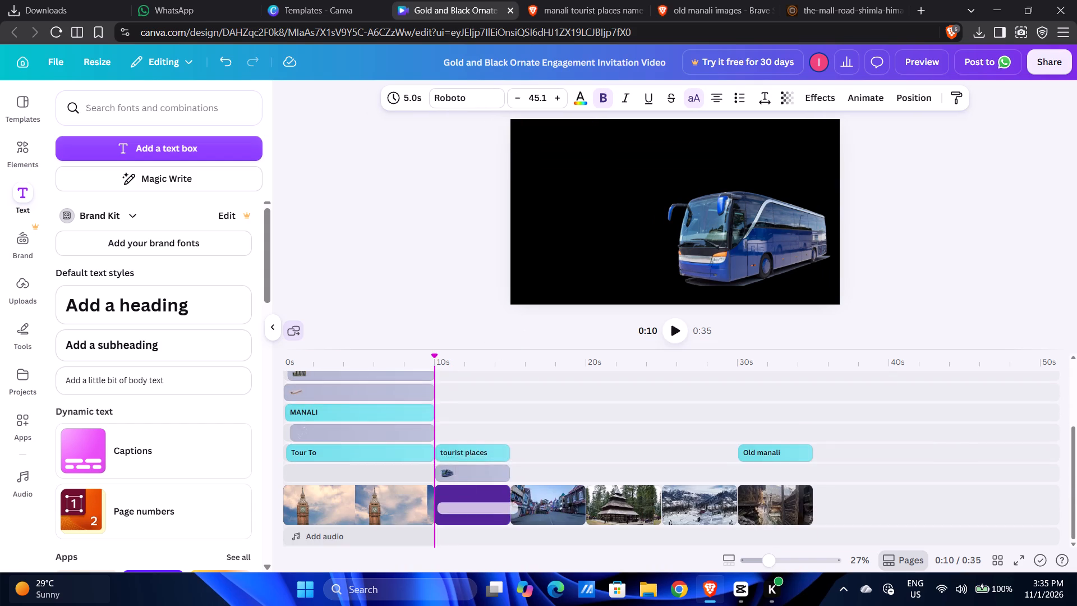
drag(478, 503, 477, 438)
Move the copied "tourist places" text below the original's position, along the black frame's left edge.
click(570, 128)
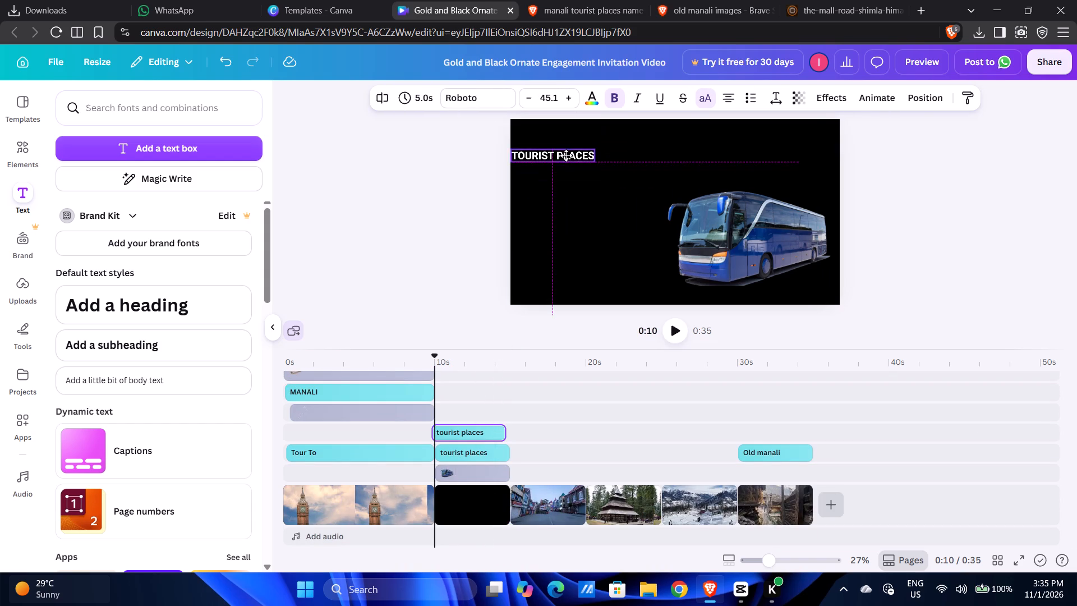
Move the copied "tourist places" text a short distance below the original heading on the black bus frame, centred under it.
click(457, 402)
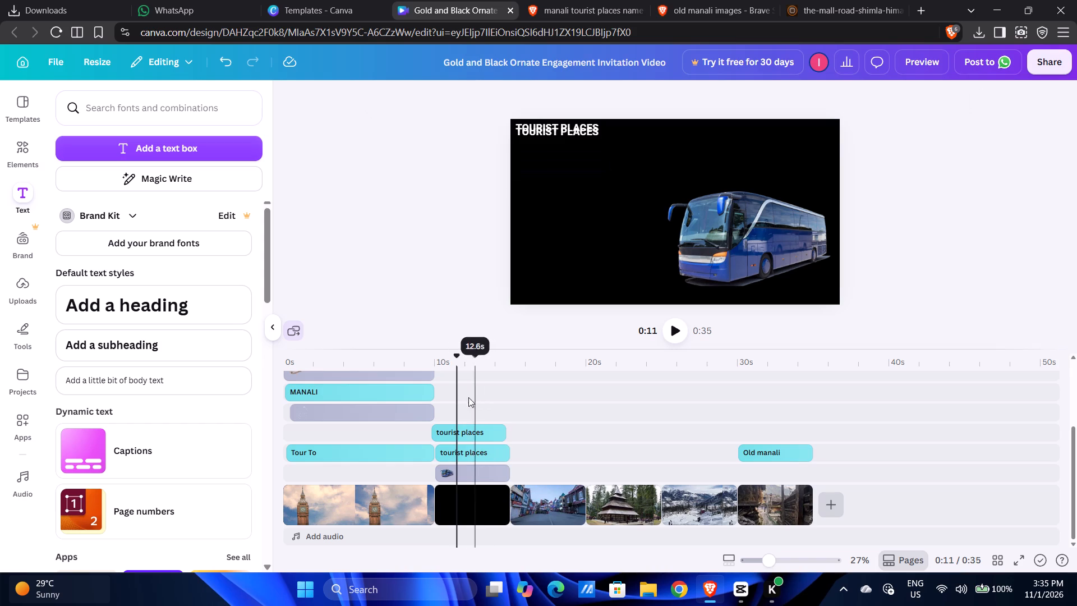
click(567, 127)
drag(563, 131, 568, 159)
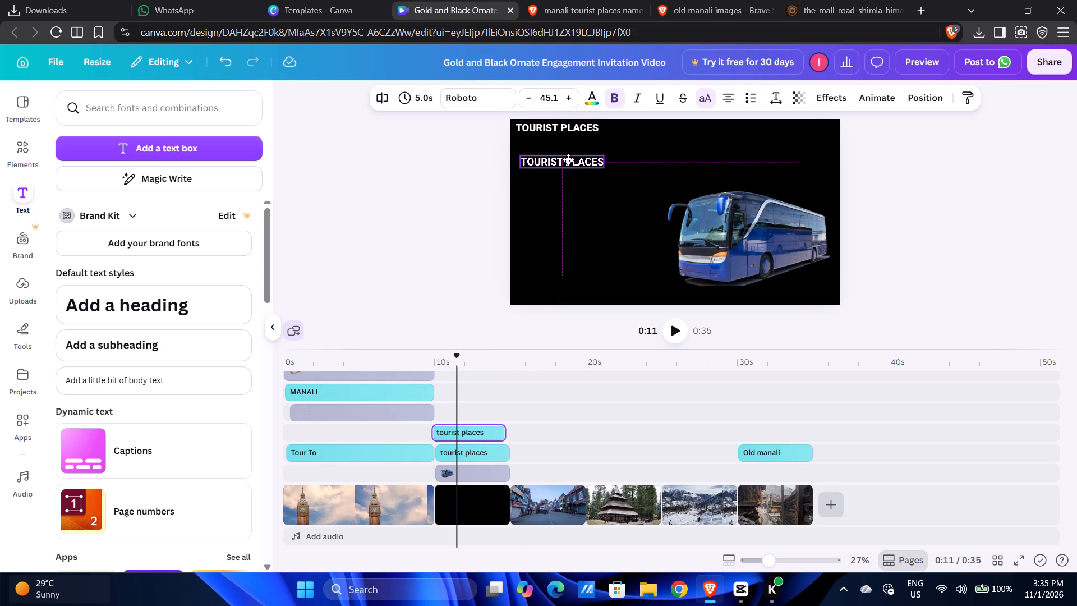
drag(568, 159, 563, 160)
Change the copied "tourist places" text's font to Montserrat.
click(488, 102)
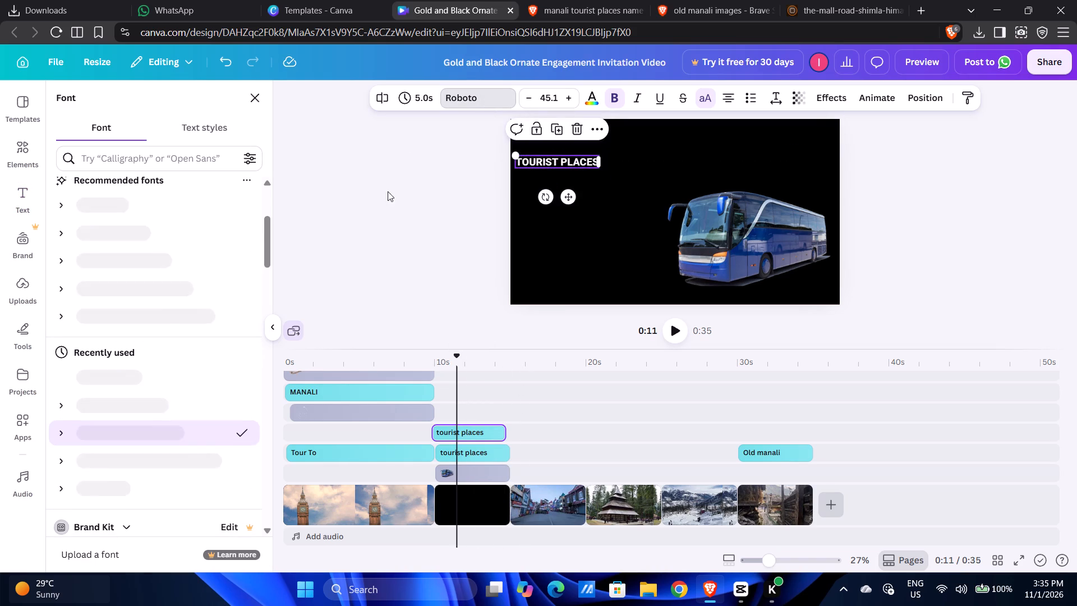
scroll(274, 251, down, 3)
click(137, 273)
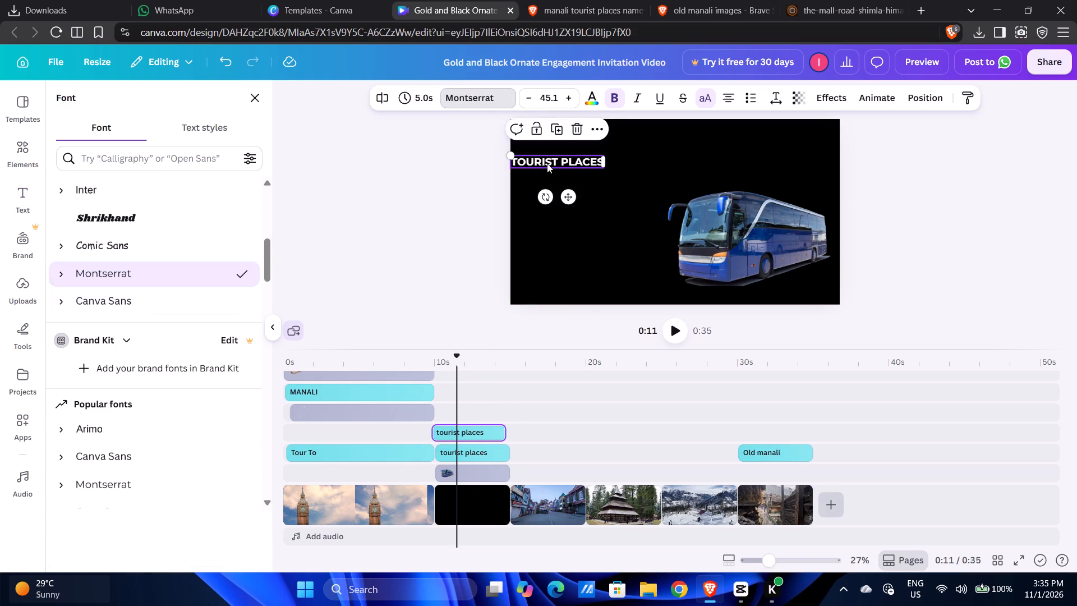
Replace the wording of the copied text below the "tourist places" heading with "old manali".
click(558, 165)
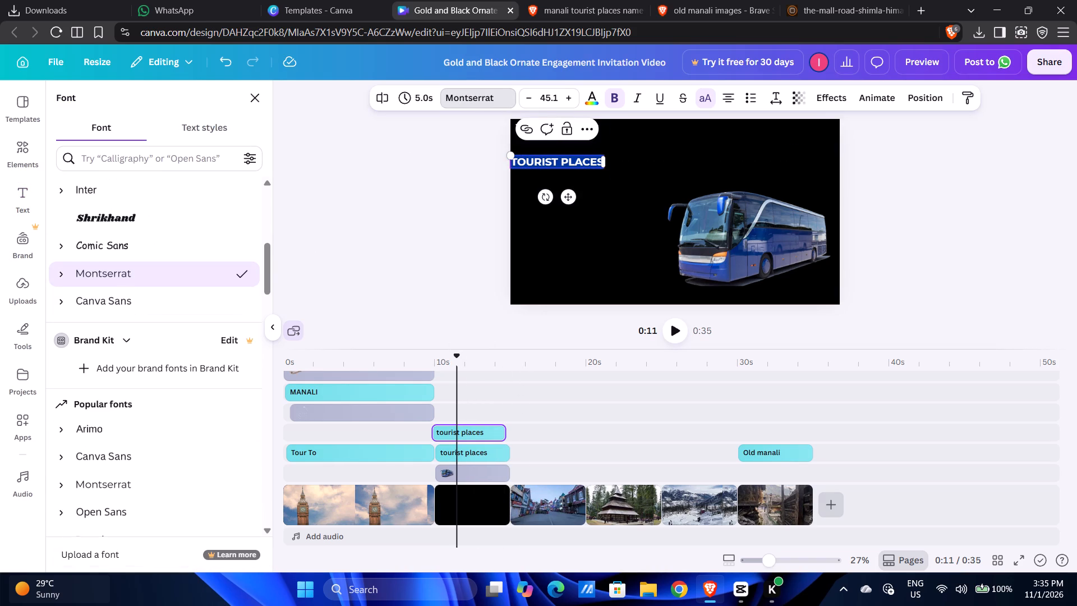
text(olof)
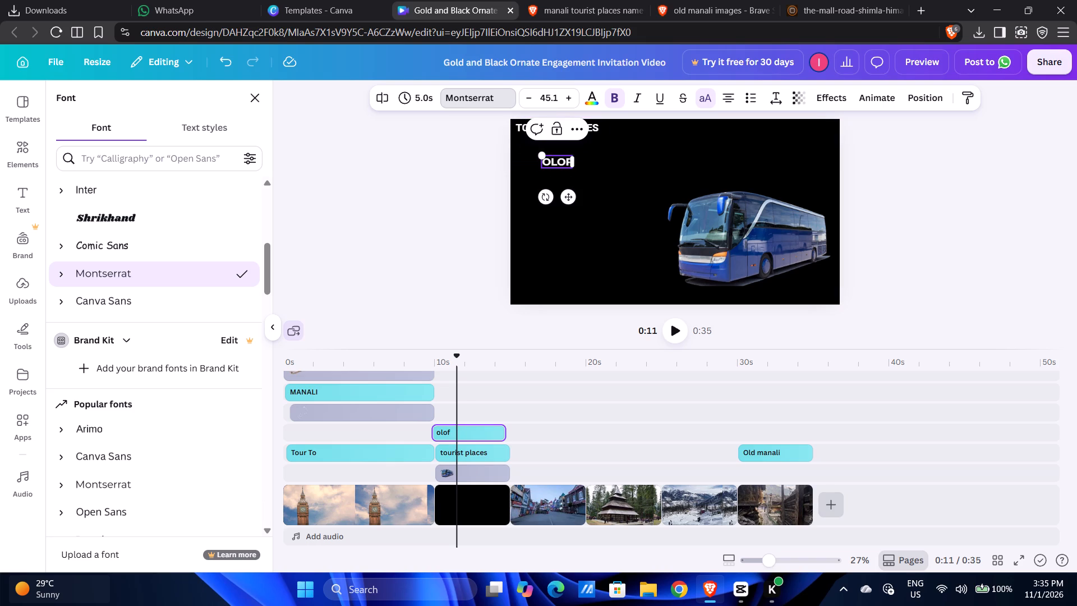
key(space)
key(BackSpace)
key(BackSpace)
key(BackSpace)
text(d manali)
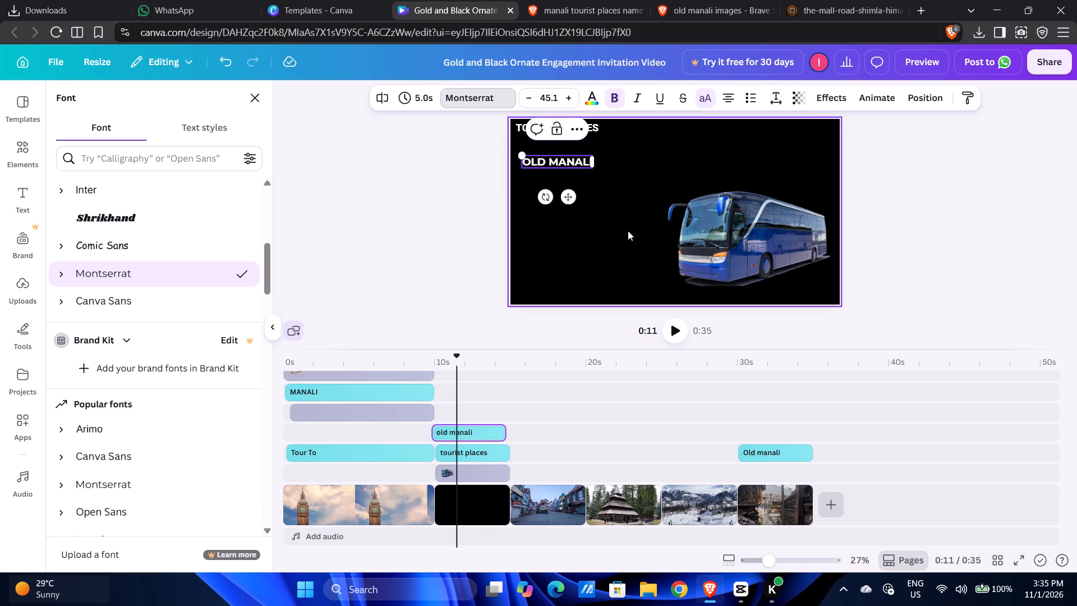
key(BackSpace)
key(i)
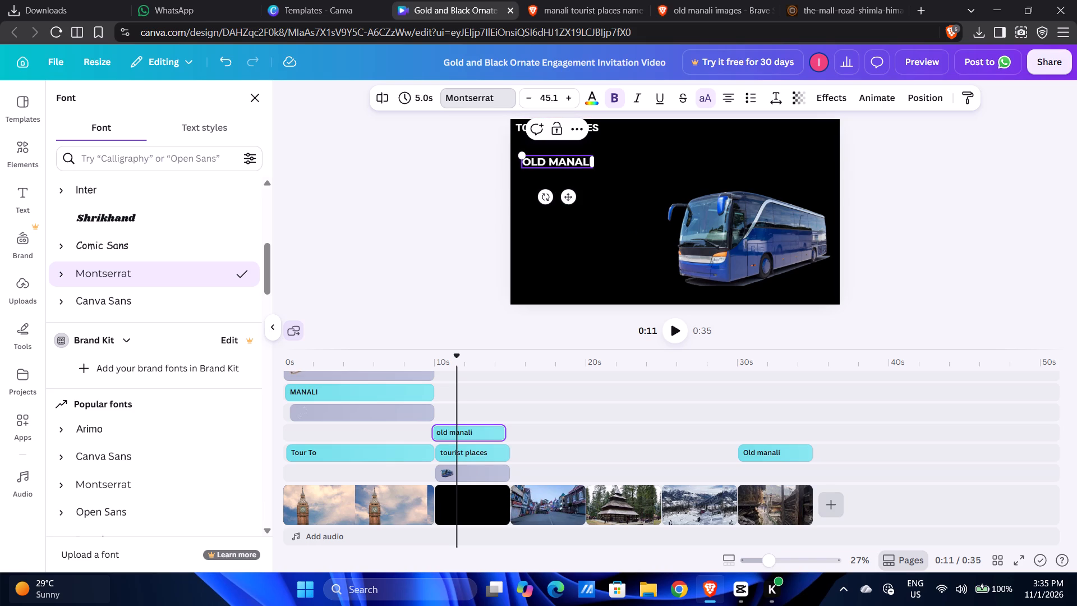
click(415, 194)
click(573, 166)
click(471, 169)
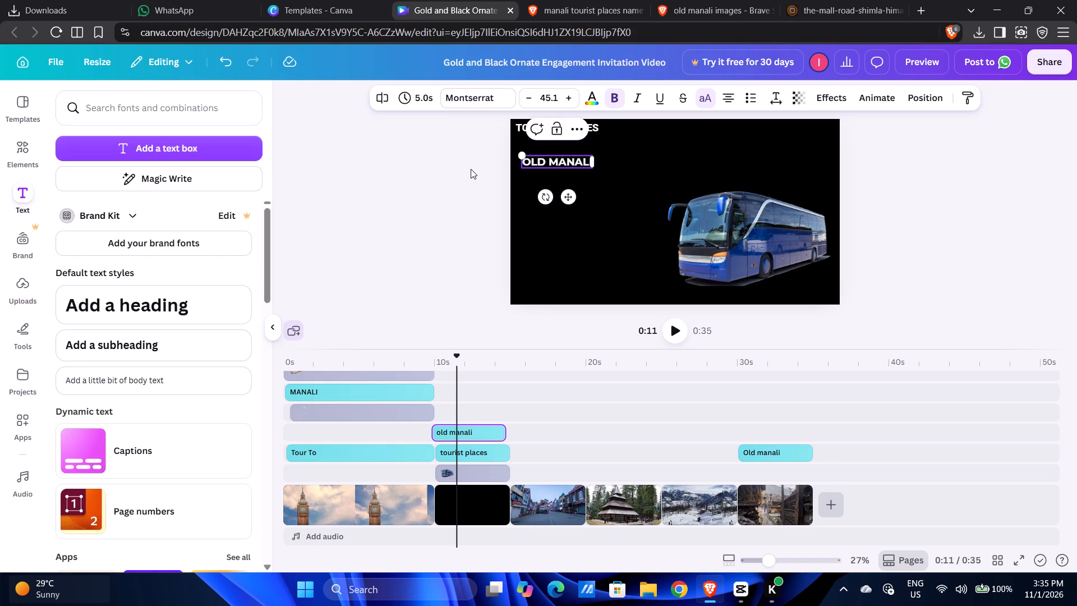
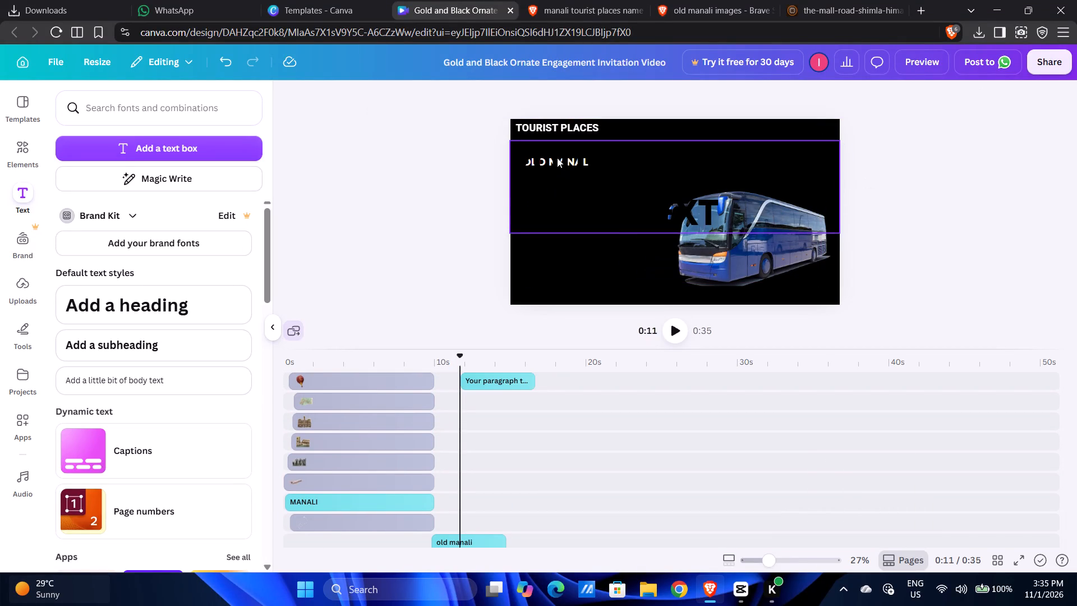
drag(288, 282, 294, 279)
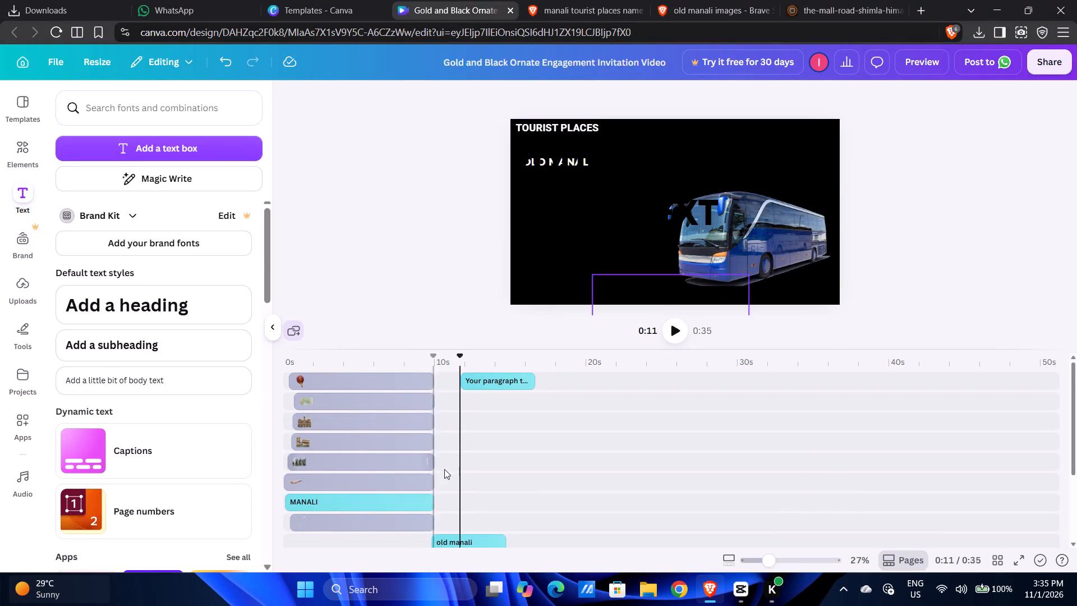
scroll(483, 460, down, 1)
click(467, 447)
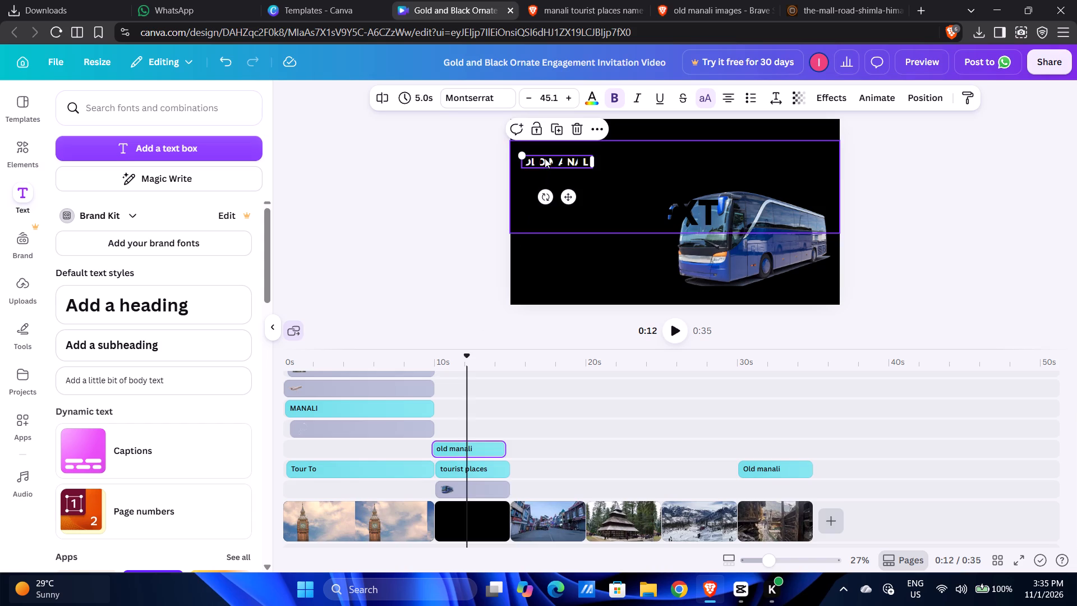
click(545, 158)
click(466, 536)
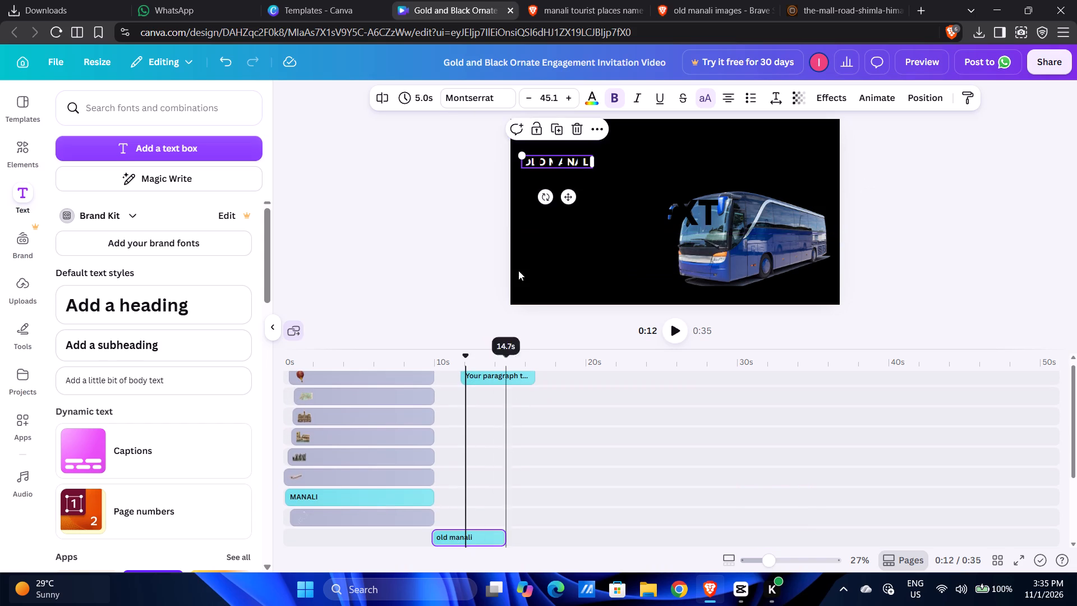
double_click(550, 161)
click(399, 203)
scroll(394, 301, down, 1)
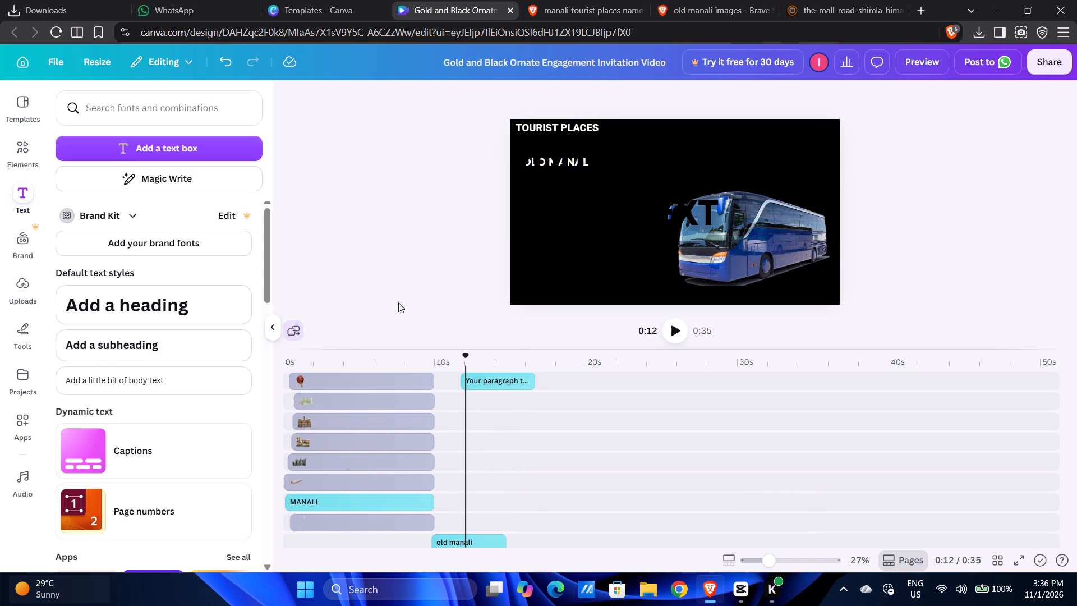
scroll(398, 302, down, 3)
Shrink the placeholder paragraph text box that overlaps OLD MANALI on the black bus clip, and delete it.
click(565, 160)
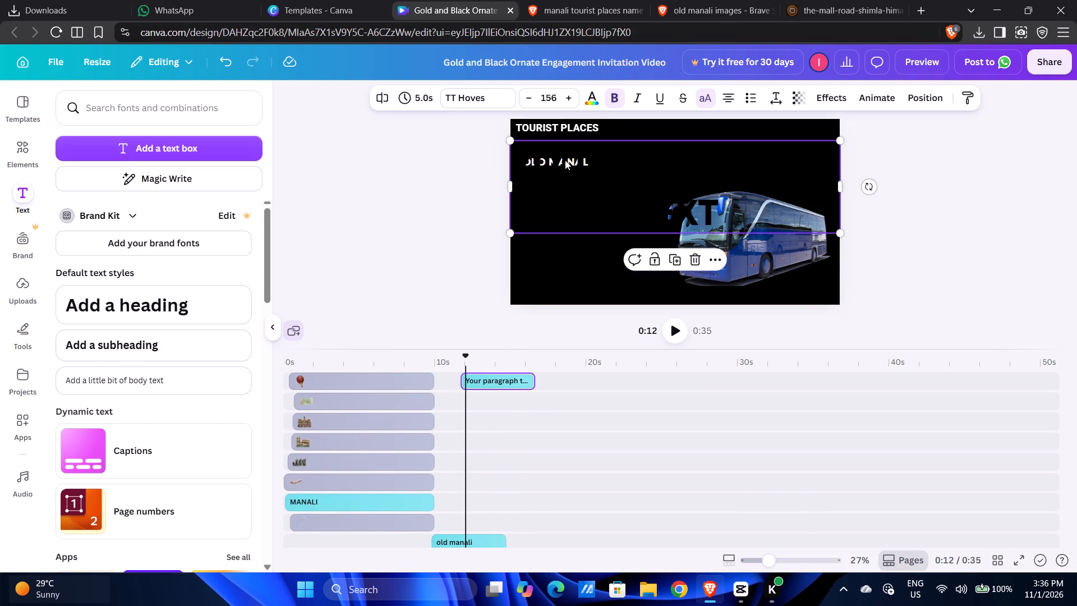
drag(843, 233, 795, 211)
drag(795, 211, 611, 167)
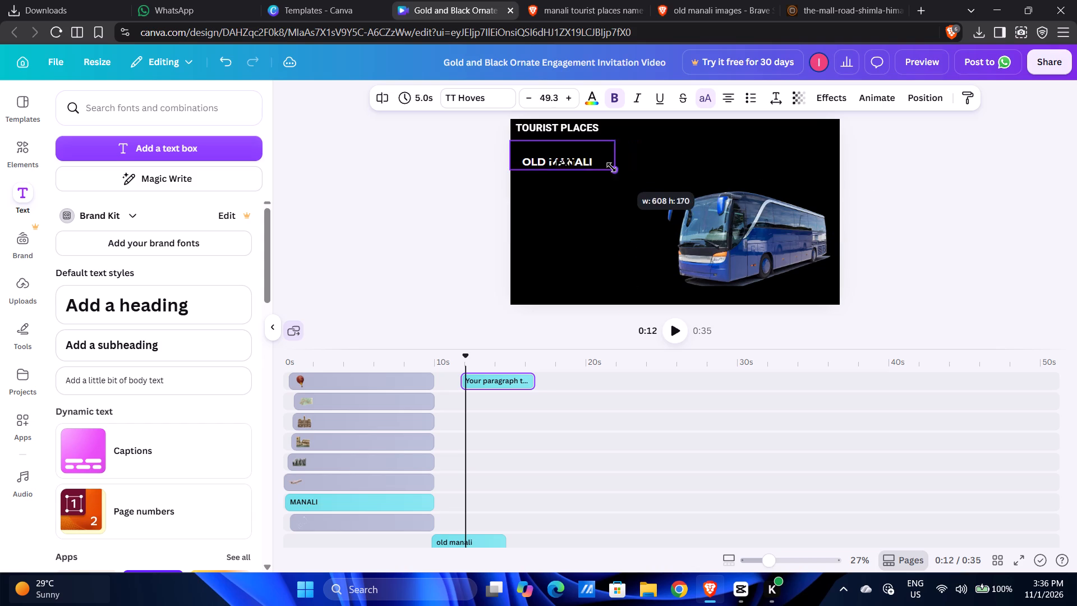
drag(611, 167, 563, 156)
click(552, 185)
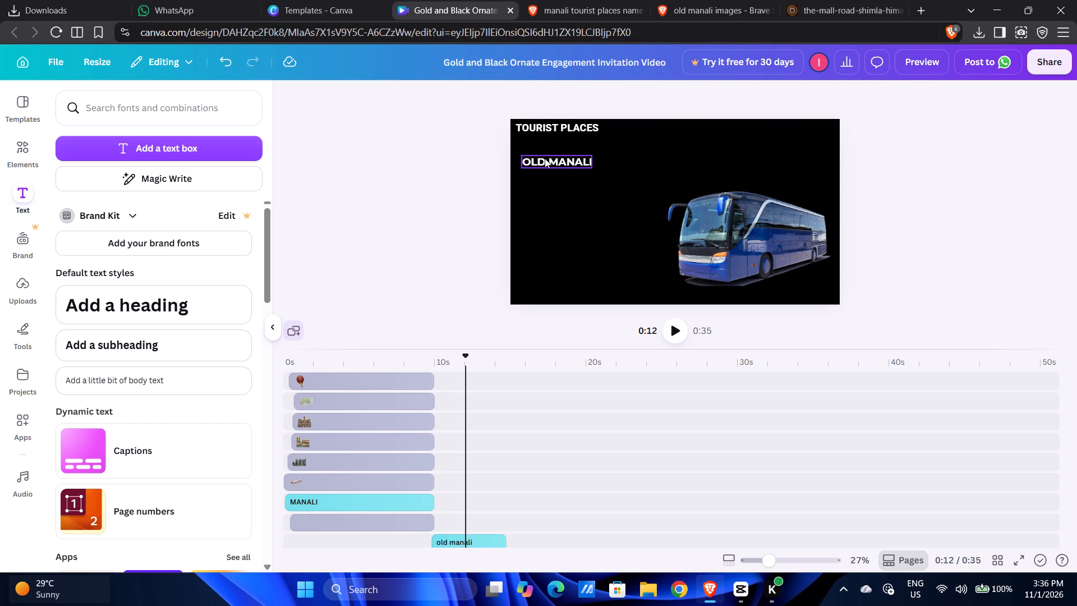
Select the OLD MANALI text over the black bus clip and find its bar in the timeline.
click(545, 158)
scroll(516, 368, down, 5)
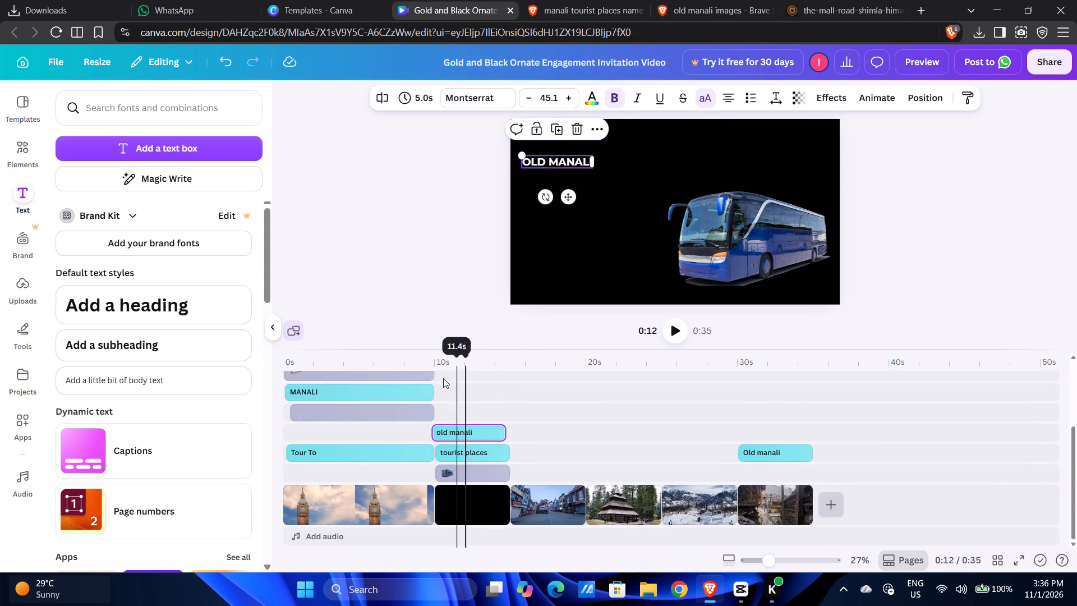
Turn off the uppercase formatting of the "old manali" text over the black bus clip, keeping it bold.
click(614, 97)
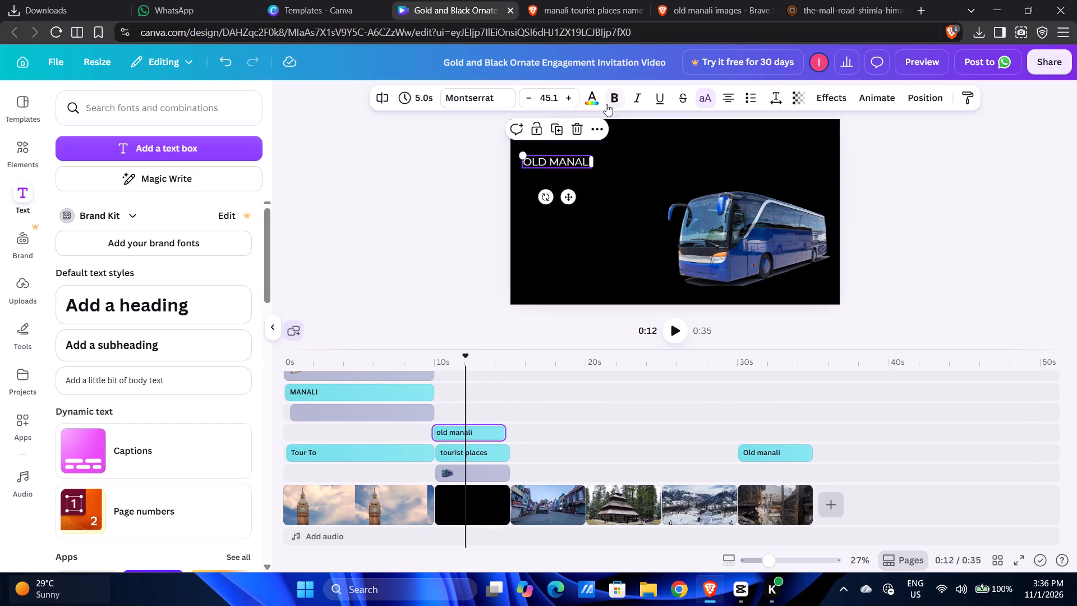
click(613, 97)
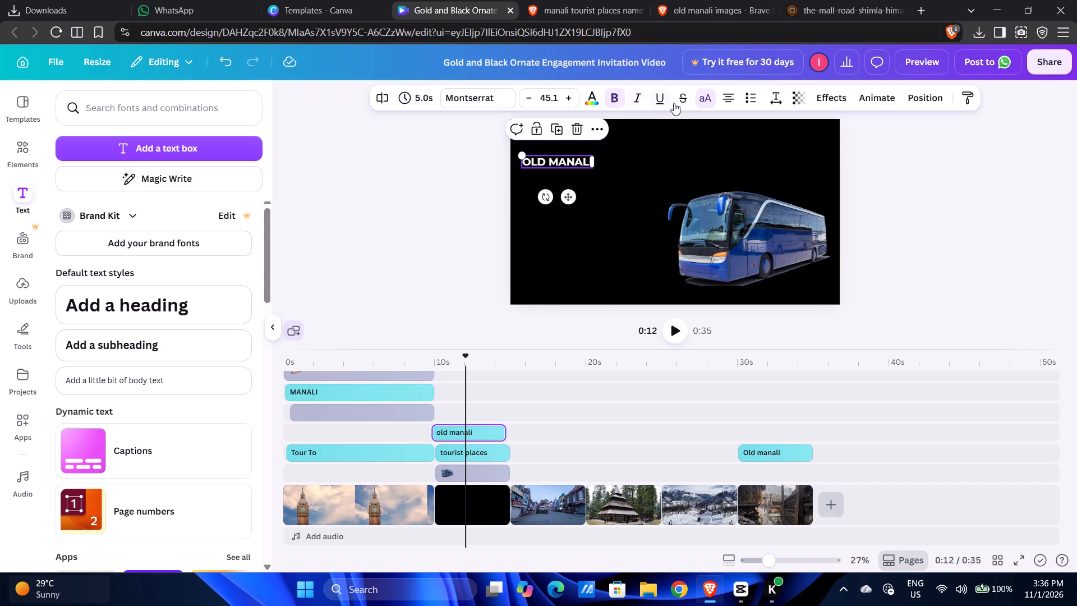
click(703, 104)
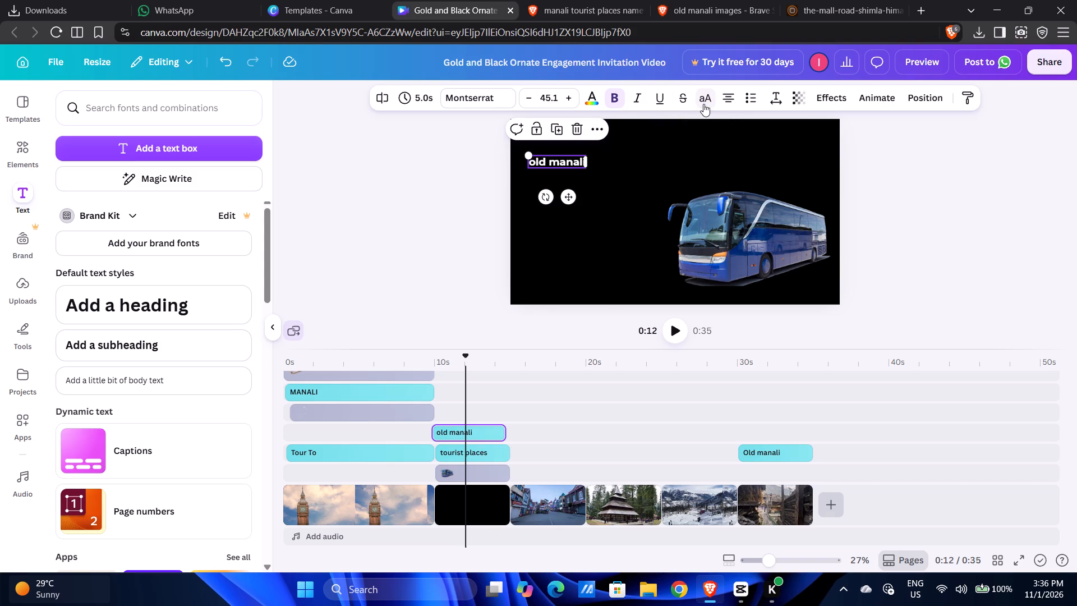
Capitalize both initials of the "old manali" text so it reads "Old Manali".
click(531, 150)
click(533, 164)
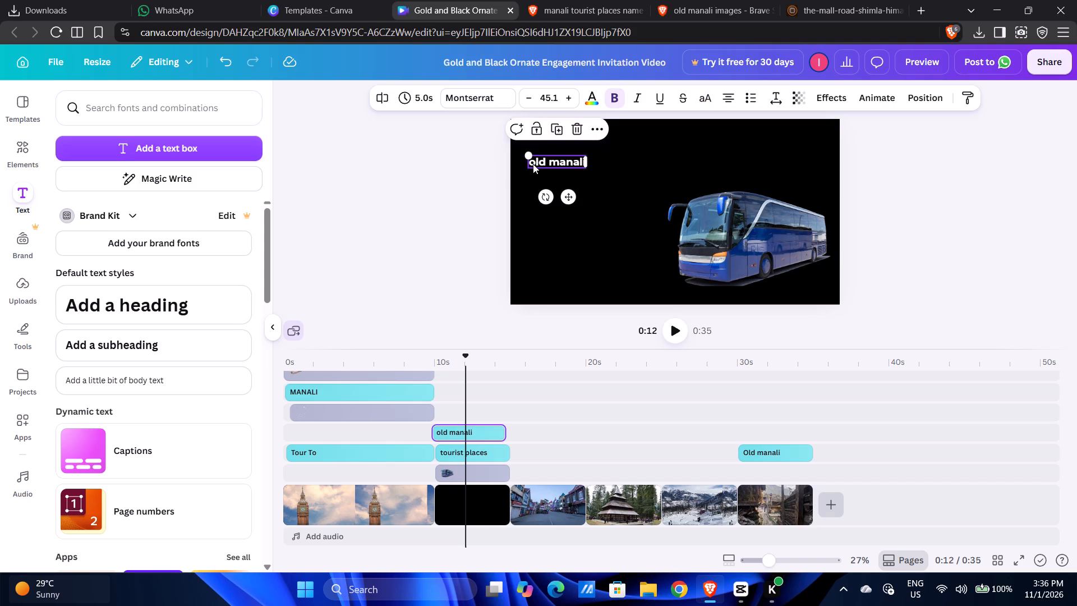
click(533, 162)
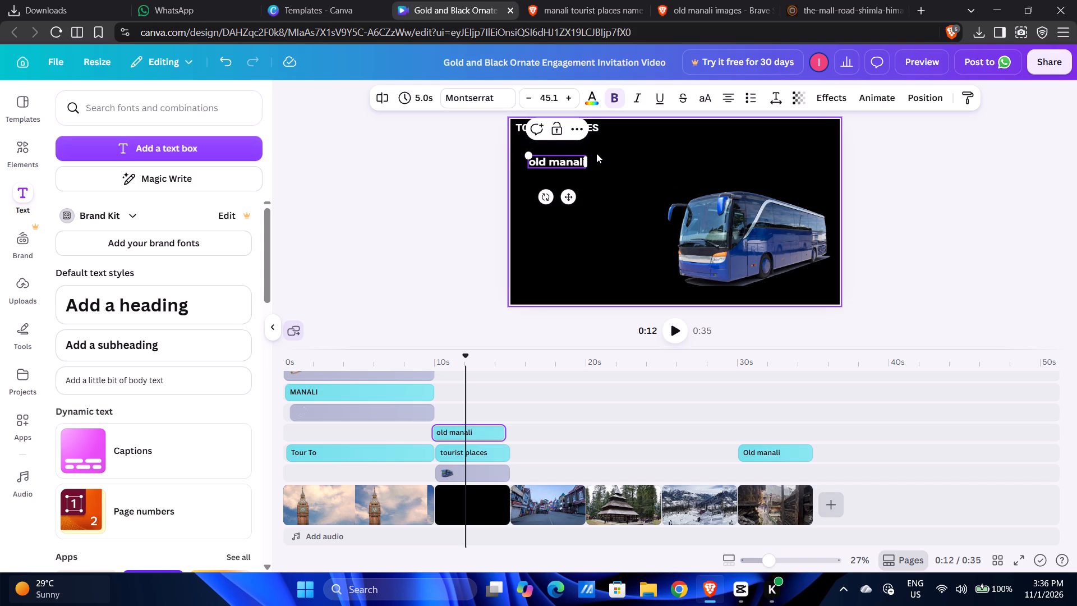
key(BackSpace)
key(shift+o)
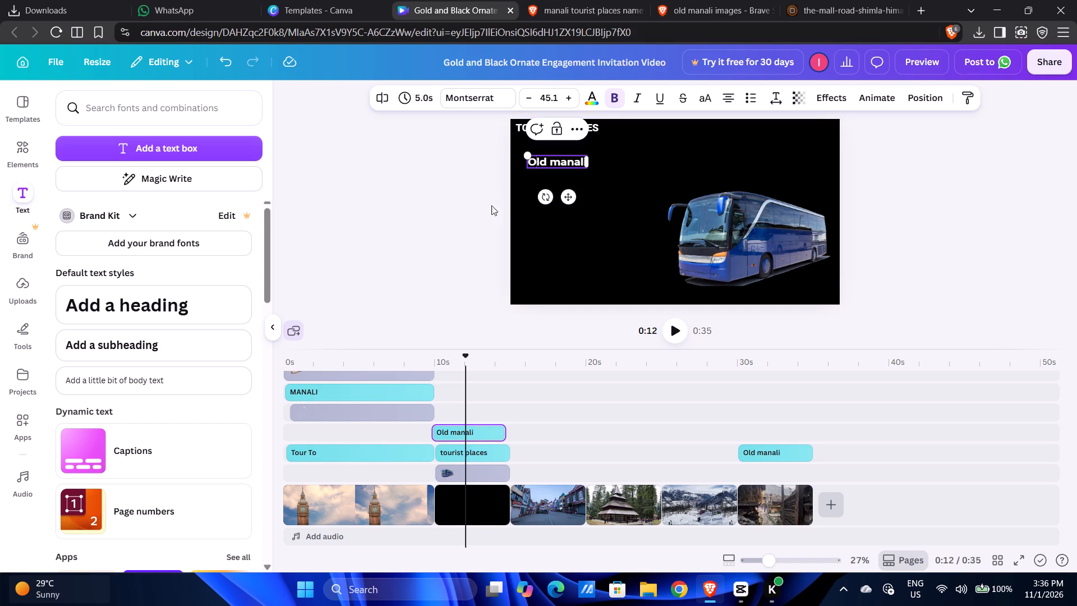
click(556, 164)
key(BackSpace)
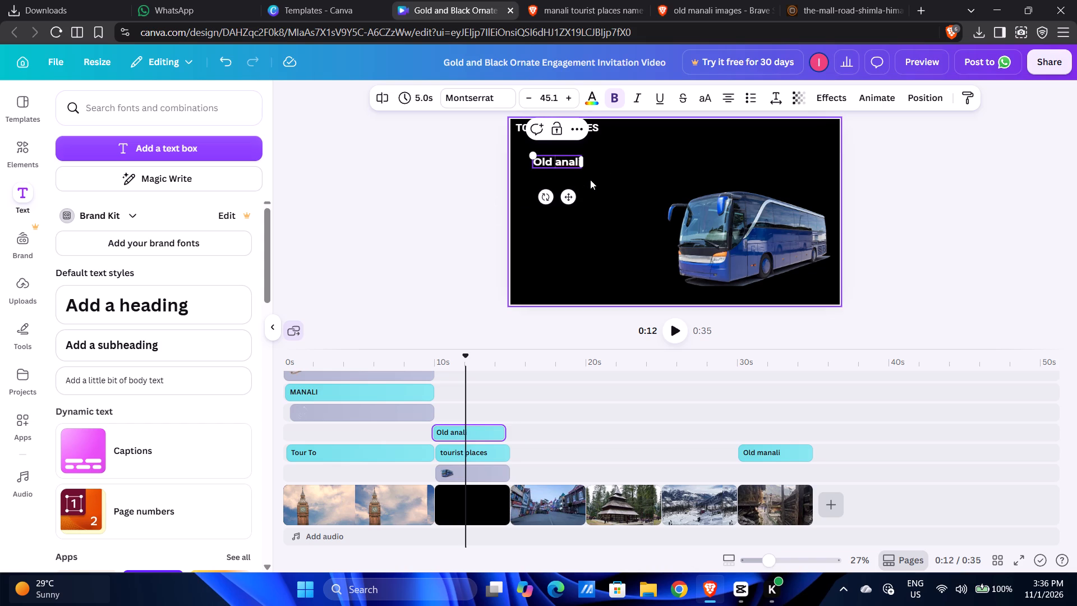
key(shift+less)
key(BackSpace)
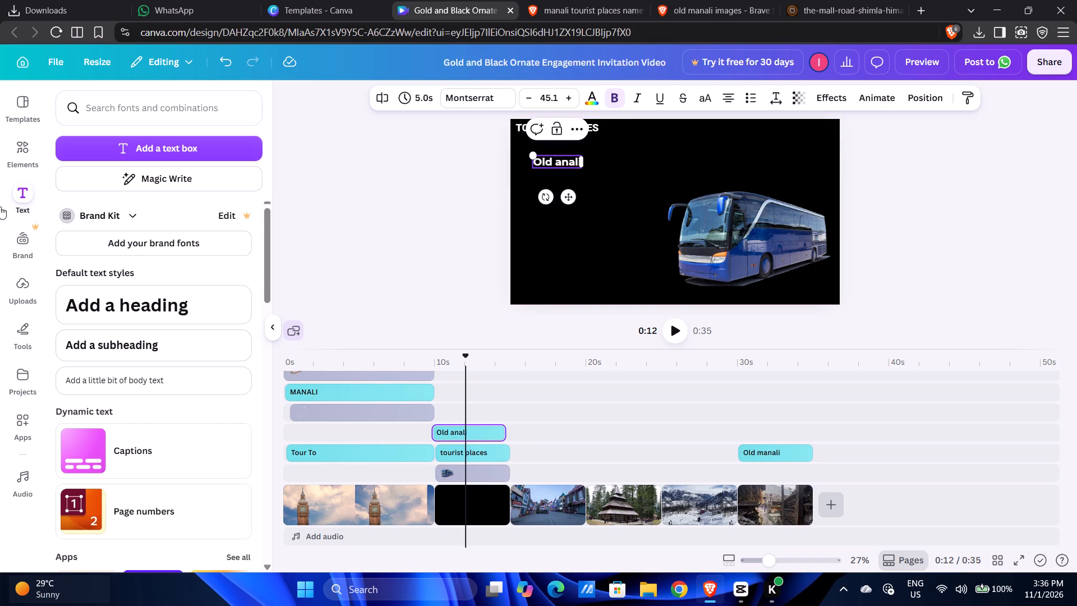
key(shift+m)
click(588, 172)
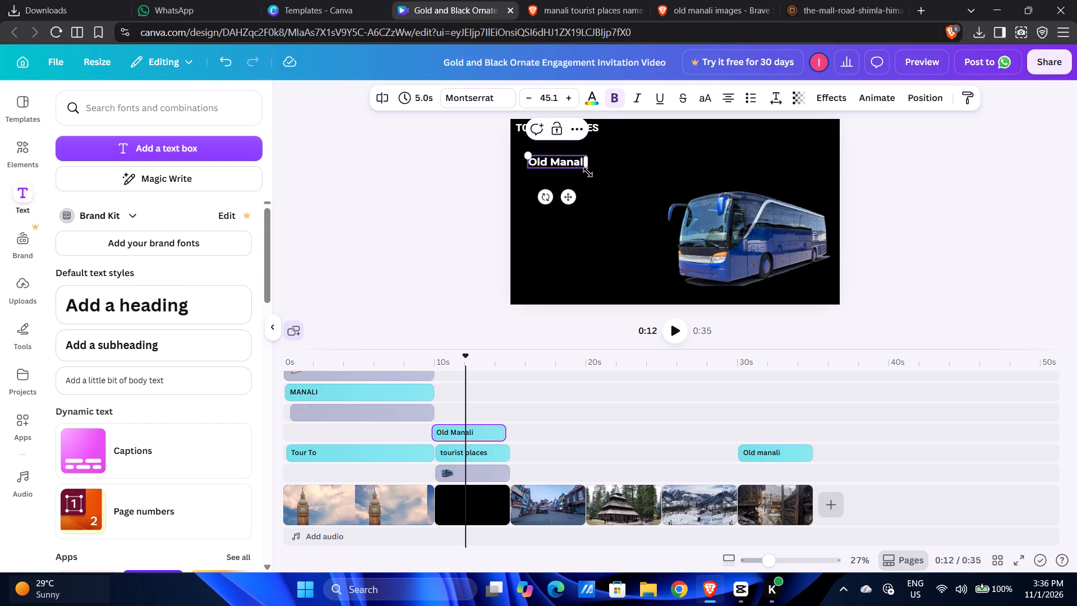
click(593, 174)
Widen the "Old Manali" text box slightly and shift it a little toward the frame's left edge.
click(586, 160)
drag(586, 160, 593, 162)
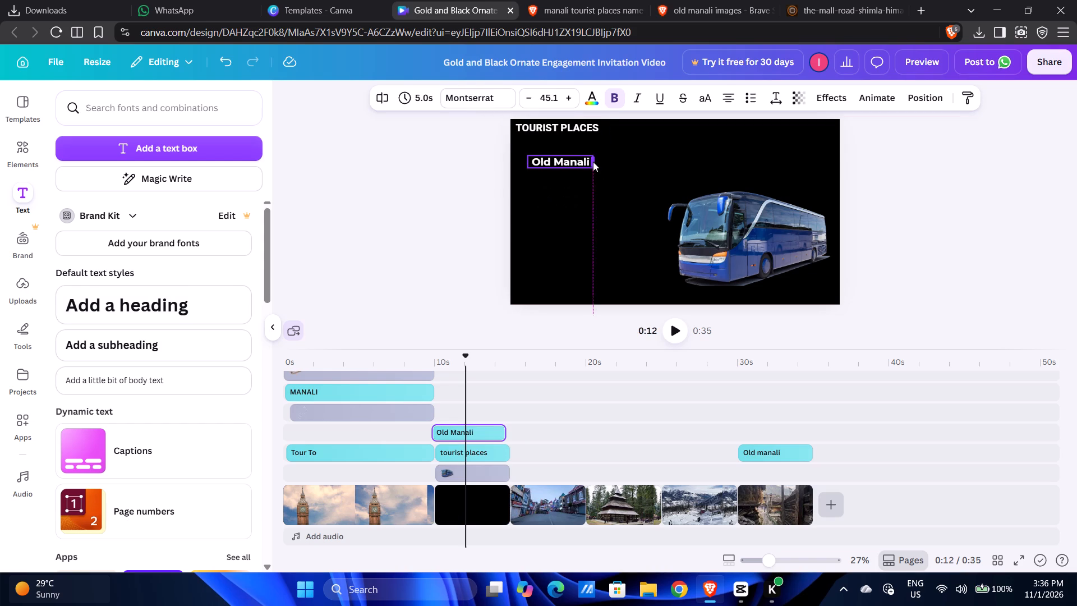
drag(593, 162, 597, 163)
drag(570, 162, 564, 161)
Prefix the "Old Manali" text with "1." and nudge it slightly closer to the frame's left edge.
click(531, 161)
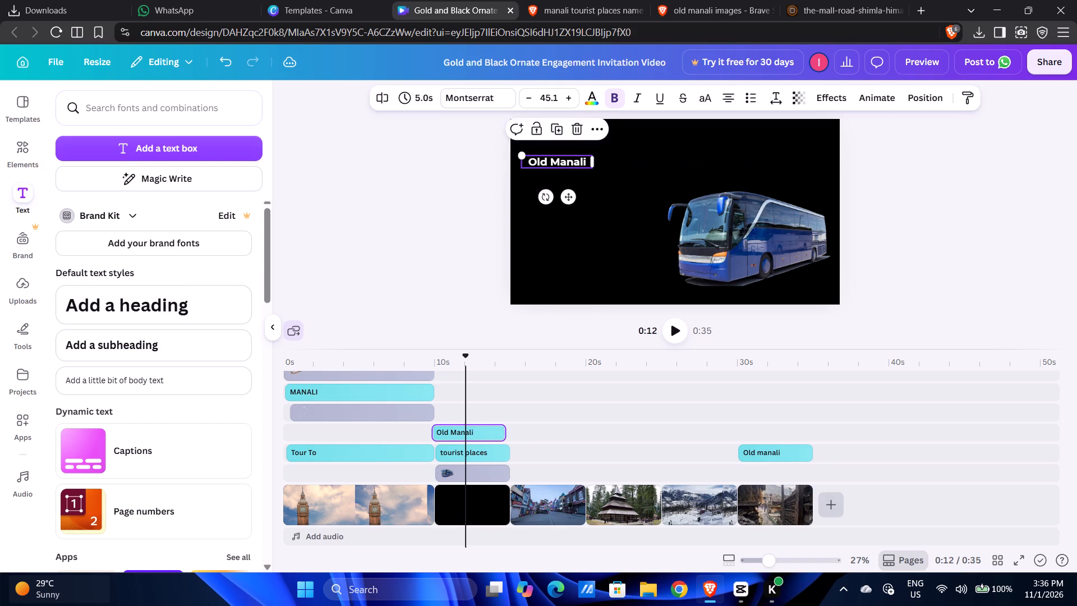
click(525, 161)
click(526, 161)
key(1)
key(period)
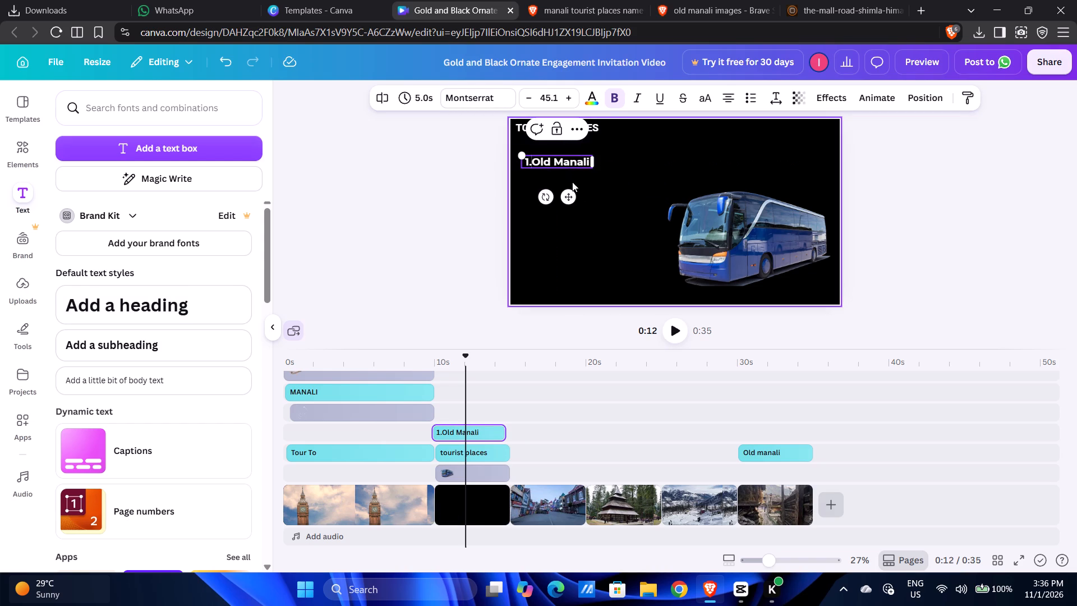
click(602, 198)
click(558, 163)
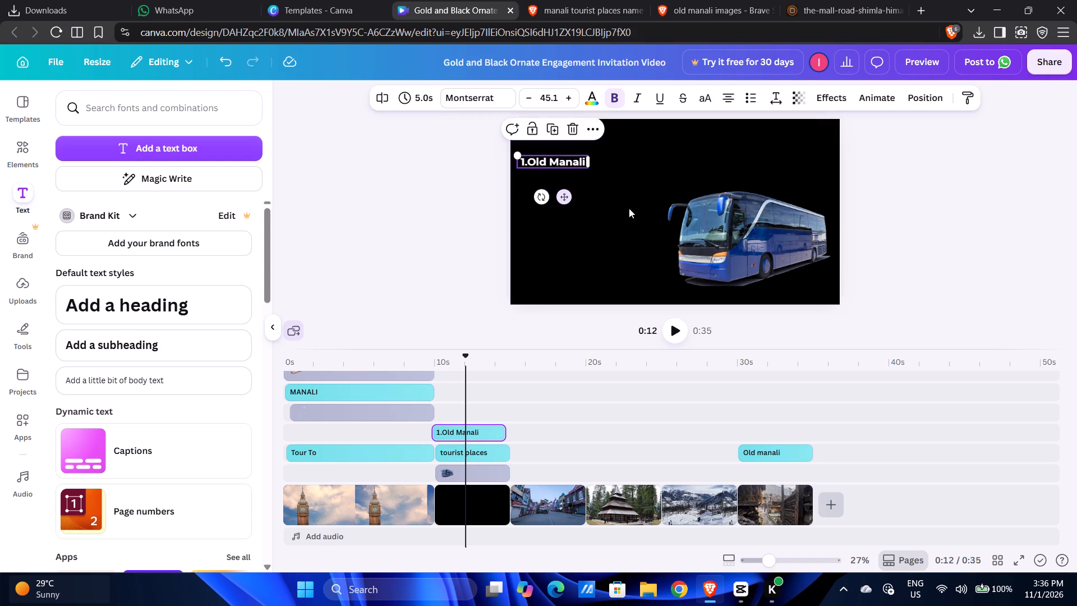
click(648, 209)
Change the text's prefix from a number with a period to "1-", so it reads "1-Old Manali".
click(524, 162)
click(526, 162)
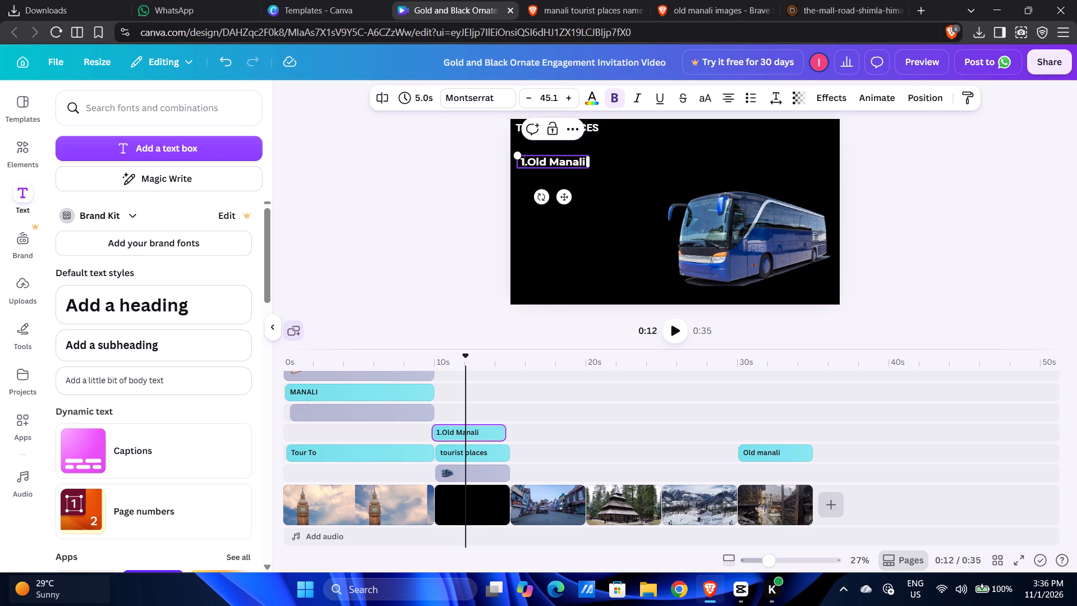
key(BackSpace)
key(minus)
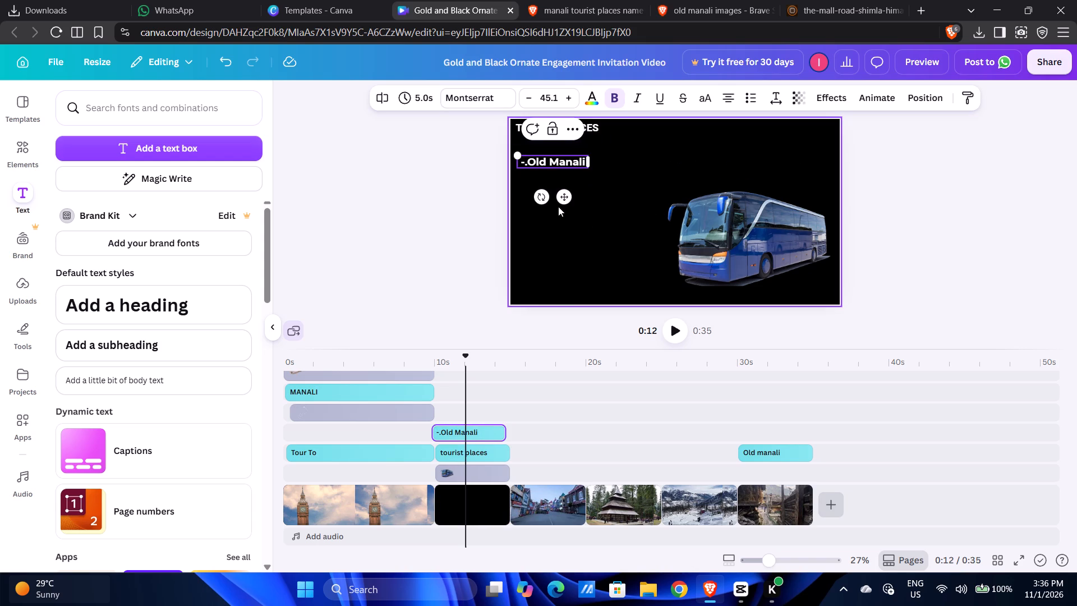
key(BackSpace)
key(Delete)
key(1)
key(minus)
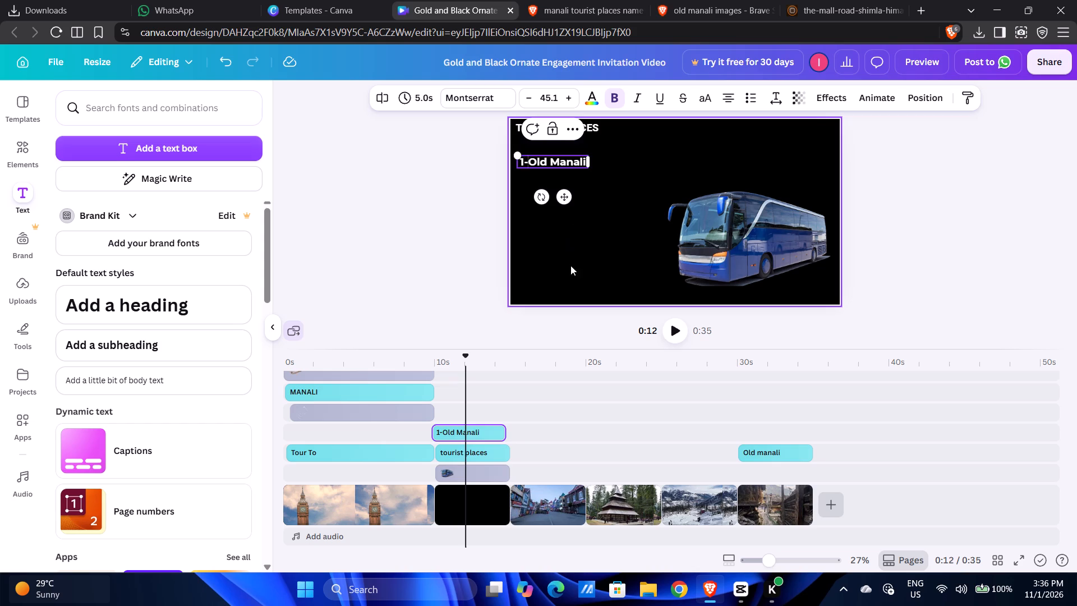
click(571, 270)
Copy the "1-Old Manali" text.
click(564, 168)
click(604, 175)
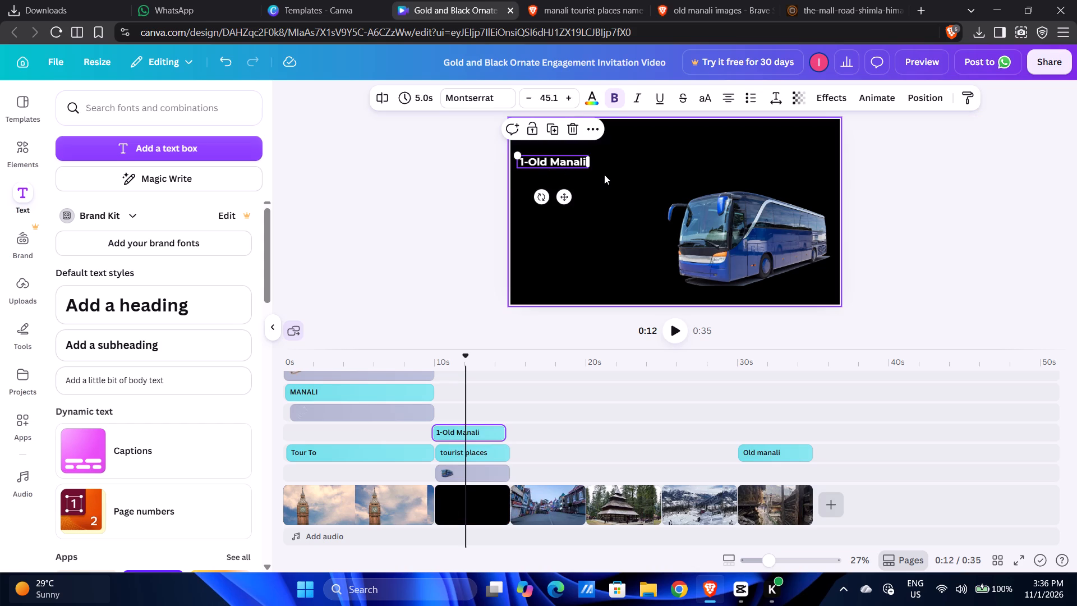
click(558, 166)
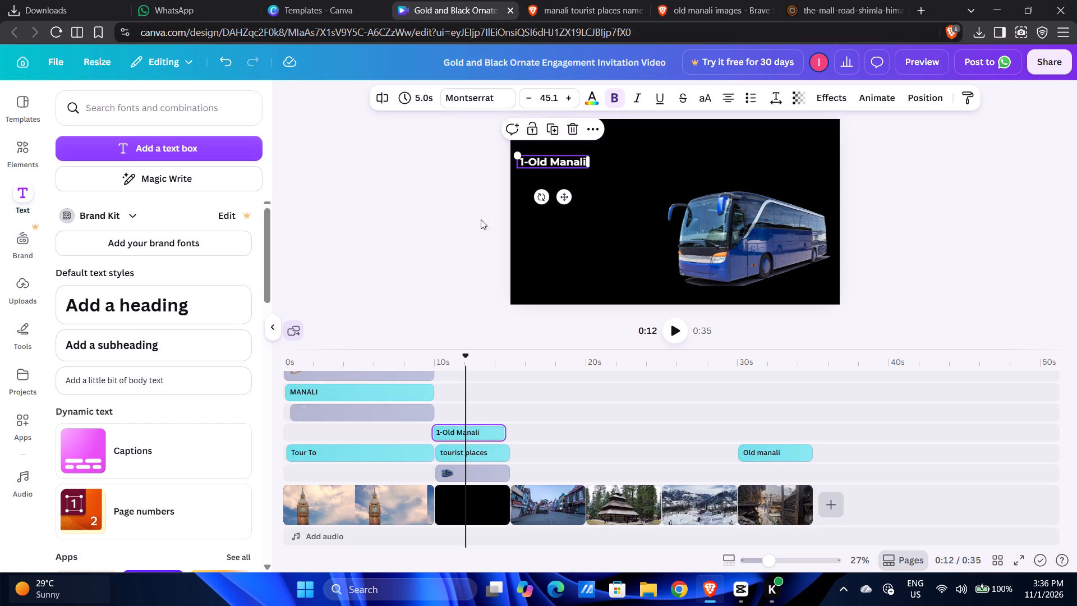
key(ctrl+c)
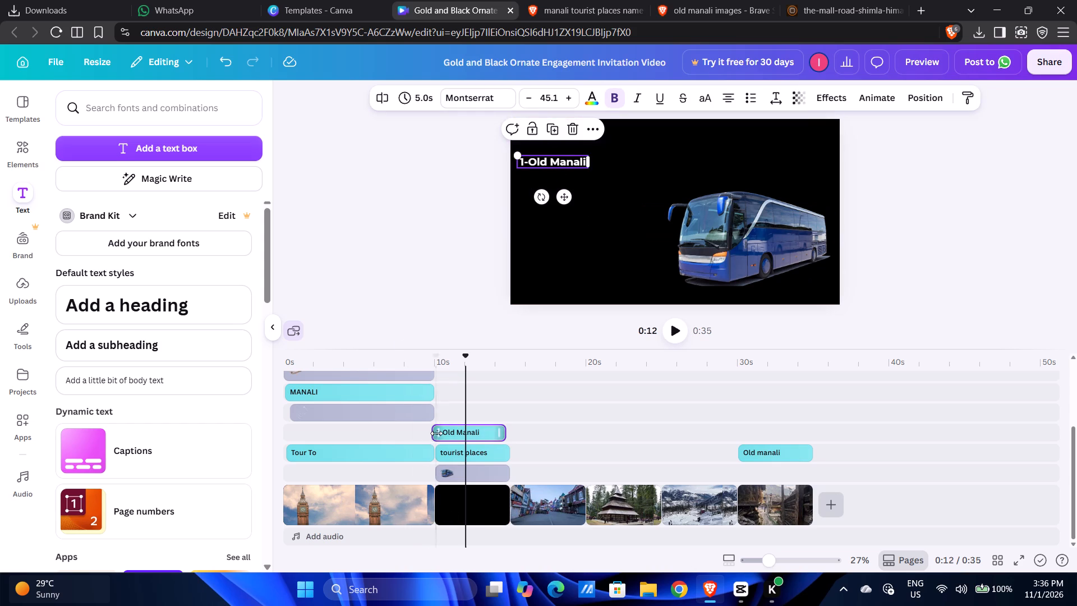
Trim the start of the "1-Old Manali" timeline bar to the black clip's start at 10 s.
click(437, 408)
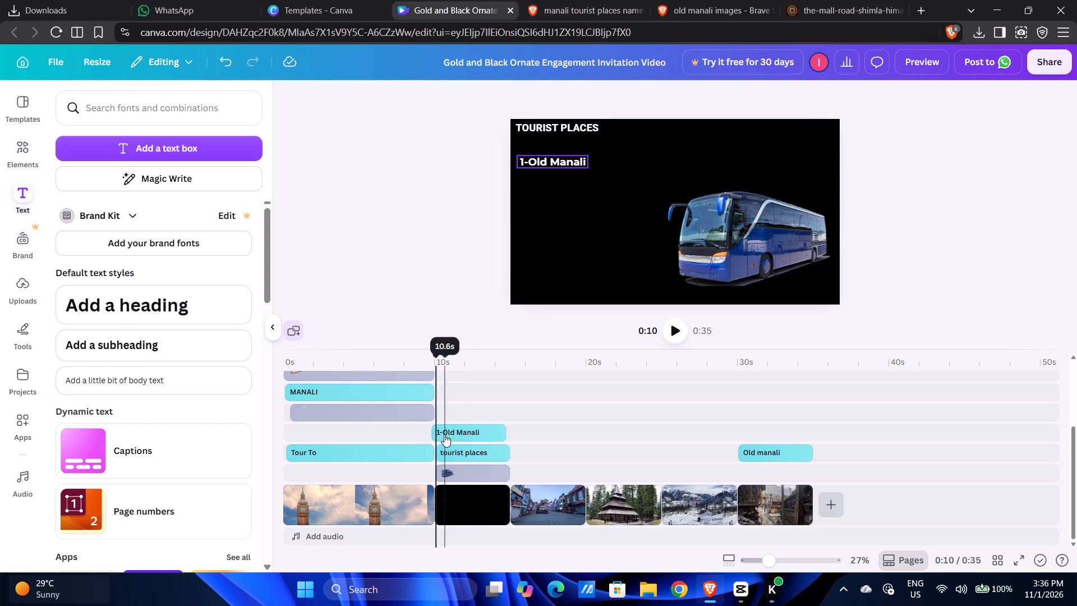
click(444, 434)
click(432, 433)
Paste three copies of the "1-Old Manali" text at 10.0 s on the timeline.
click(436, 409)
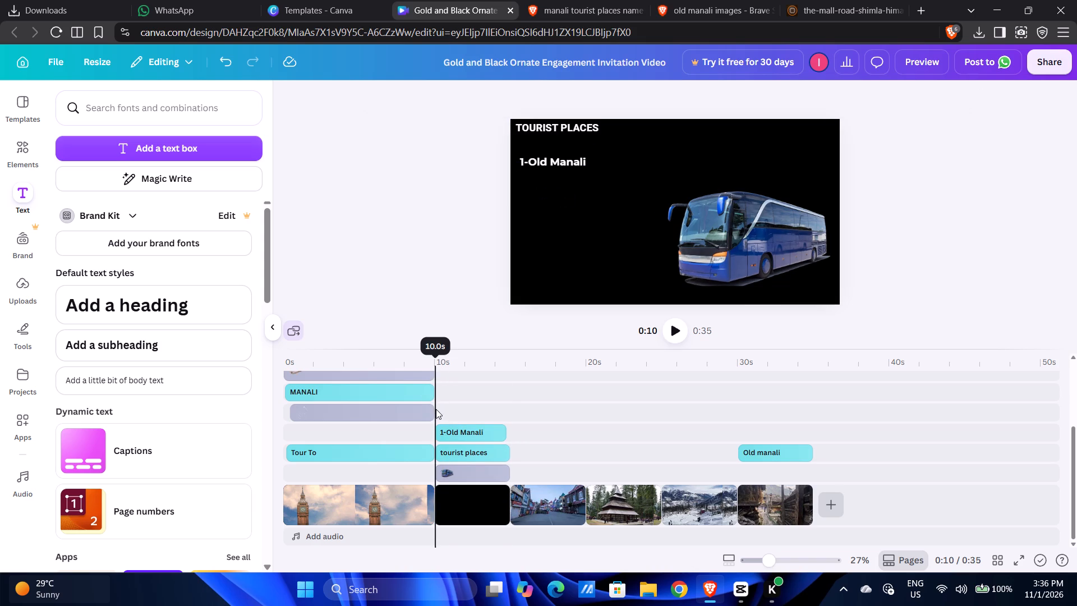
key(ctrl+v)
key(ctrl+v)
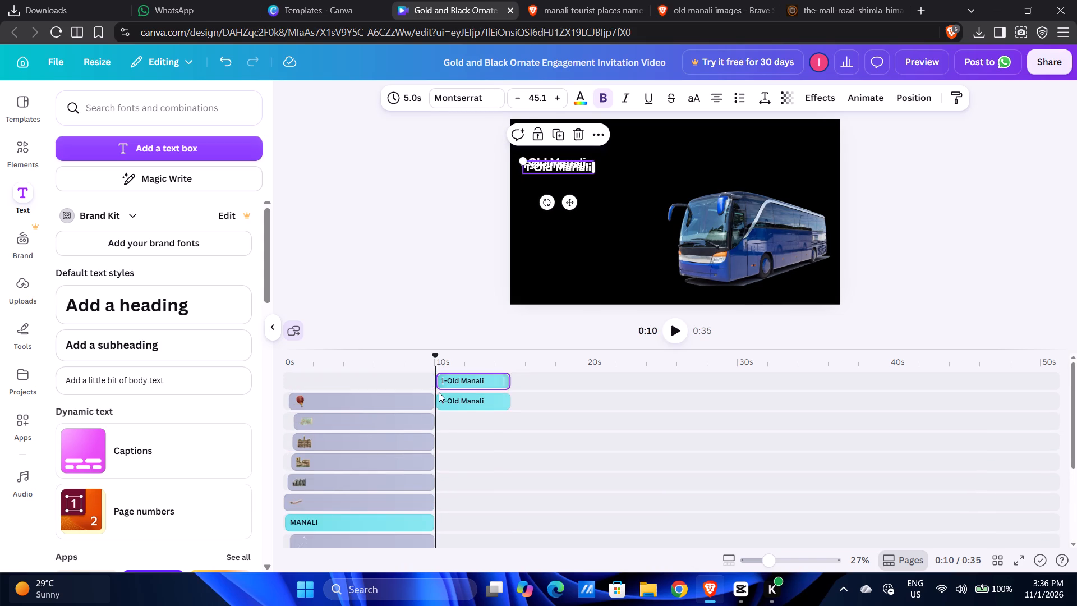
key(ctrl+v)
Move the three pasted copies' timeline bars together to the rows directly above the original "1-Old Manali" bar.
drag(514, 375, 486, 426)
drag(484, 380, 484, 409)
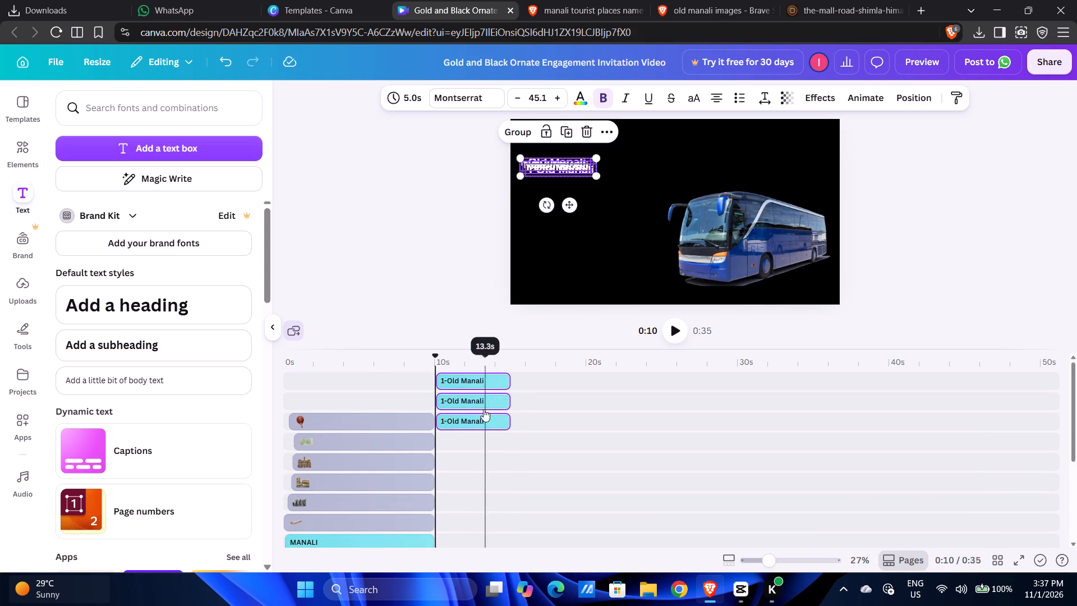
drag(484, 409, 477, 392)
scroll(480, 497, down, 4)
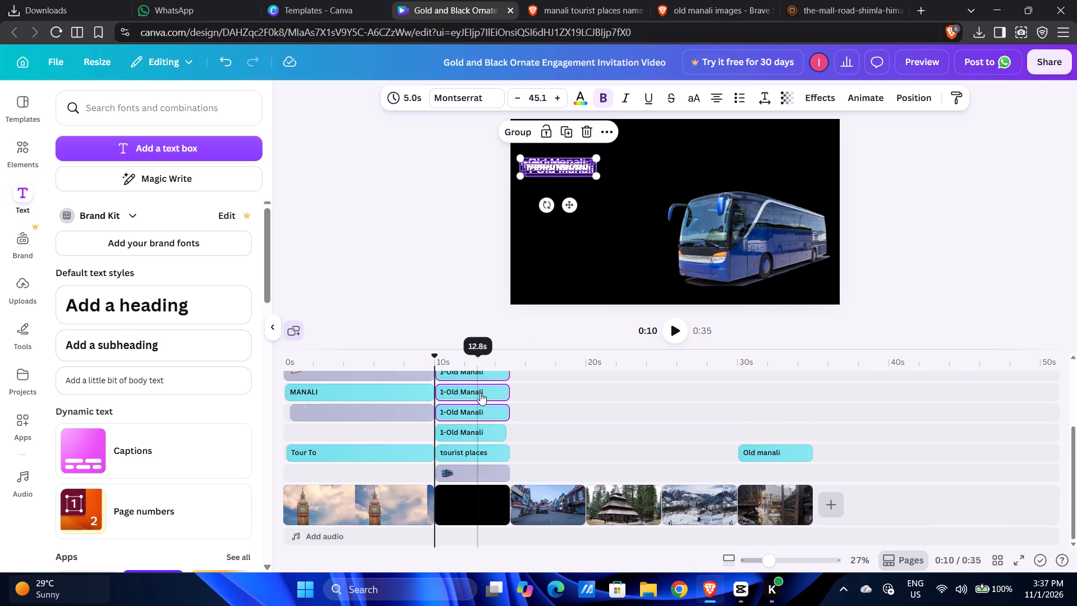
scroll(535, 444, up, 1)
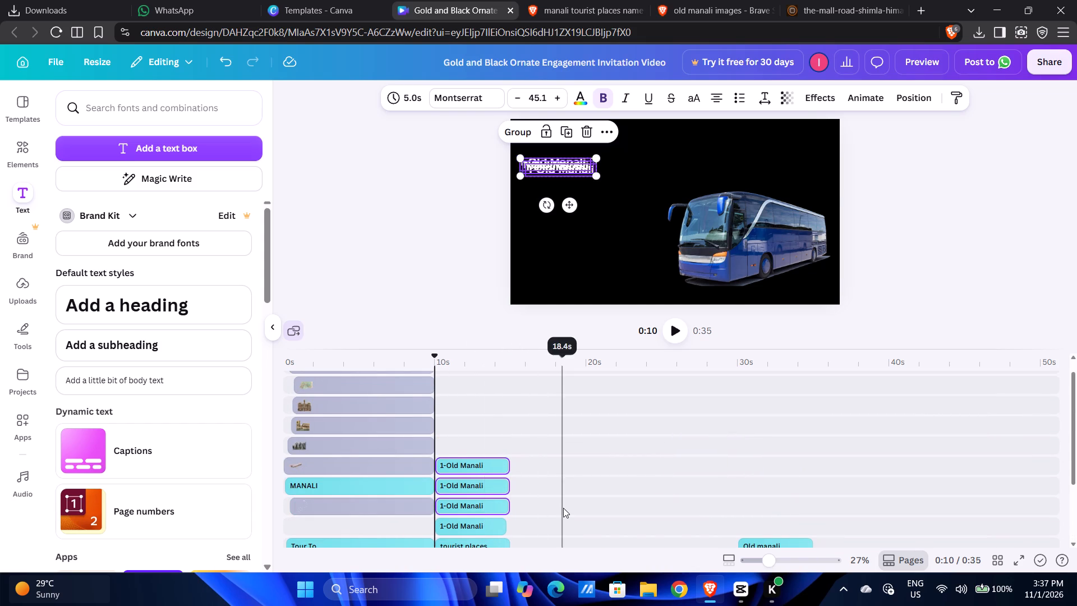
click(563, 508)
Spread the three overlapping "1-Old Manali" copies down the black frame, one below another under the original.
click(472, 506)
drag(426, 198, 426, 198)
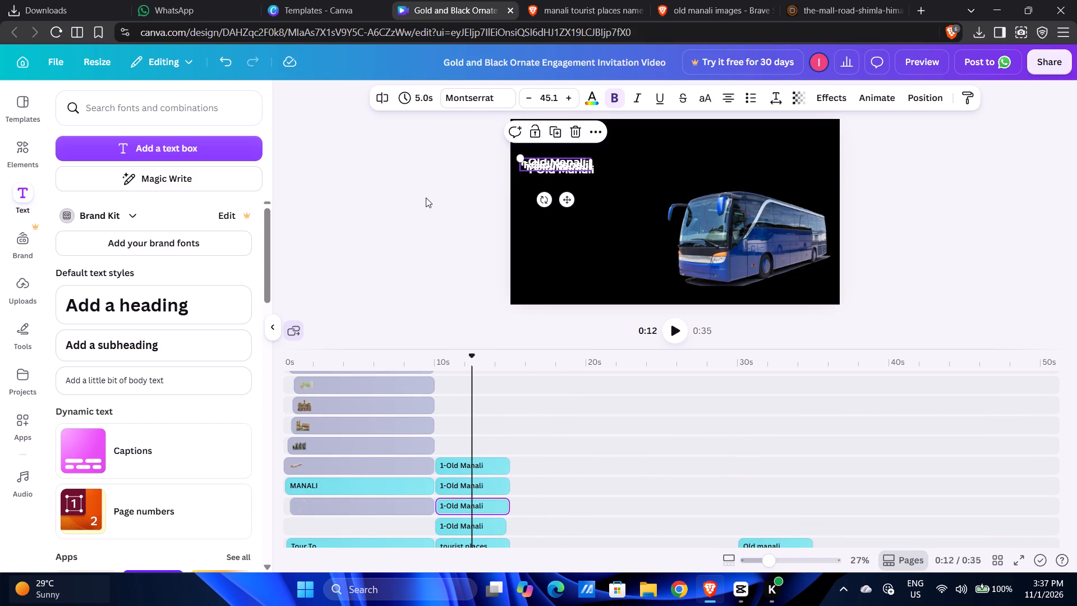
drag(426, 198, 434, 198)
click(554, 166)
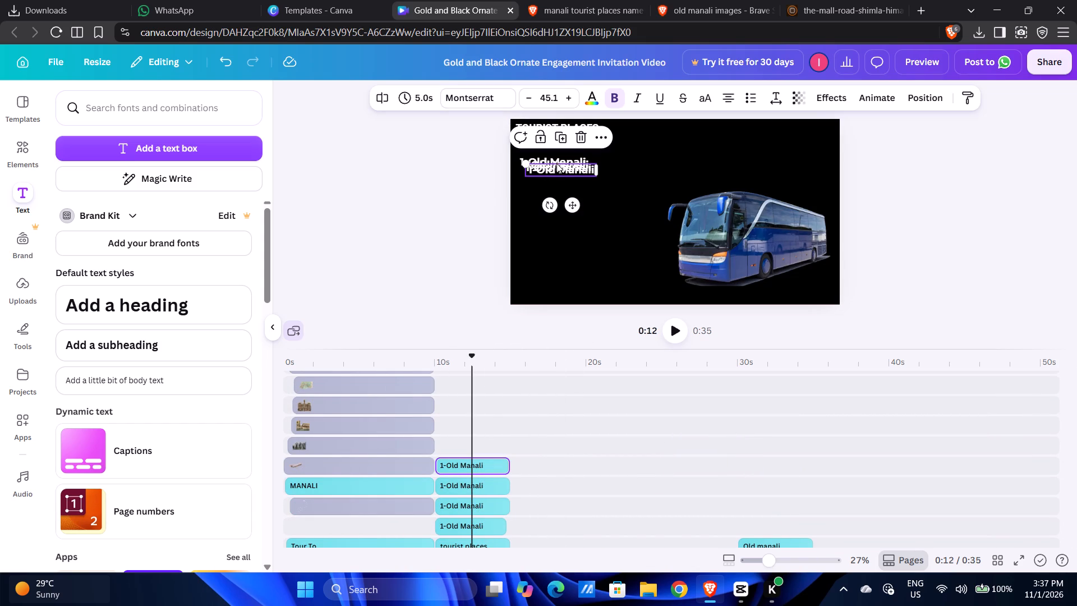
drag(556, 164, 553, 177)
click(551, 169)
drag(551, 168, 554, 185)
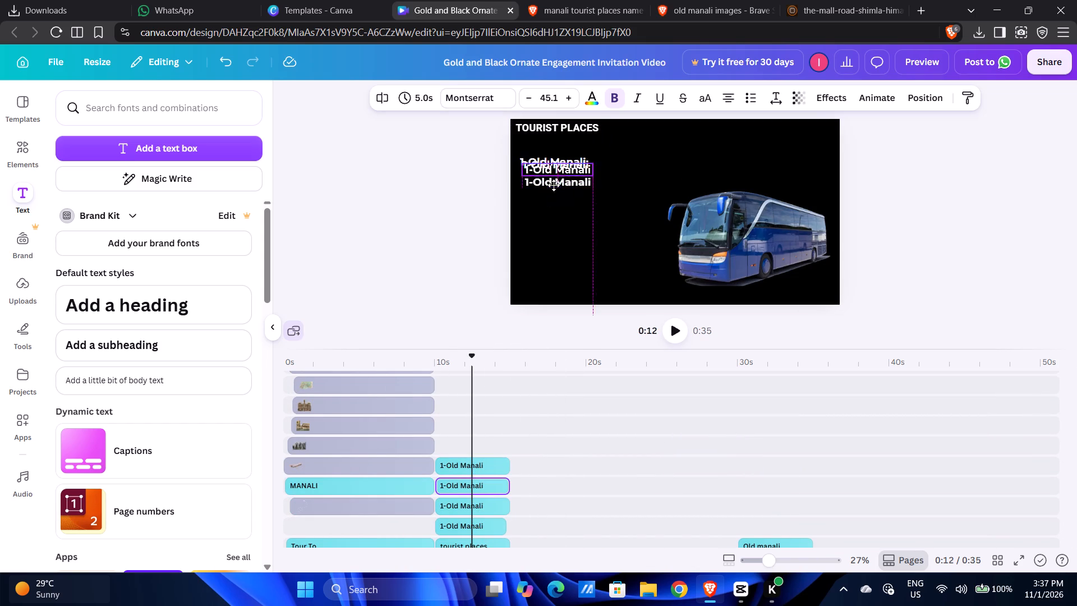
drag(554, 185, 555, 200)
click(624, 214)
drag(565, 166, 566, 215)
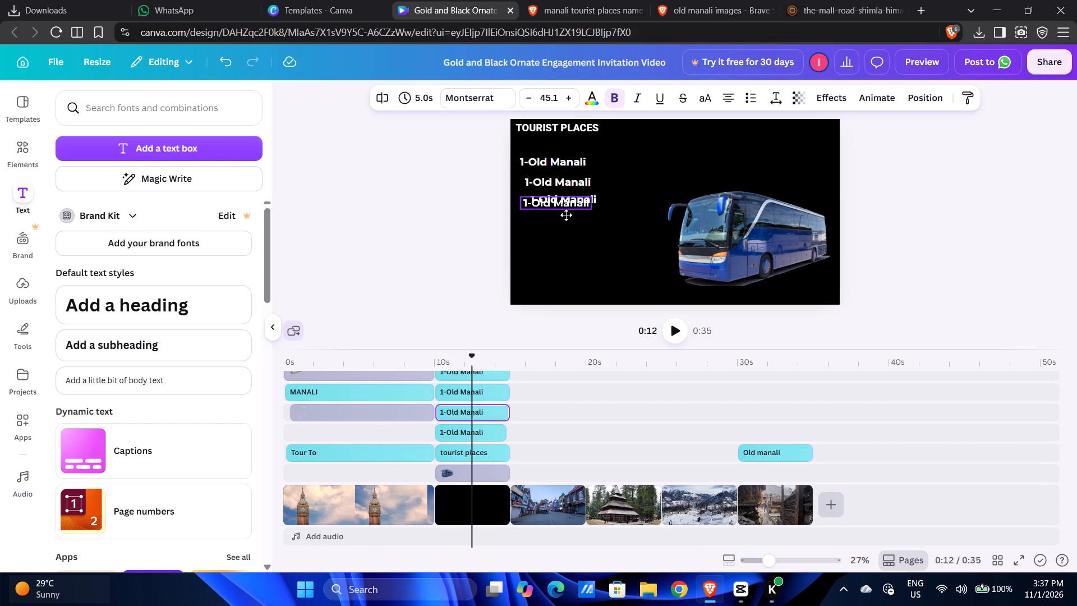
drag(566, 215, 566, 219)
Align the three copies with the original "1-Old Manali" text in an evenly spaced, left-aligned column.
click(615, 188)
drag(555, 186, 546, 181)
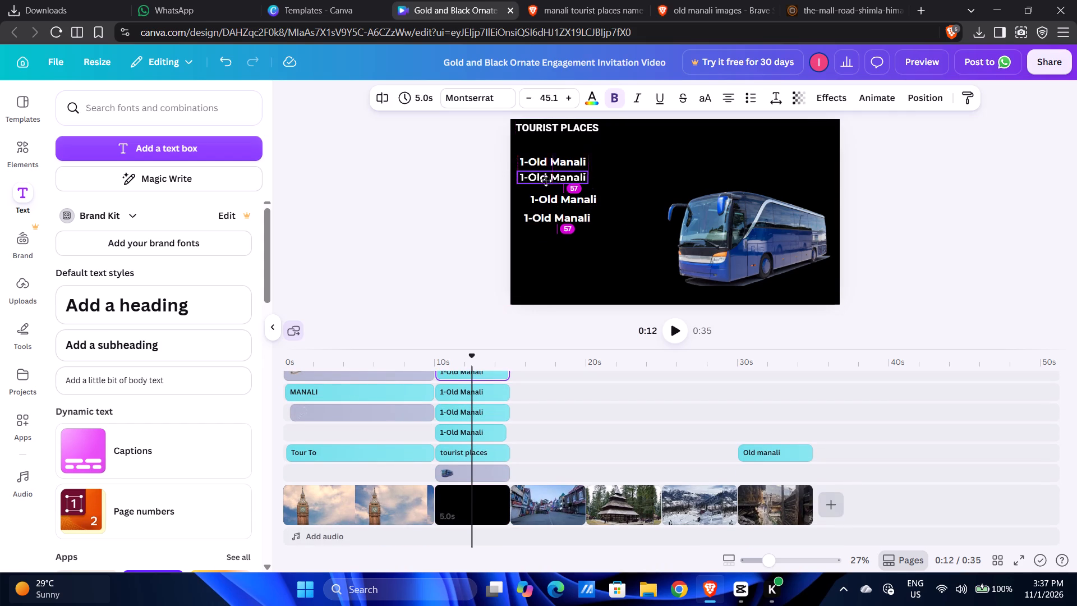
drag(546, 181, 552, 181)
click(565, 204)
drag(587, 199, 577, 193)
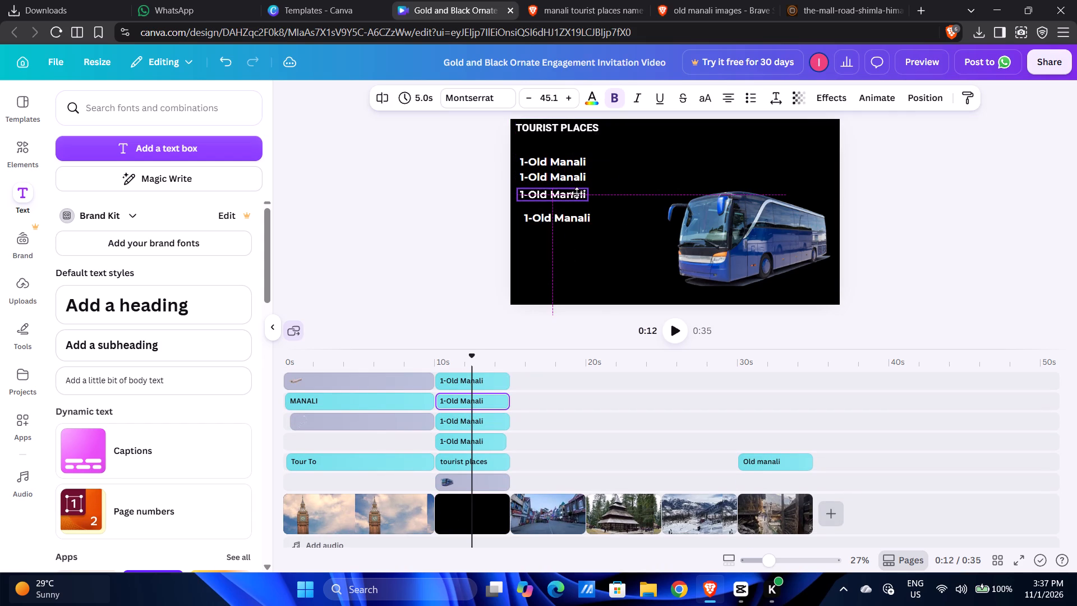
drag(577, 193, 576, 192)
click(569, 225)
click(578, 222)
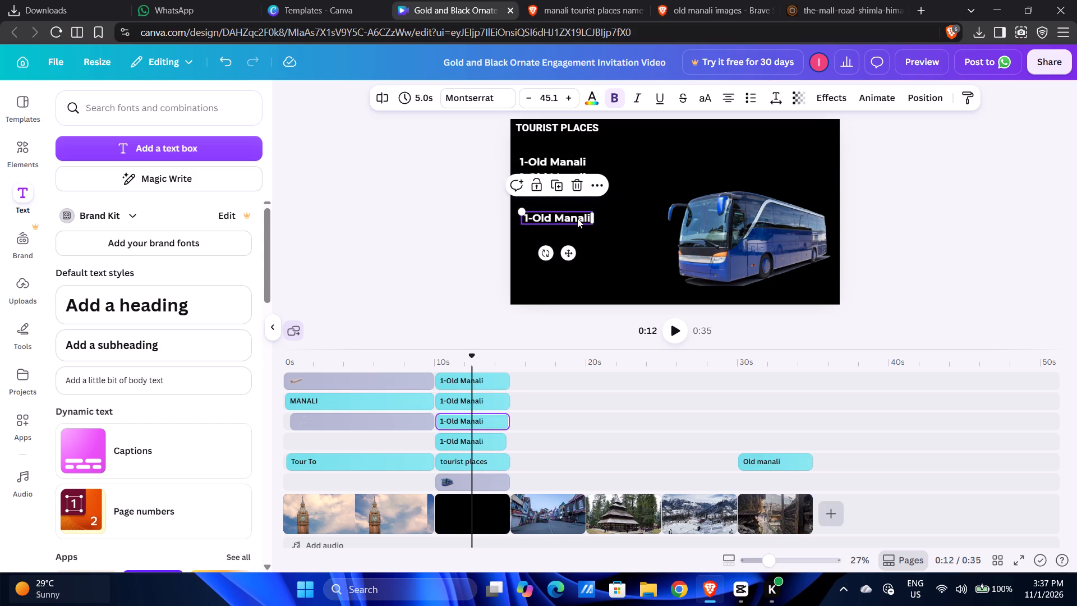
drag(577, 218, 573, 213)
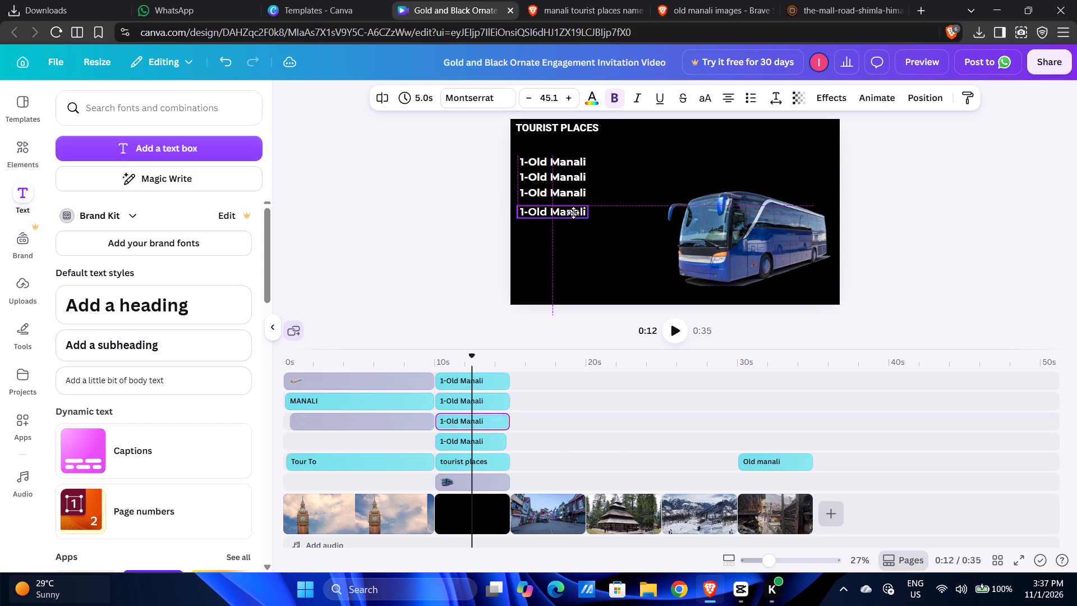
drag(573, 213, 574, 209)
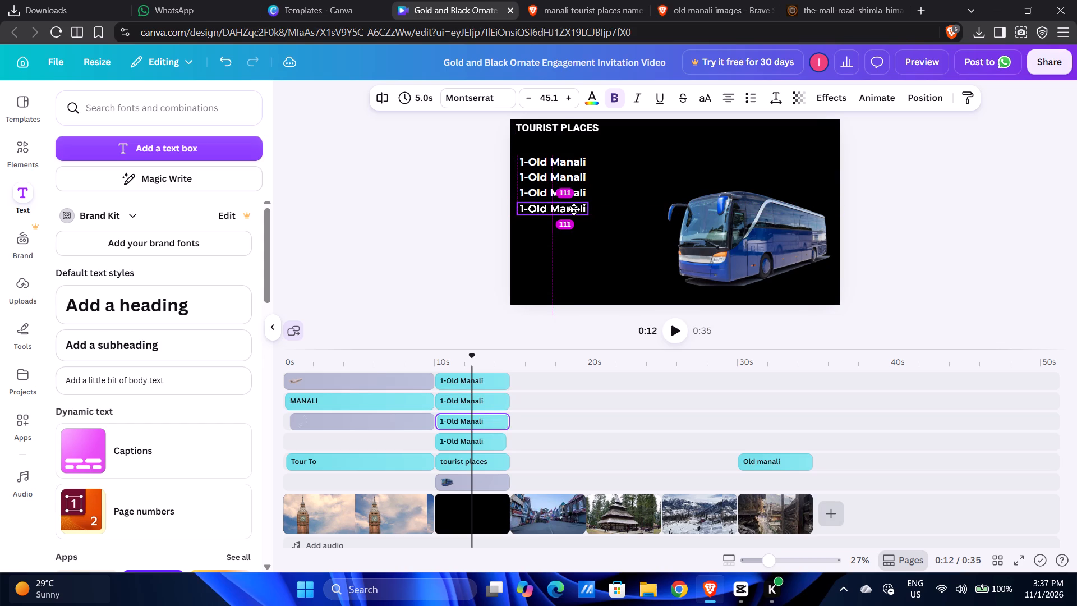
drag(574, 209, 574, 209)
click(608, 210)
Replace the text of the second "1-Old Manali" line in the list with "2-".
click(578, 173)
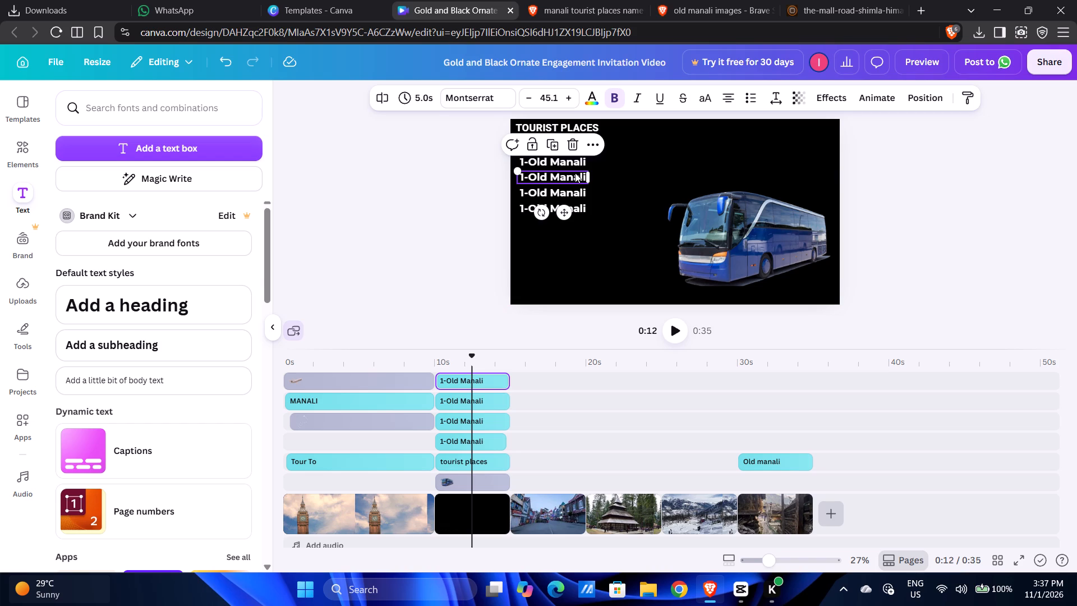
click(575, 173)
key(2)
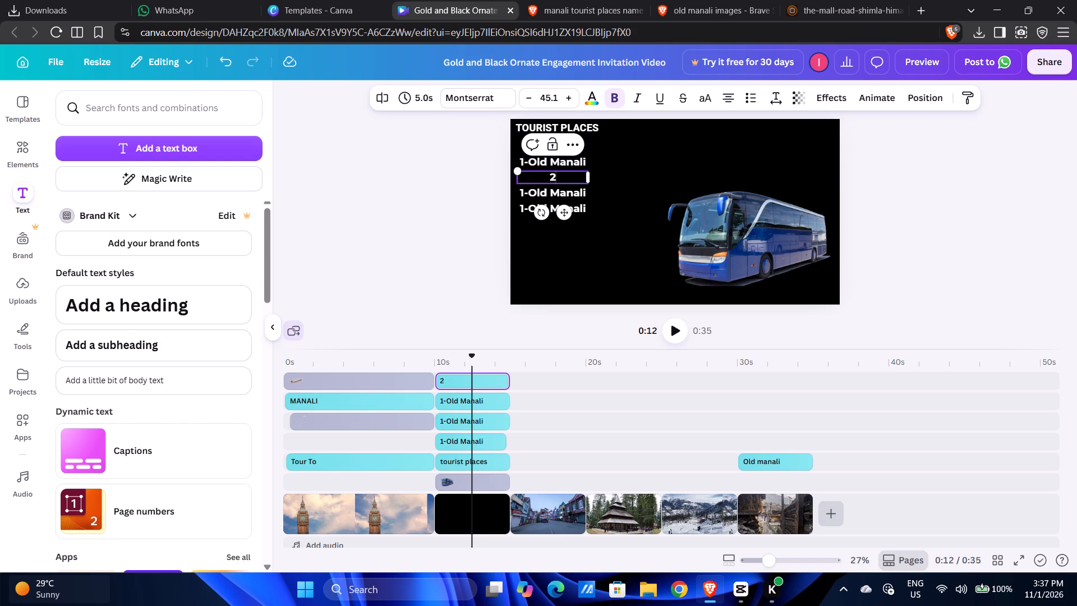
key(minus)
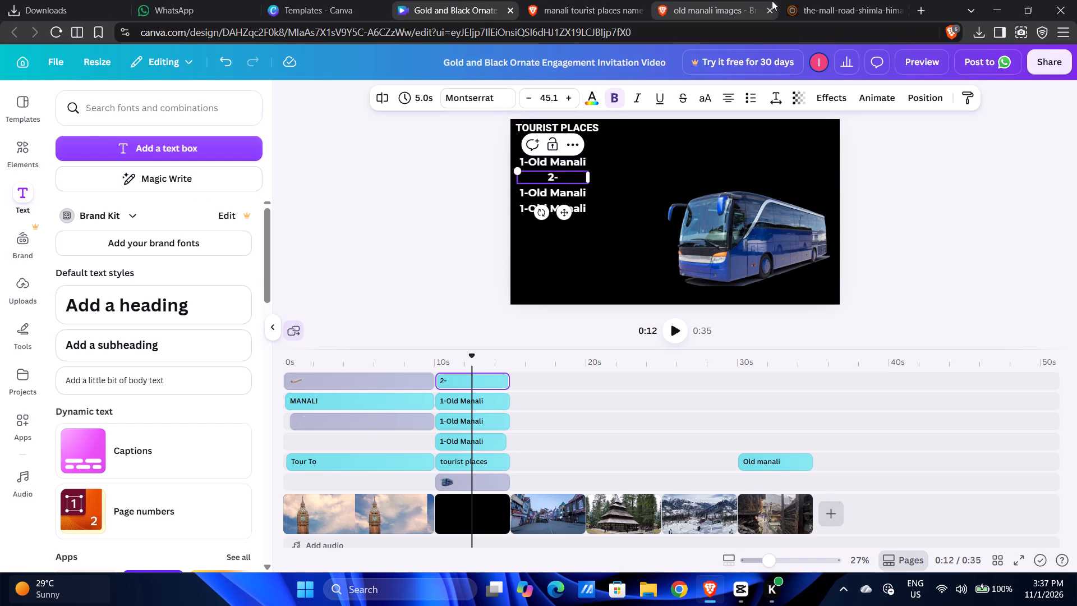
Copy "Hadimba Devi Temple" from the manali tourist places search results and paste it after "2-" in the second list line.
click(772, 1)
click(536, 16)
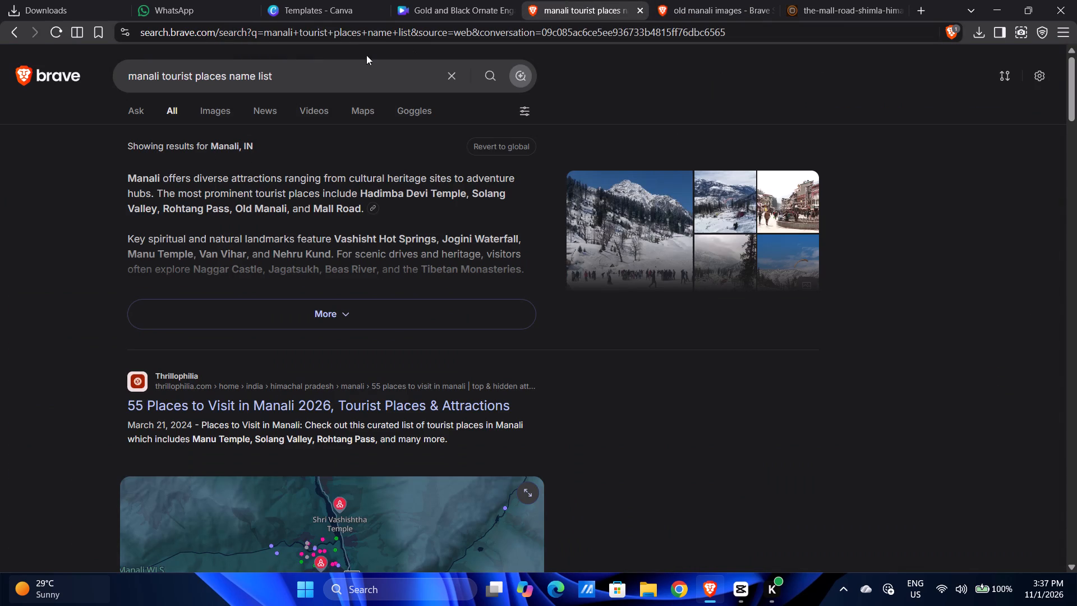
drag(466, 196, 393, 188)
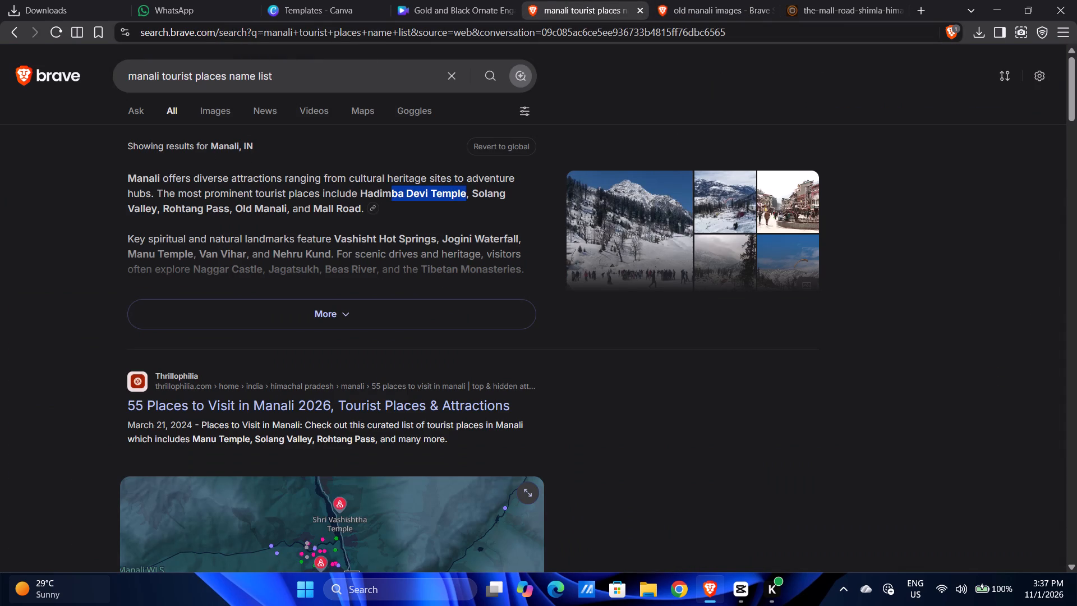
drag(393, 188, 362, 191)
key(ctrl+v)
click(433, 0)
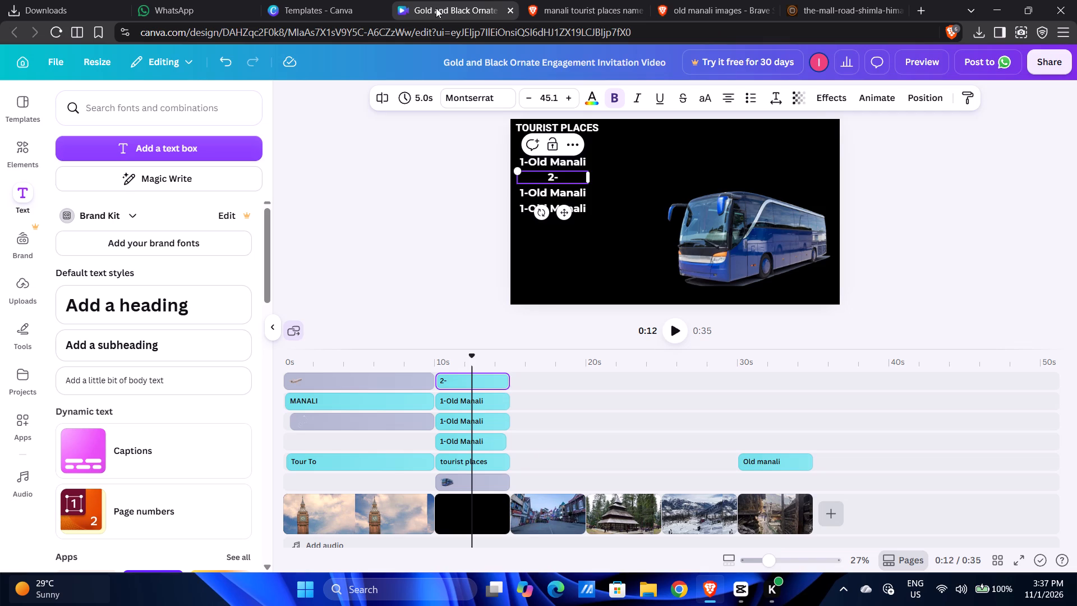
key(ctrl+b)
key(ctrl+v)
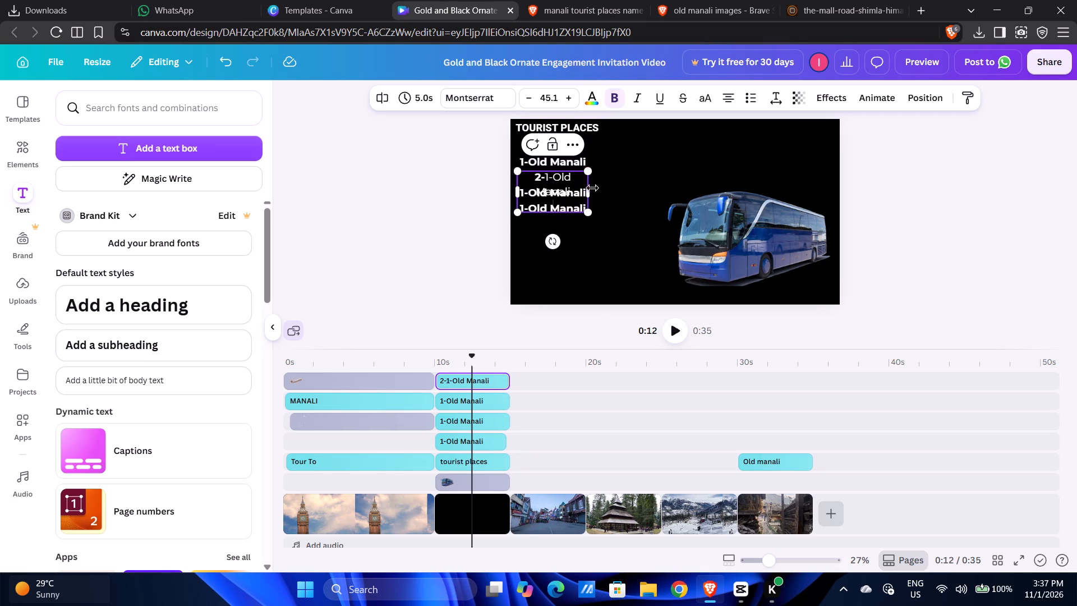
key(ctrl+z)
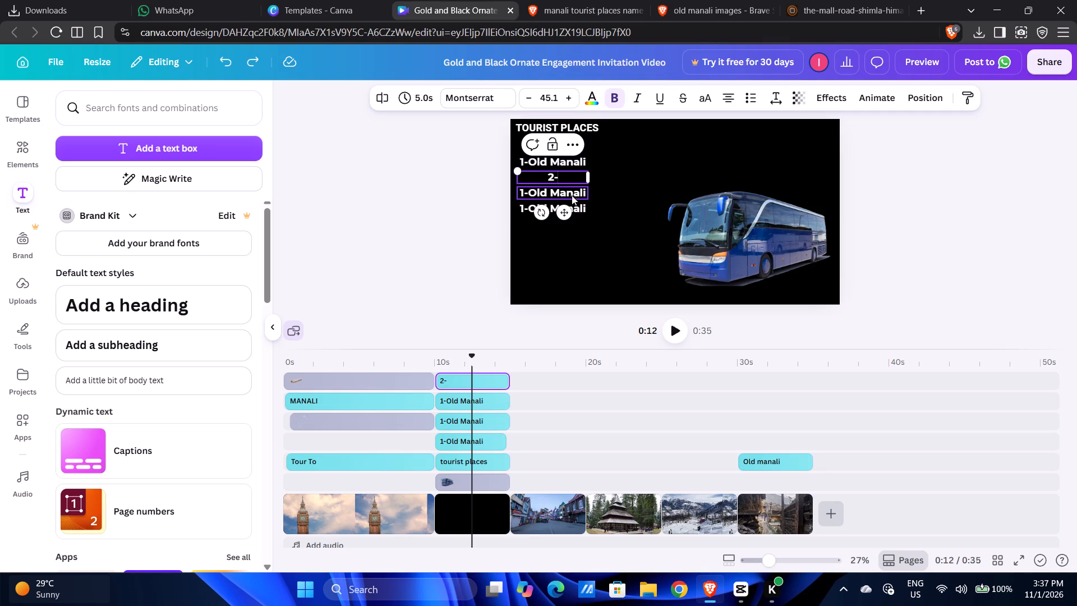
click(564, 180)
key(ctrl+v)
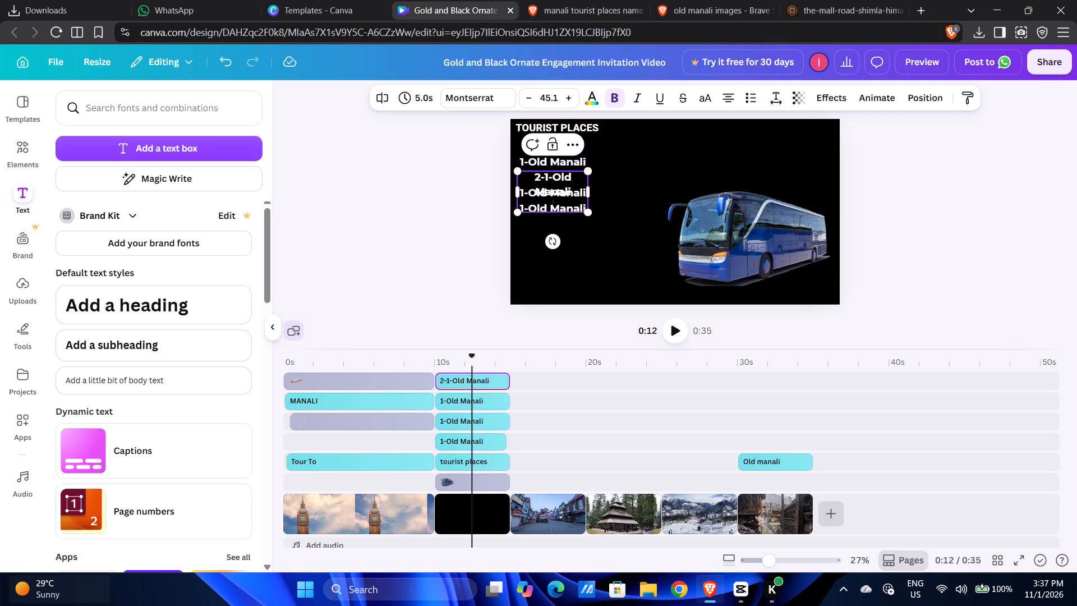
click(727, 0)
click(599, 0)
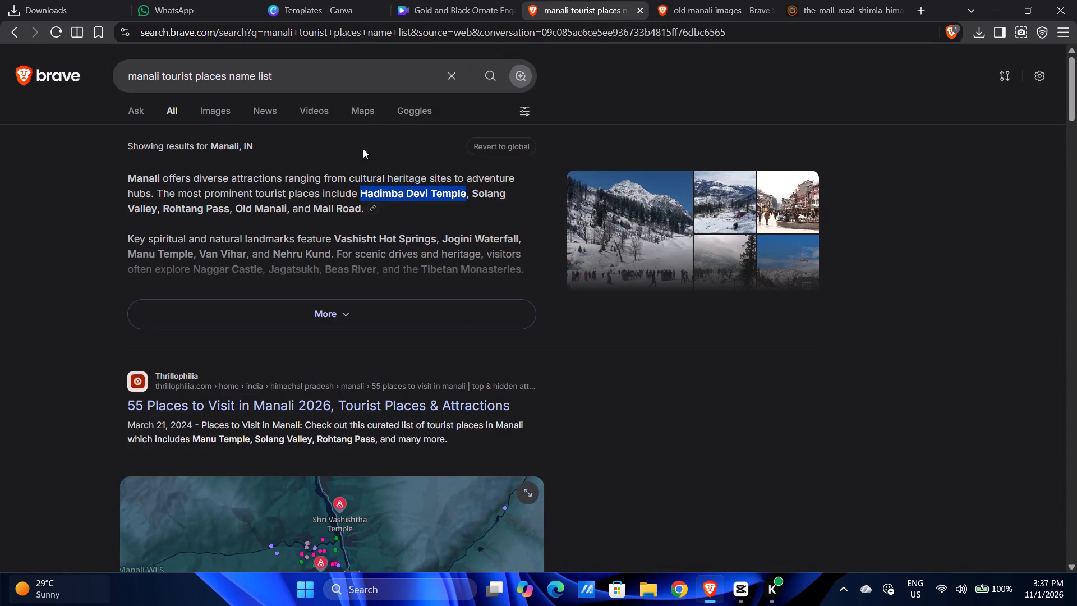
key(ctrl+c)
click(420, 4)
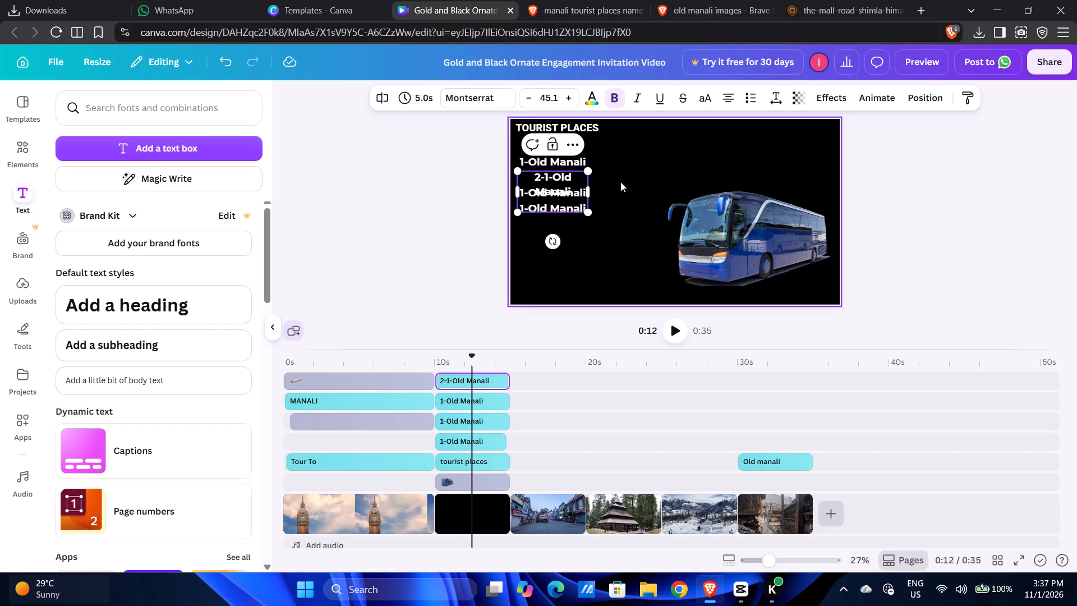
key(ctrl+v)
key(ctrl+z)
key(ctrl+z)
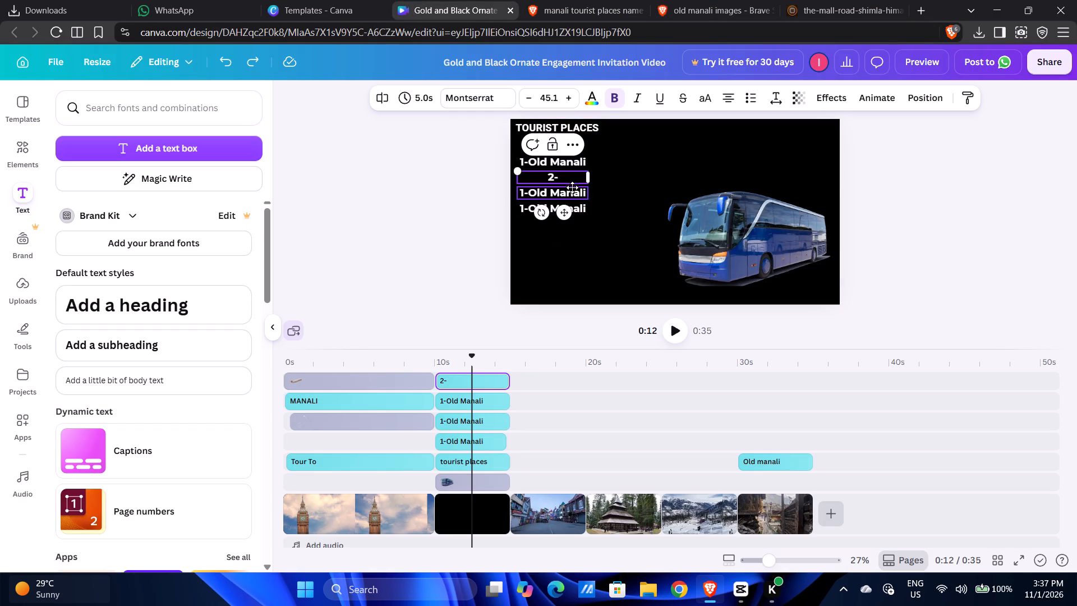
key(ctrl+v)
Widen the "2-Hadimba Devi Temple" text box to about 770 so the name fits on one line.
drag(589, 185, 653, 171)
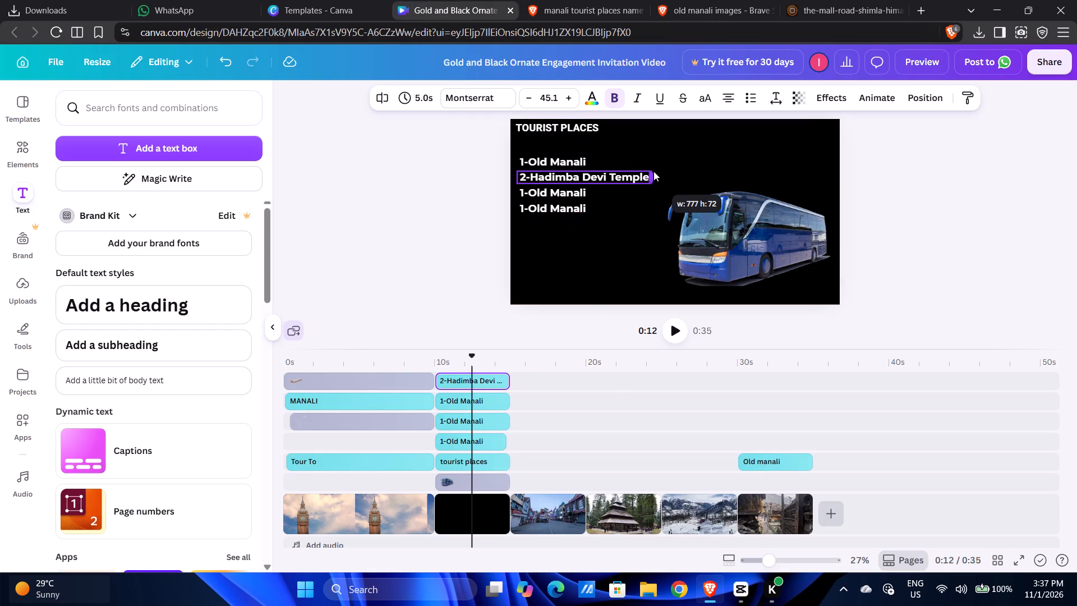
drag(653, 171, 650, 170)
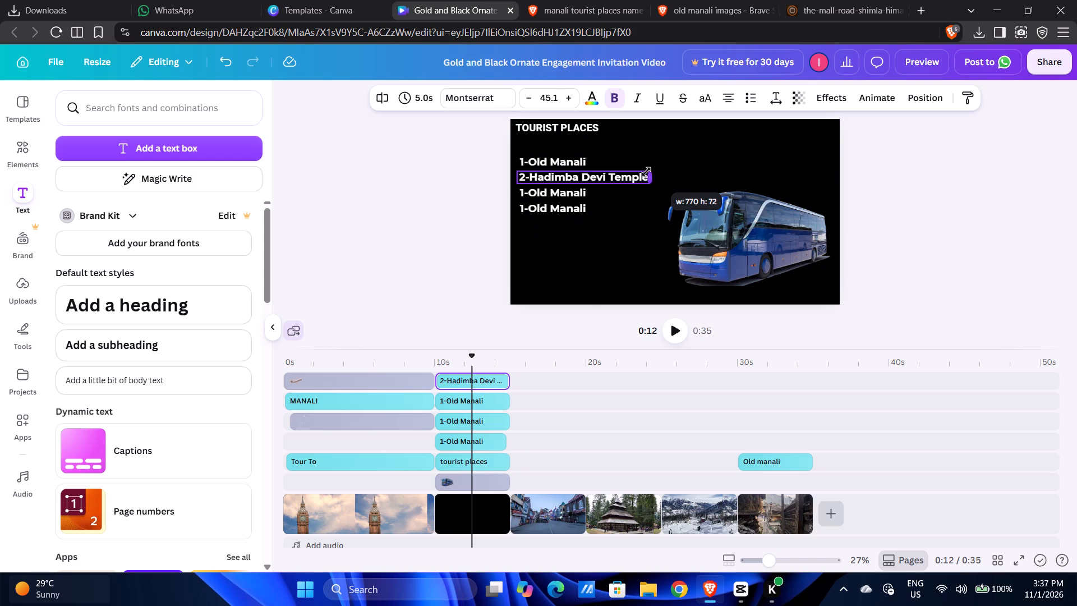
click(612, 233)
Replace the third list line's text with "Solang Valley", copied from the manali tourist places search results.
click(556, 182)
click(560, 194)
click(560, 194)
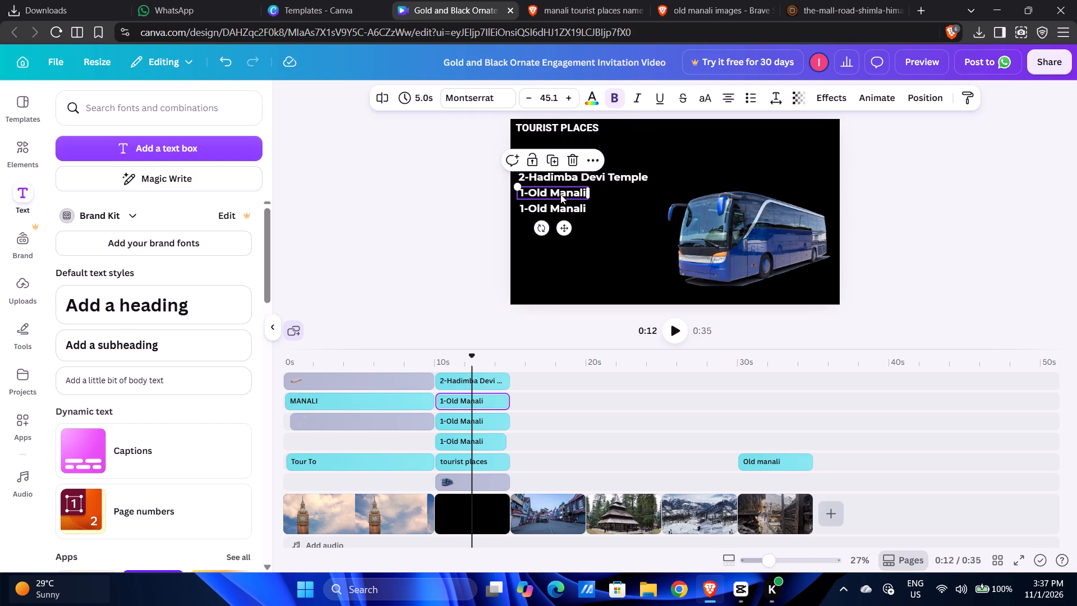
click(559, 0)
click(477, 192)
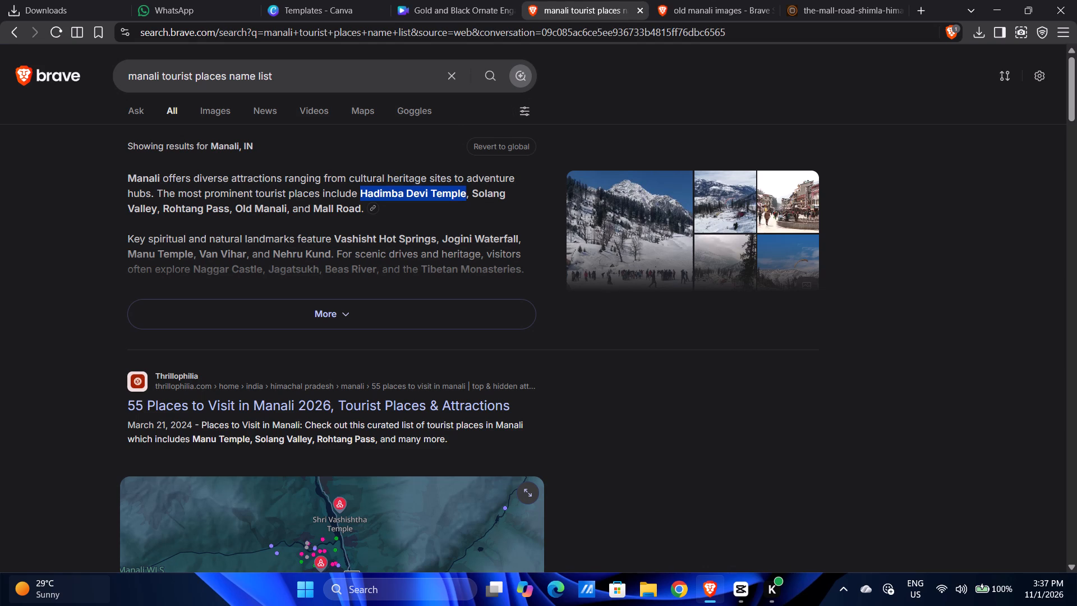
drag(473, 190, 458, 209)
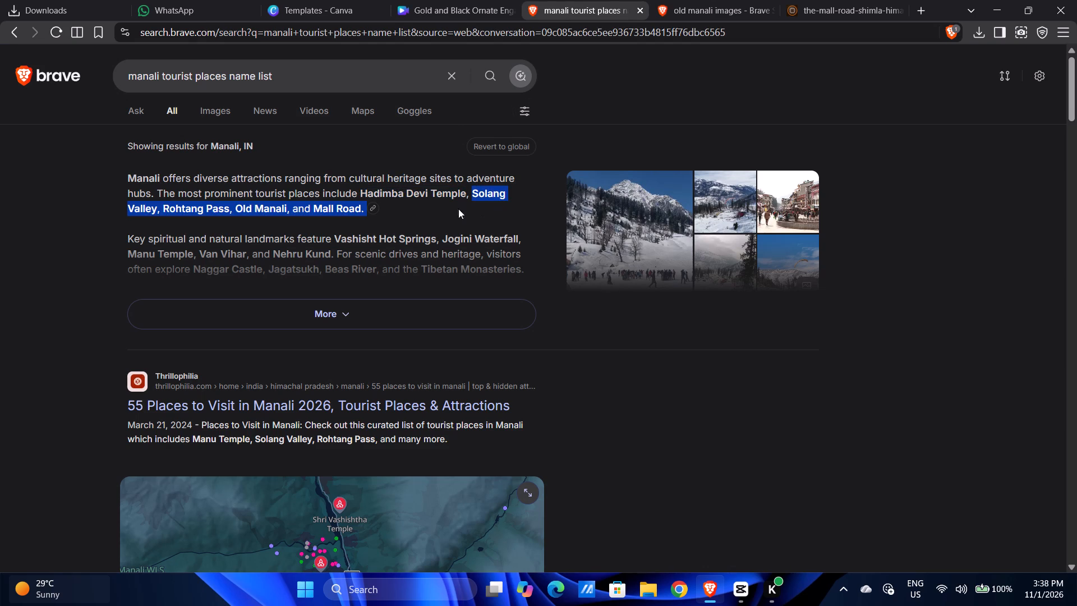
drag(458, 209, 158, 209)
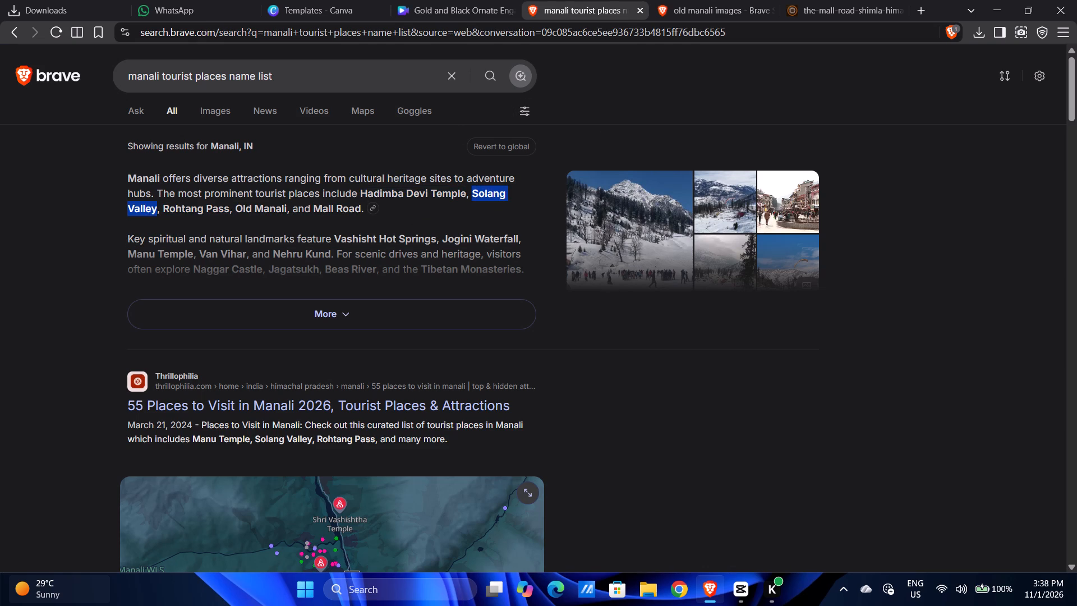
key(ctrl+c)
click(460, 2)
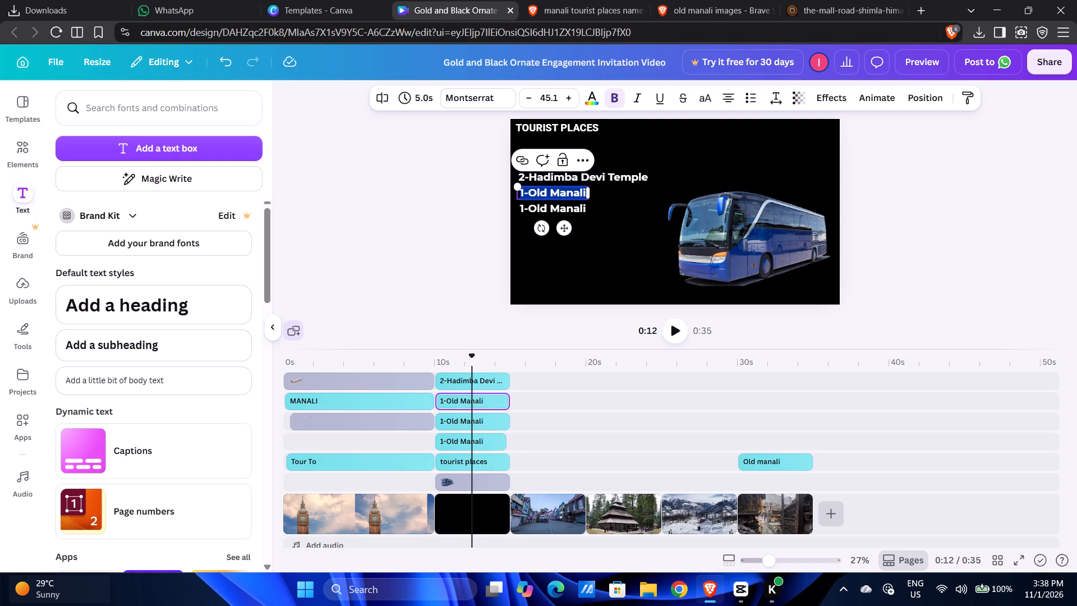
key(ctrl+v)
Widen the "Solang Valley" text box to about 520, leaving room for a number.
drag(591, 203, 635, 192)
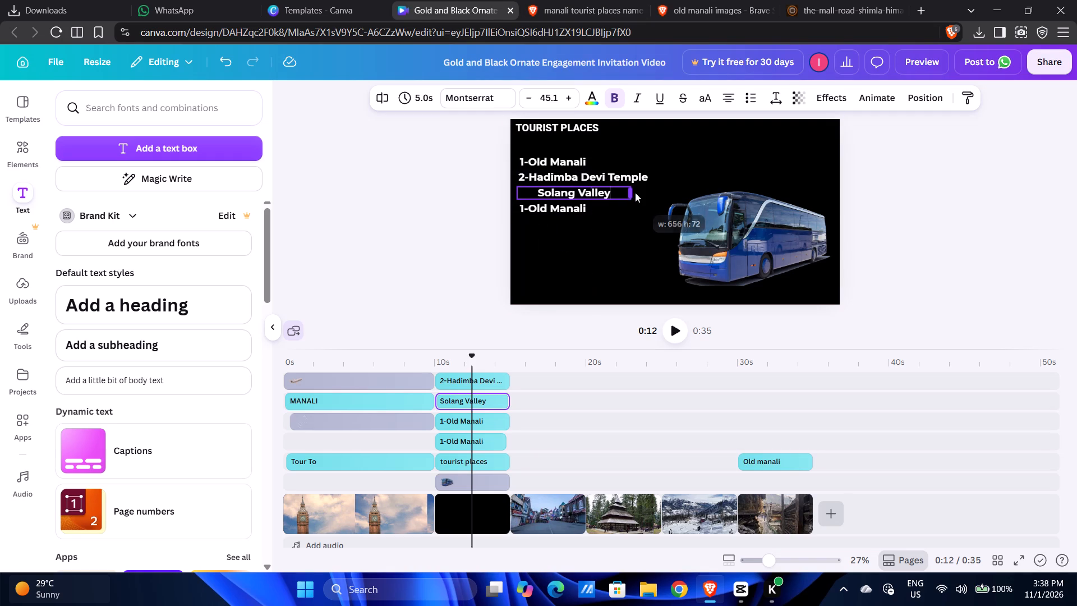
drag(635, 192, 610, 188)
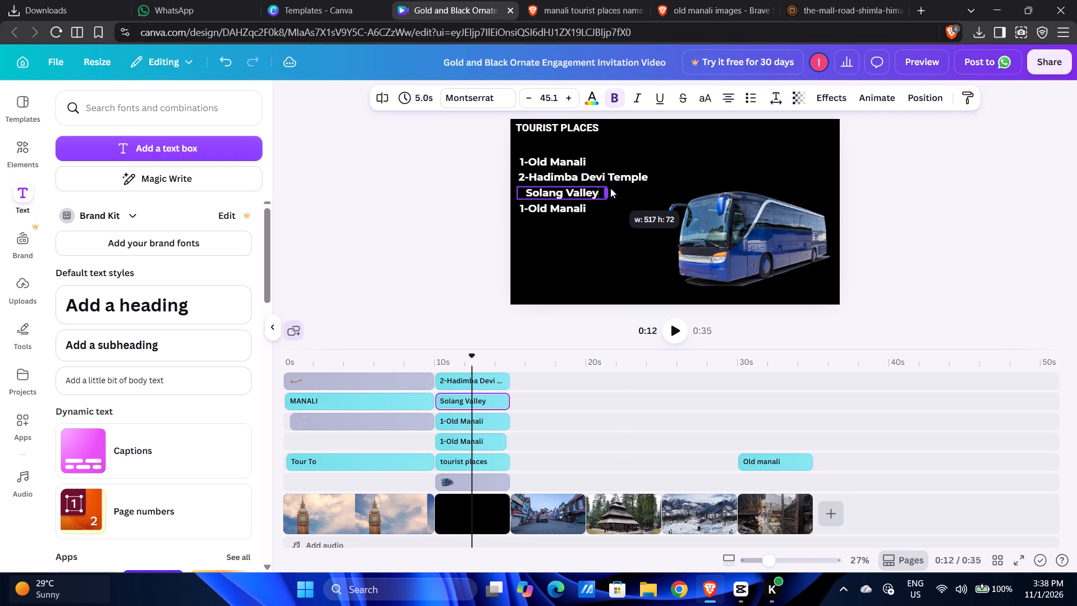
drag(610, 188, 611, 188)
Add the prefix "3-" in front of "Solang Valley" in the third list line.
click(523, 189)
click(523, 193)
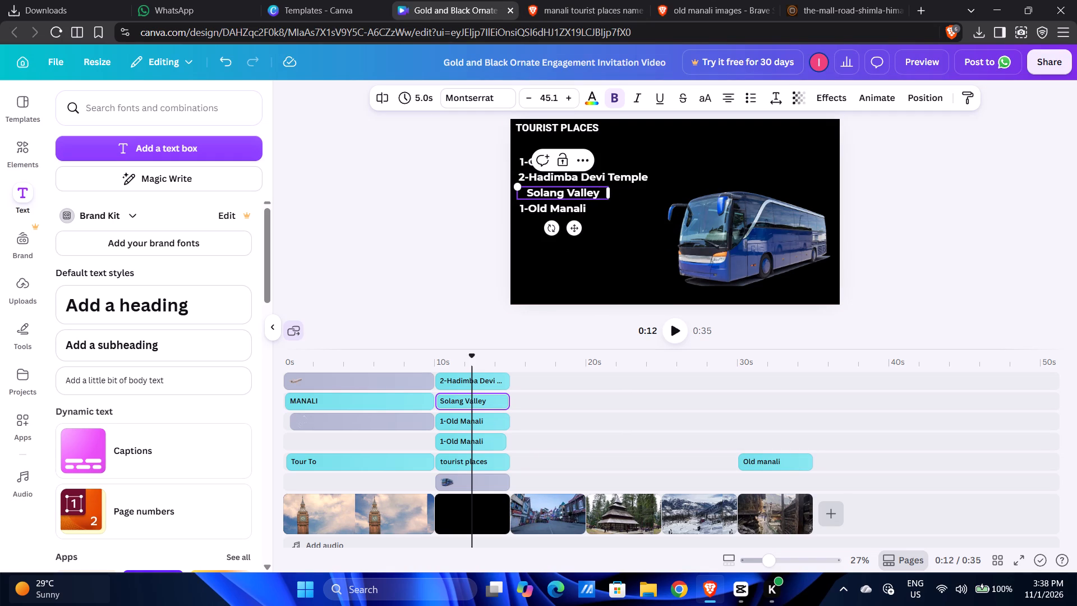
key(3)
key(minus)
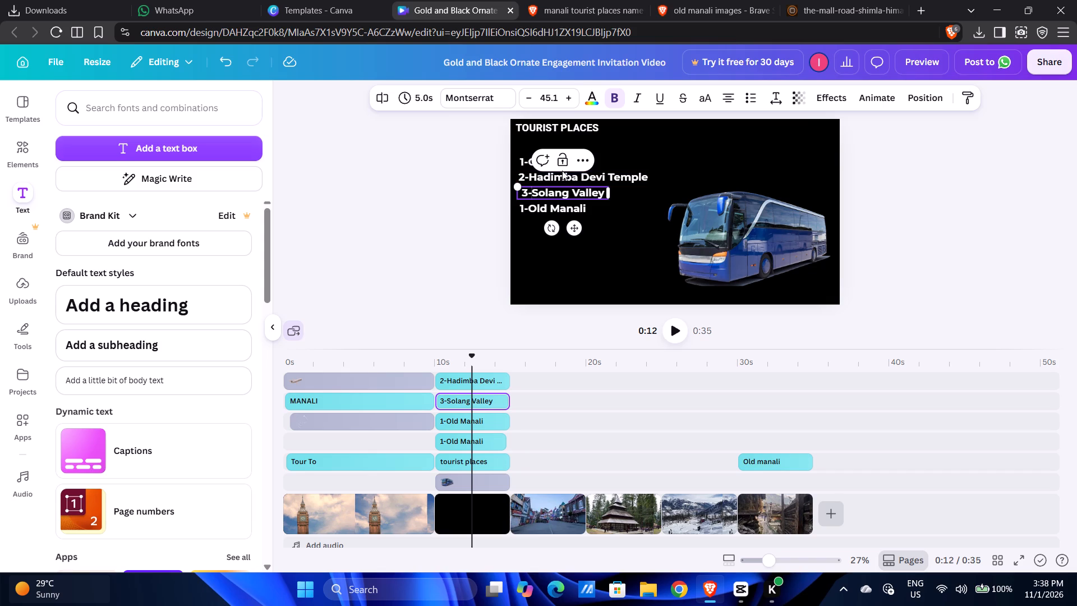
click(643, 221)
Shift the "3-Solang Valley" line so its text lines up at the left with the other list lines.
click(592, 195)
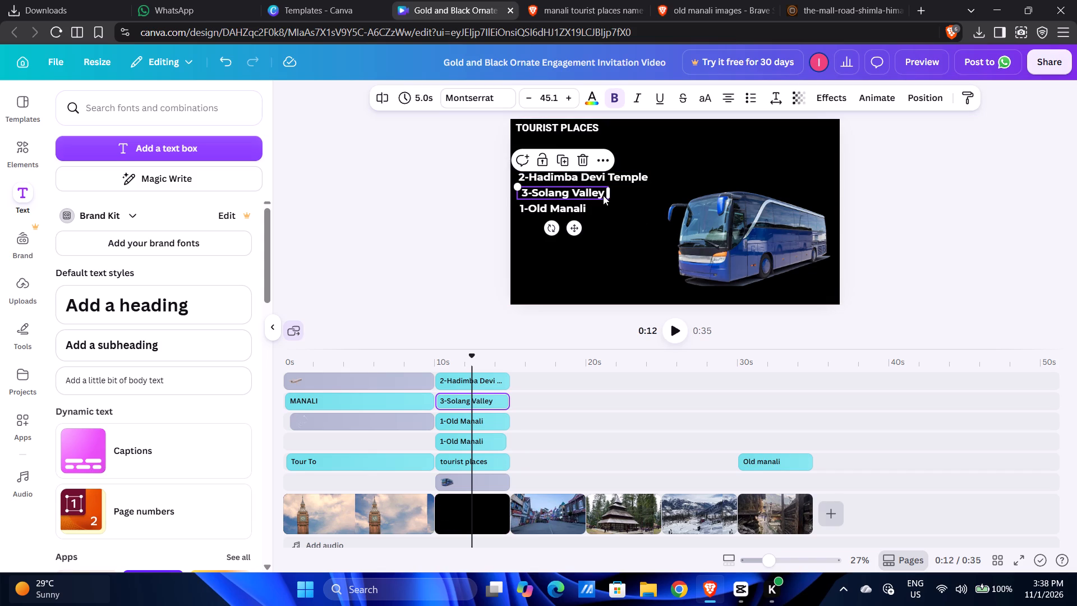
click(607, 192)
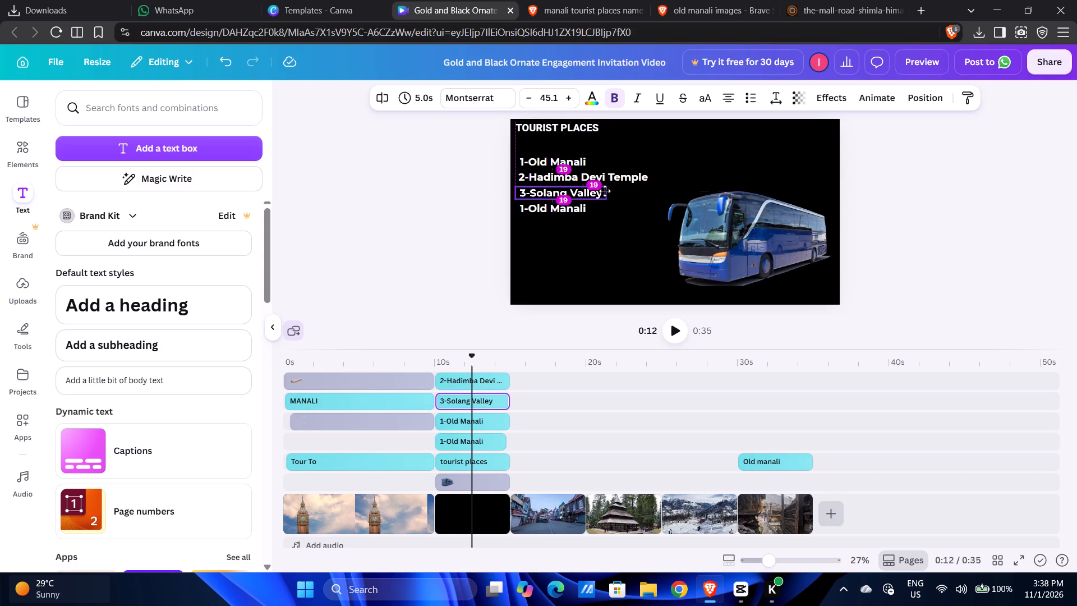
click(627, 199)
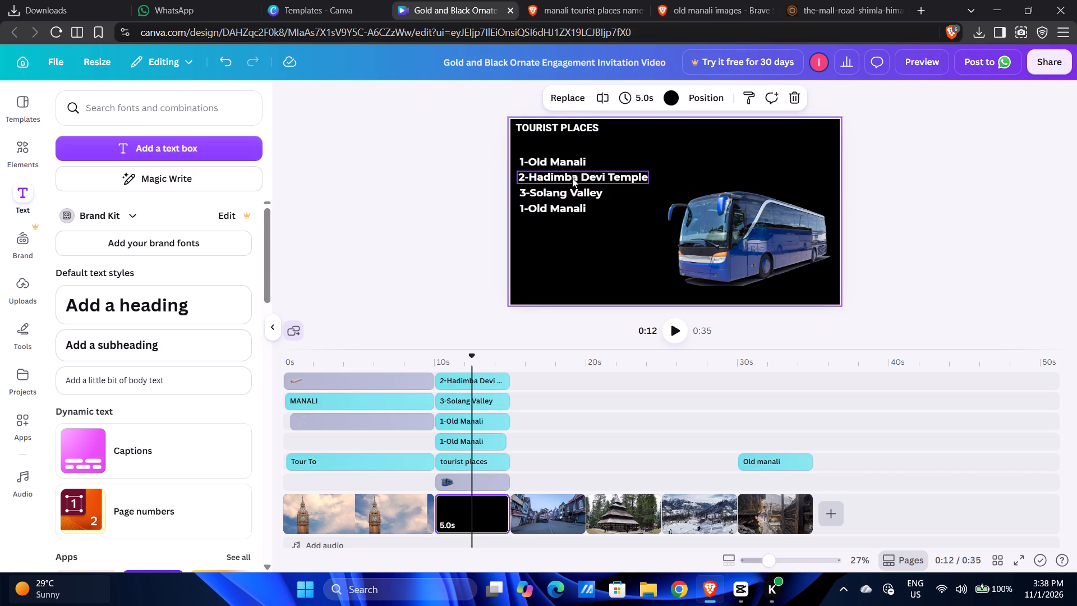
click(572, 178)
click(531, 177)
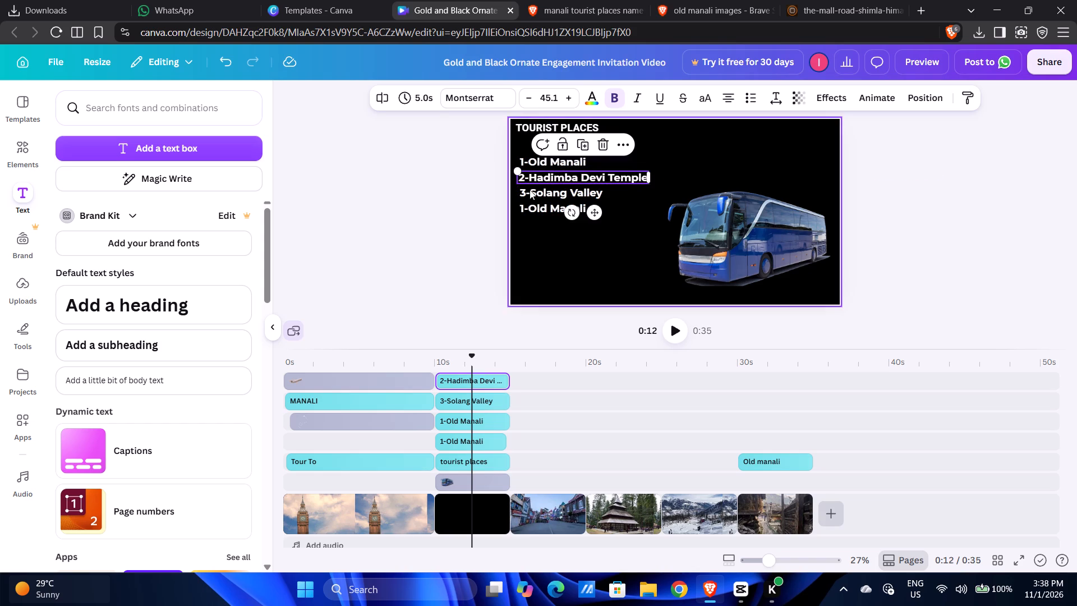
click(530, 190)
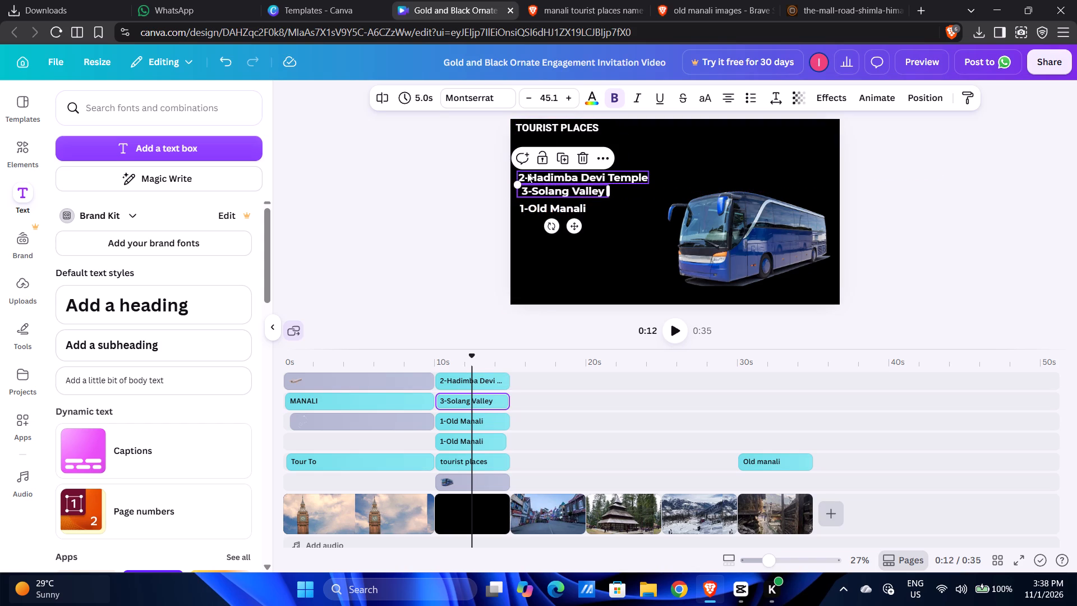
click(696, 181)
click(558, 184)
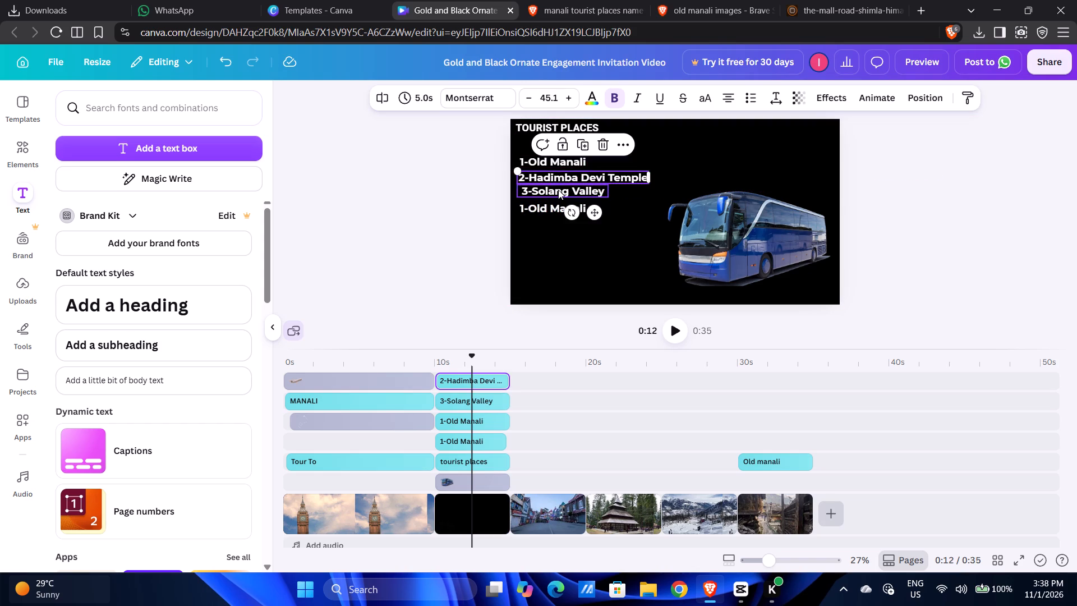
click(558, 190)
click(558, 190)
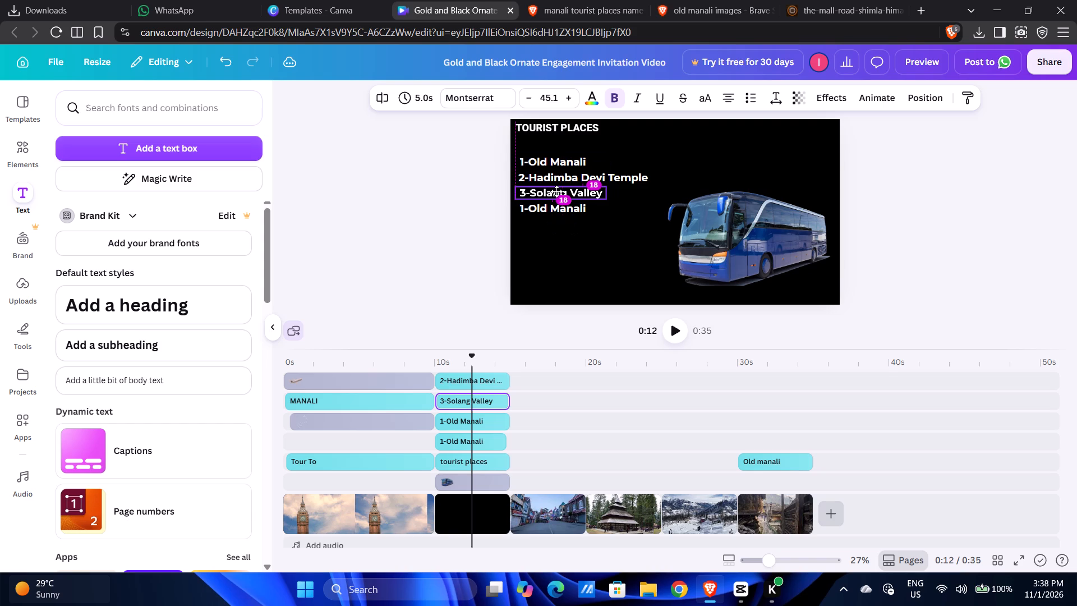
Fine-tune the list alignment, placing "3-Solang Valley" evenly between the second and fourth lines.
click(552, 178)
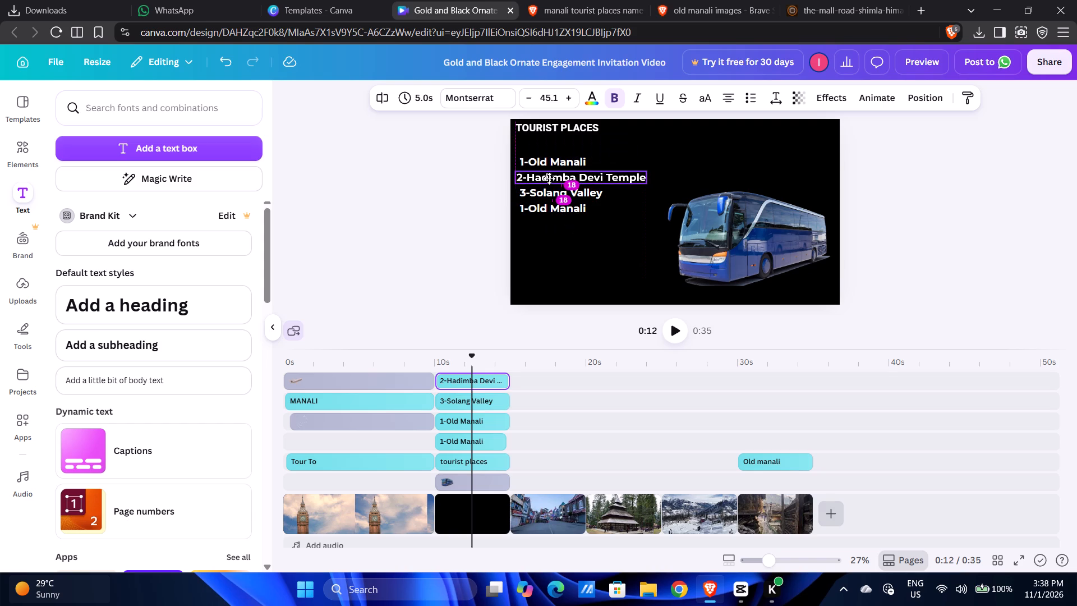
click(543, 162)
click(547, 161)
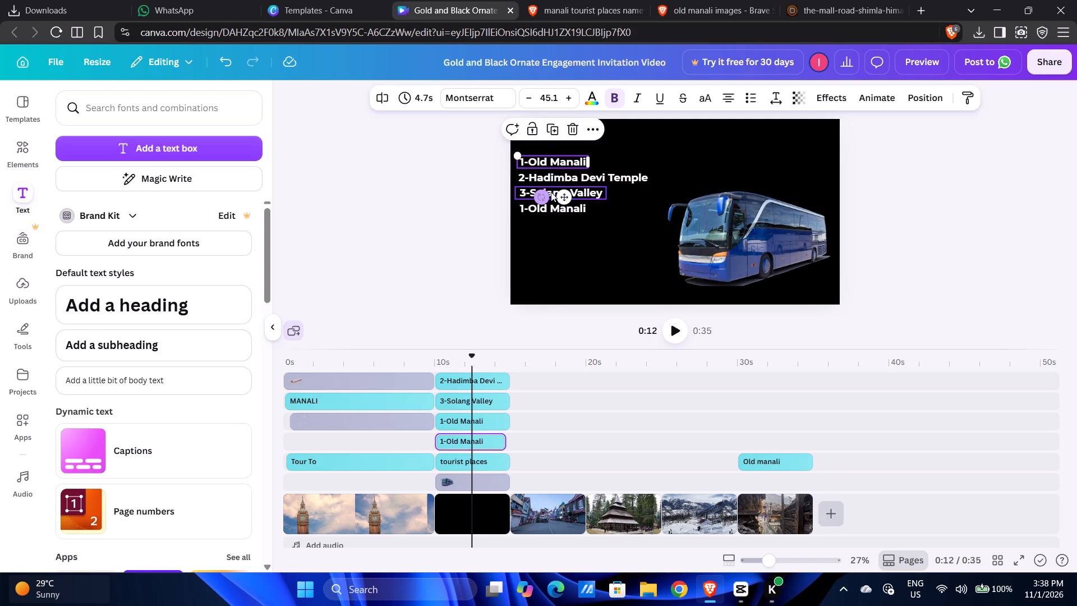
click(612, 189)
click(597, 189)
click(582, 194)
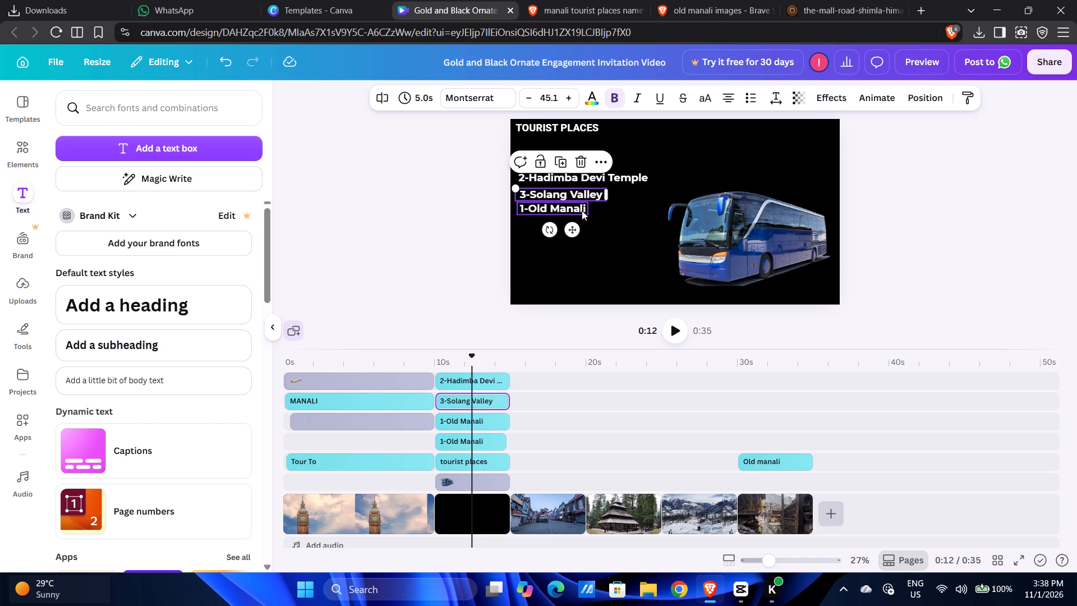
click(582, 210)
click(581, 192)
click(579, 195)
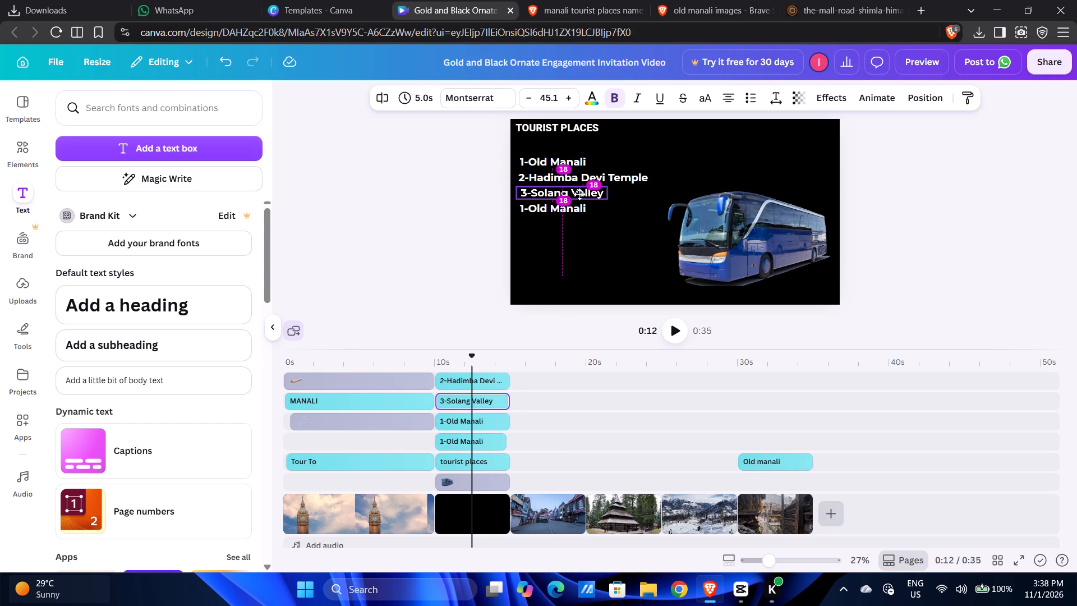
click(627, 219)
Replace the fourth list line with "4-Rohtang Pass", copying the place name from the Manali search results, and widen its box to fit one line.
click(582, 212)
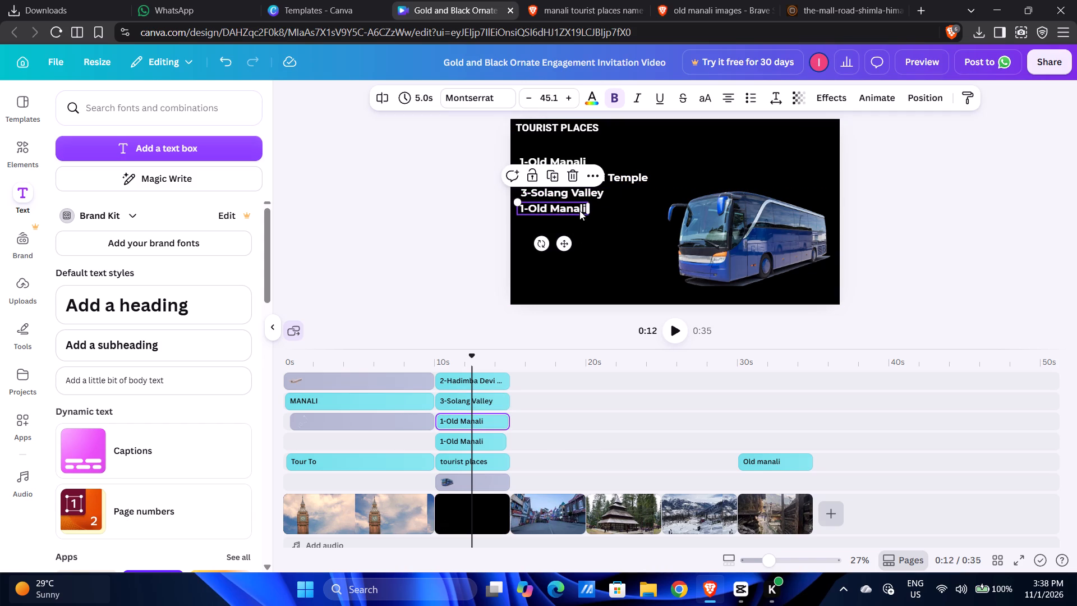
click(579, 210)
text(4-)
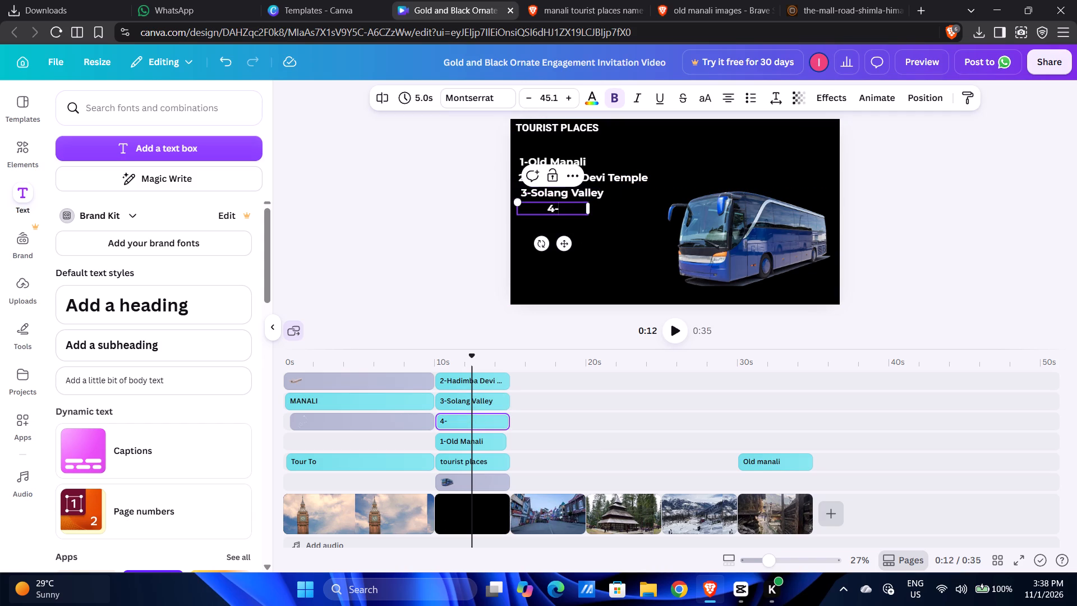
click(628, 0)
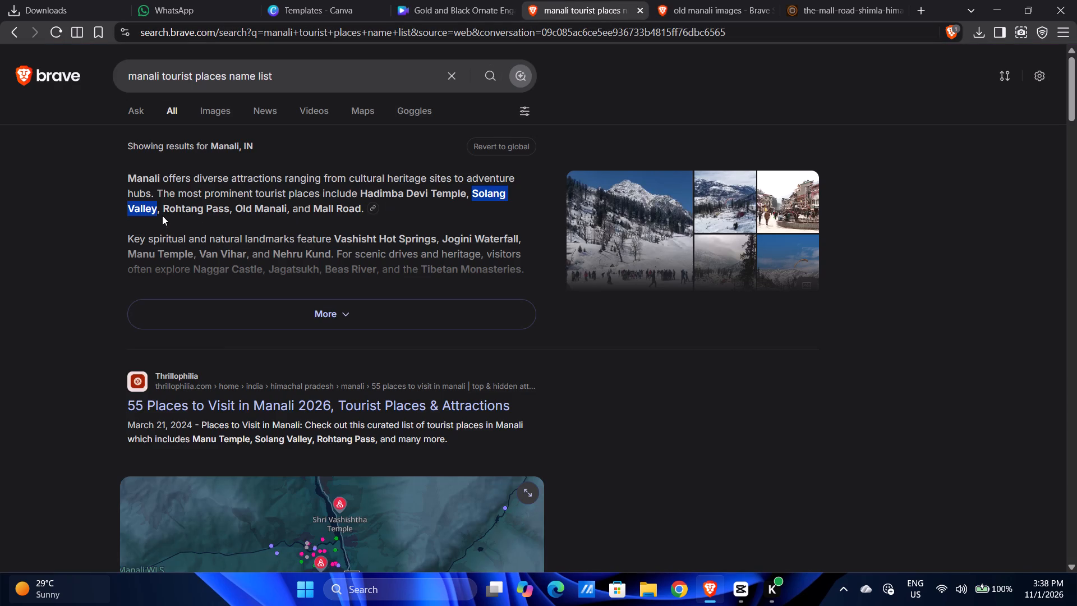
drag(164, 209, 227, 212)
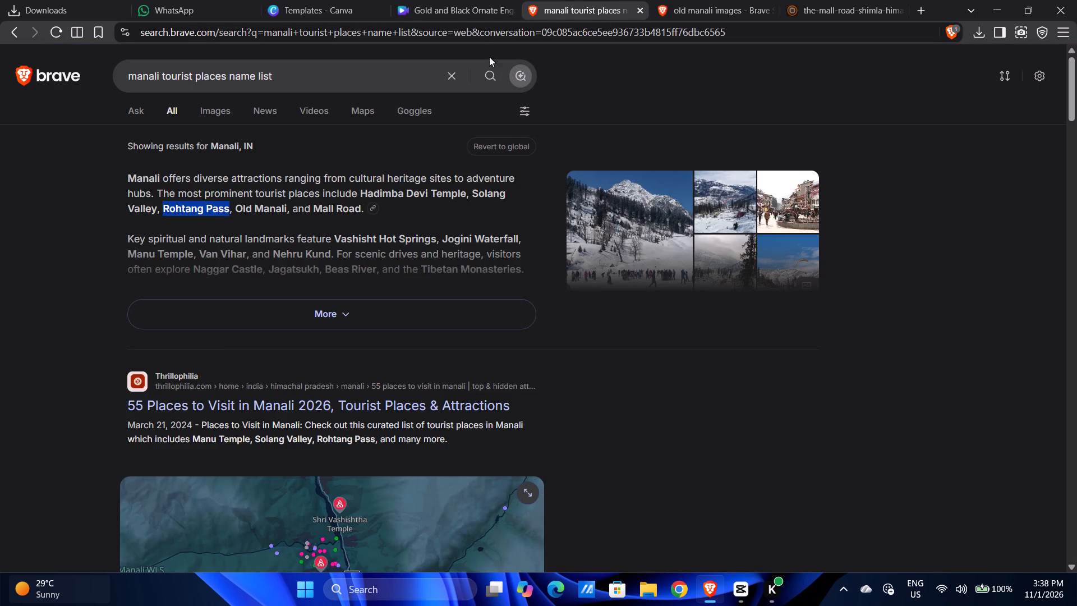
key(ctrl+c)
ctrl+click(405, 0)
key(ctrl+v)
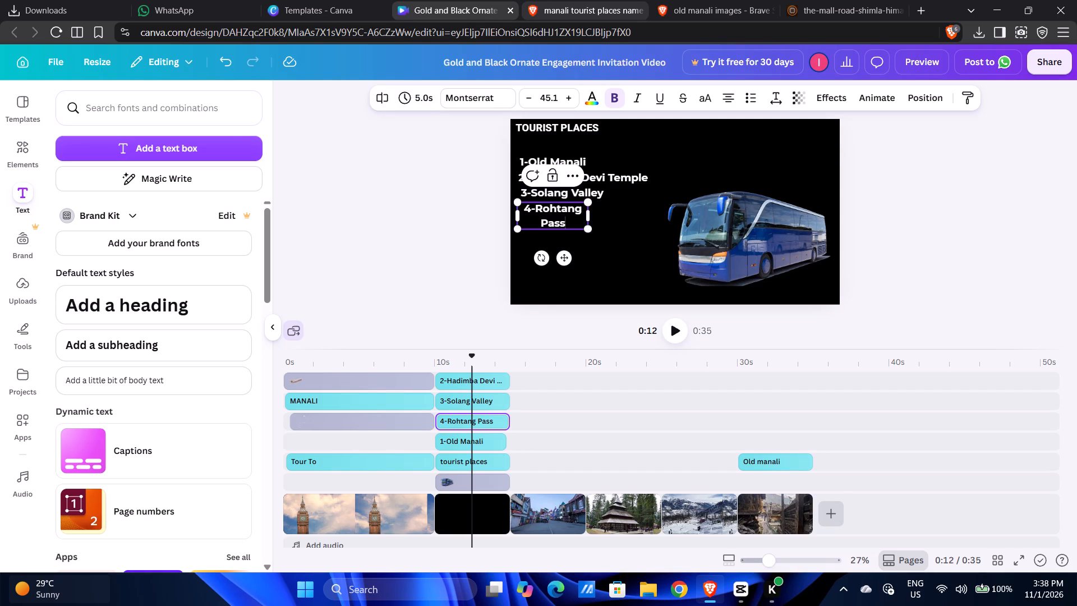
drag(590, 217, 609, 212)
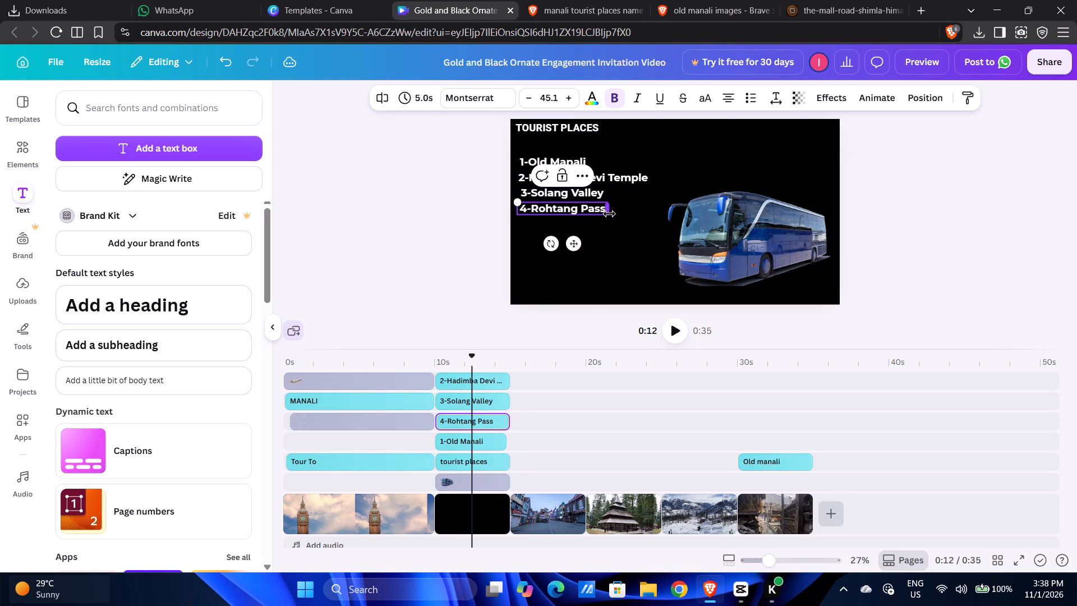
click(638, 224)
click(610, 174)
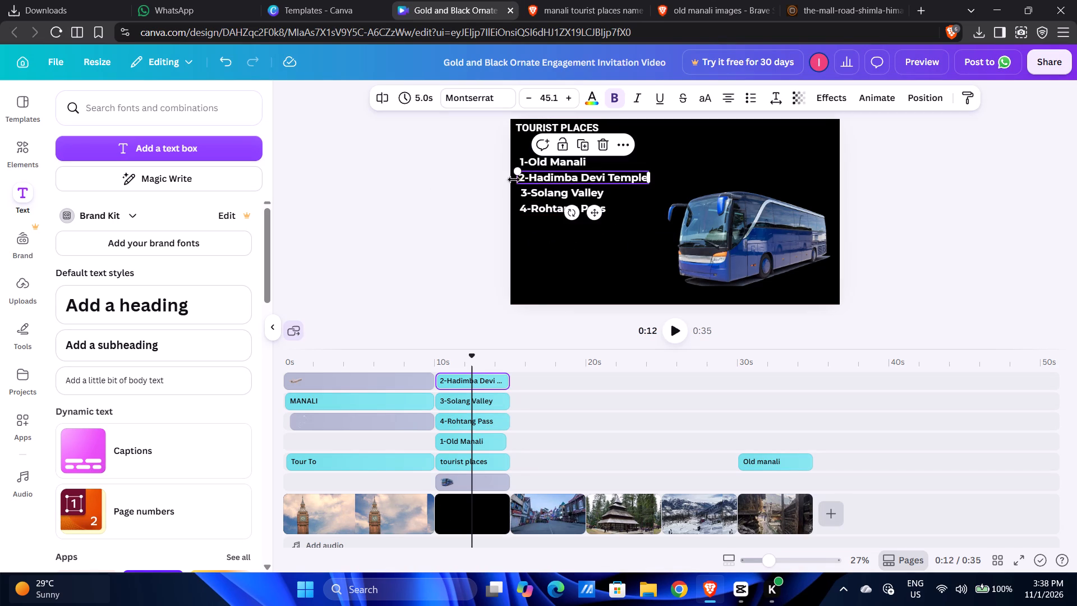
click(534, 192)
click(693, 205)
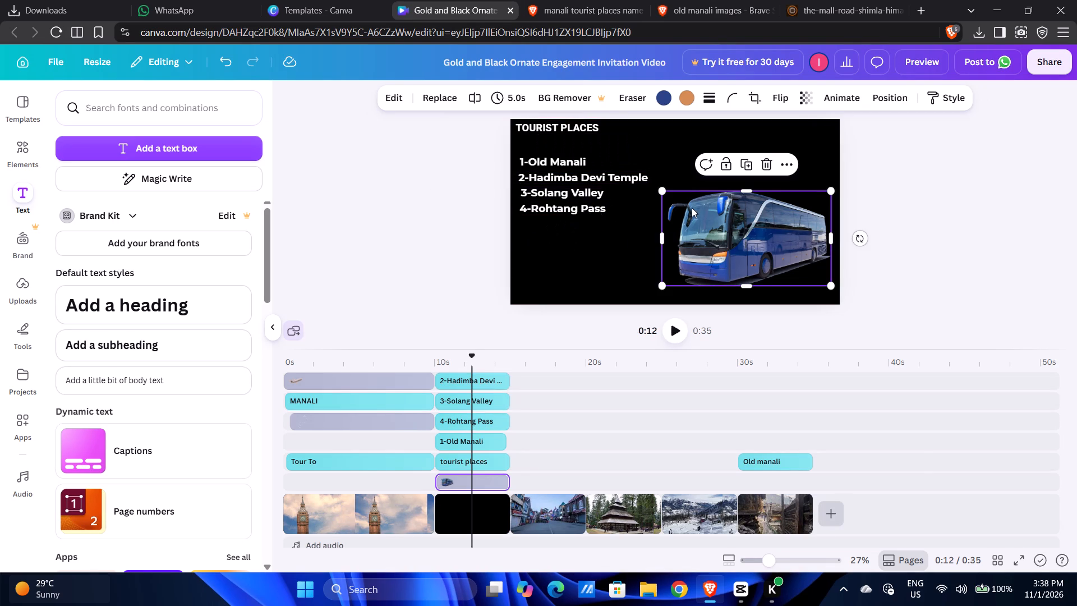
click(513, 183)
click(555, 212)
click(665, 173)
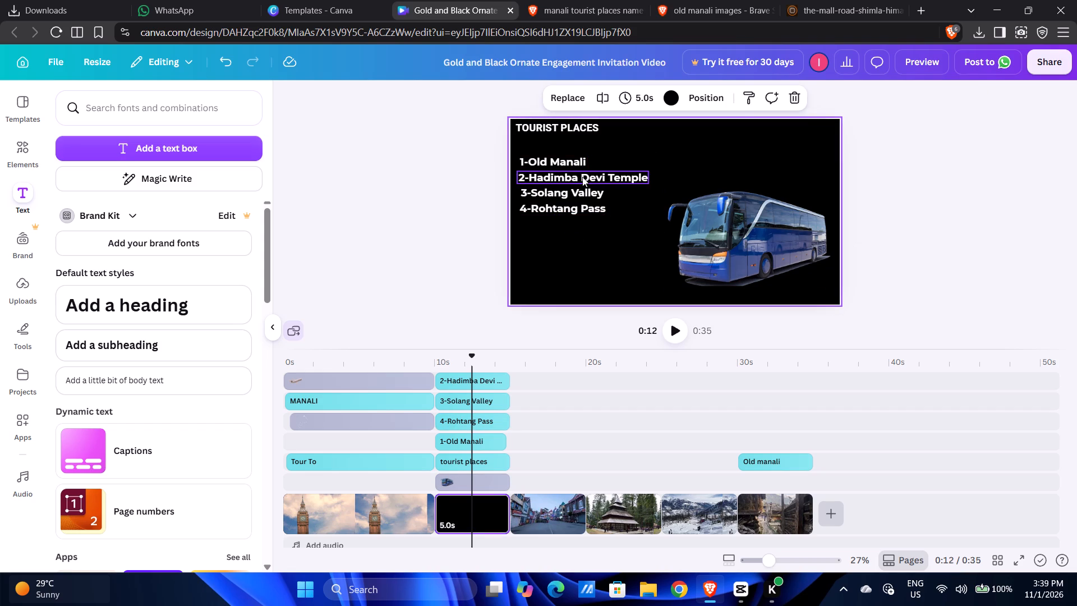
Move the "2-Hadimba Devi Temple" line up closer beneath "1-Old Manali".
click(582, 177)
click(581, 177)
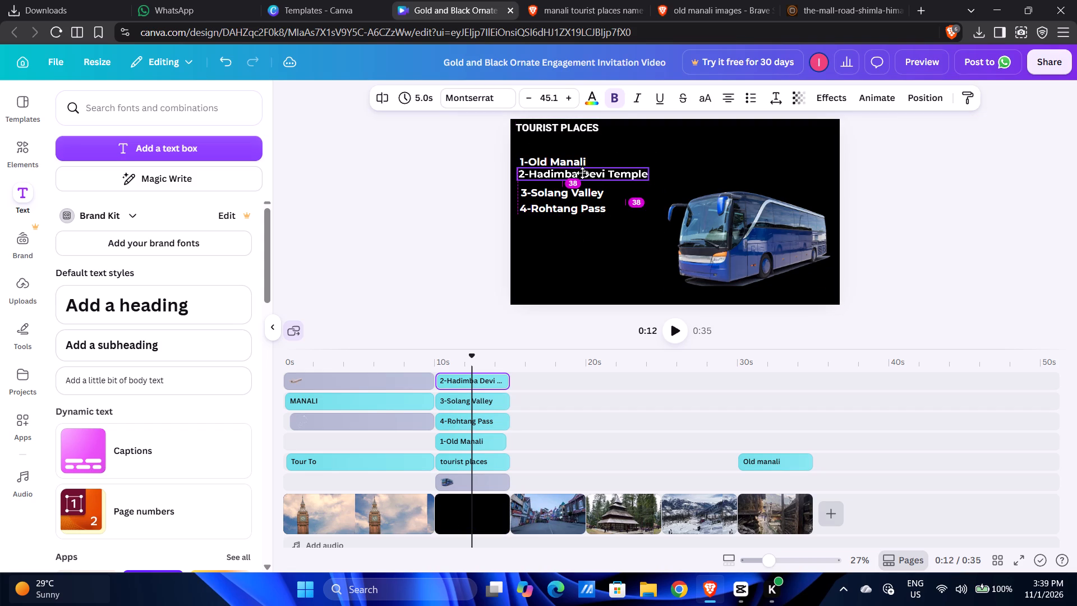
click(650, 173)
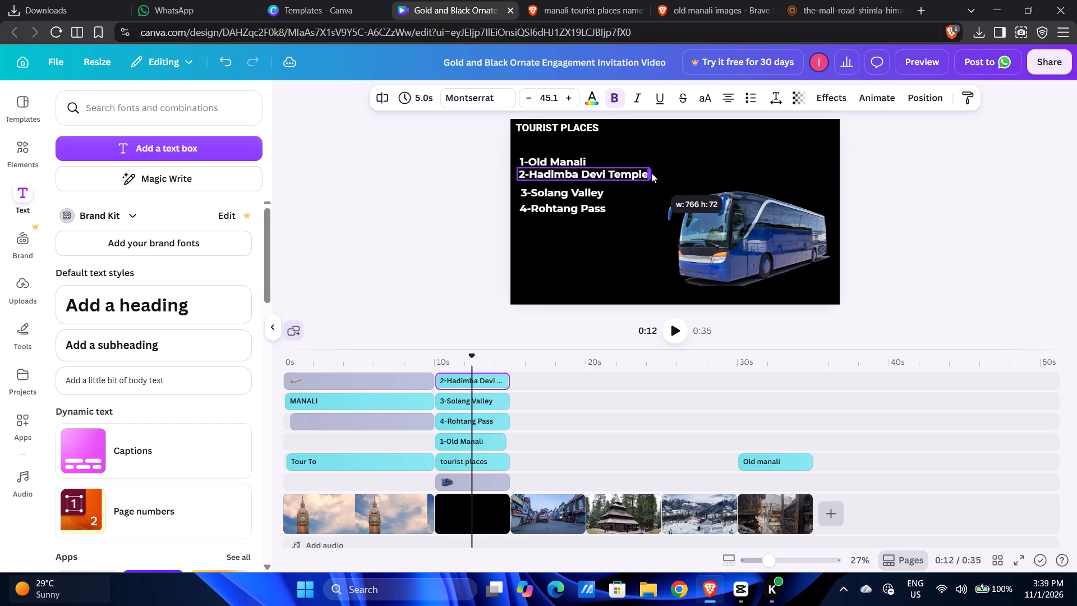
Move "3-Solang Valley" up beneath the second line, fit its box to about 483 wide, and align its start with the line above.
click(604, 192)
drag(586, 192, 584, 186)
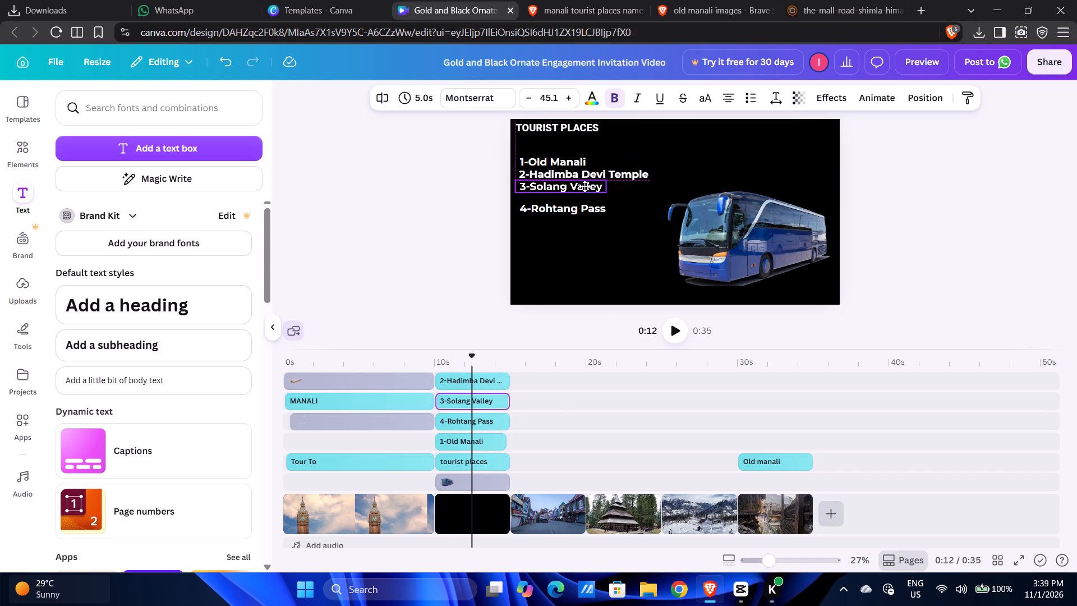
drag(584, 186, 585, 187)
drag(606, 186, 677, 186)
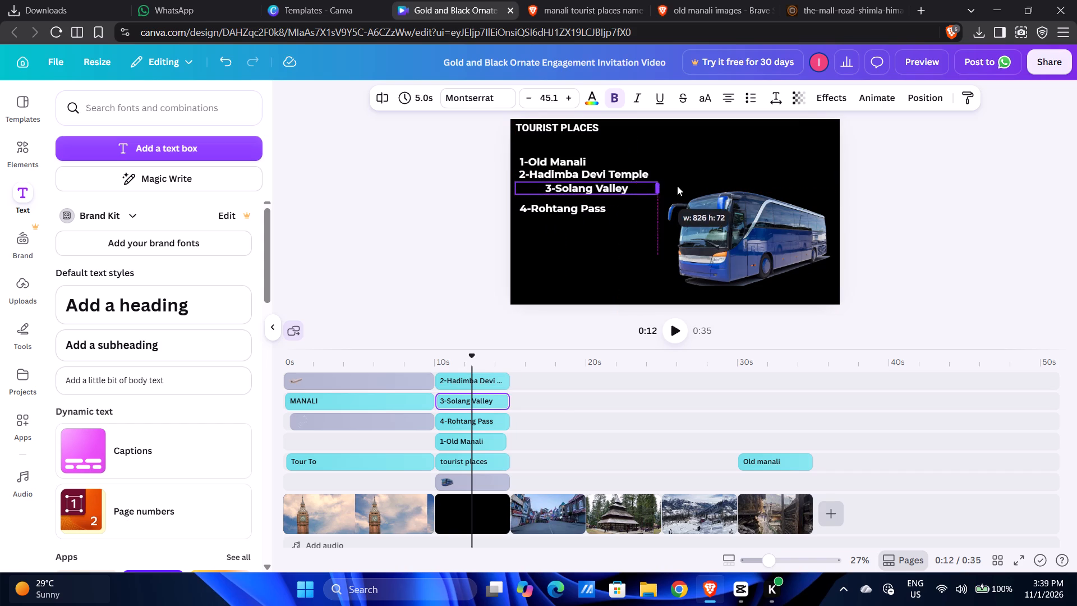
drag(677, 186, 603, 189)
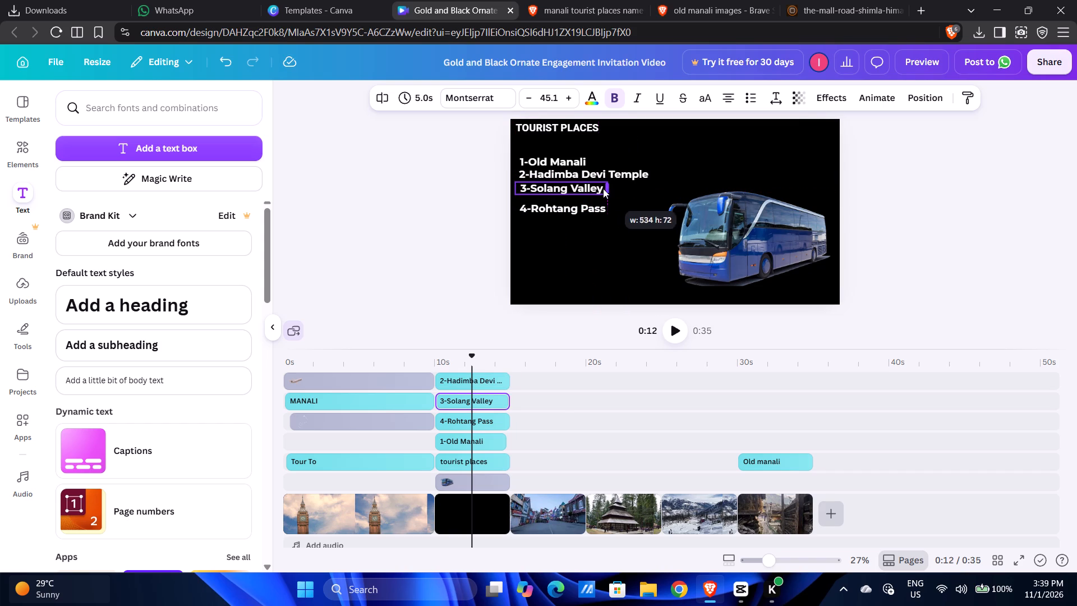
drag(603, 189, 600, 189)
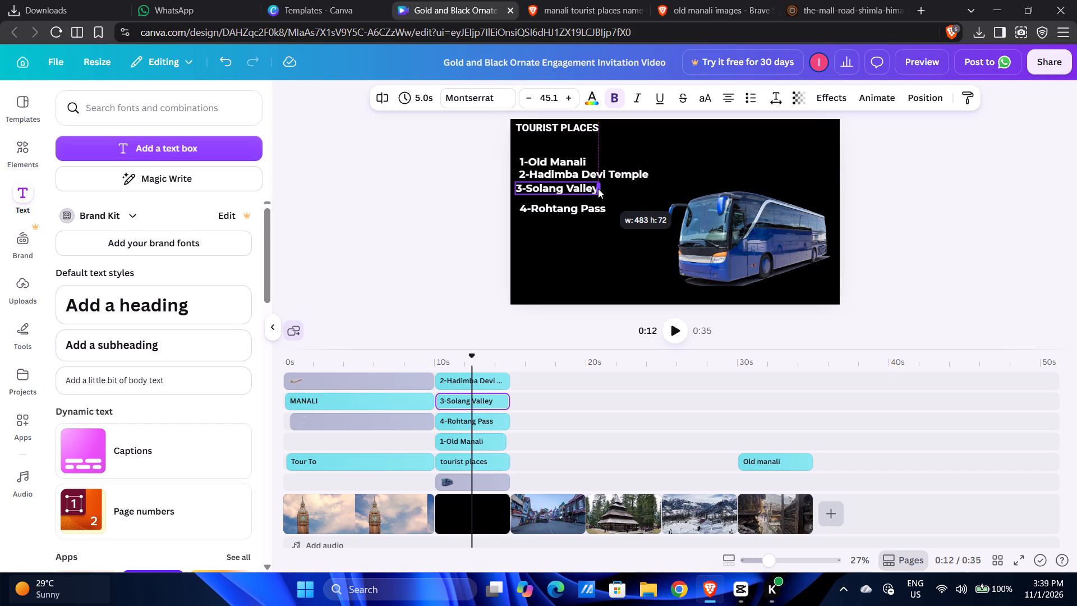
drag(569, 187, 574, 186)
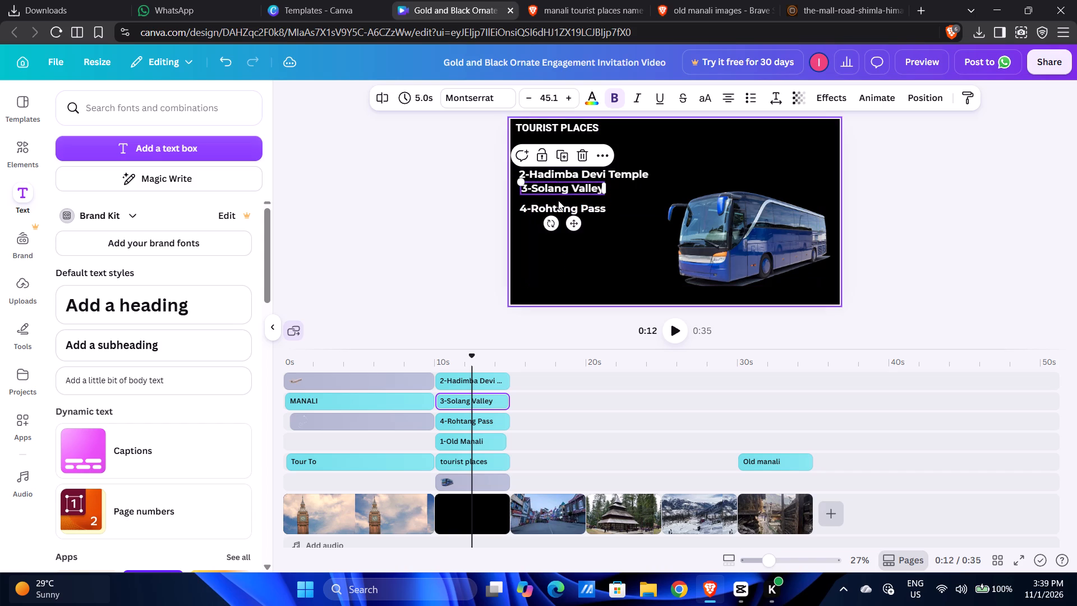
click(569, 189)
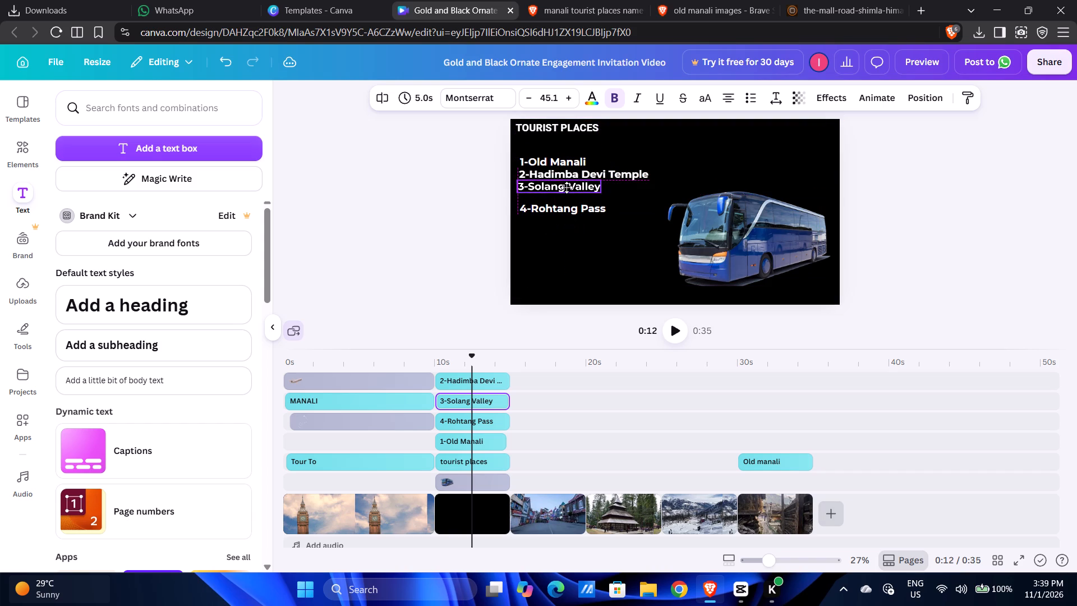
Move "4-Rohtang Pass" up beneath "3-Solang Valley" and align its start with that line.
click(541, 205)
drag(541, 205, 542, 198)
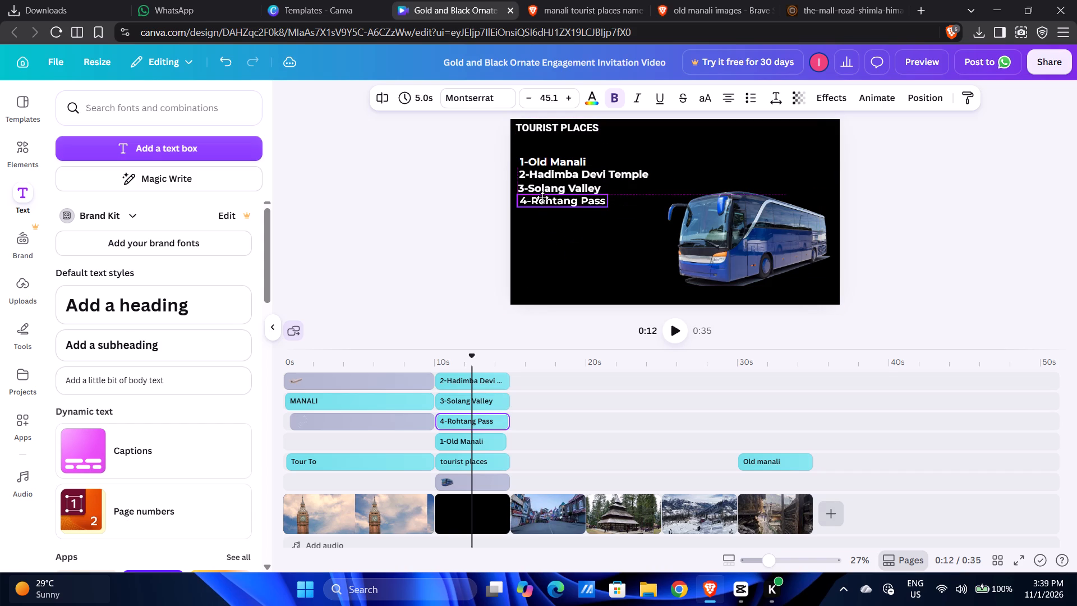
click(588, 202)
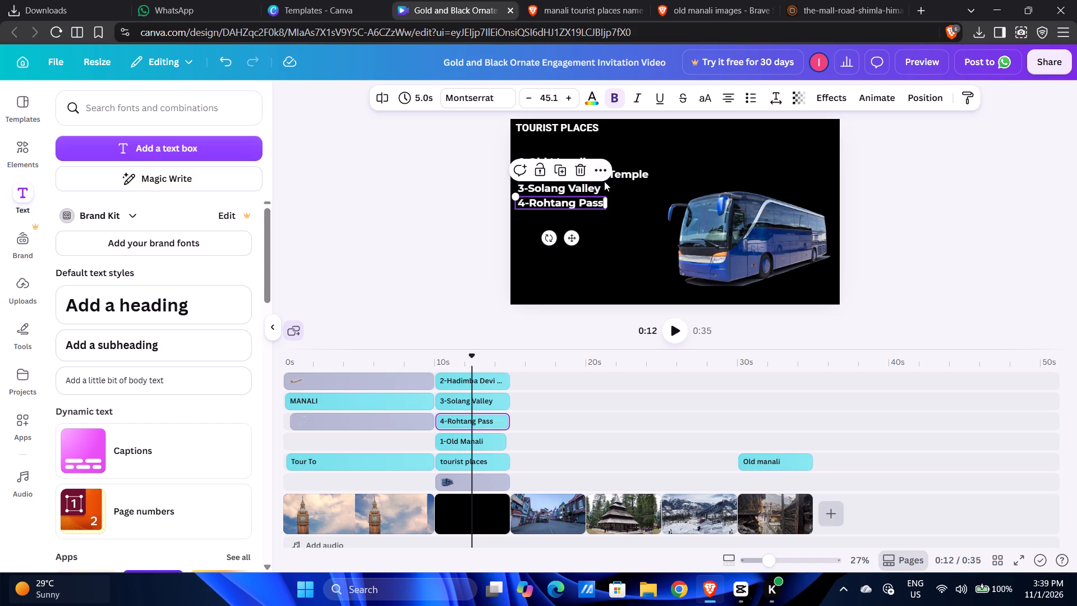
Nudge "2-Hadimba Devi Temple" slightly down and left to line up with the third and fourth lines.
click(620, 176)
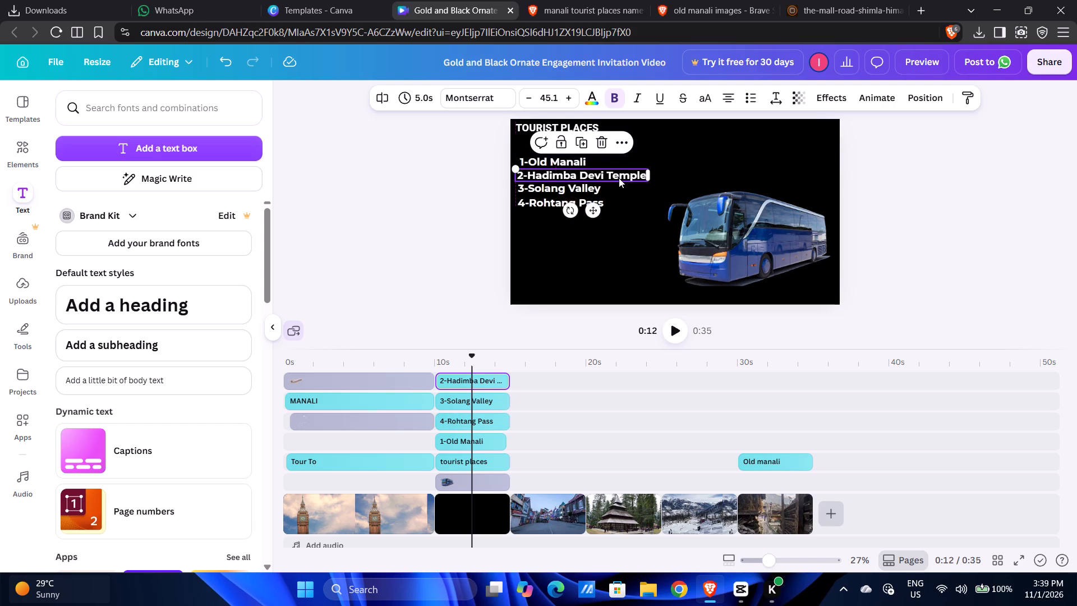
click(580, 185)
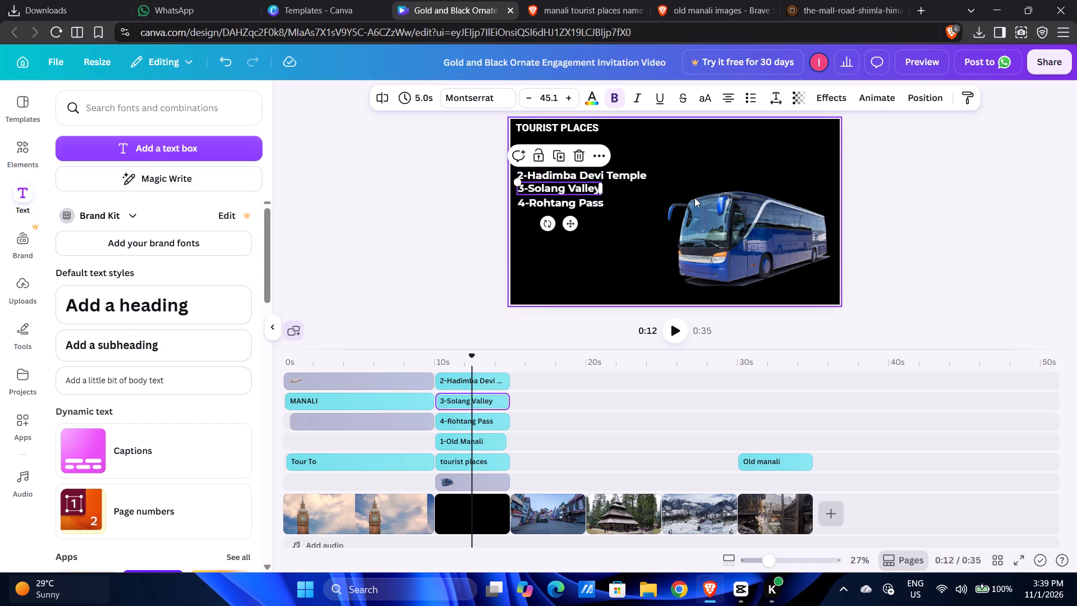
click(702, 140)
Examine the available text effects for the "2-Hadimba Devi Temple" line without applying one.
click(599, 169)
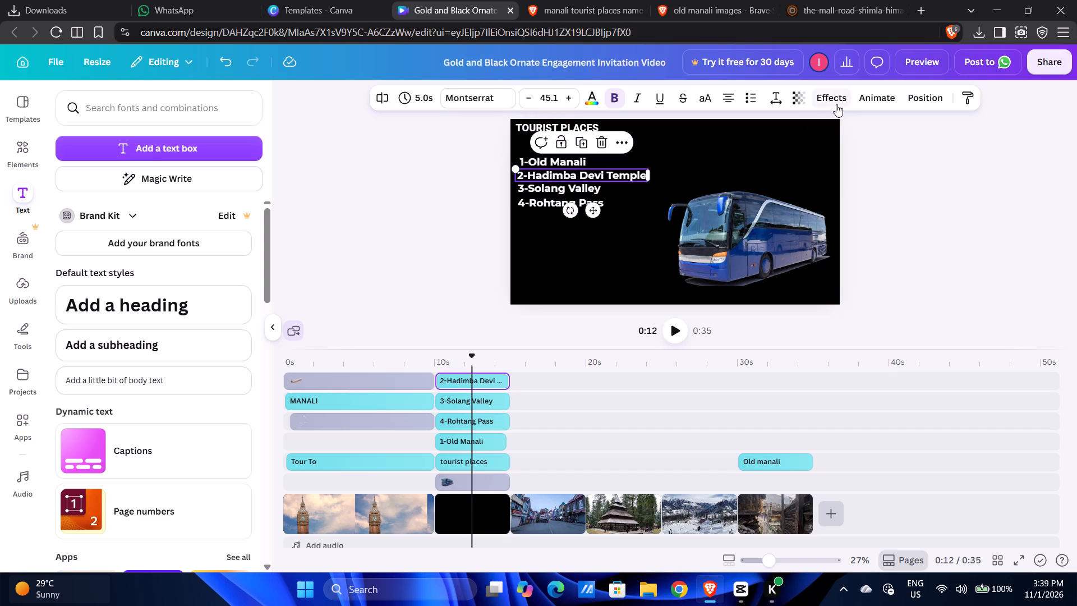
click(821, 99)
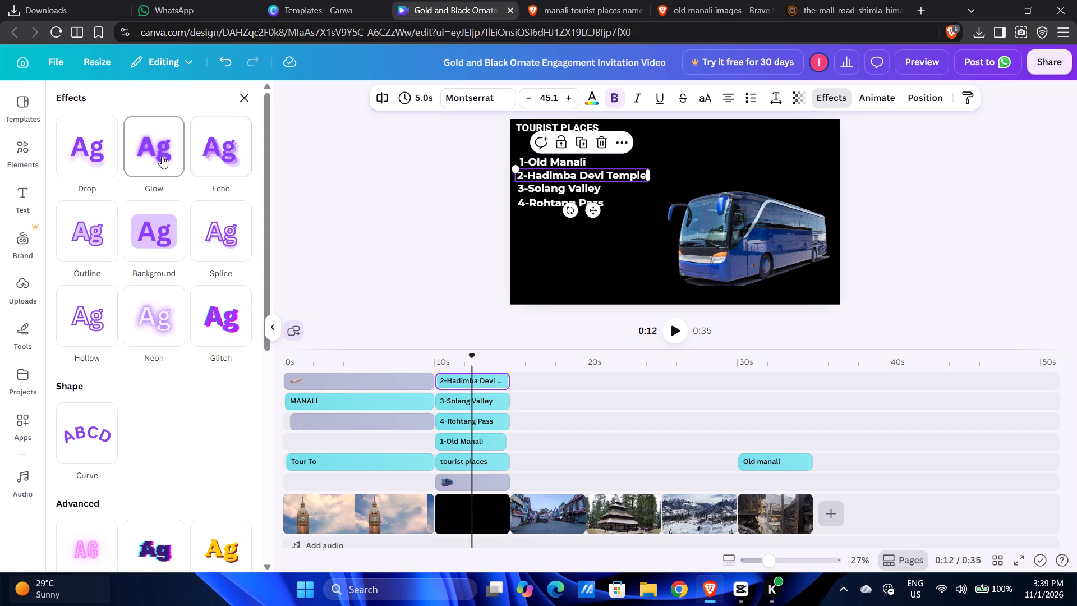
scroll(174, 302, down, 2)
scroll(119, 269, down, 4)
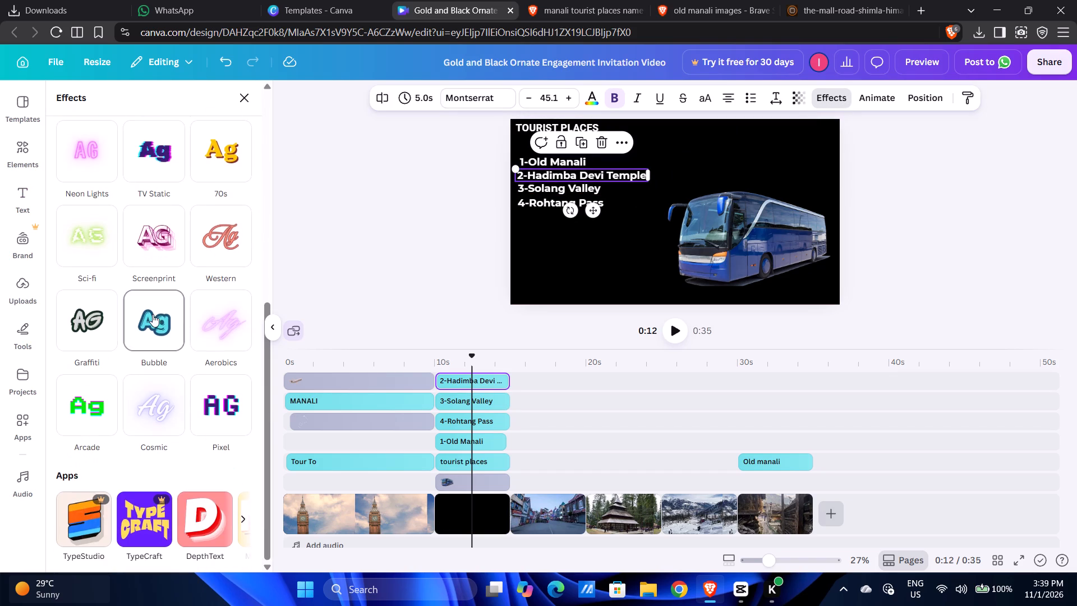
scroll(172, 381, down, 3)
scroll(170, 404, up, 11)
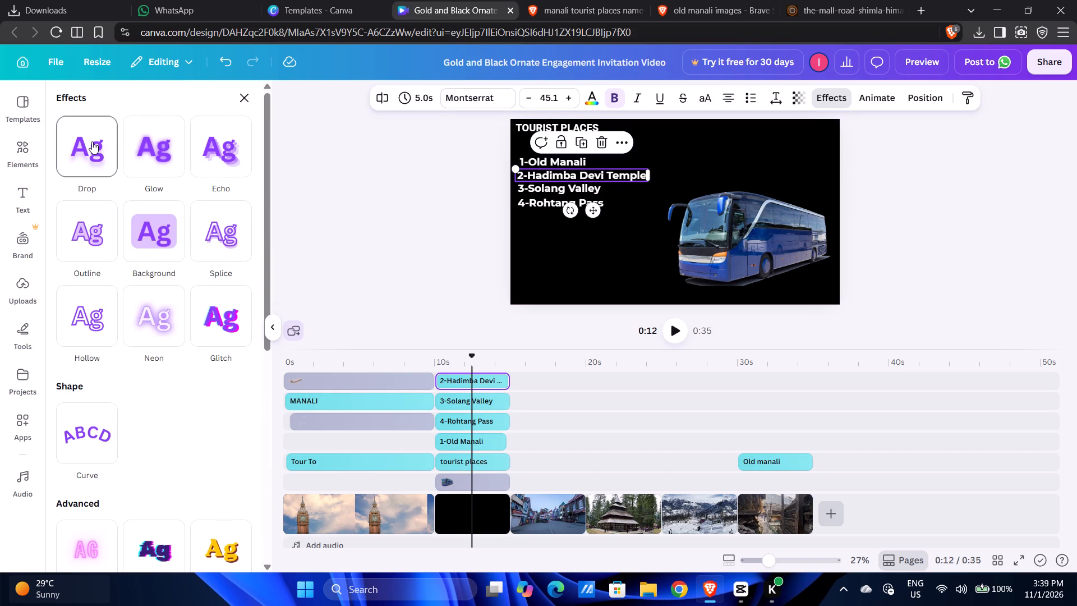
scroll(138, 259, down, 4)
click(242, 95)
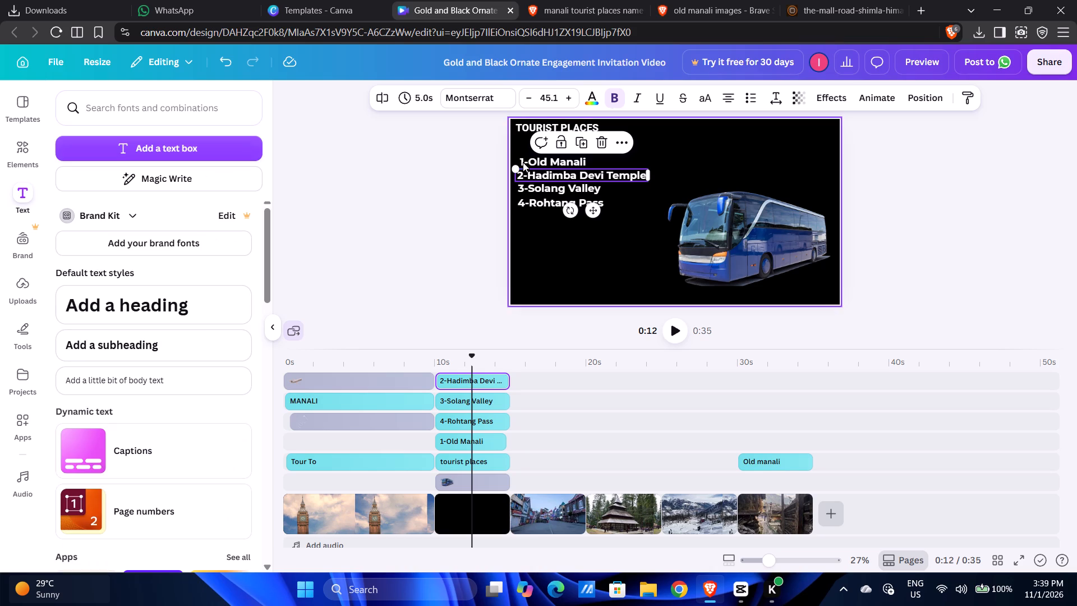
Nudge "4-Rohtang Pass" up slightly to even out its spacing below "3-Solang Valley".
click(577, 249)
click(524, 201)
click(560, 200)
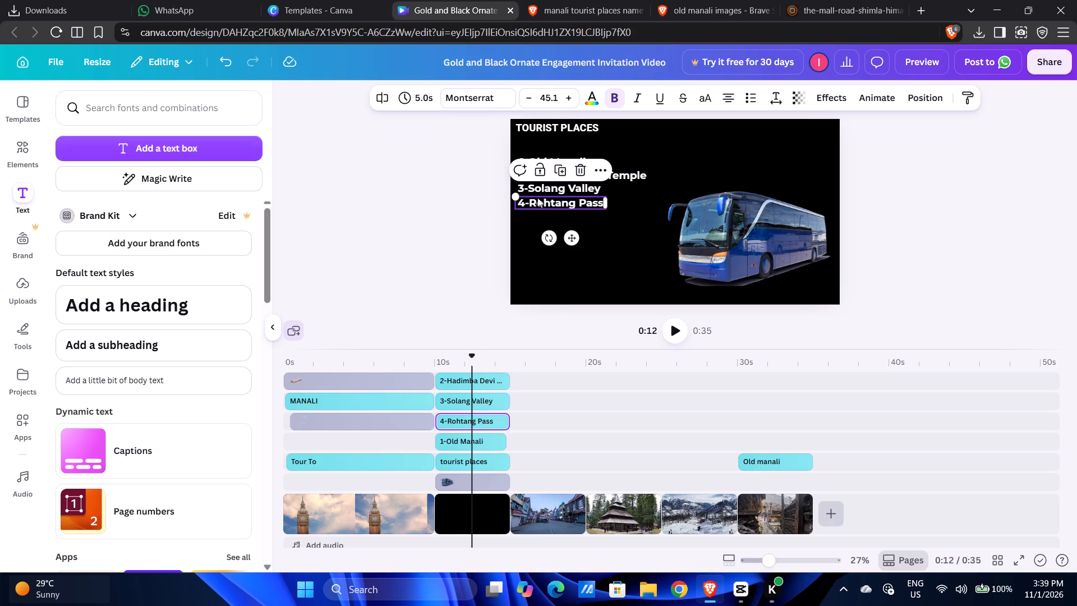
click(594, 235)
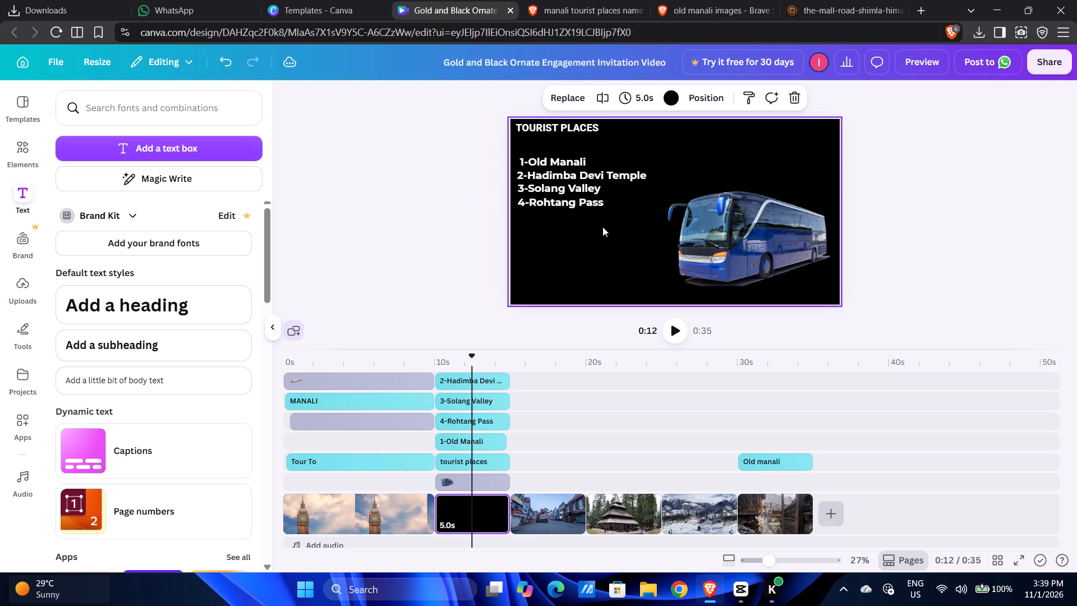
click(534, 219)
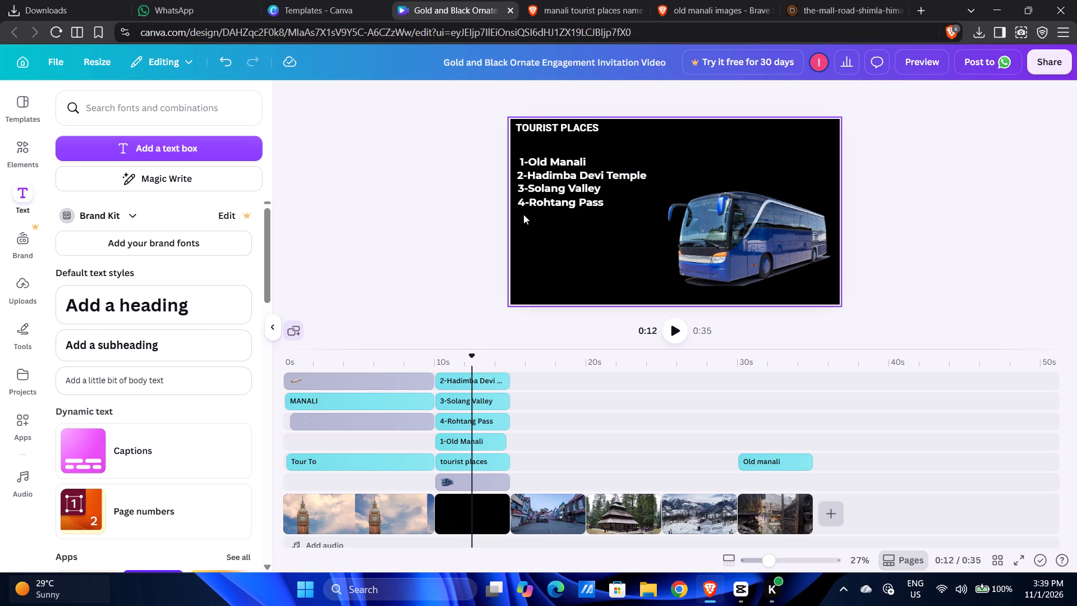
Paste "Rohtang Pass" as a new text element at the 10 s mark and place its clip on the track directly above "2-Hadimba Devi Temple".
click(531, 200)
scroll(492, 424, up, 3)
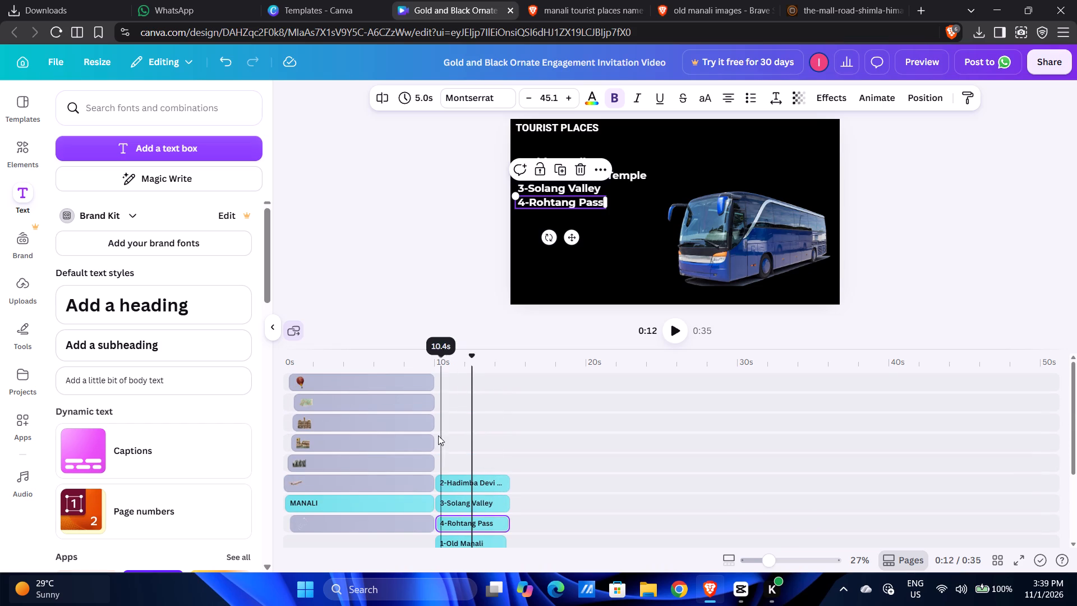
click(436, 434)
key(ctrl+v)
ctrl+drag(464, 382, 461, 400)
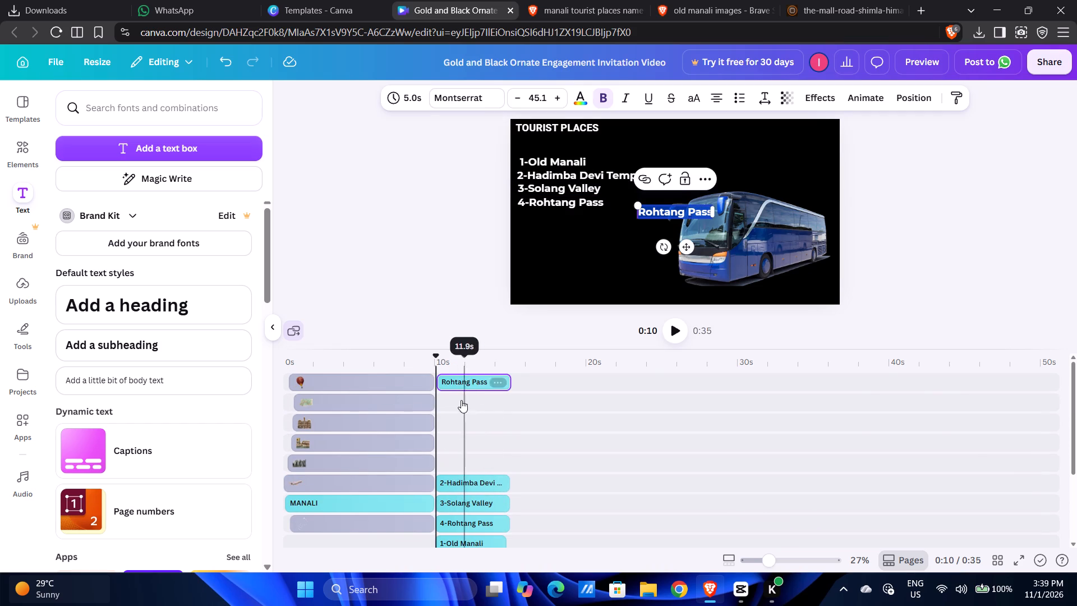
ctrl+drag(461, 400, 461, 466)
drag(461, 376, 460, 471)
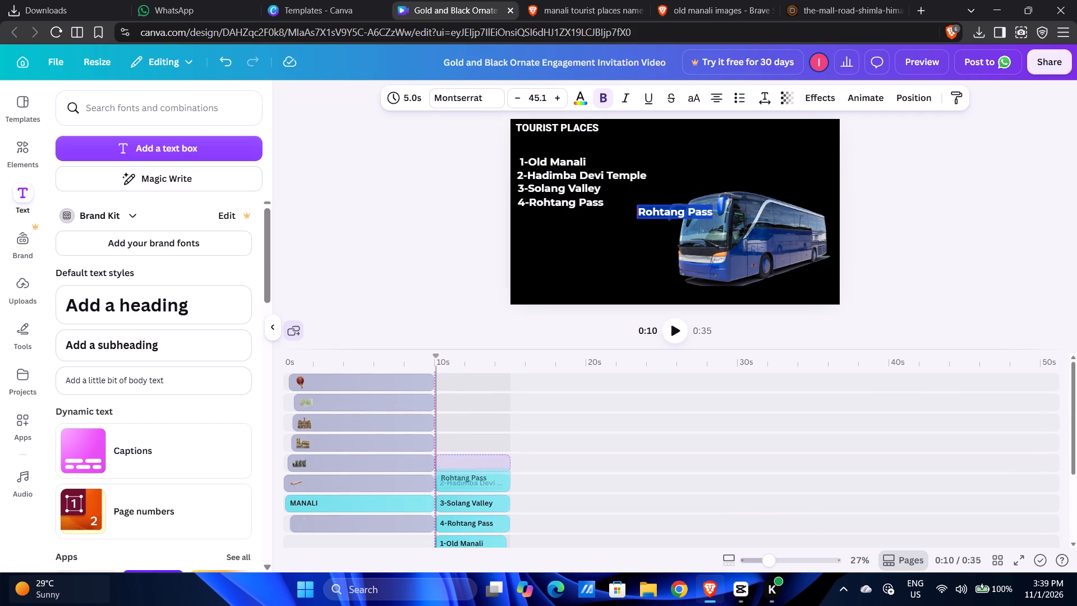
drag(460, 471, 459, 467)
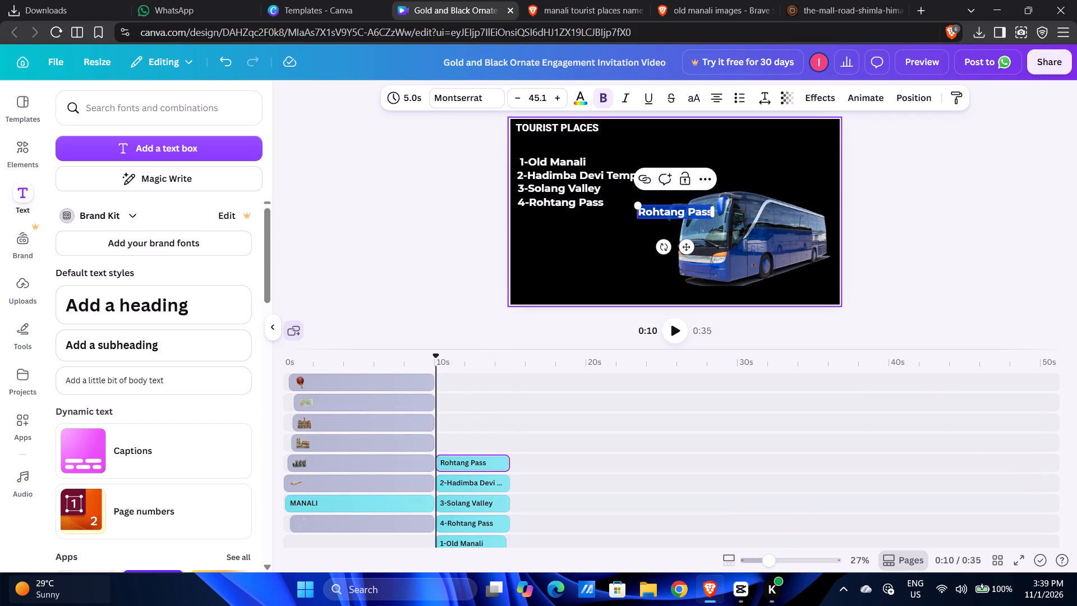
Colour the new unnumbered "Rohtang Pass" text white and move it just below the "4-Rohtang Pass" line.
drag(707, 213, 613, 224)
click(683, 212)
click(653, 214)
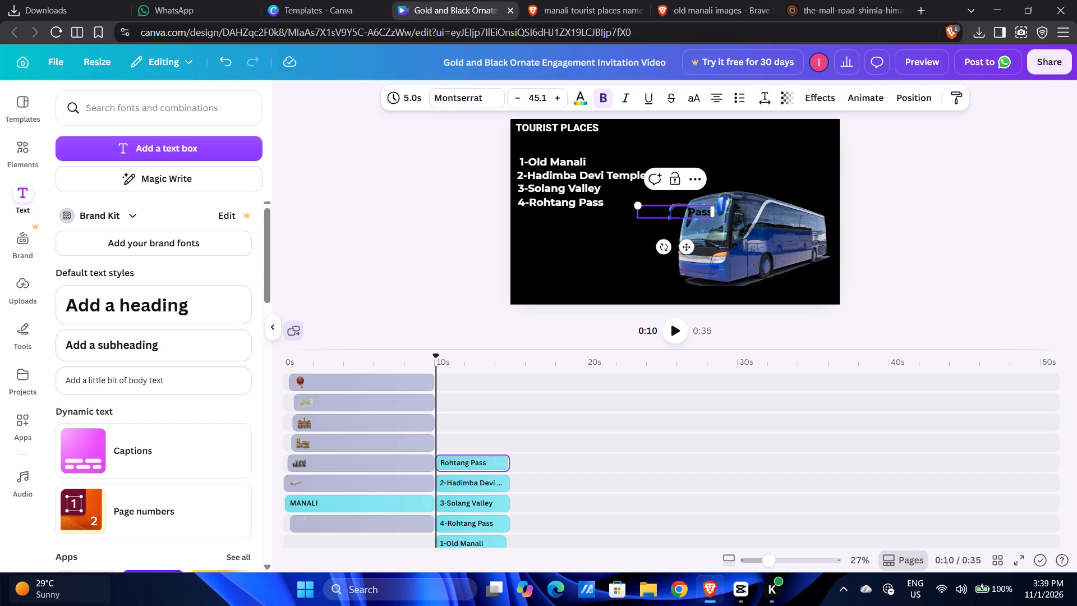
click(614, 223)
click(654, 212)
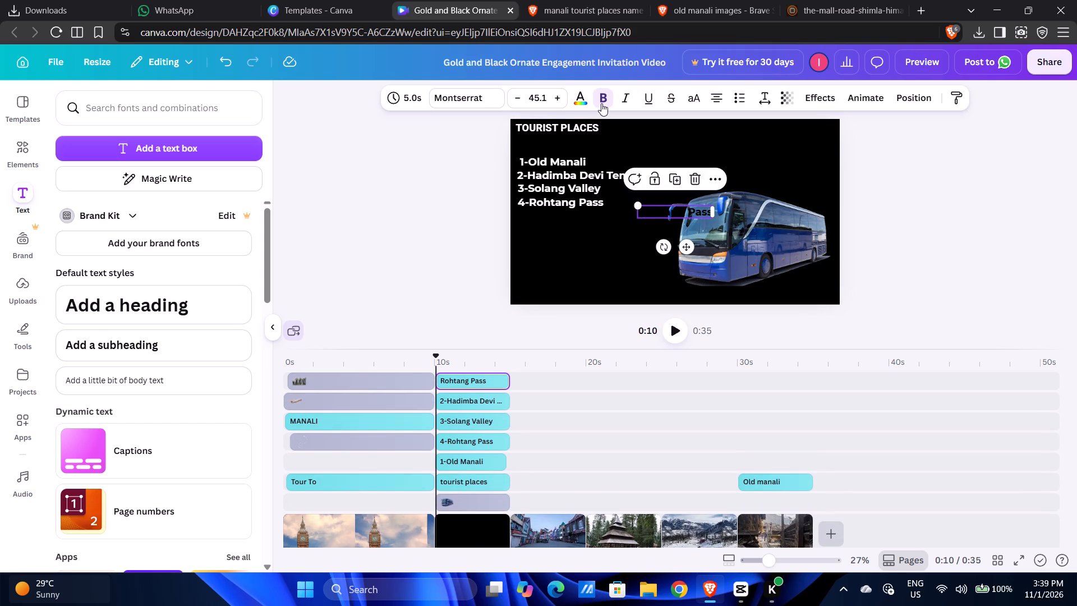
click(601, 103)
click(600, 103)
click(581, 100)
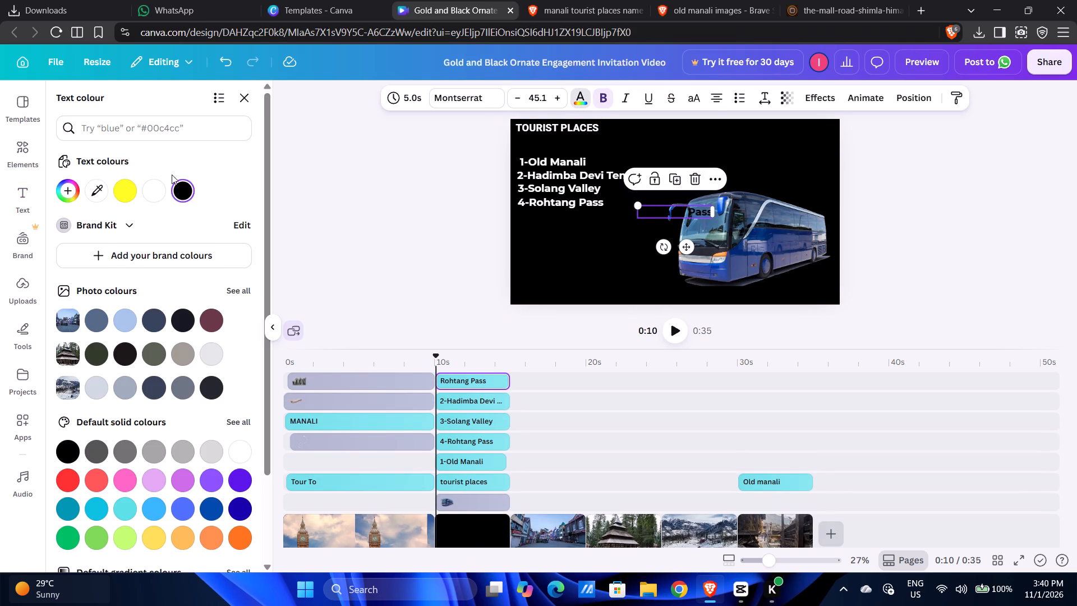
click(156, 183)
click(250, 100)
drag(660, 210, 625, 216)
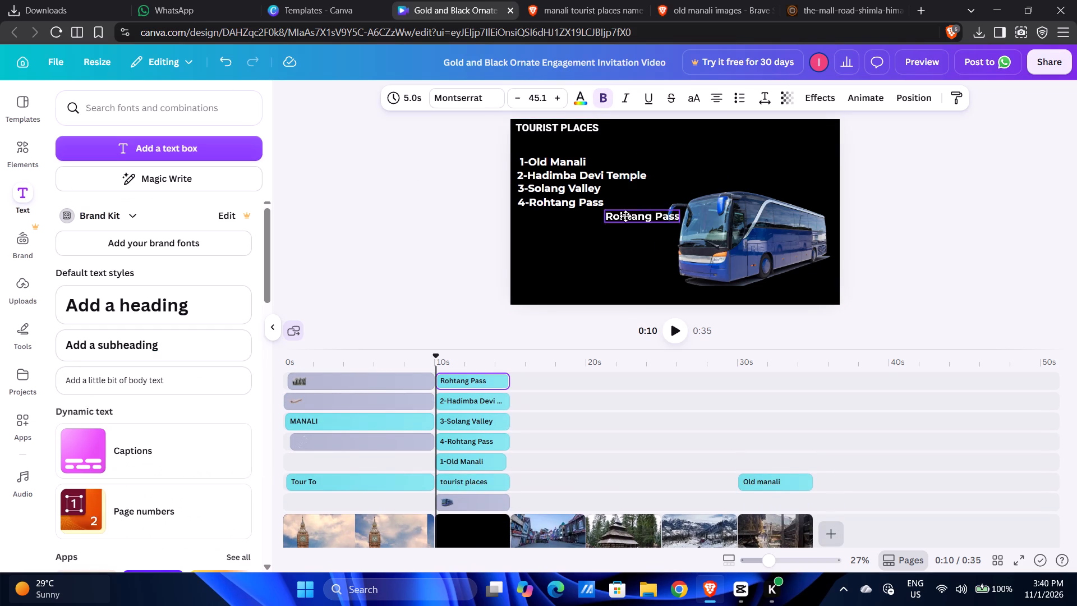
drag(625, 216, 551, 214)
Replace the new line's text with "5-Mall Road", copying the place name from the Manali tourist places search results.
double_click(547, 216)
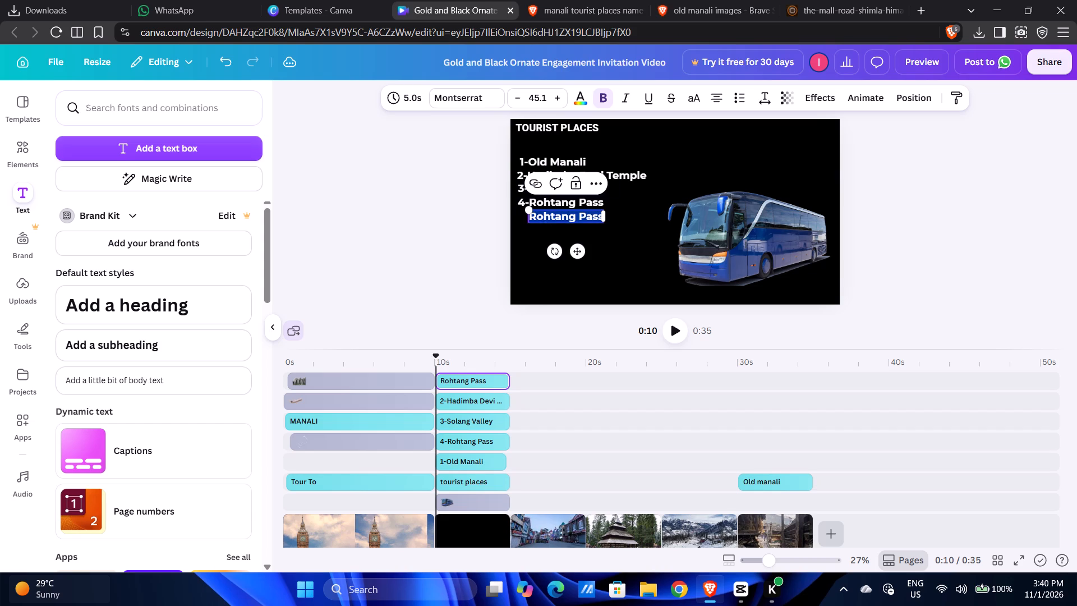
text(5-)
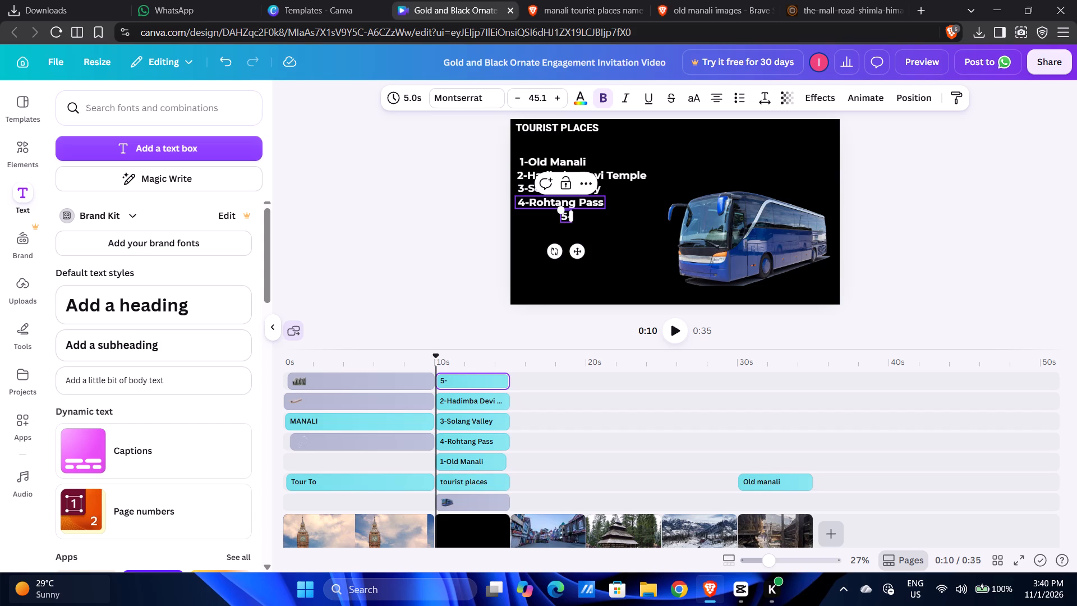
click(567, 0)
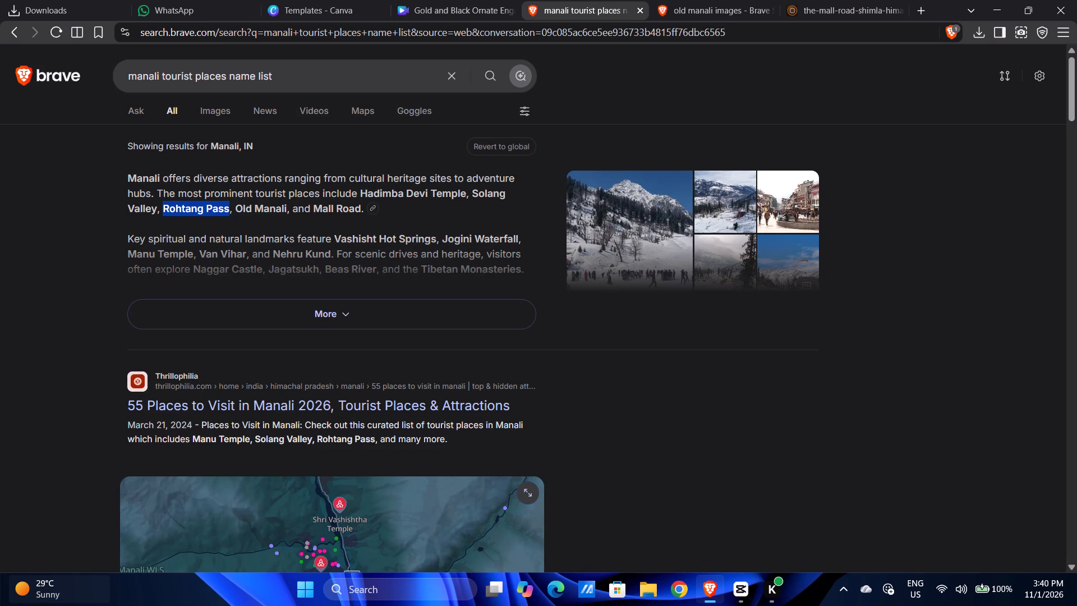
drag(313, 209, 361, 212)
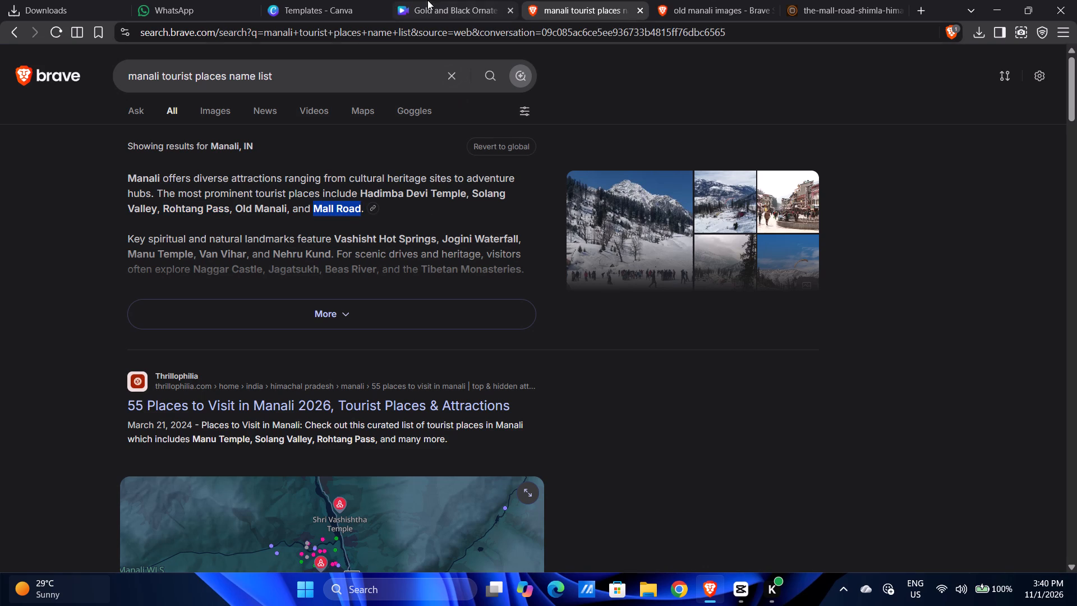
key(ctrl+c)
ctrl+click(429, 0)
key(ctrl+v)
Shift "5-Mall Road" left to line up with the numbered places above it.
drag(558, 218, 533, 217)
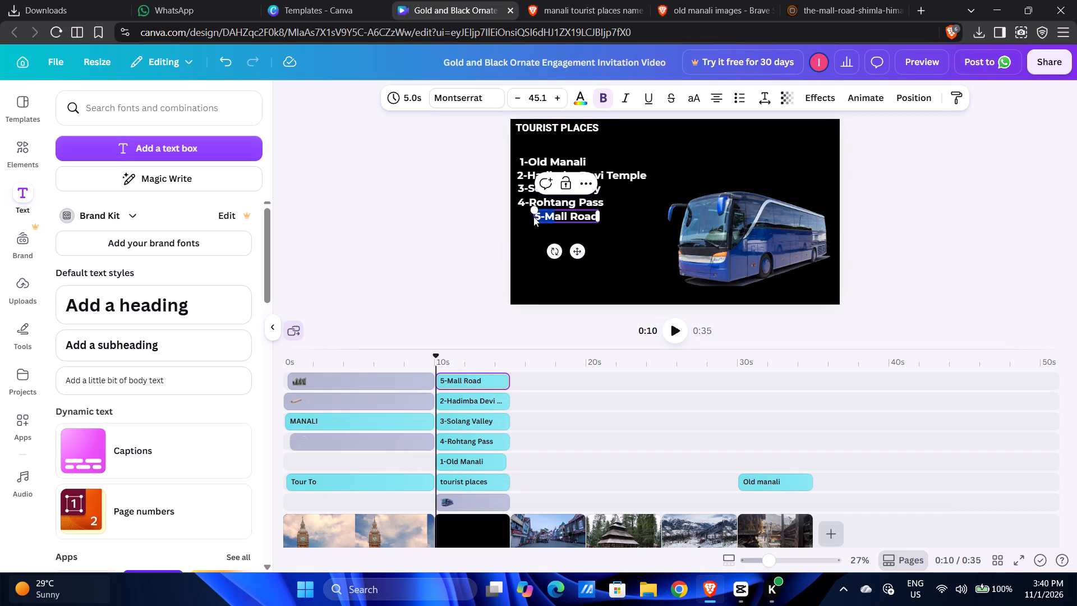
drag(533, 217, 526, 218)
click(615, 247)
drag(556, 217, 540, 217)
click(637, 236)
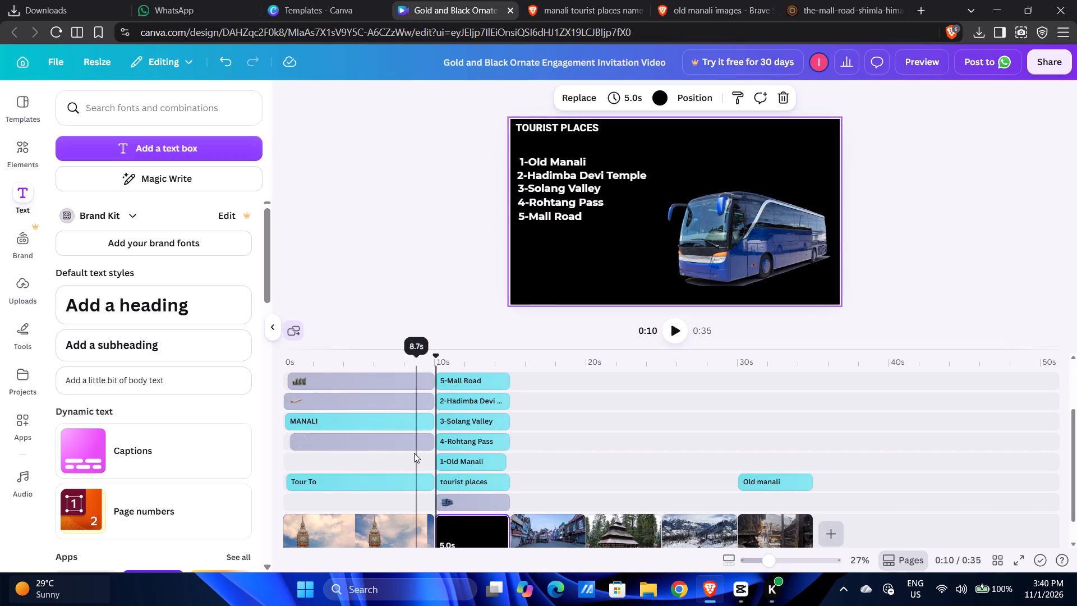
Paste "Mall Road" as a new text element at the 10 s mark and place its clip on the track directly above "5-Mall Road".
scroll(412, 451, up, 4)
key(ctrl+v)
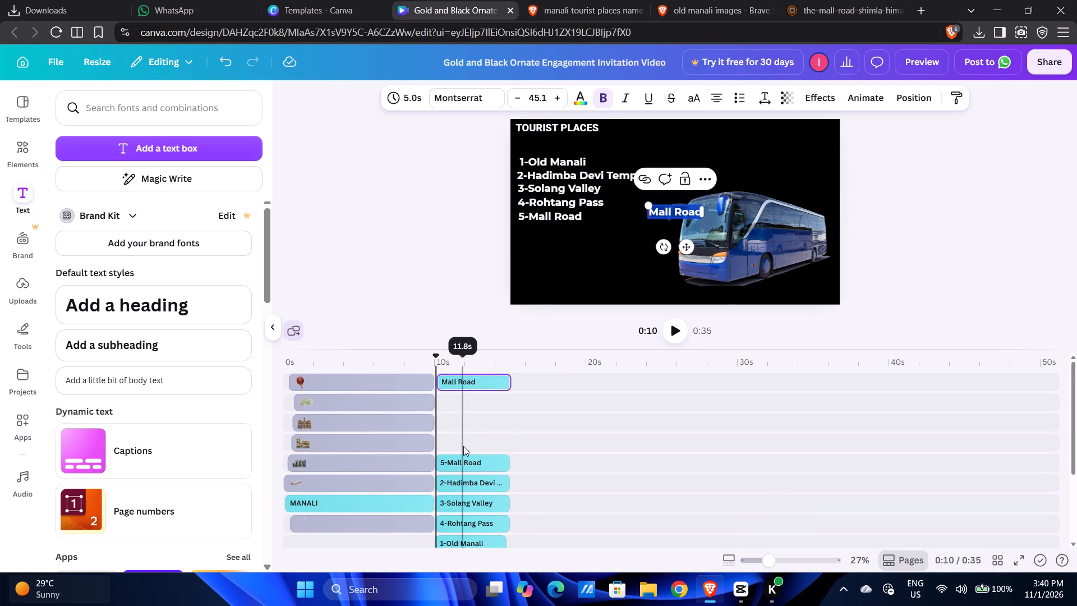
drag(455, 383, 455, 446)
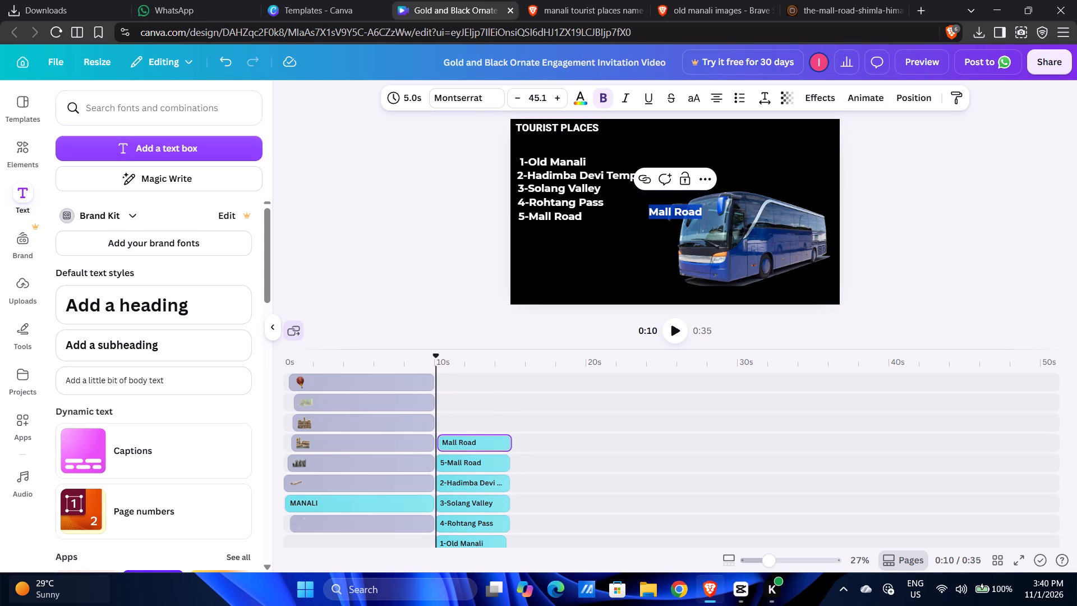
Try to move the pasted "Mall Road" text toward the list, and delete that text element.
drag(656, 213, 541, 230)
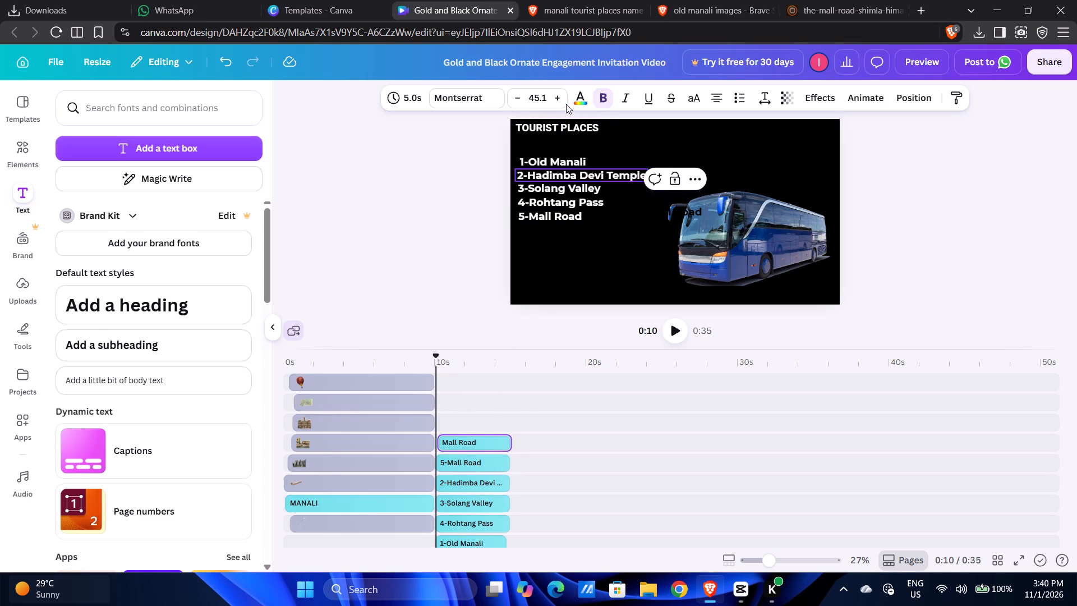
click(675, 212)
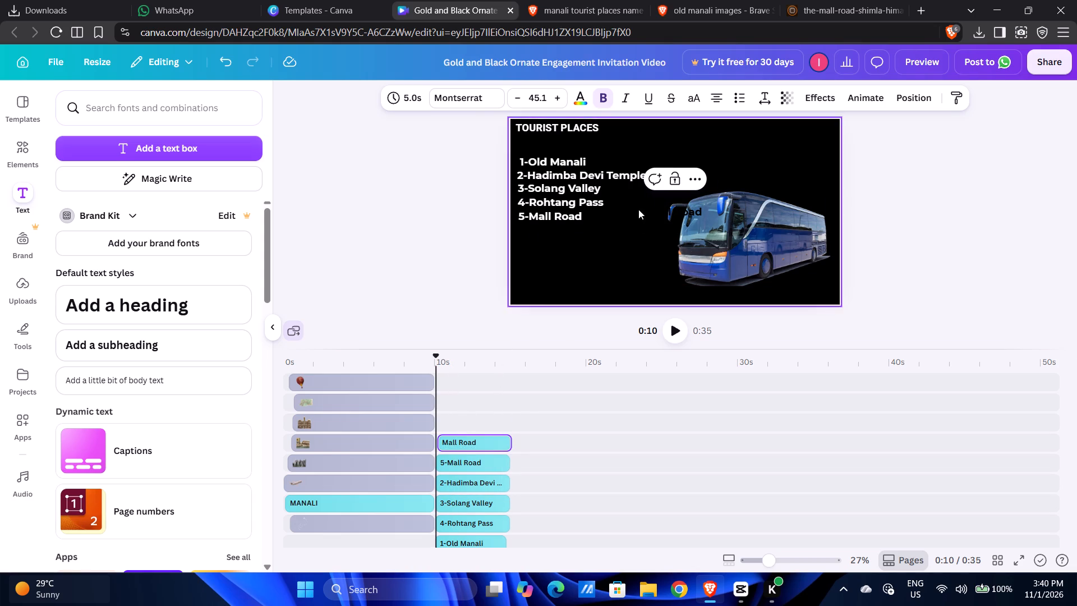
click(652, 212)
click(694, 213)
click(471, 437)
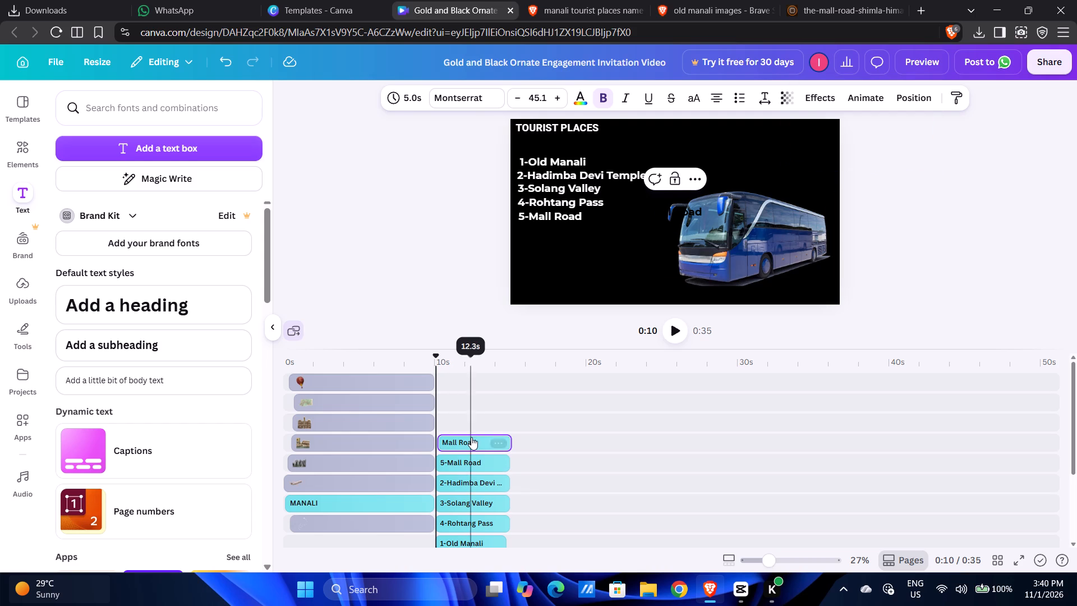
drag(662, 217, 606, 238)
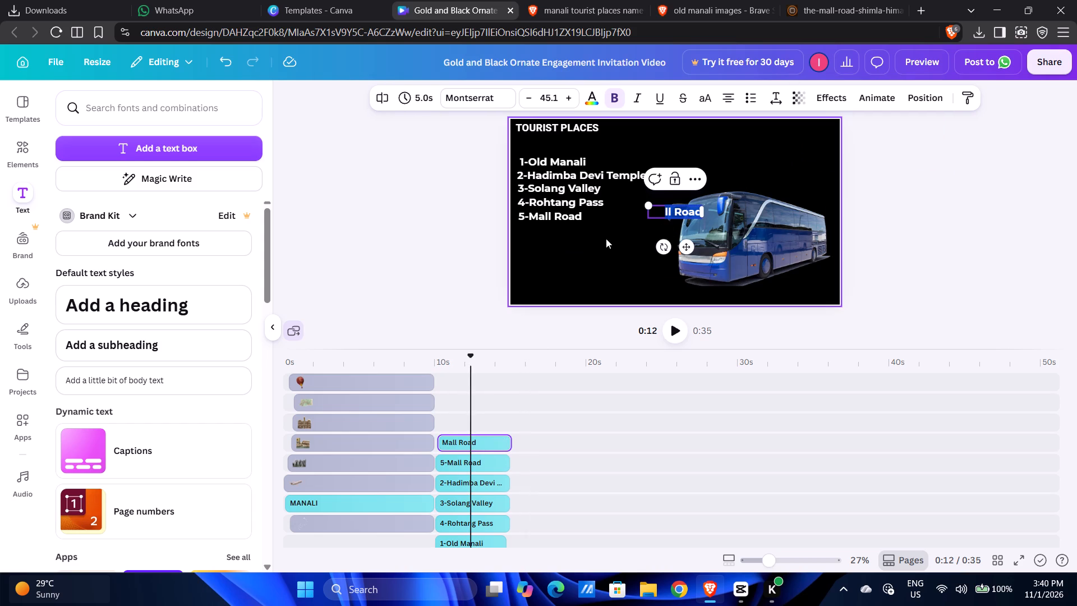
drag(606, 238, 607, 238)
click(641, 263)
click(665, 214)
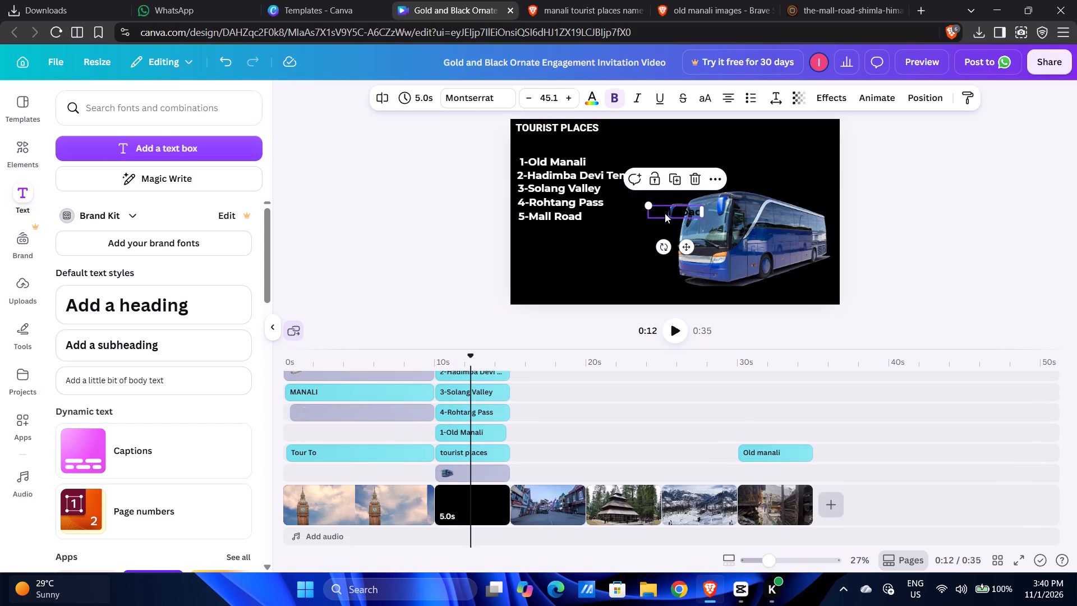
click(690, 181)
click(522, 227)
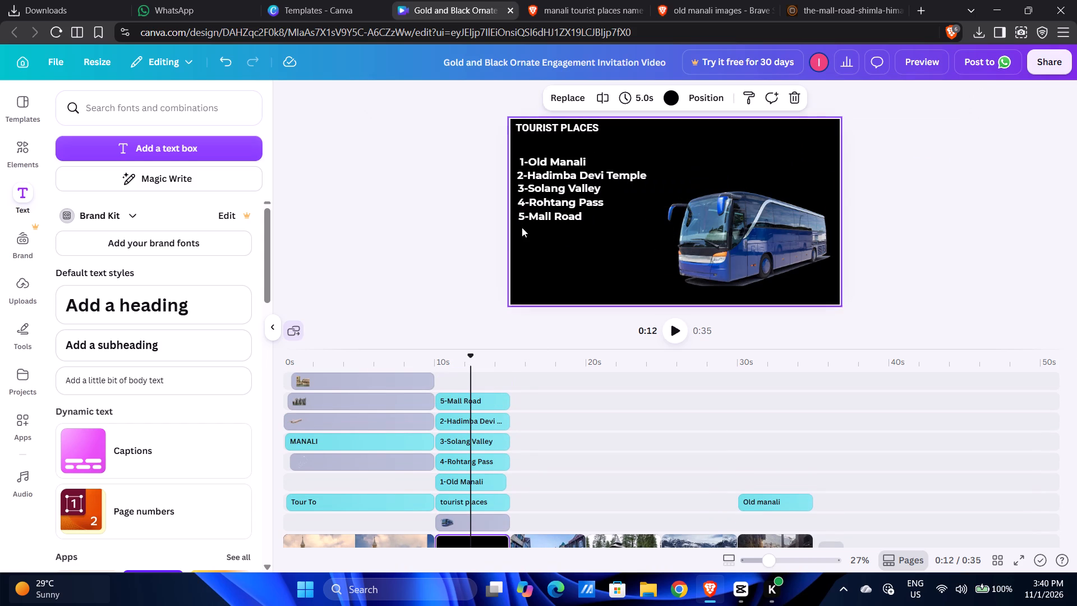
Add a text box at the 10 s mark and move its clip down to its own track near the "5-Mall Road" clip.
scroll(461, 349, up, 5)
click(445, 405)
click(429, 401)
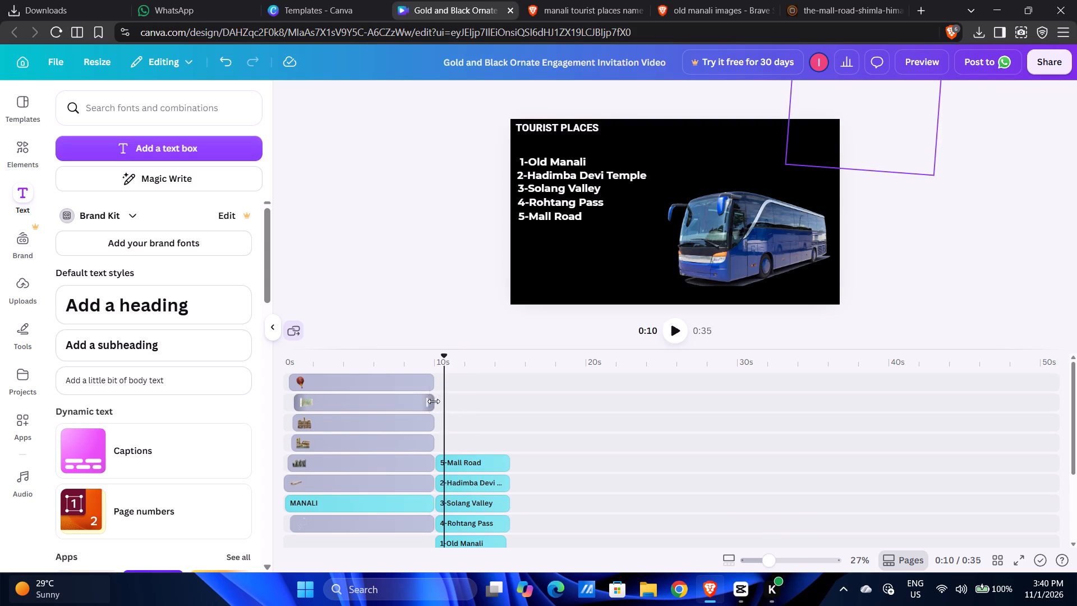
double_click(434, 401)
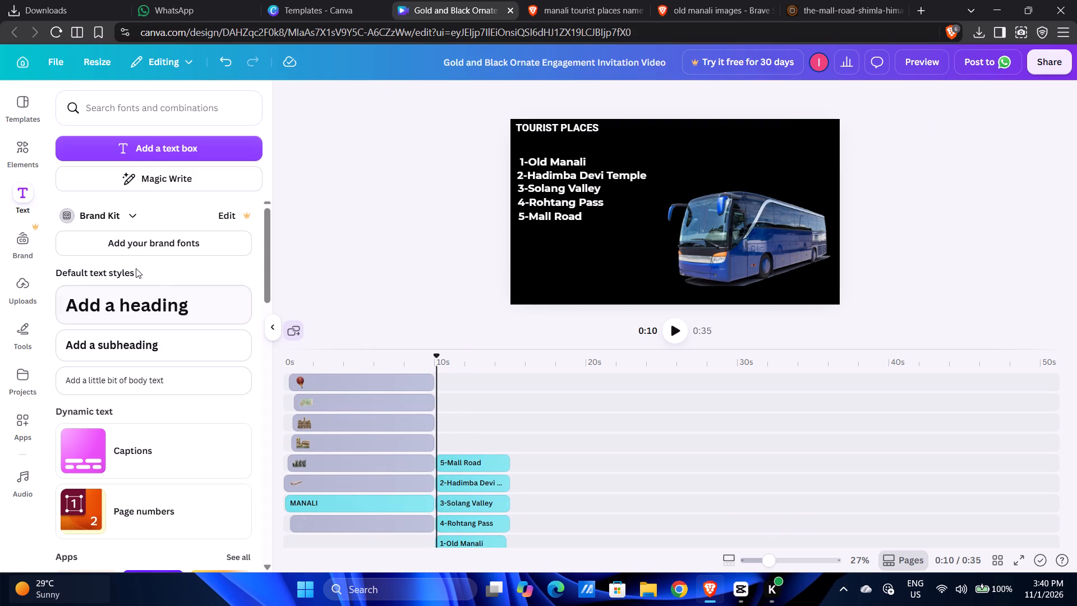
scroll(94, 415, up, 3)
scroll(153, 194, up, 1)
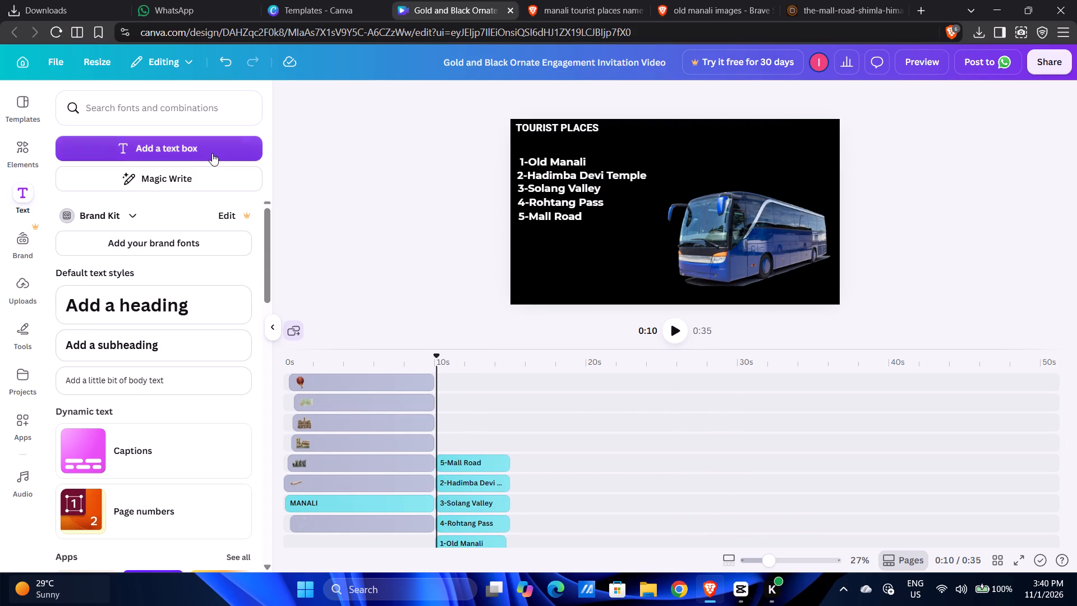
click(211, 153)
drag(475, 379, 470, 440)
Colour the new placeholder text white and move it just below the "5-Mall Road" line.
drag(641, 215, 629, 223)
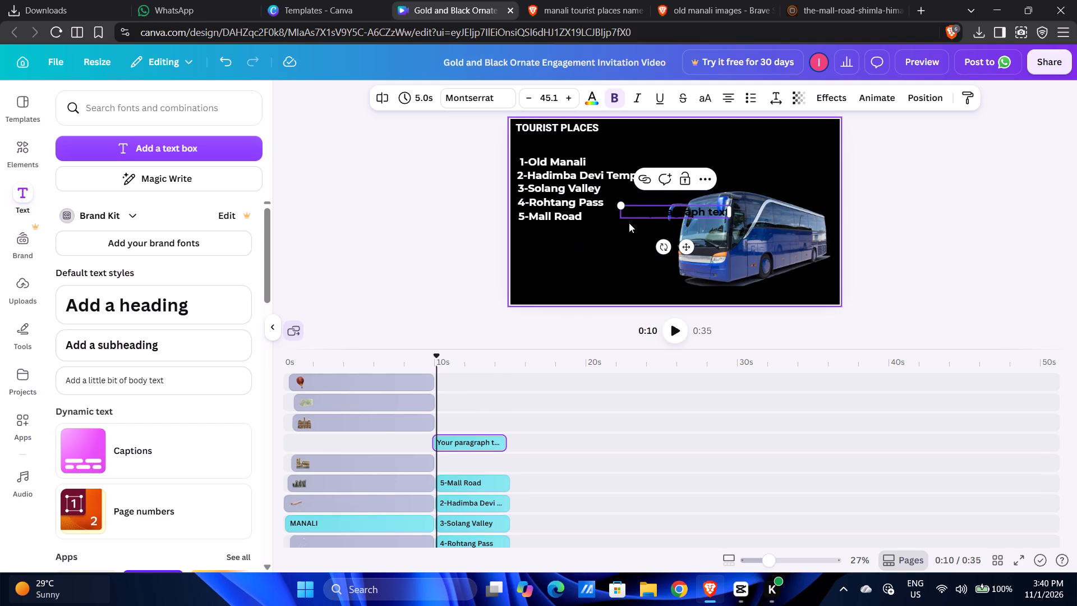
drag(629, 223, 707, 215)
click(584, 247)
click(628, 215)
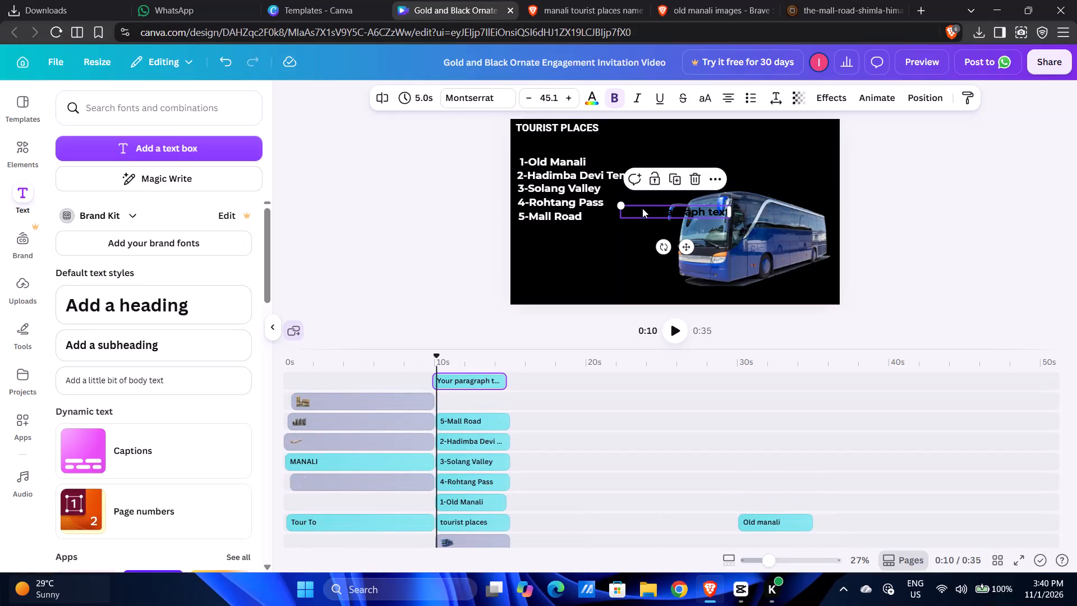
click(589, 104)
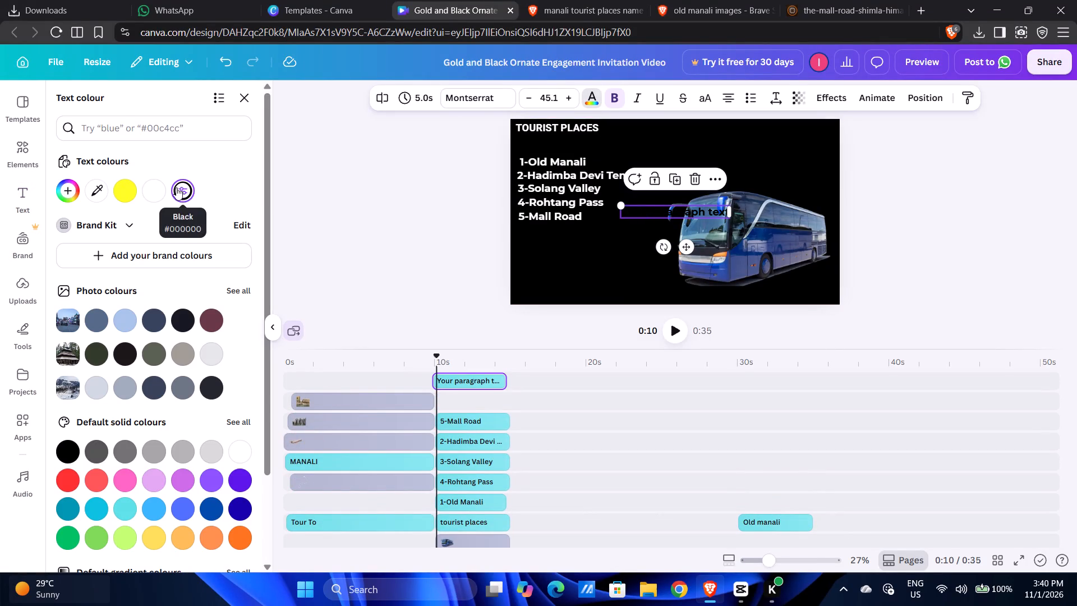
click(149, 191)
click(244, 103)
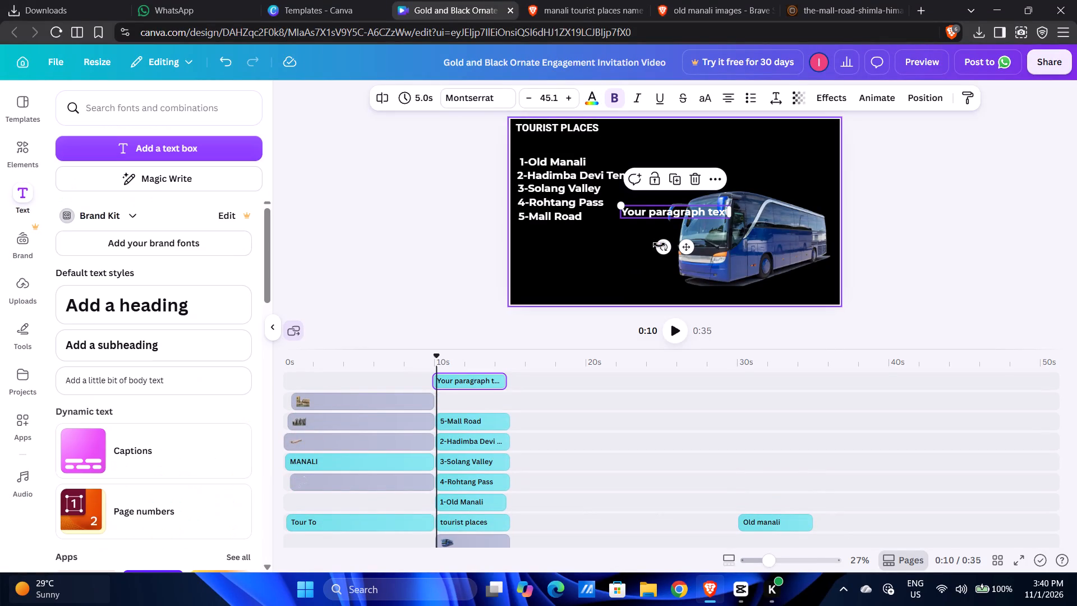
drag(686, 247, 594, 263)
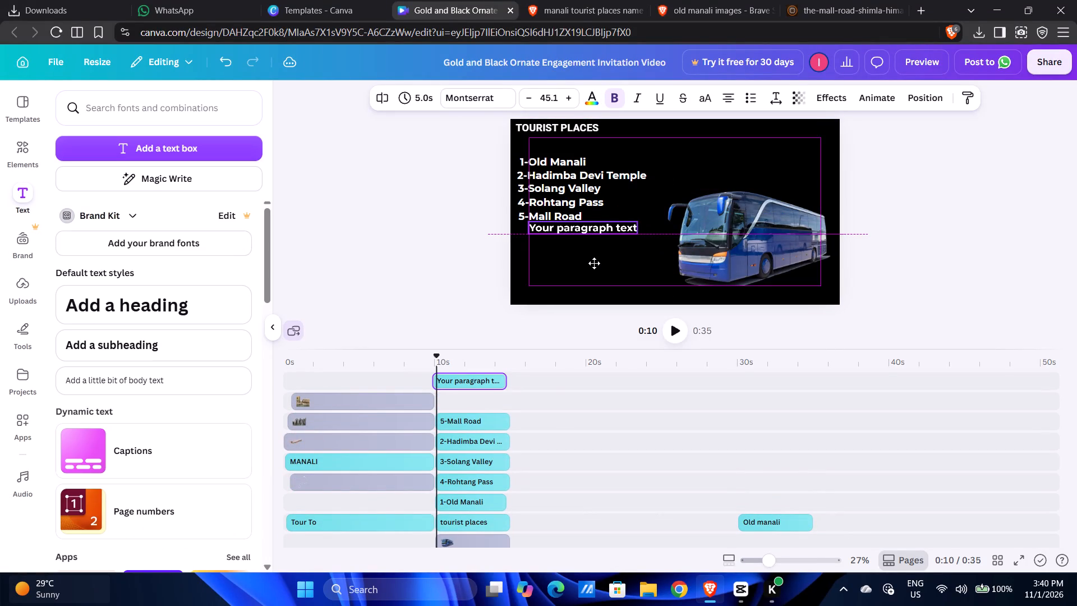
drag(594, 263, 594, 265)
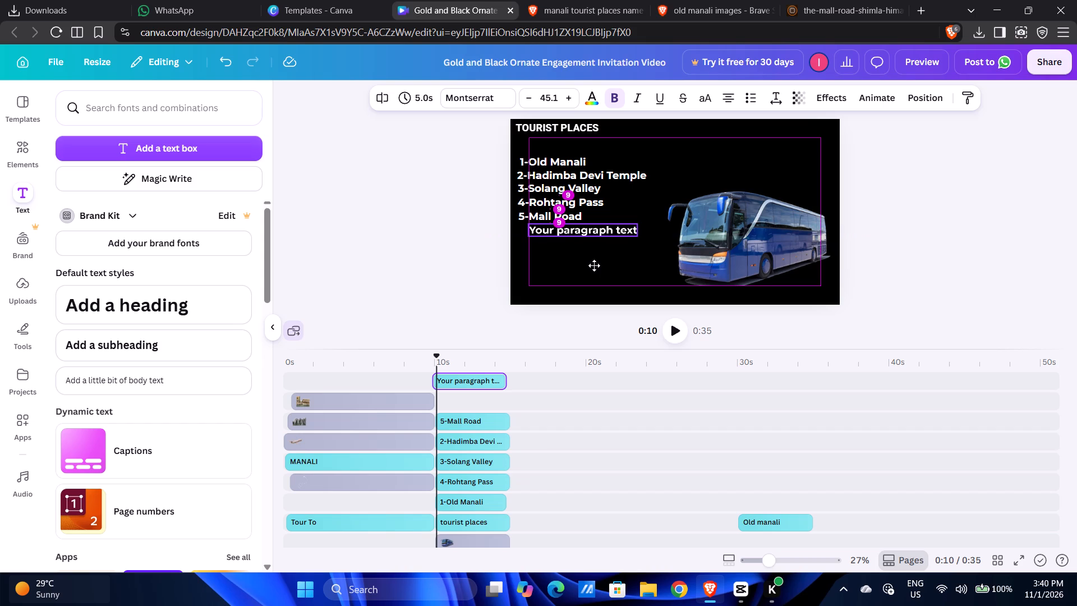
drag(594, 265, 593, 265)
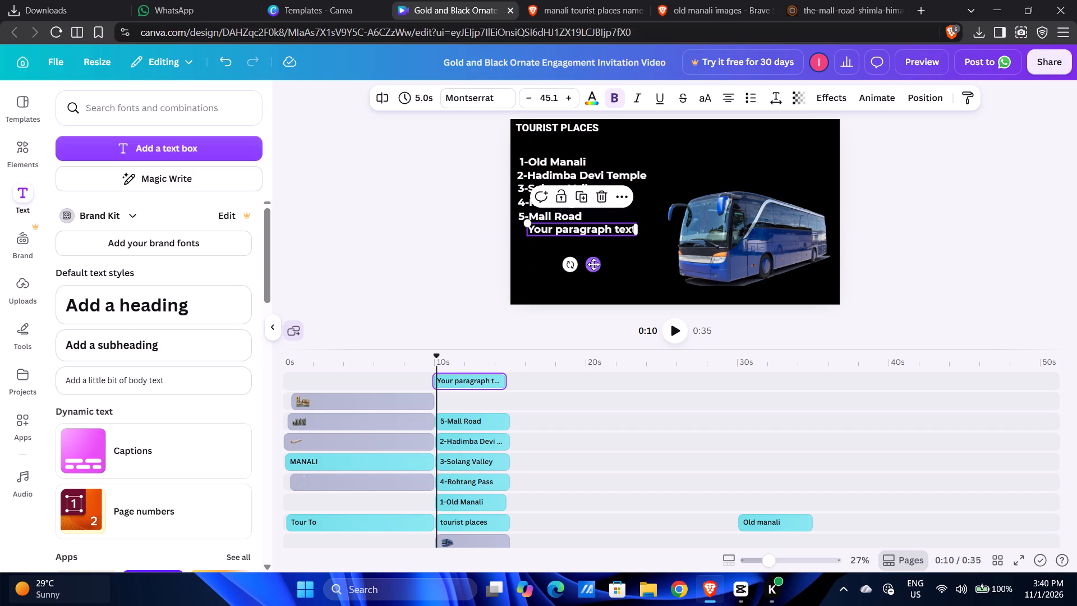
Even out the spacing of the "1-Old Manali", "2-Hadimba Devi Temple" and "3-Solang Valley" lines above "4-Rohtang Pass".
click(642, 209)
click(595, 201)
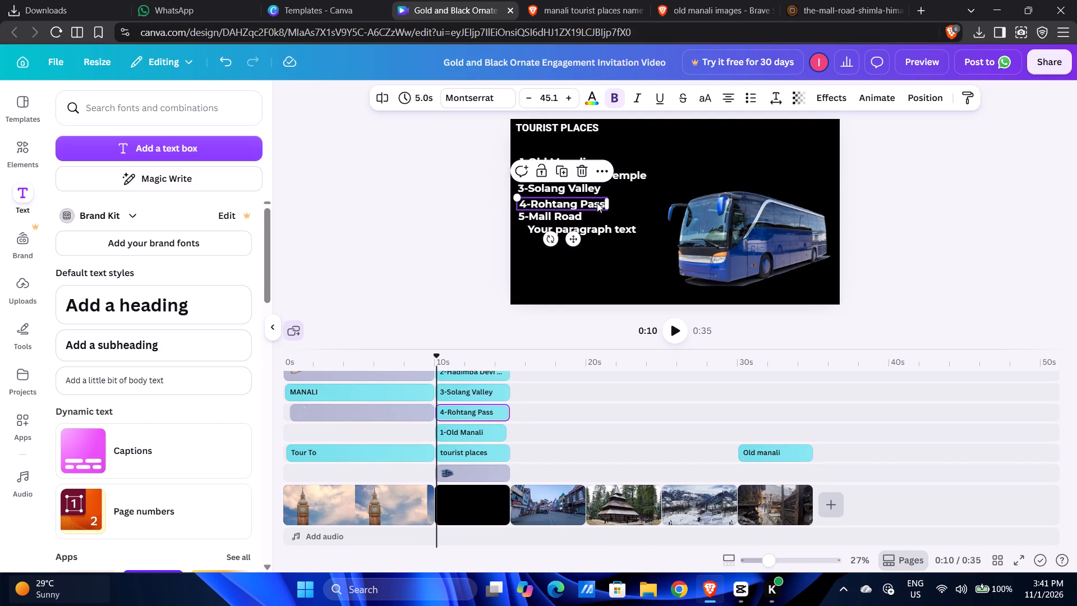
click(608, 192)
double_click(592, 190)
drag(591, 192, 592, 192)
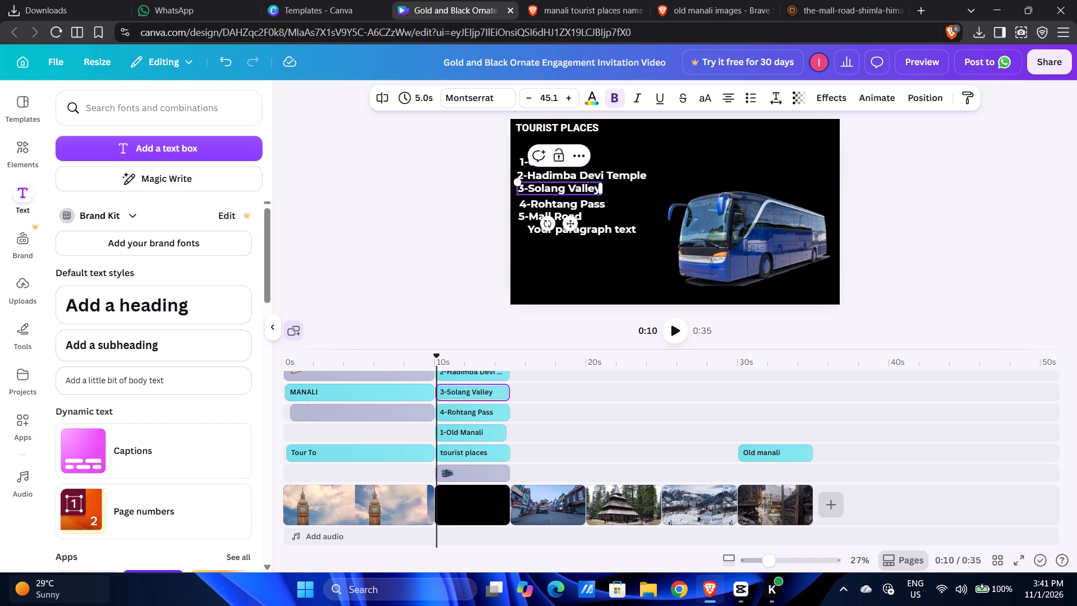
drag(592, 192, 595, 197)
click(618, 193)
click(593, 188)
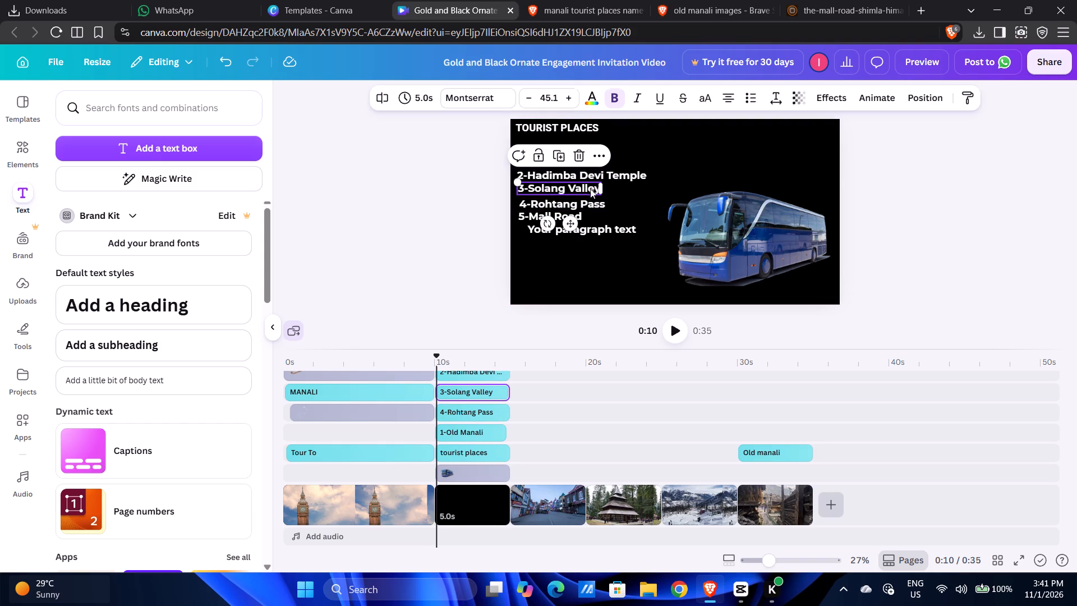
click(570, 218)
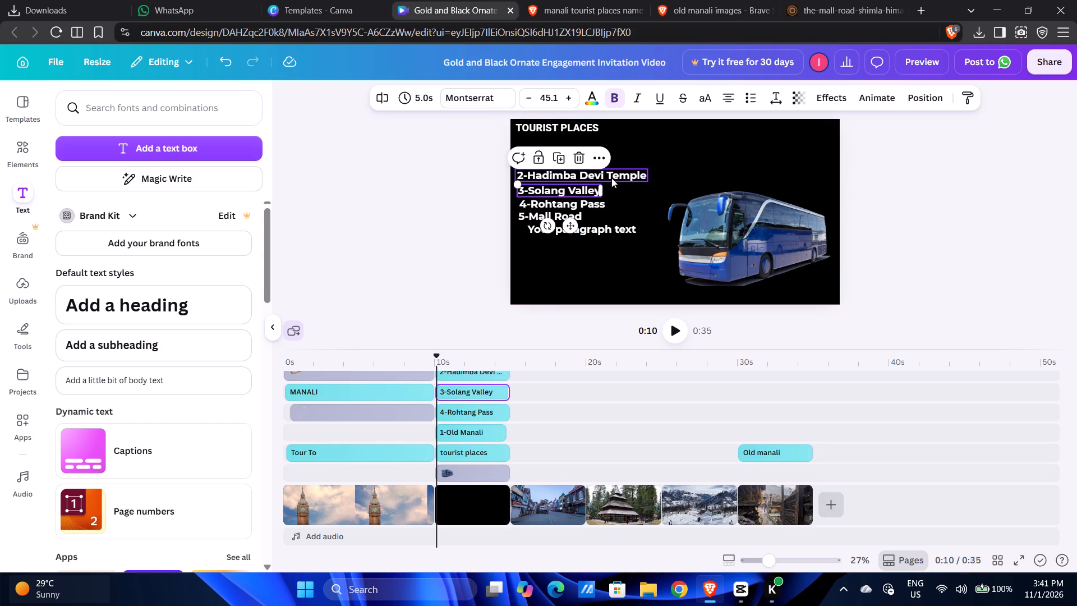
click(611, 178)
click(591, 206)
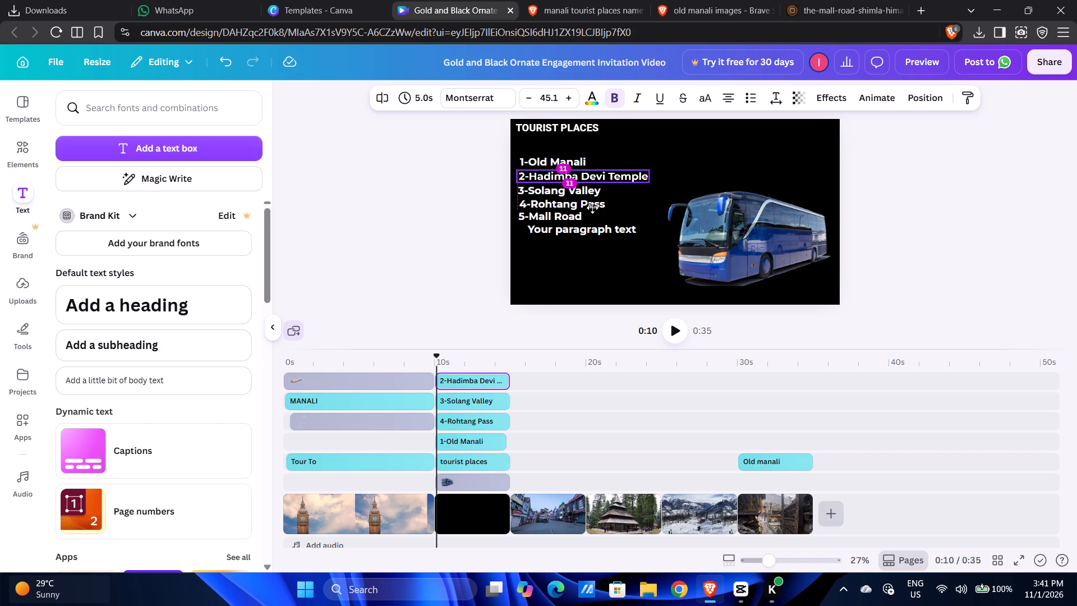
click(581, 163)
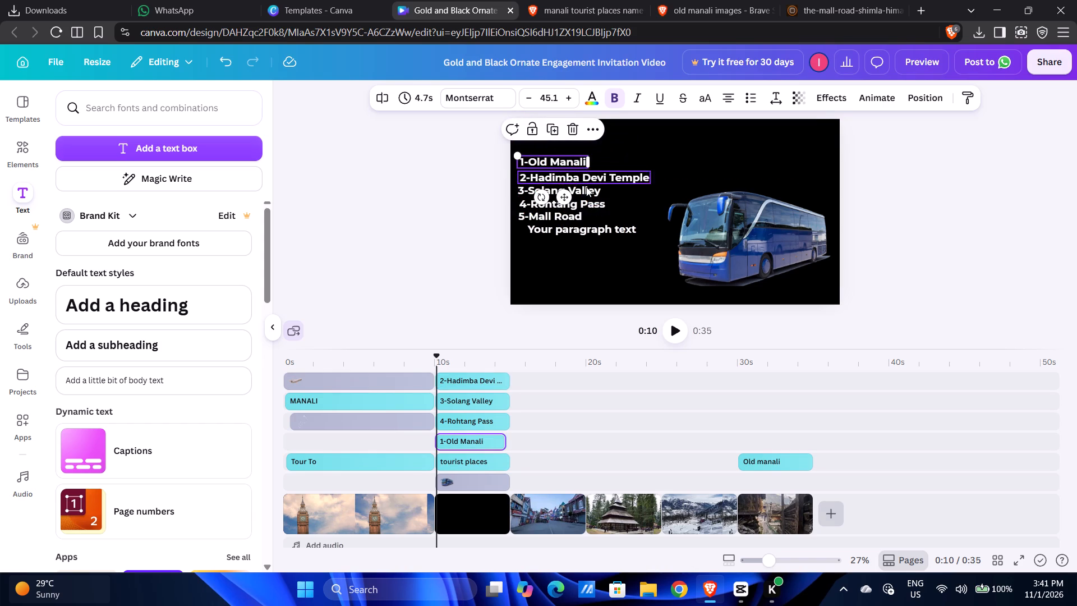
click(565, 194)
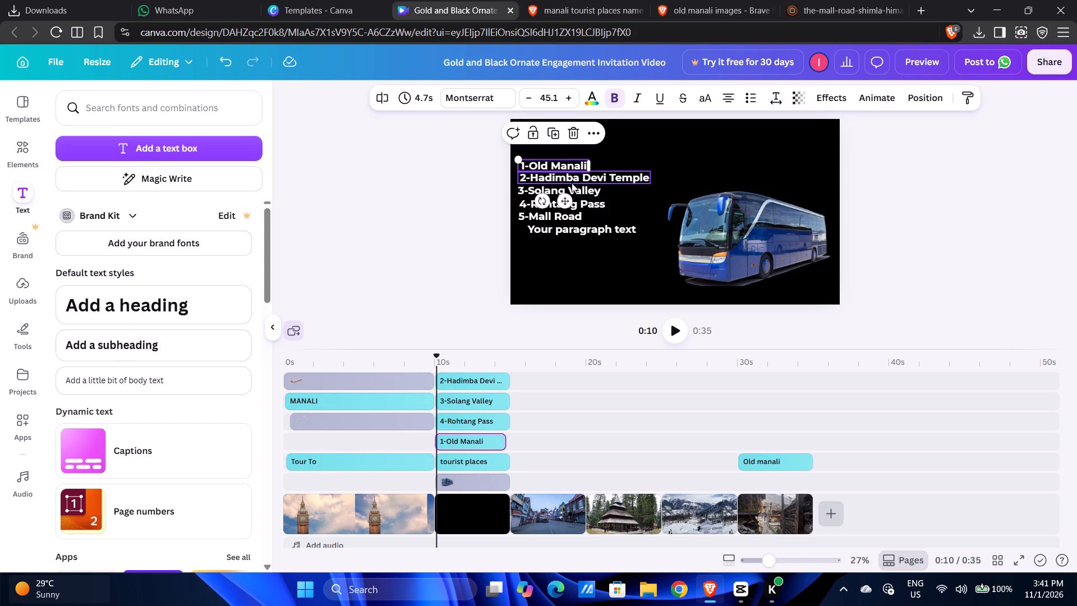
click(572, 181)
Replace the placeholder text below "5-Mall Road" with "6-Mall Road".
click(646, 233)
double_click(635, 232)
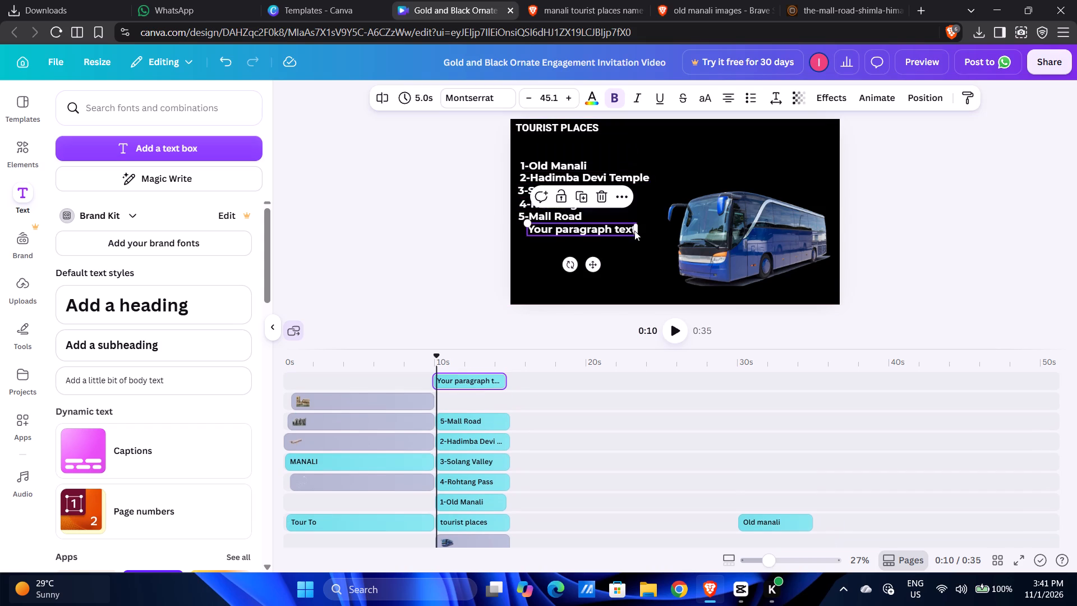
click(630, 229)
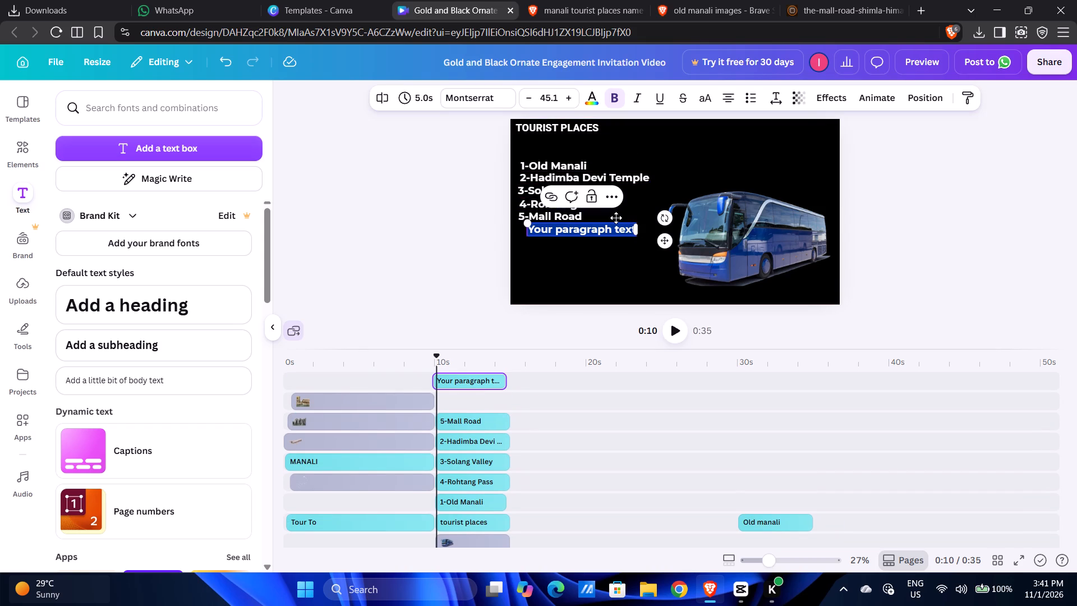
text(6-+)
key(ctrl+v)
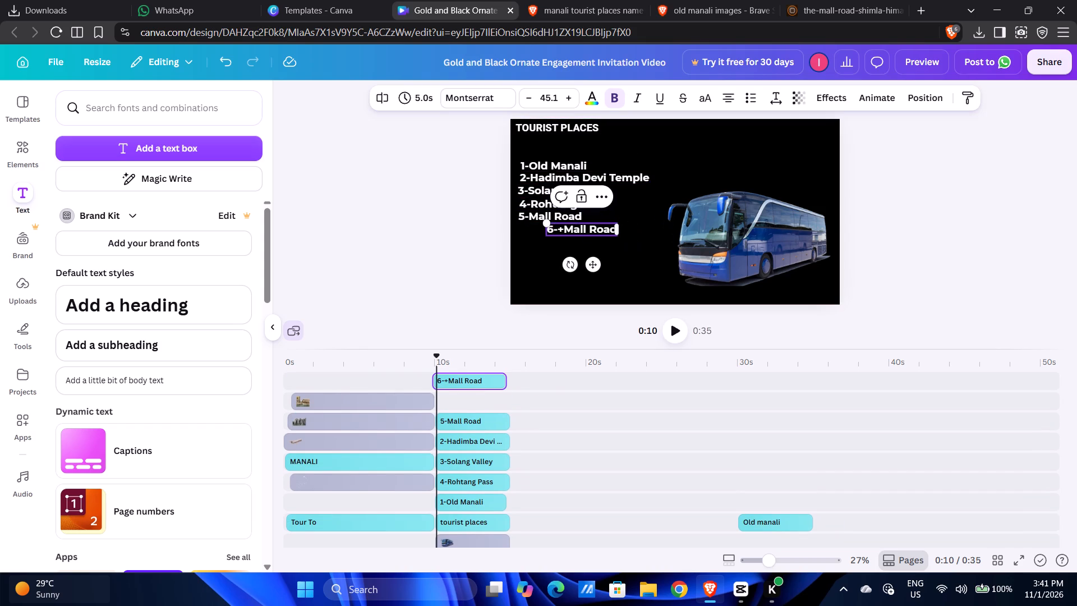
click(560, 228)
click(563, 230)
key(BackSpace)
Expand the answer in the Manali tourist places search results and look for another place for the sixth line.
drag(561, 232, 644, 225)
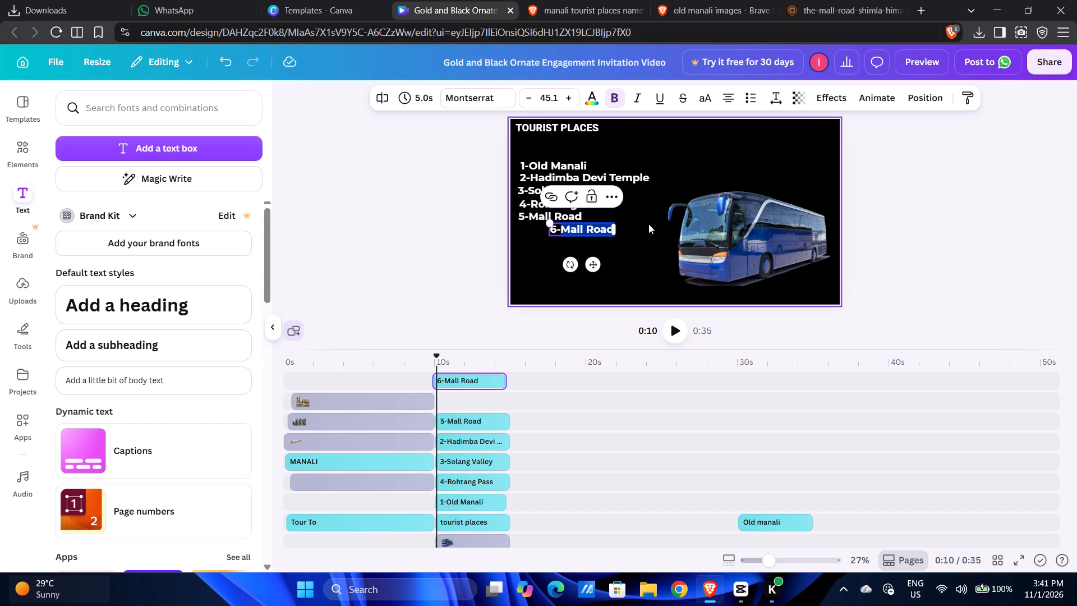
click(574, 0)
click(475, 0)
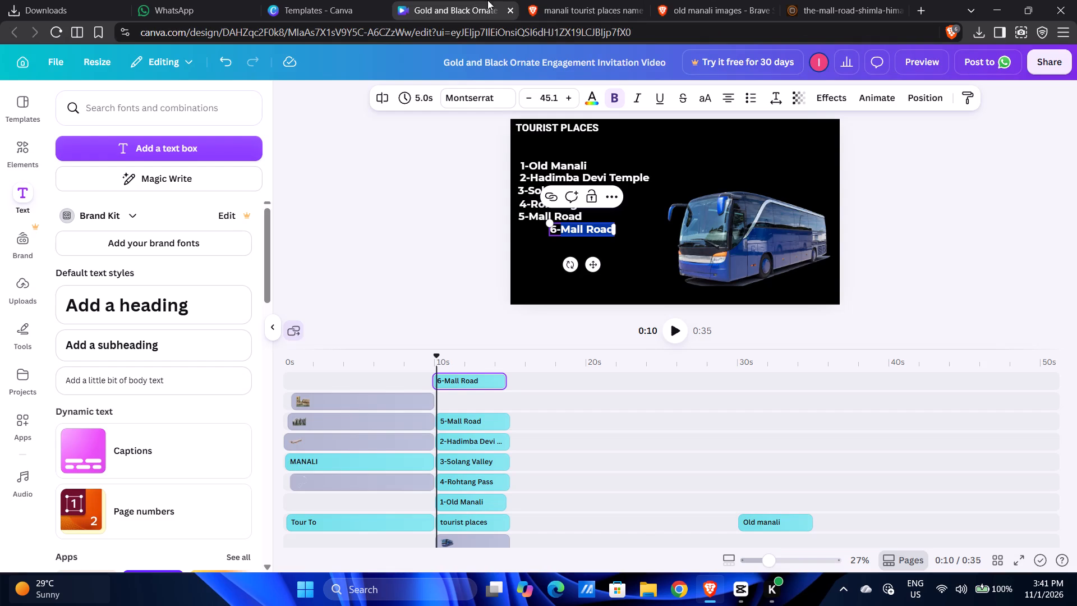
click(554, 0)
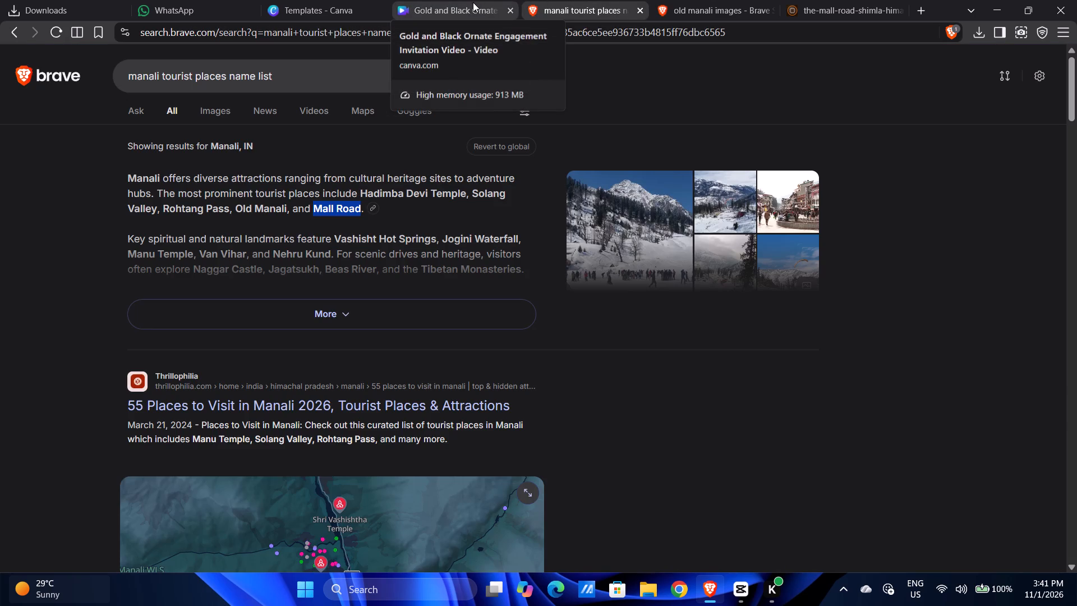
click(473, 1)
click(583, 0)
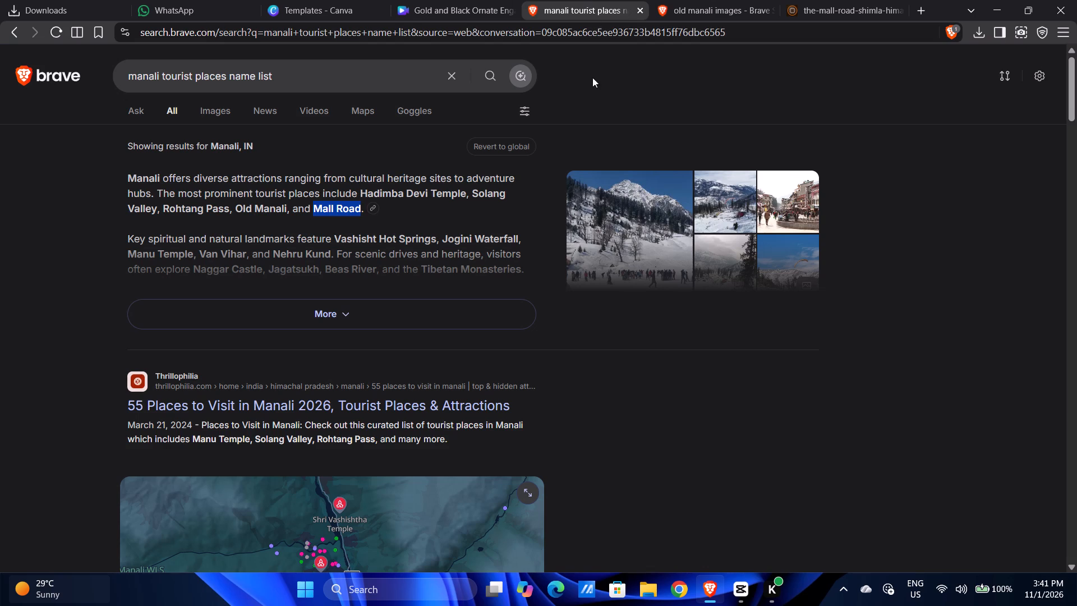
click(254, 299)
click(260, 304)
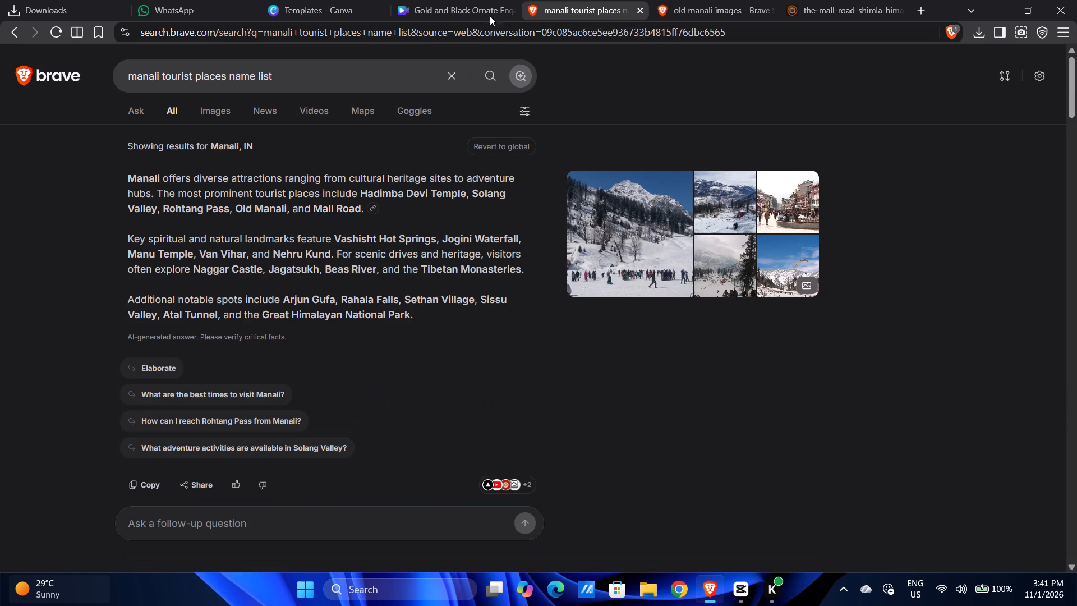
Return to the Canva video, change the sixth line to "6-Manikaran plant" and align it just below "5-Mall Road".
click(491, 0)
drag(568, 228, 558, 230)
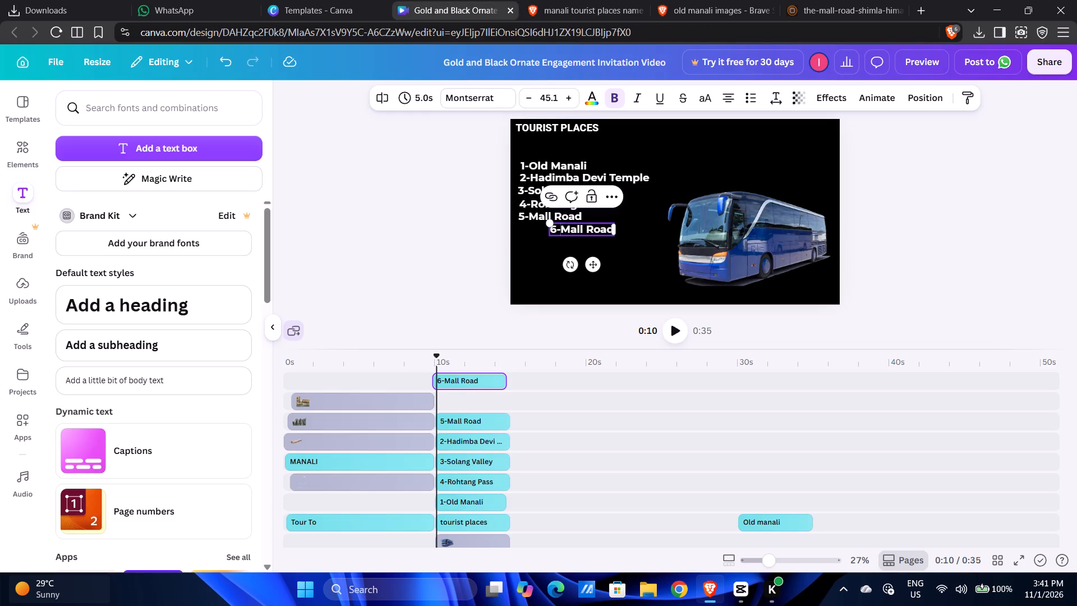
drag(560, 227, 655, 216)
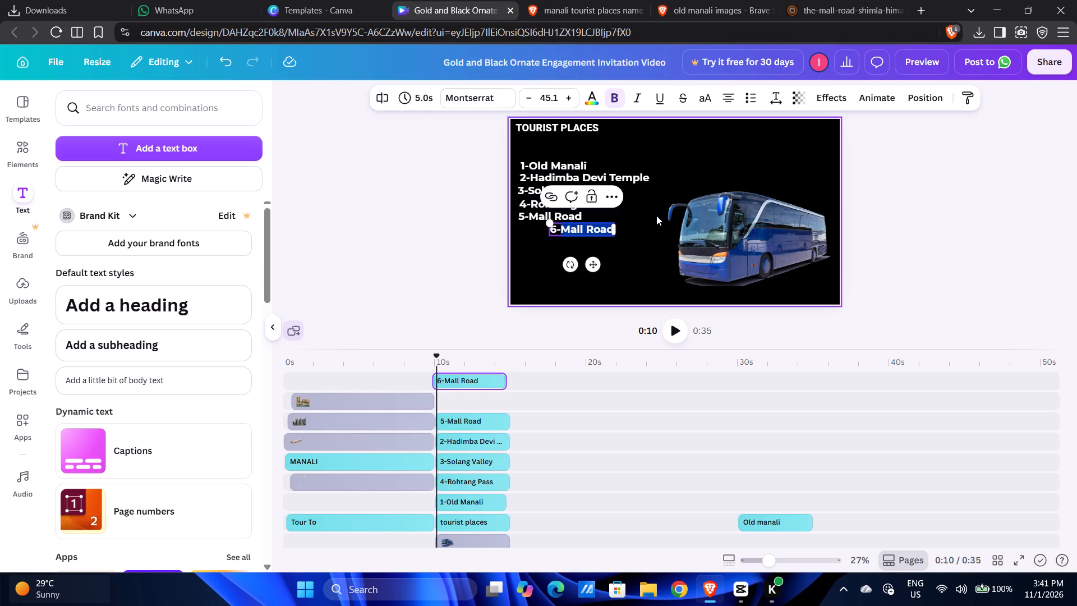
text(Ma)
key(n)
text(ikaran plant)
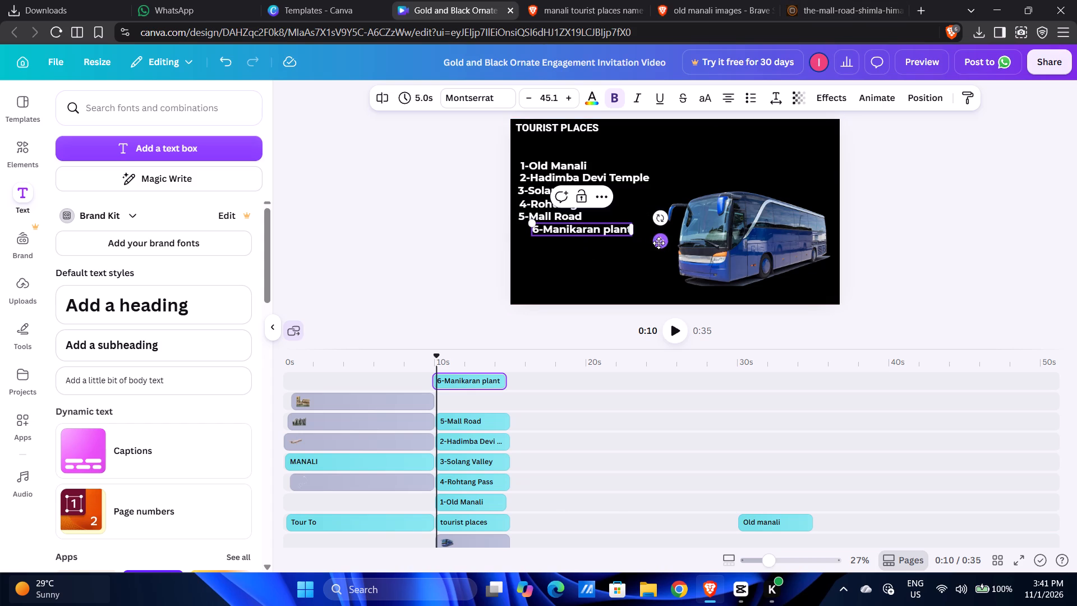
drag(660, 244, 646, 242)
click(642, 260)
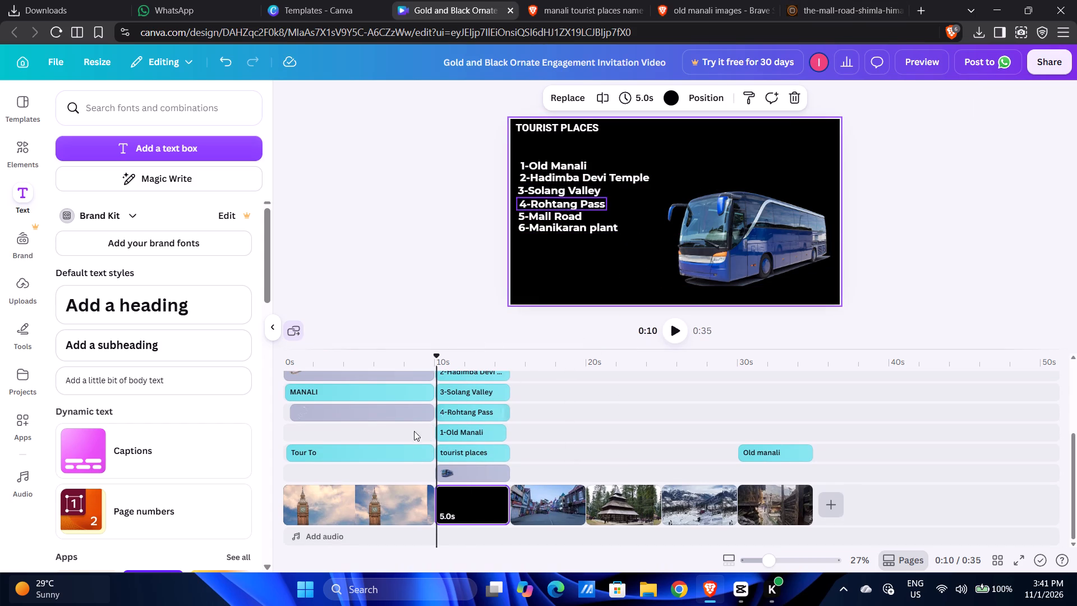
Apply the Rise animation to the blue bus image in the tourist places clip.
scroll(404, 438, up, 5)
scroll(424, 393, up, 8)
click(771, 292)
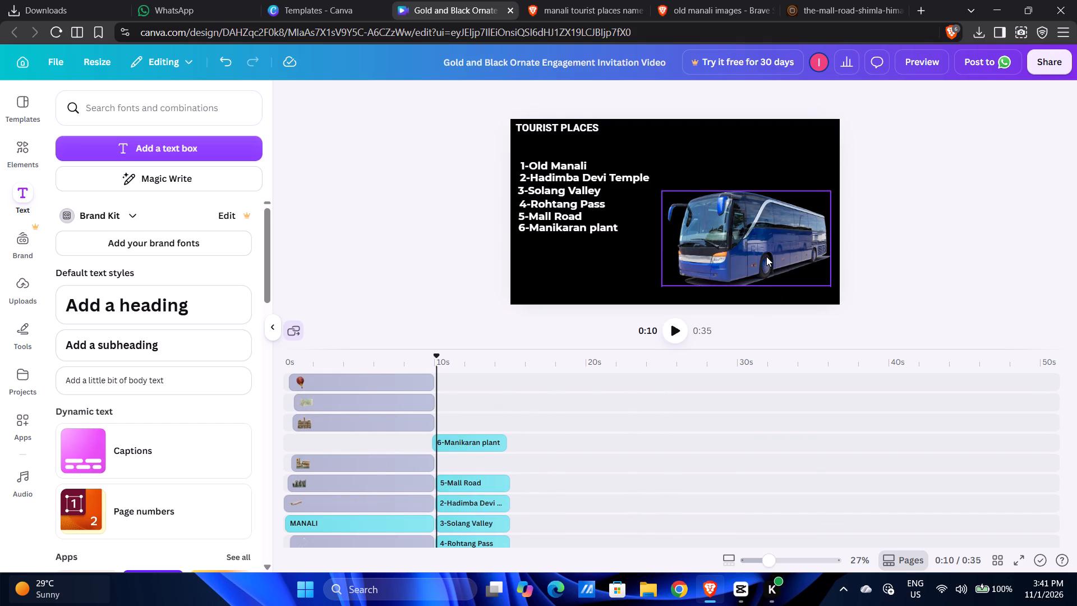
click(766, 256)
click(834, 92)
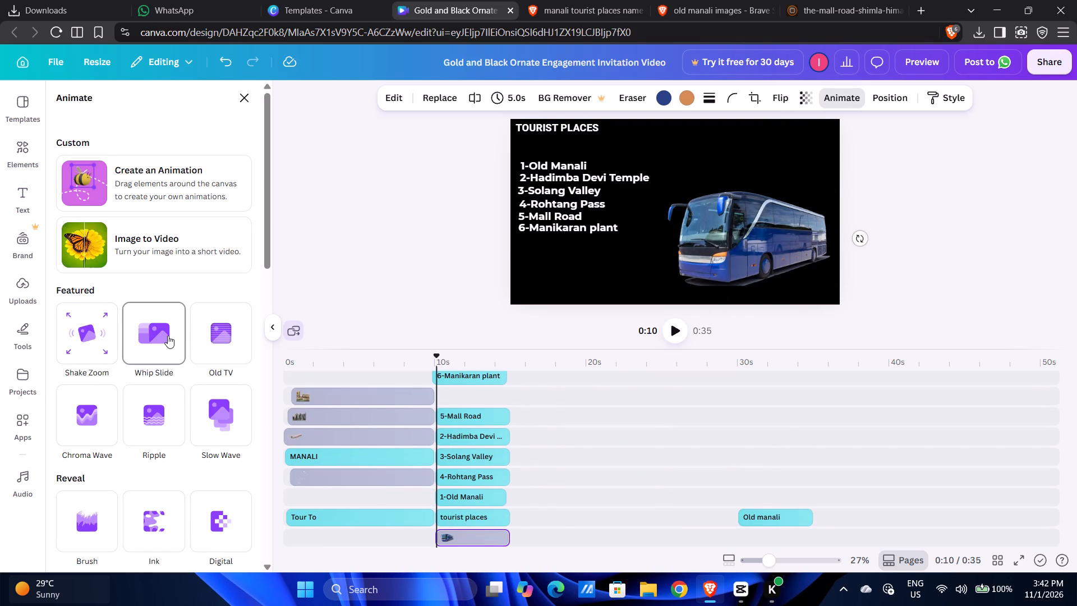
scroll(177, 342, down, 1)
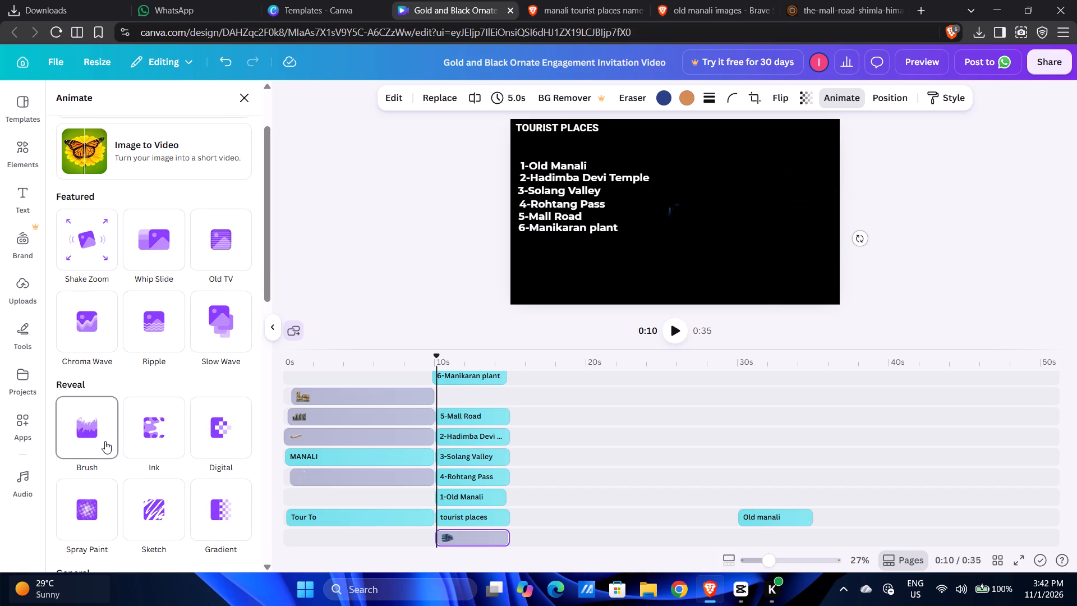
scroll(98, 451, down, 2)
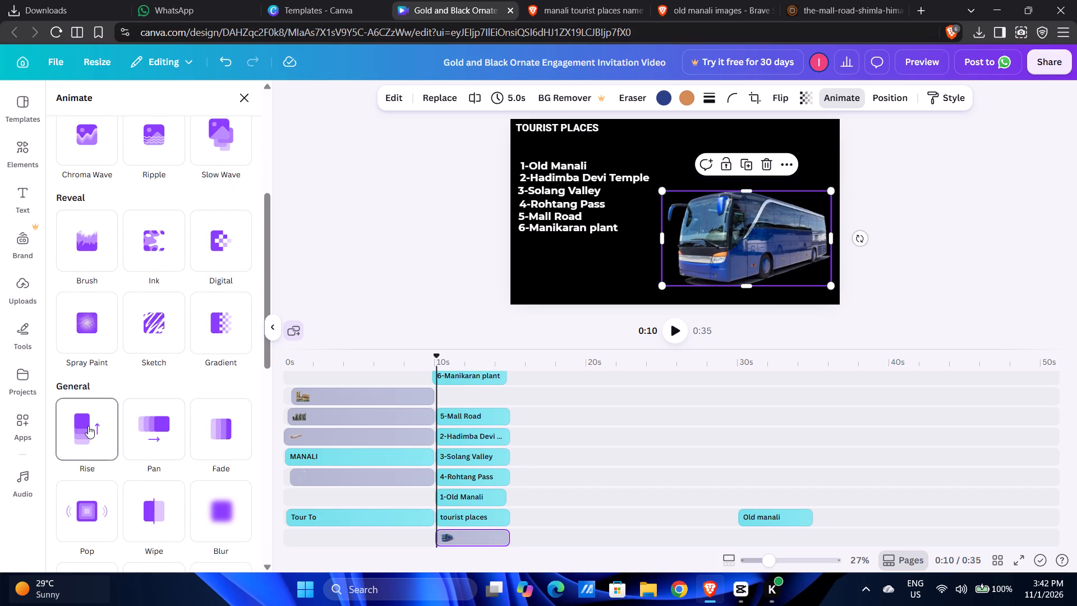
scroll(69, 488, down, 1)
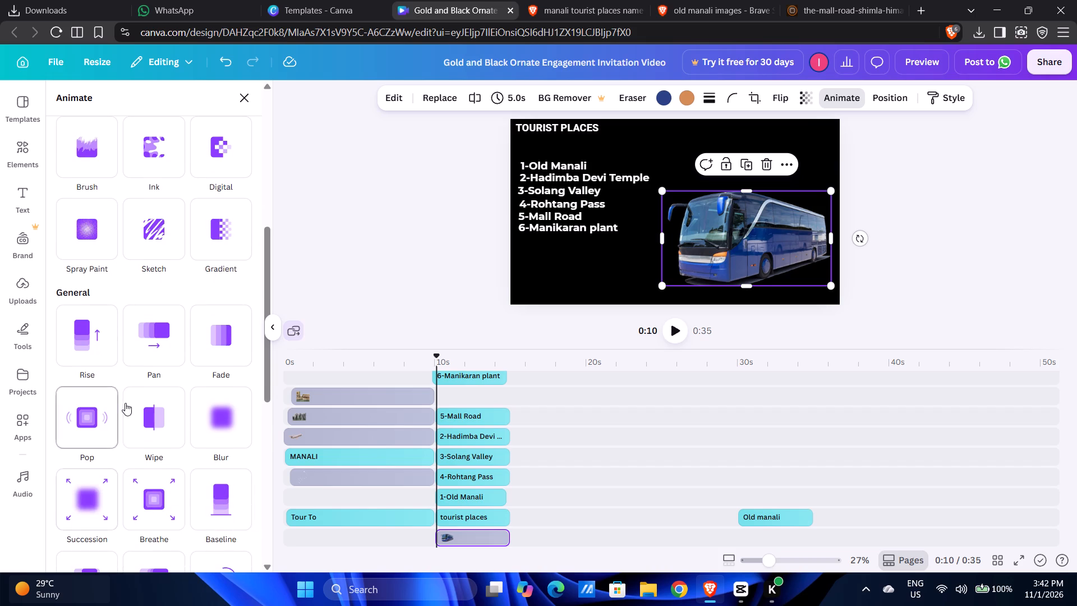
click(99, 356)
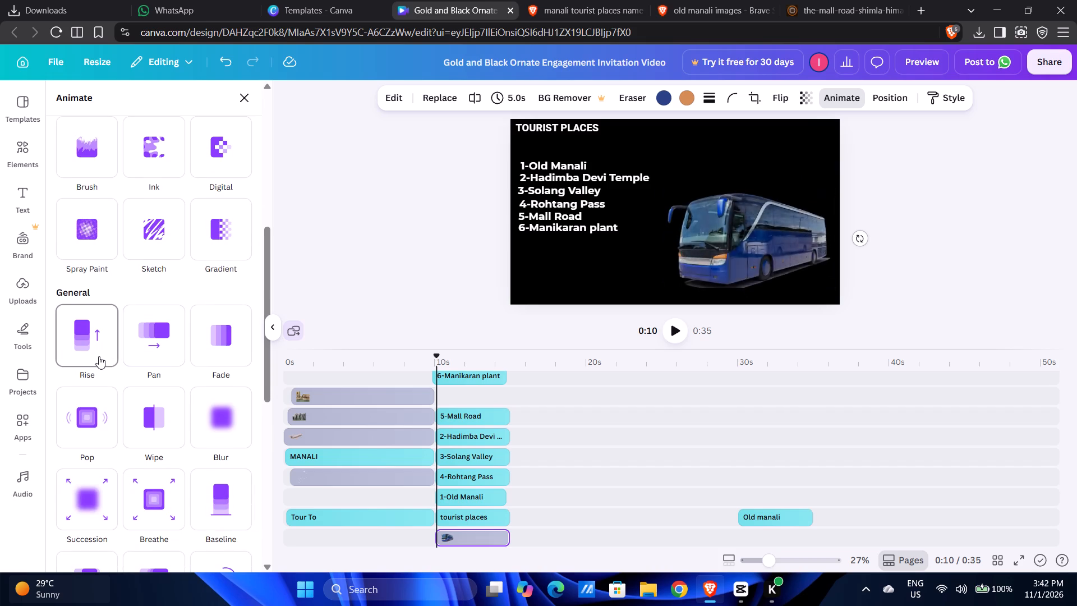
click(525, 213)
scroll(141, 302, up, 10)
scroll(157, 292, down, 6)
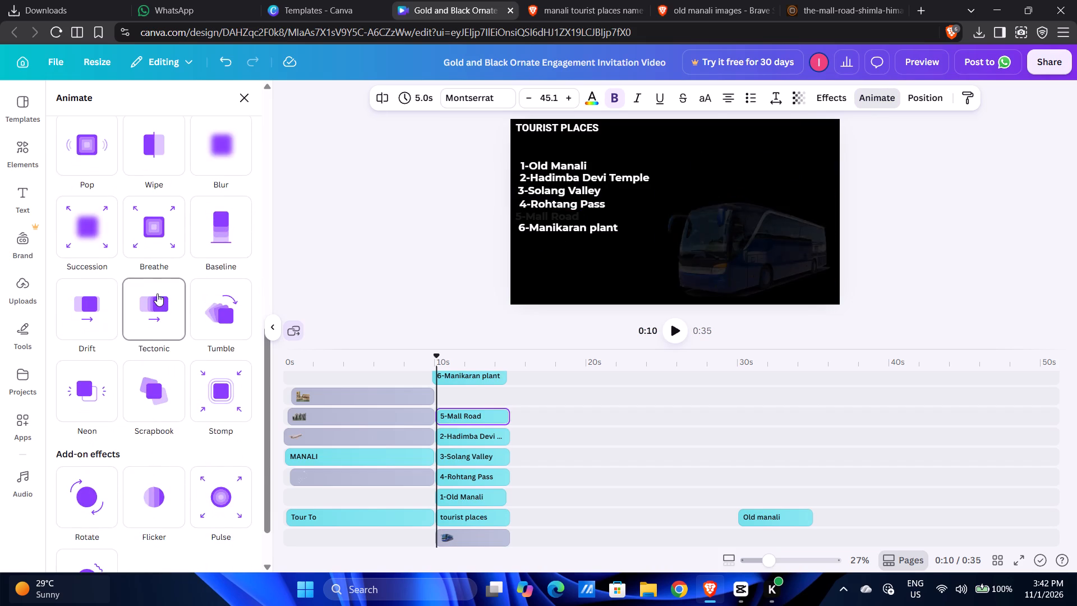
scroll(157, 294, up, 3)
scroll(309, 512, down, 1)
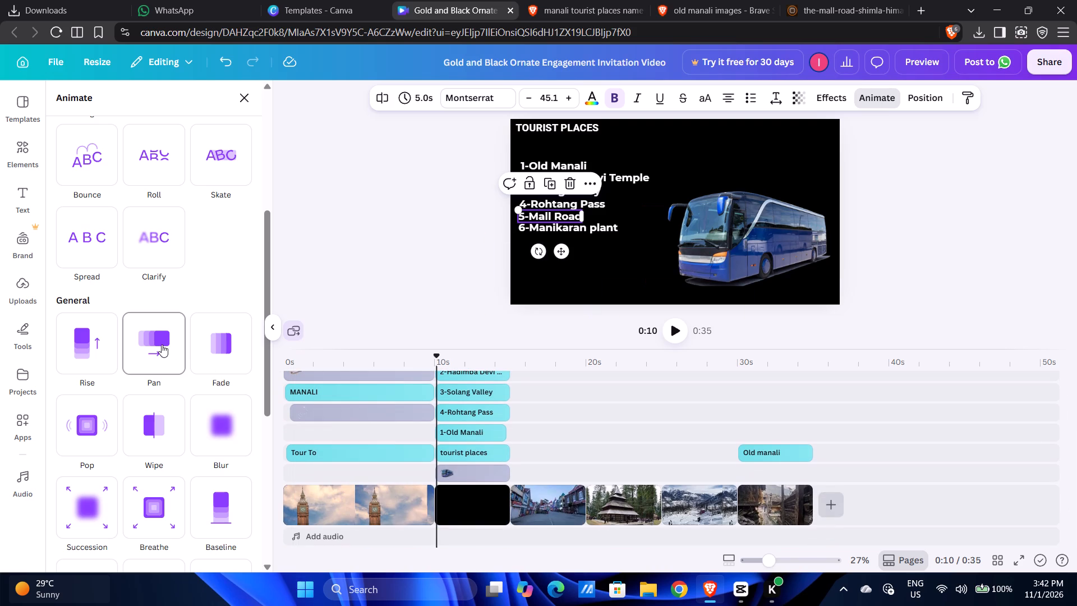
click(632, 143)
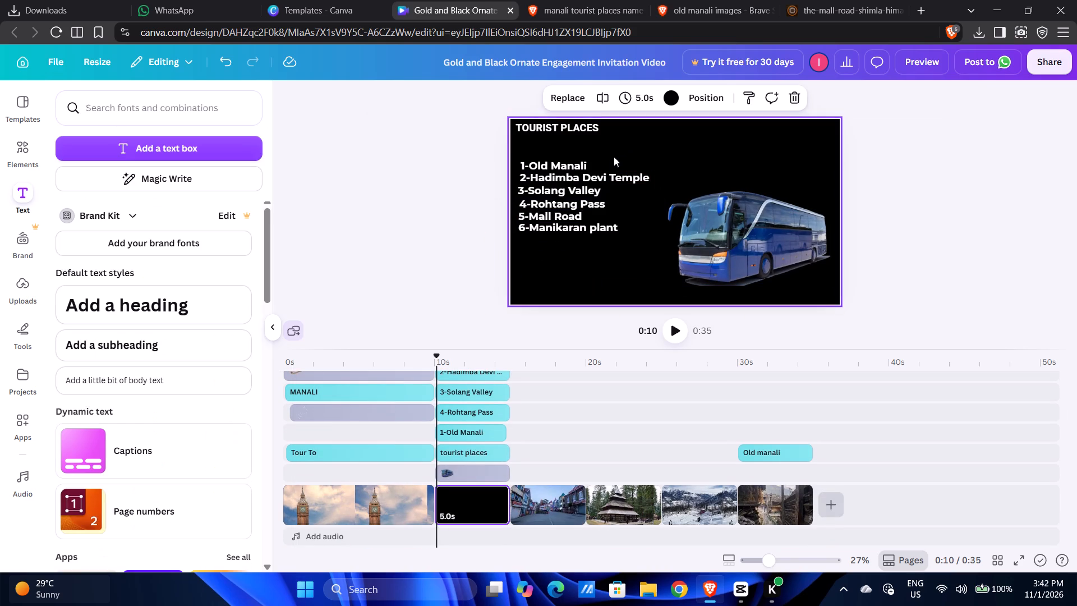
Group the six numbered place lines from "1-Old Manali" to "6-Manikaran plant".
drag(619, 154, 526, 241)
scroll(202, 345, down, 3)
scroll(194, 335, up, 5)
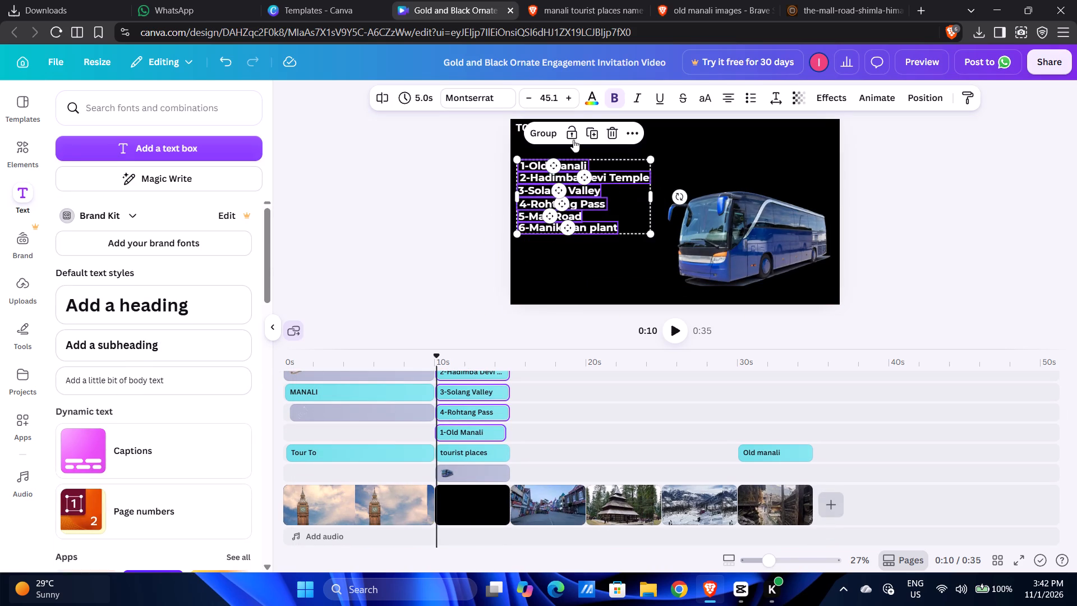
click(545, 135)
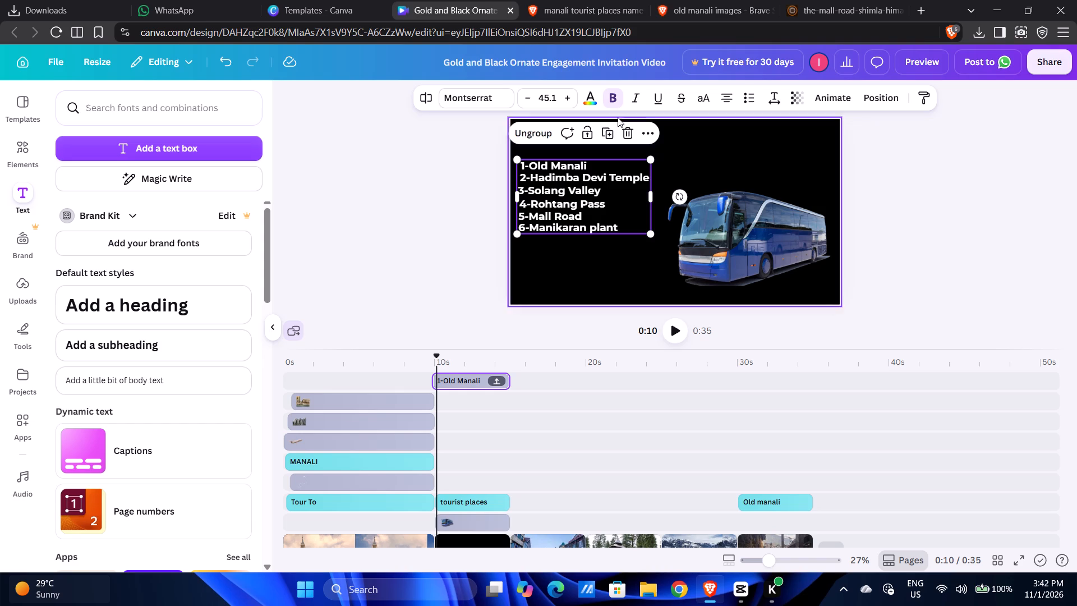
Apply the Tectonic animation to the grouped list of places.
click(818, 91)
scroll(242, 369, down, 4)
scroll(200, 356, up, 5)
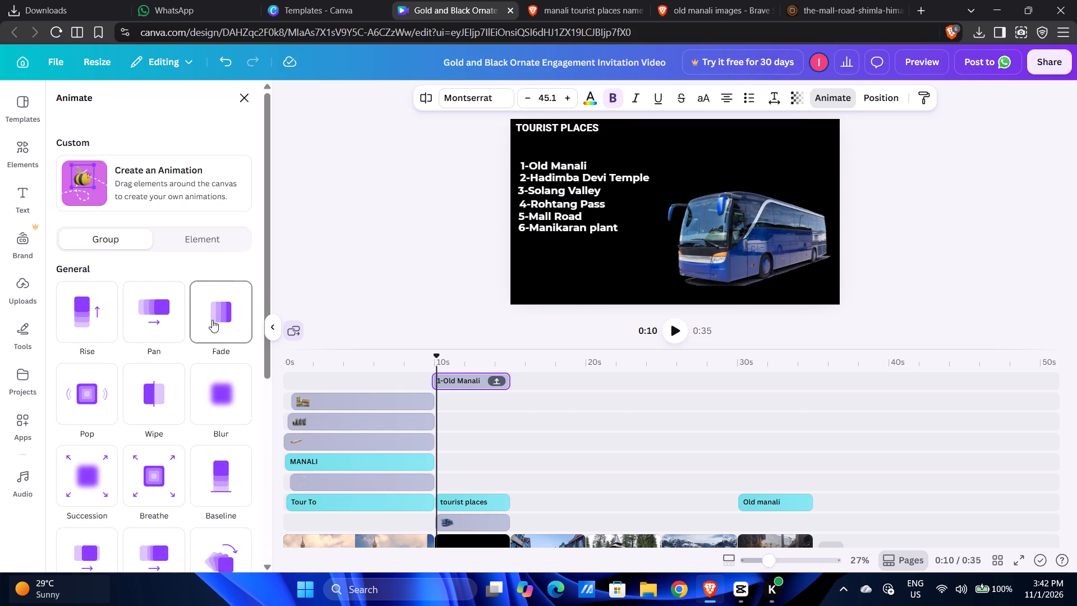
scroll(68, 516, down, 3)
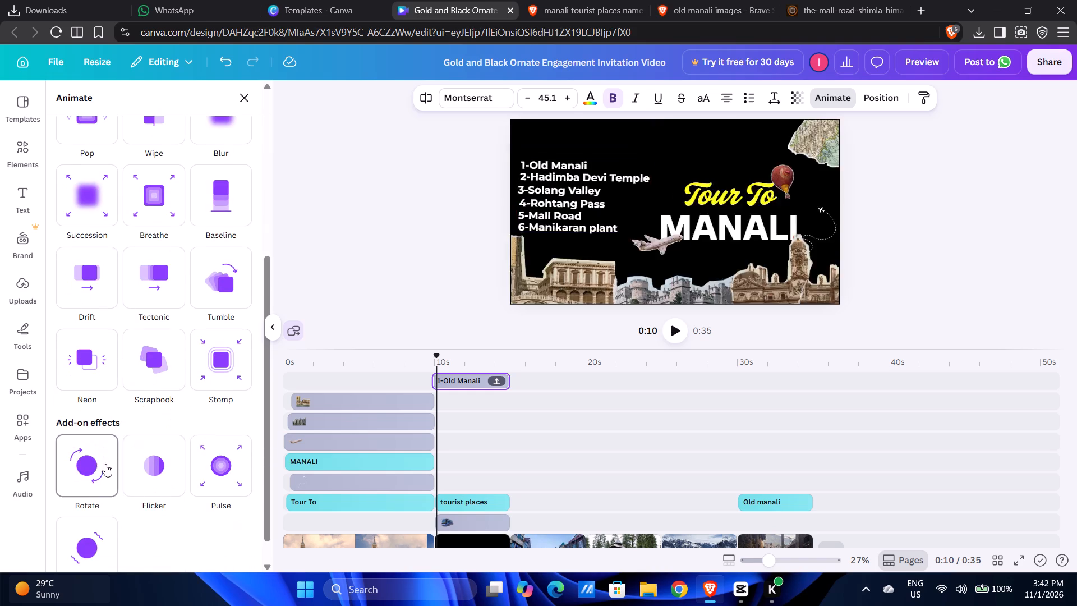
click(161, 306)
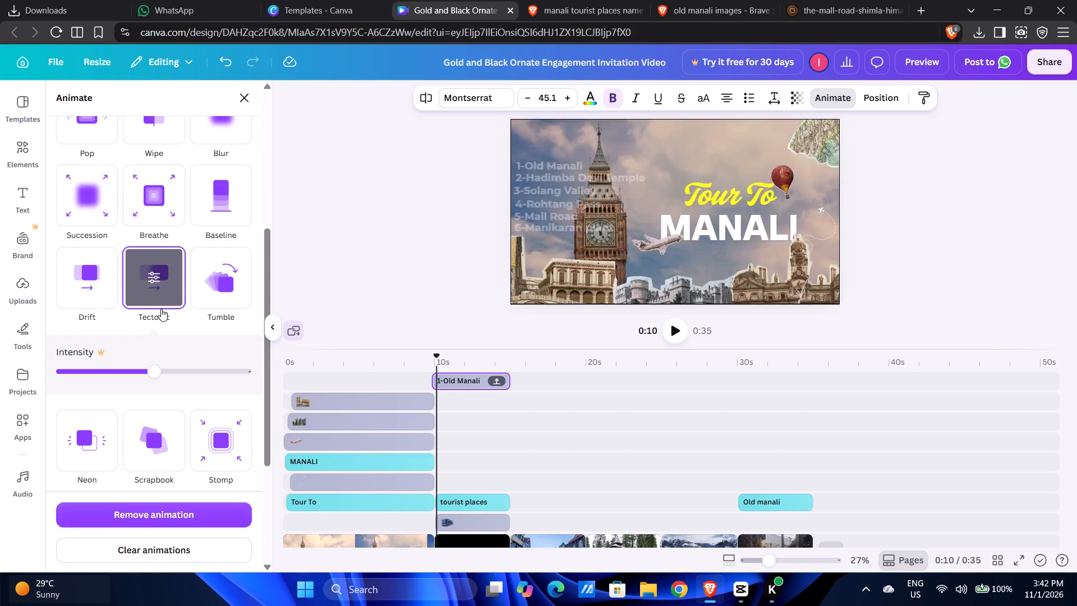
Play the video from the start of the timeline to preview it.
click(290, 287)
click(293, 364)
key(space)
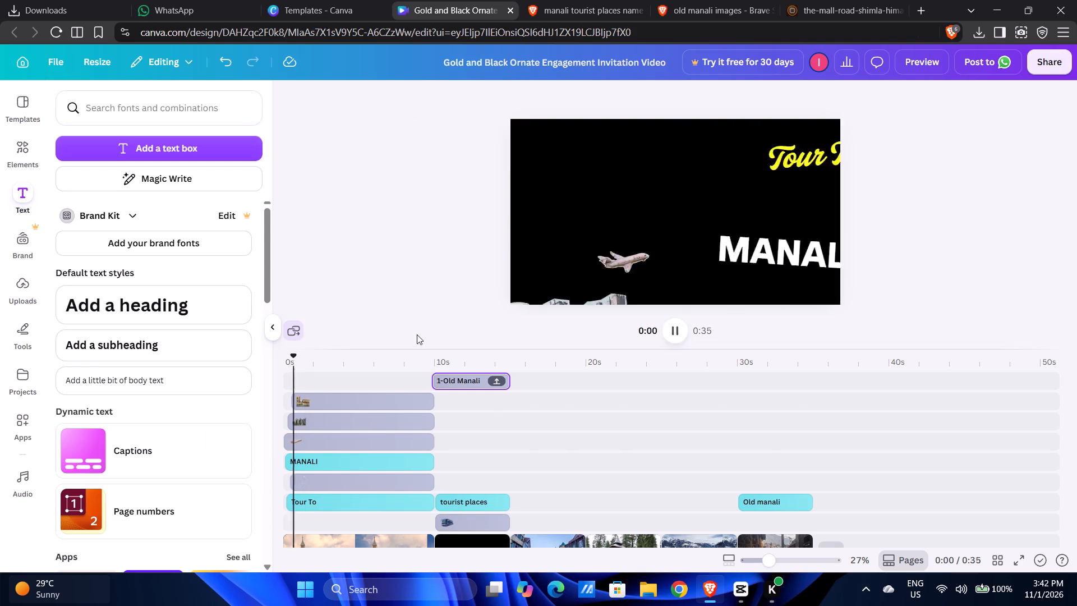
Watch the playback from the Manali opening scene into the tourist places clip.
scroll(516, 422, up, 4)
scroll(972, 378, up, 2)
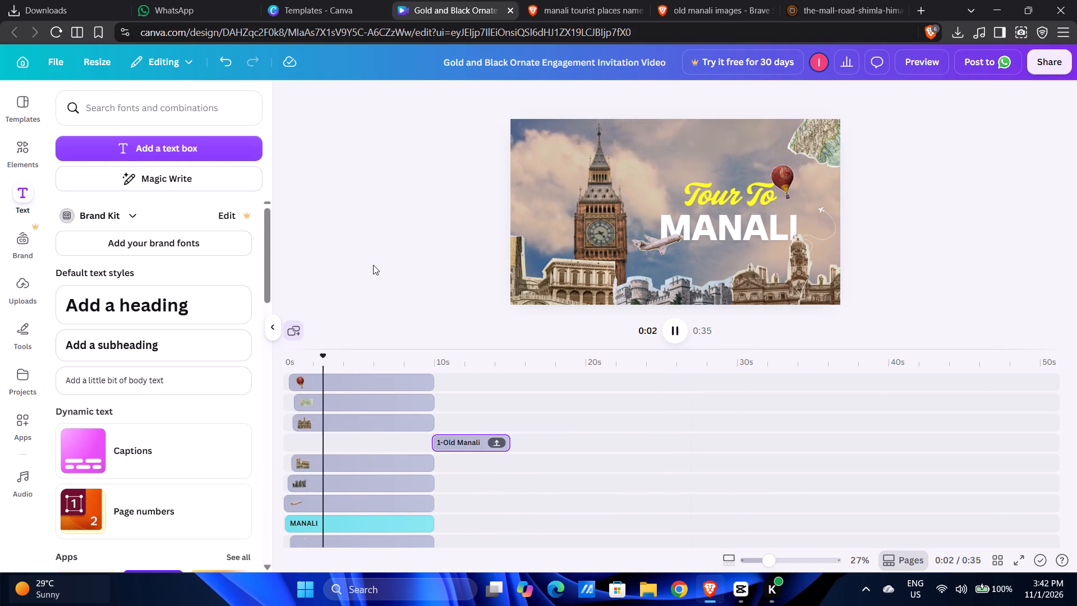
scroll(770, 243, down, 4)
scroll(753, 380, down, 5)
scroll(735, 416, up, 4)
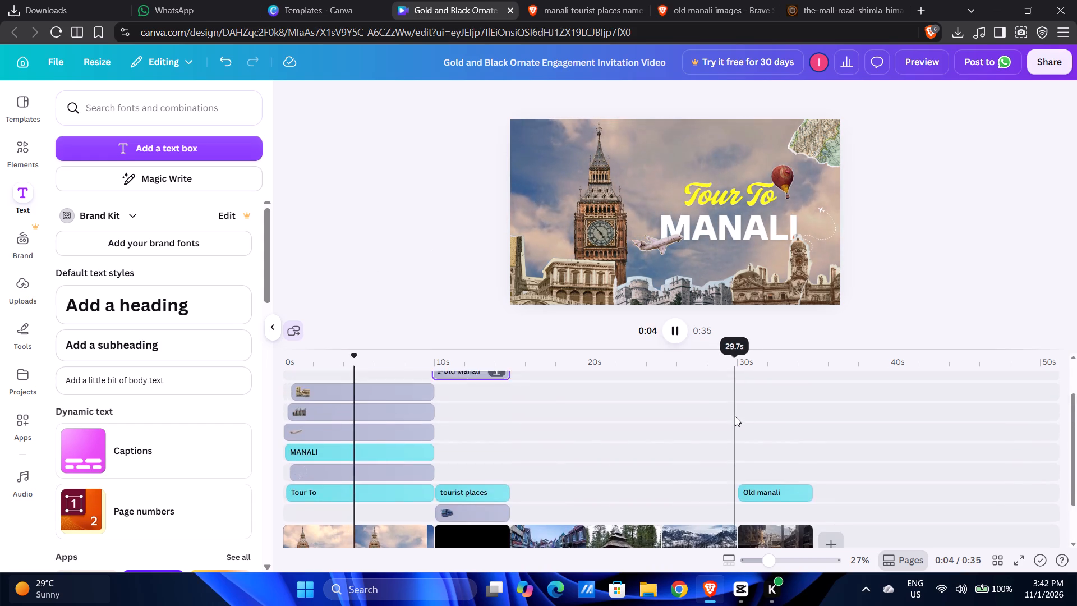
scroll(735, 416, up, 3)
scroll(737, 416, down, 7)
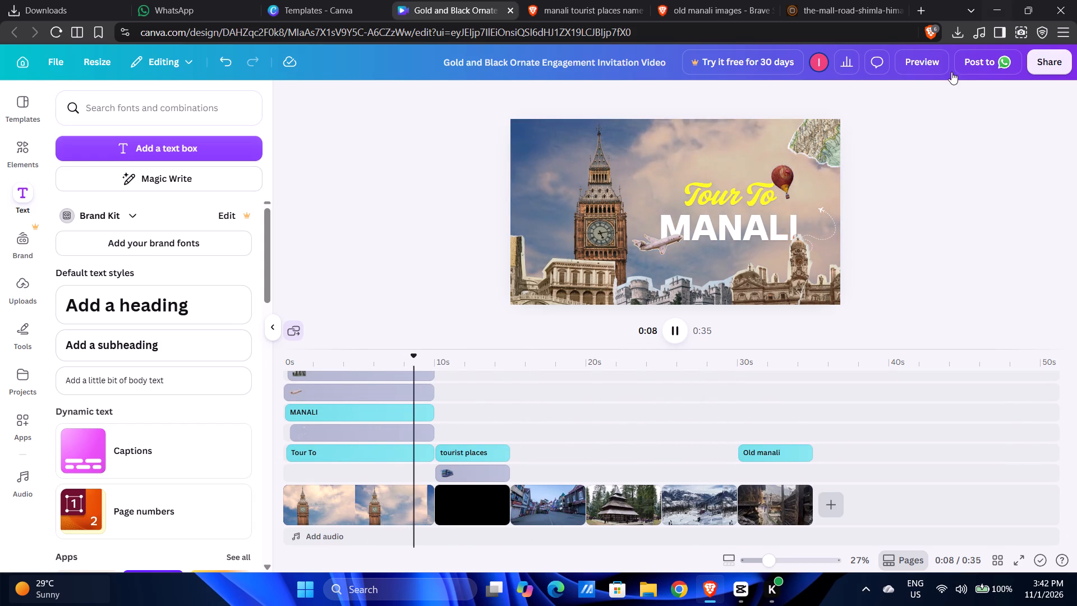
scroll(951, 84, down, 4)
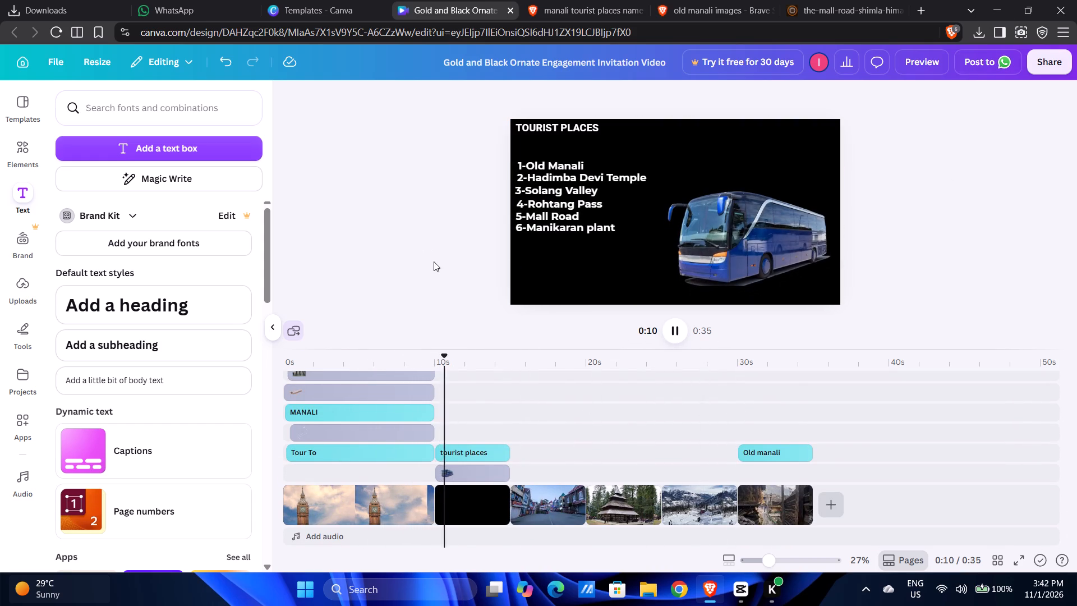
click(955, 228)
Replace the black background of the tourist places clip with the uploaded Old Manali street photo.
click(556, 278)
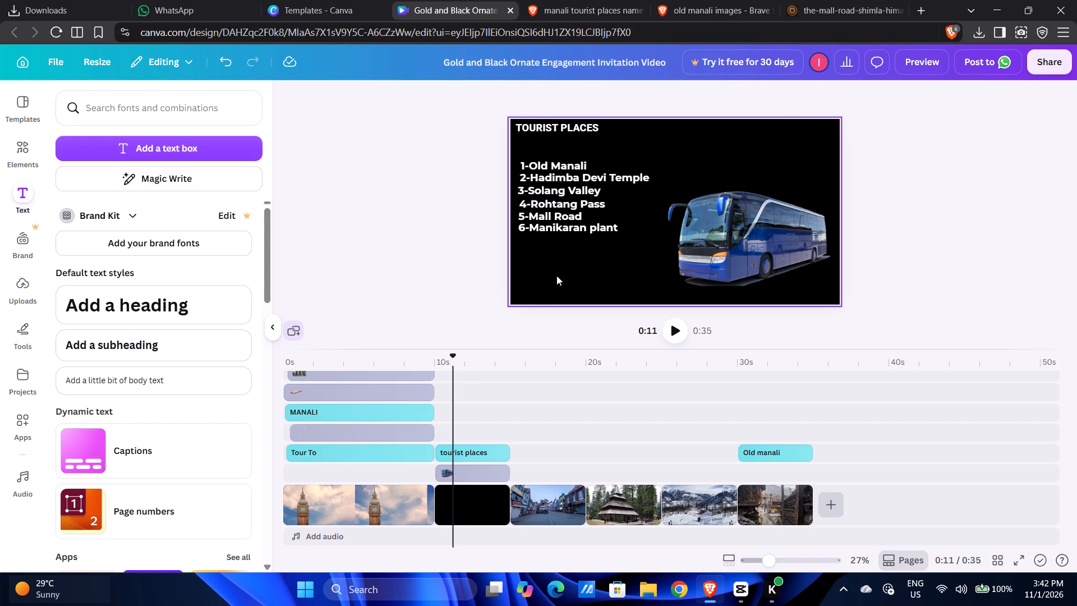
scroll(238, 173, up, 6)
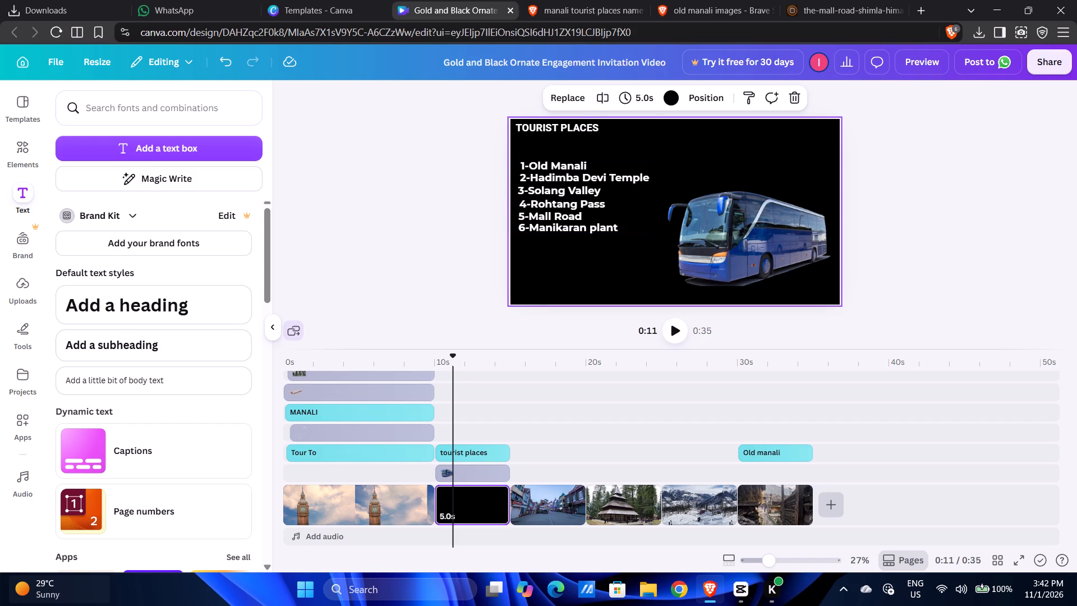
click(587, 97)
click(100, 357)
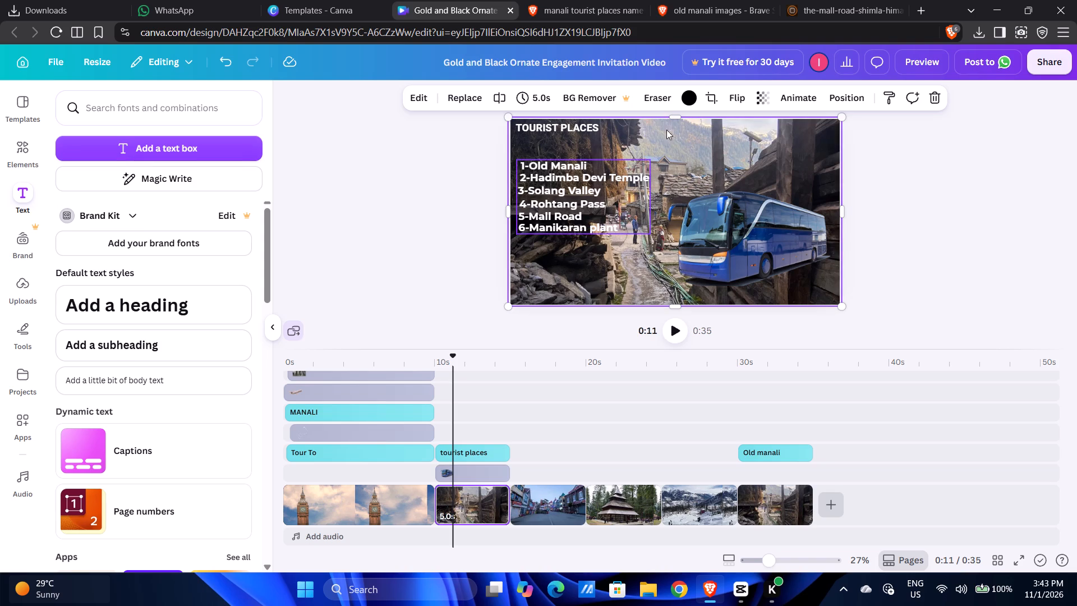
click(625, 282)
click(638, 302)
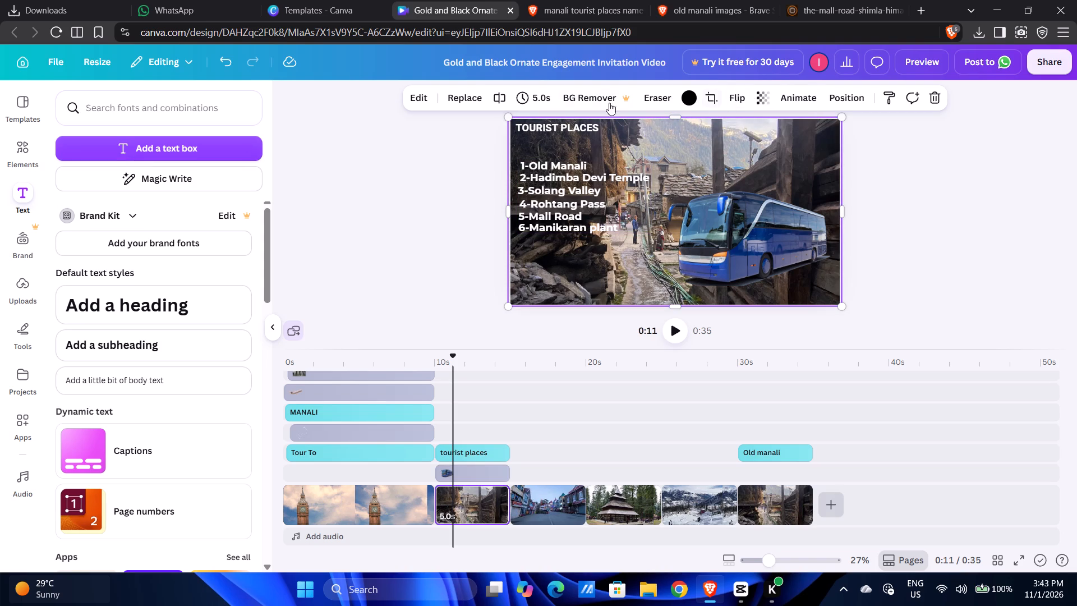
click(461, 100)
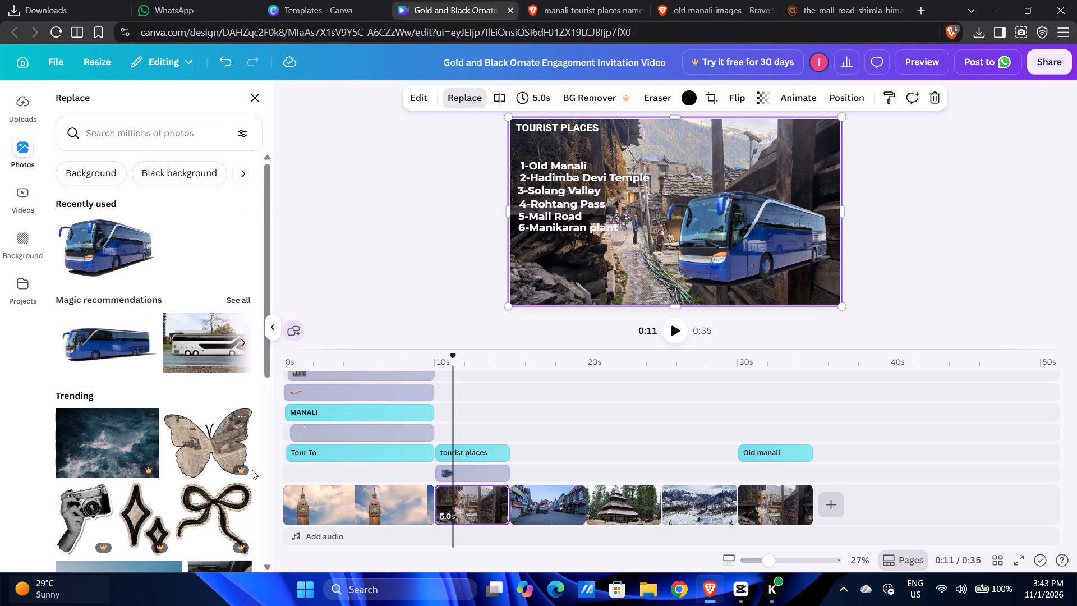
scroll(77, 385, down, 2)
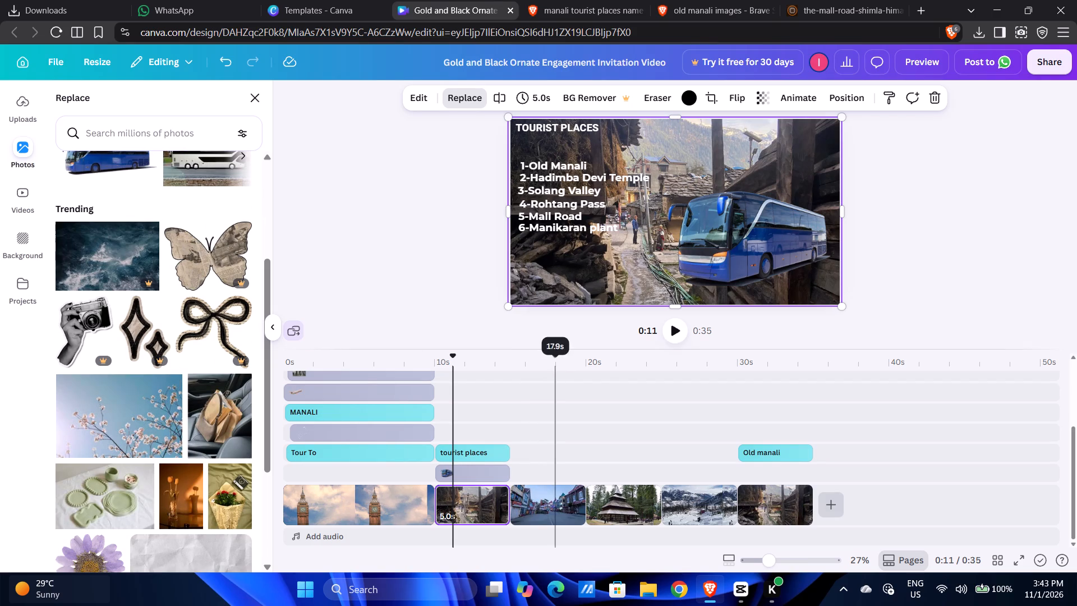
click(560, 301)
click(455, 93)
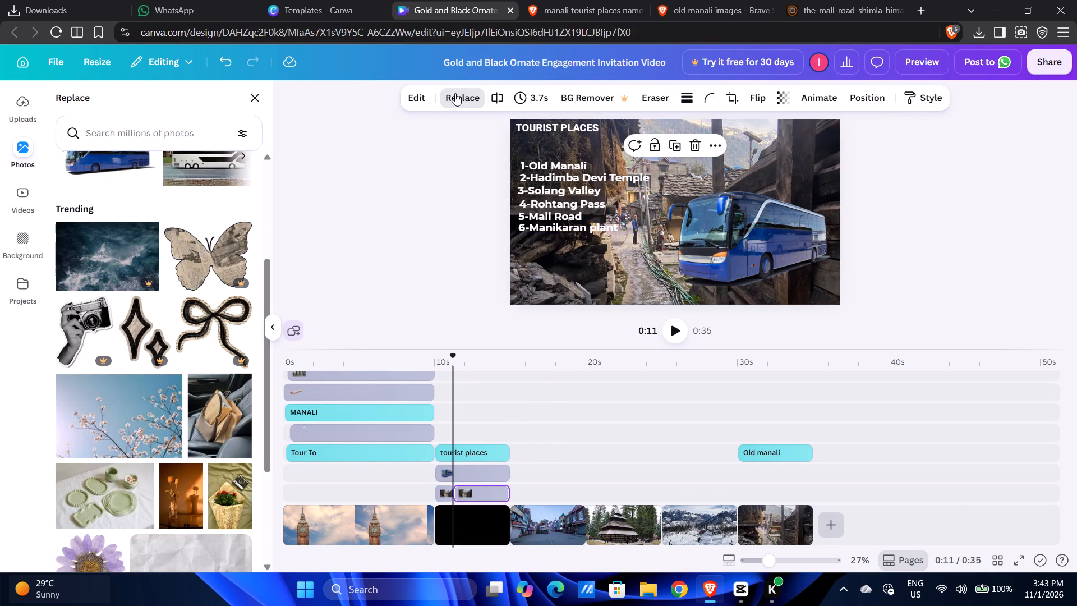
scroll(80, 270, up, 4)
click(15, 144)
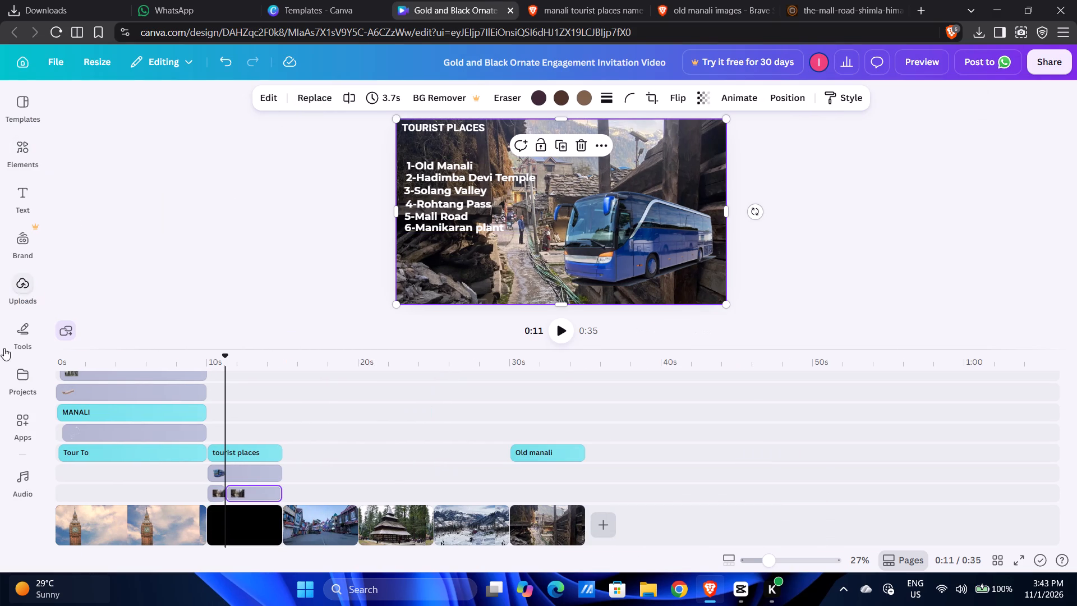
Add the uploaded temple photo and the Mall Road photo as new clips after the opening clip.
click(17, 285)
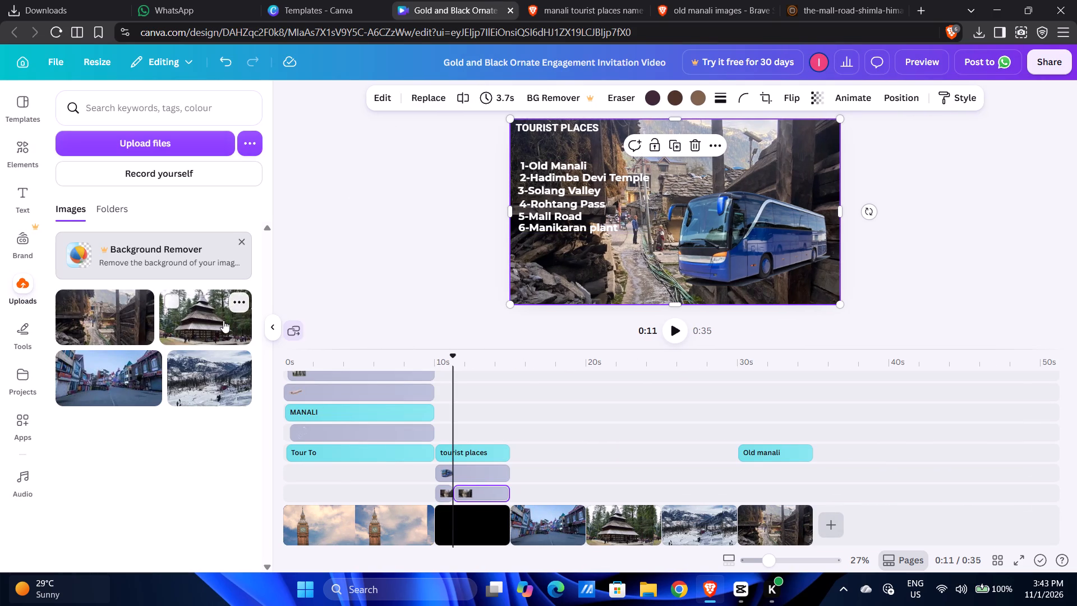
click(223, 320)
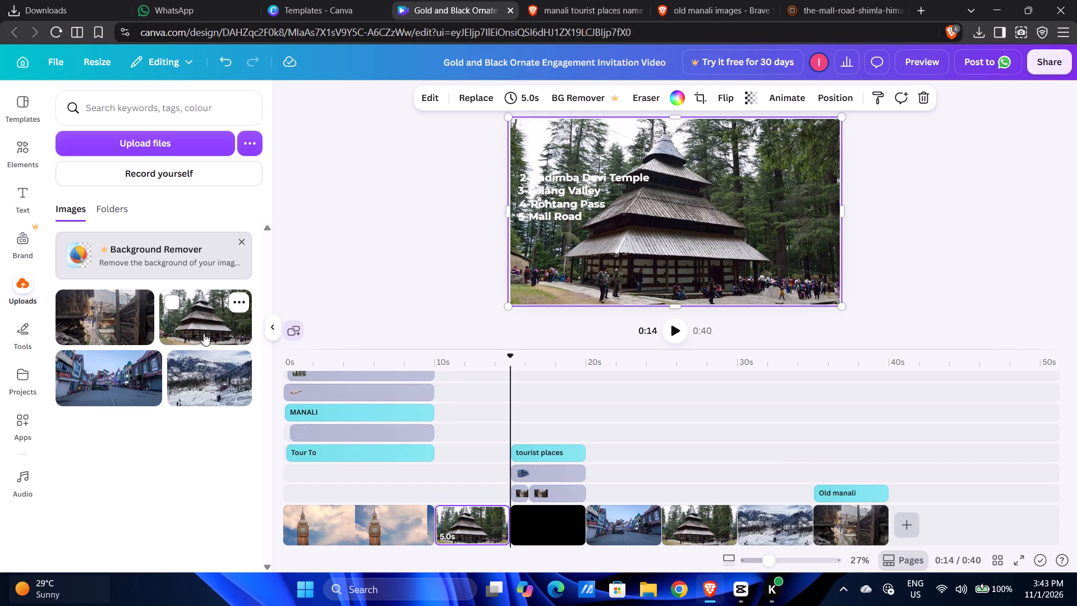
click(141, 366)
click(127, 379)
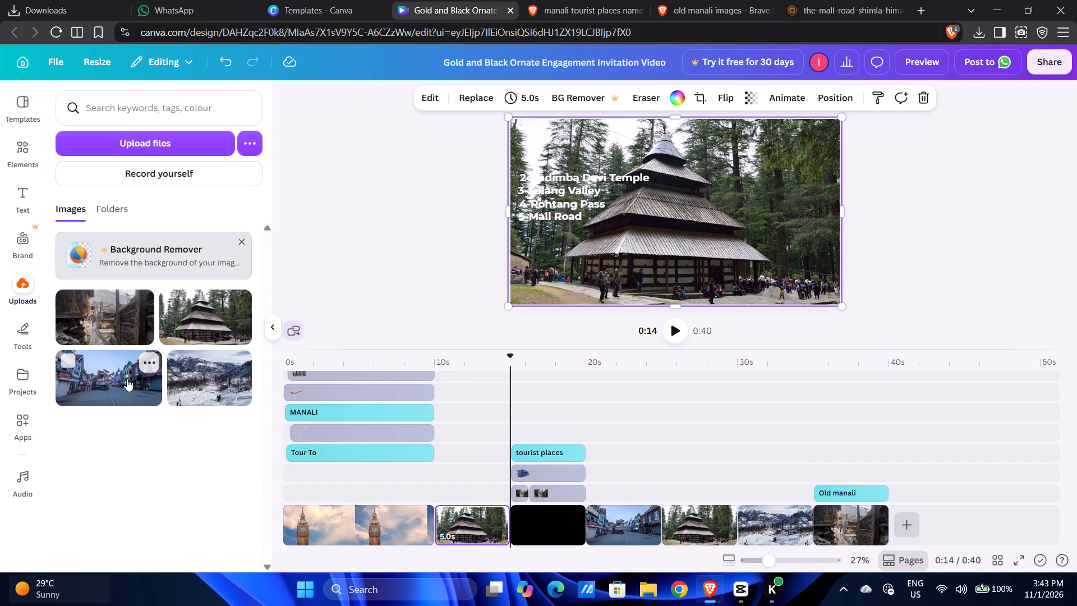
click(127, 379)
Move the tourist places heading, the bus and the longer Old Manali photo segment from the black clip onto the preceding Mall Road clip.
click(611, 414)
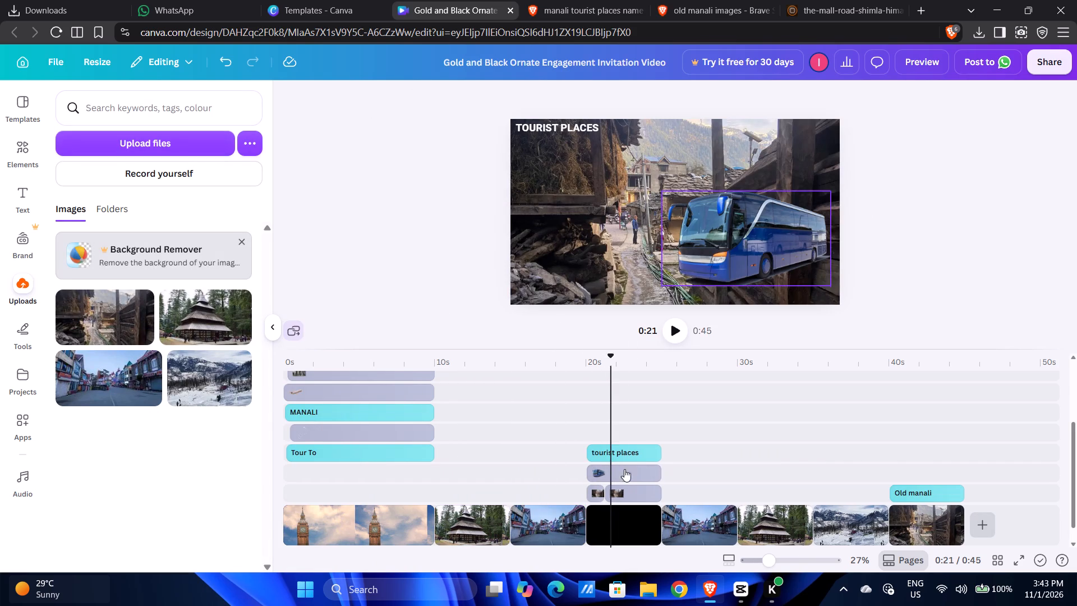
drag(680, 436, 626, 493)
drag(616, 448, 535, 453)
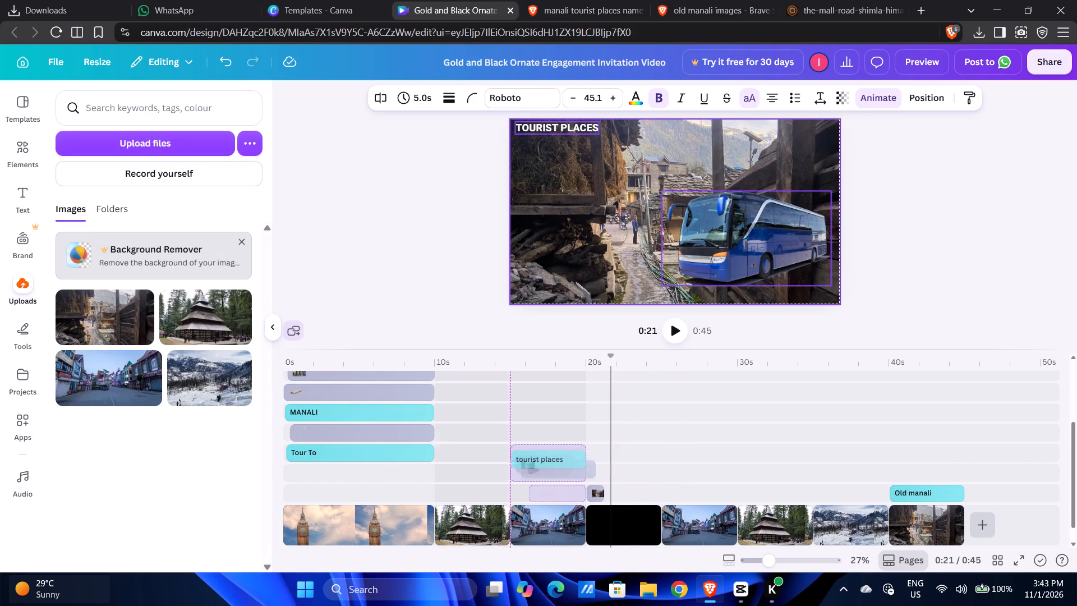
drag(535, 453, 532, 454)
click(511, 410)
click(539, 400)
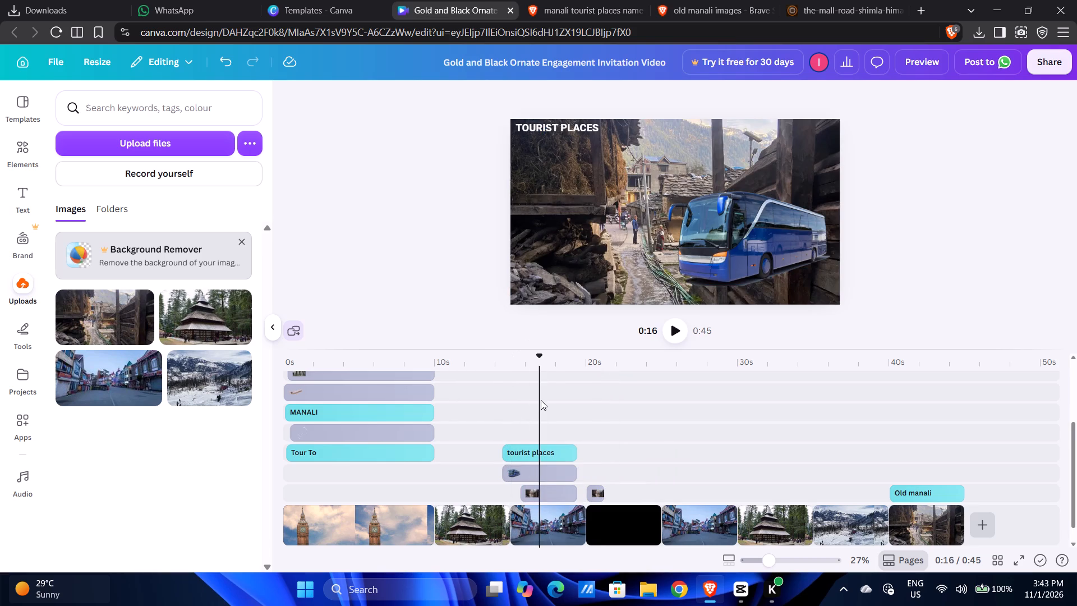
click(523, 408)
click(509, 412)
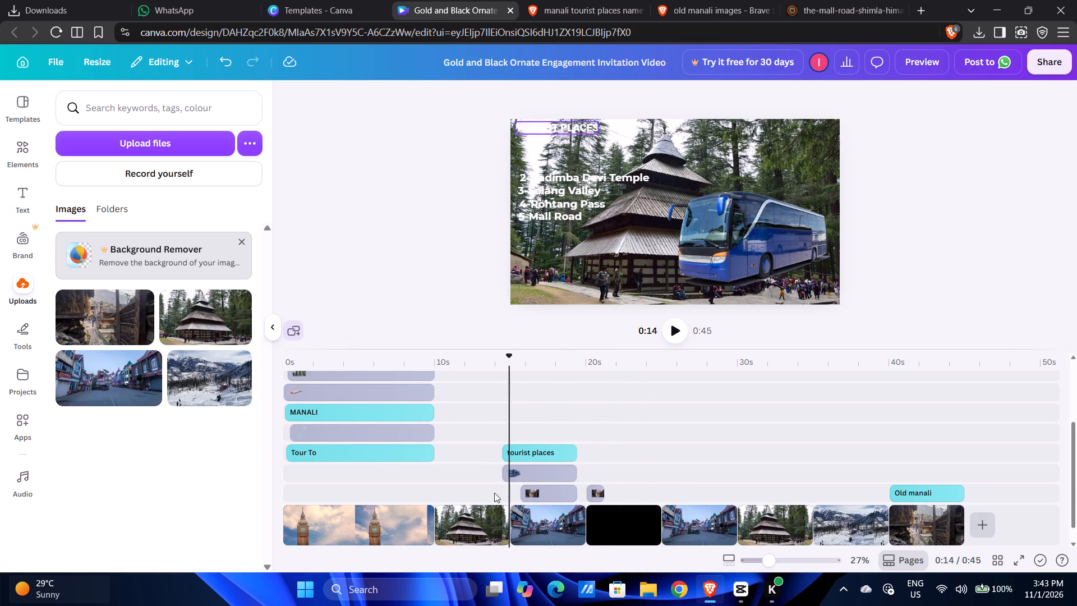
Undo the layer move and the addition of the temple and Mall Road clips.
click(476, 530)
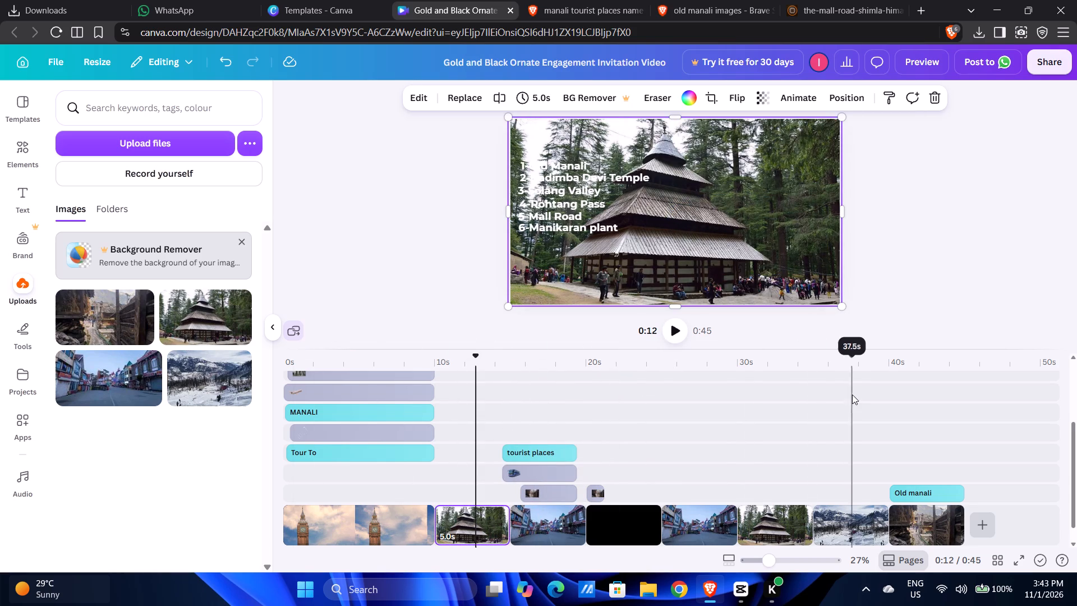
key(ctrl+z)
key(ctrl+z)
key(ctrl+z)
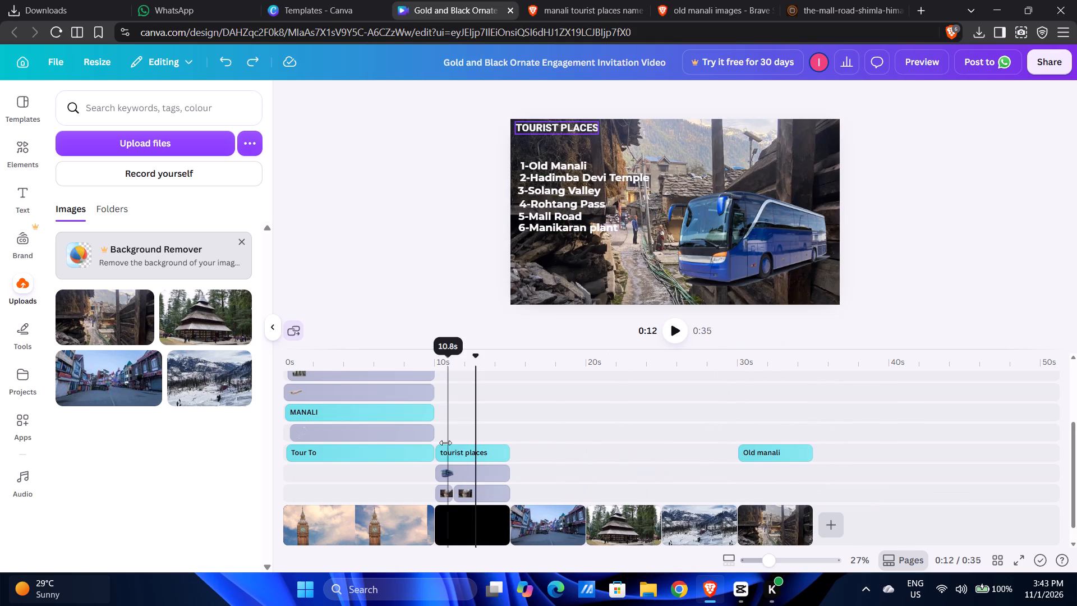
Replace the black background of the tourist places clip with the uploaded snowy mountain photo.
click(466, 428)
click(461, 526)
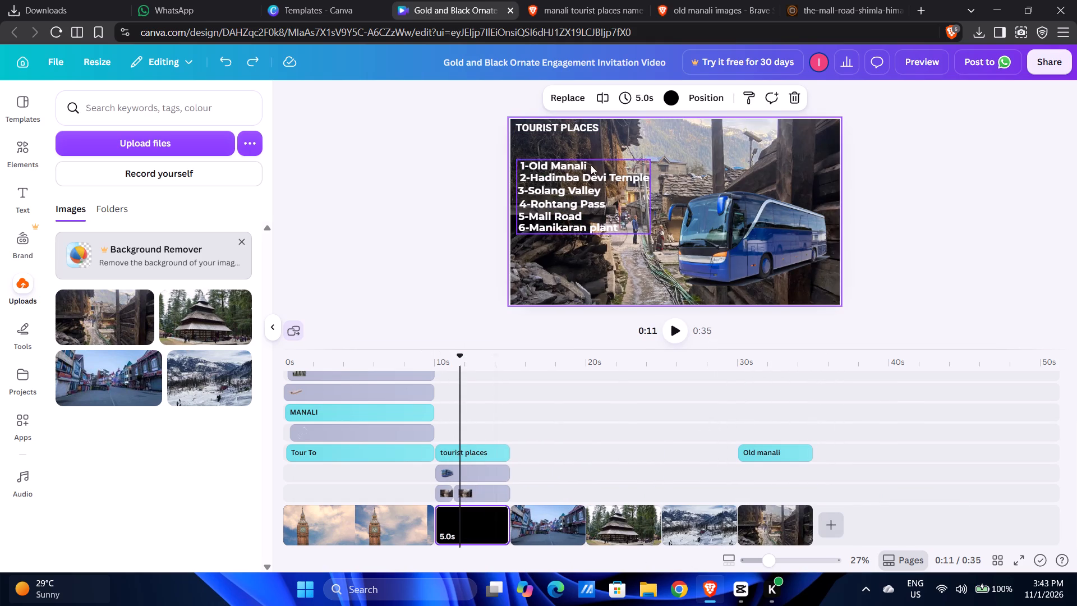
click(565, 98)
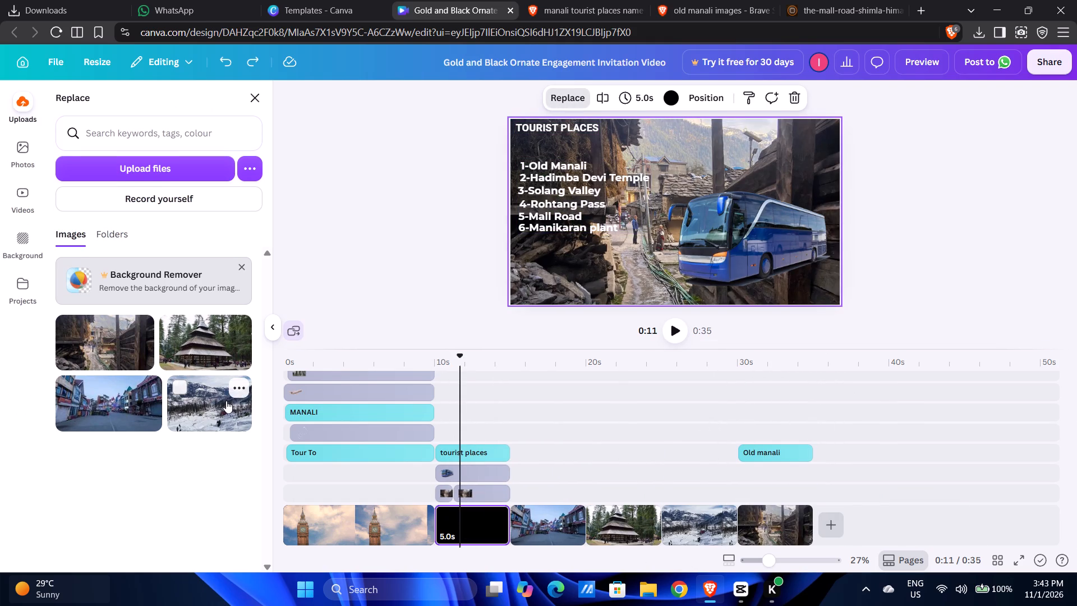
click(226, 400)
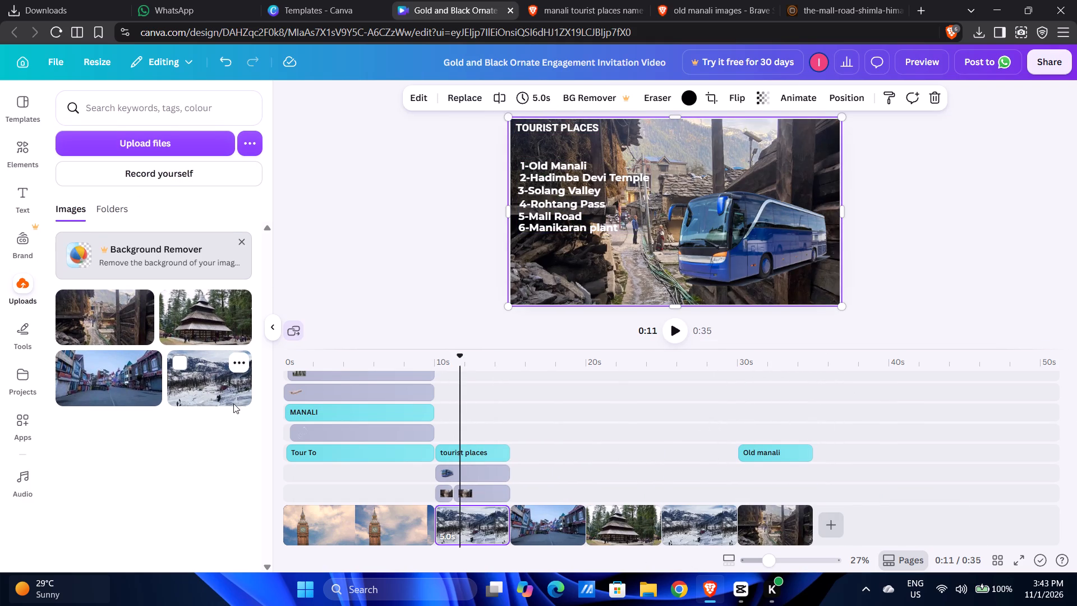
Delete the longer Old Manali photo segment that covers the snowy background in the tourist places clip.
click(472, 419)
click(482, 417)
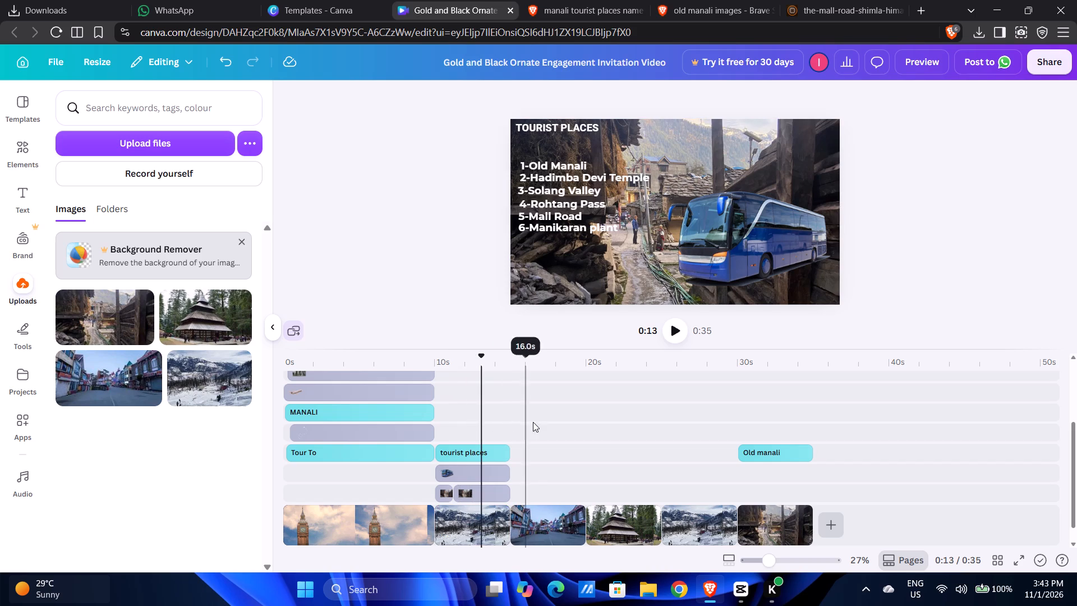
click(533, 422)
click(454, 418)
click(661, 247)
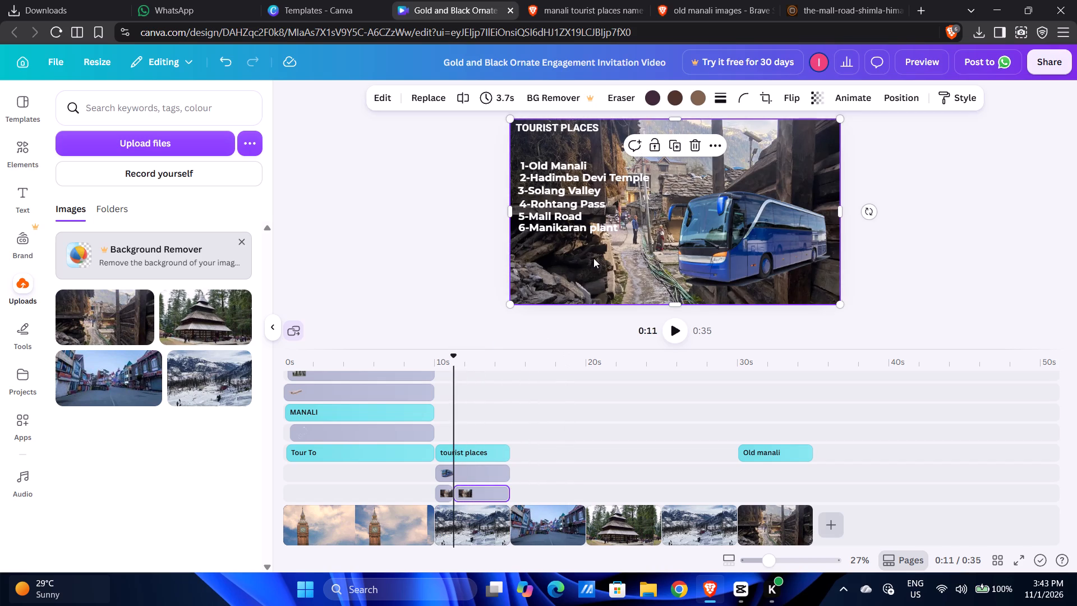
click(593, 258)
click(599, 278)
drag(598, 266, 592, 333)
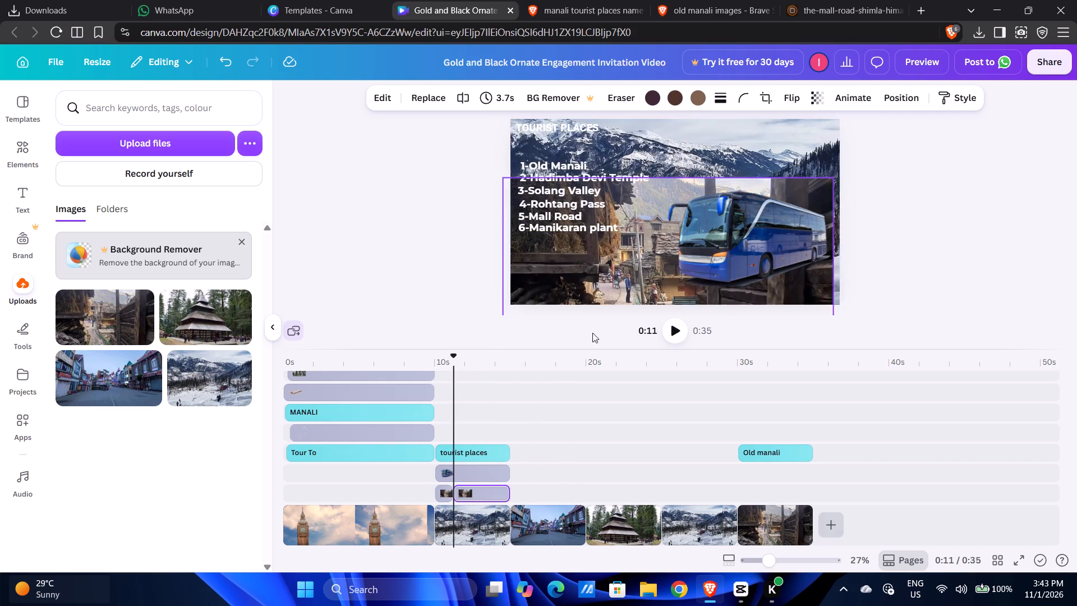
drag(592, 333, 509, 366)
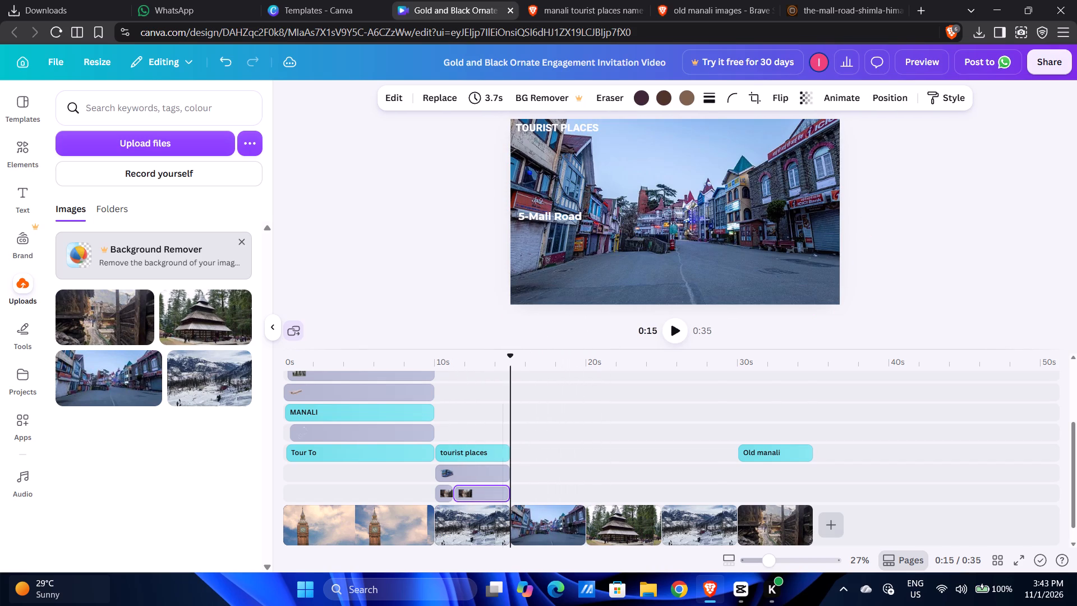
drag(509, 366, 640, 226)
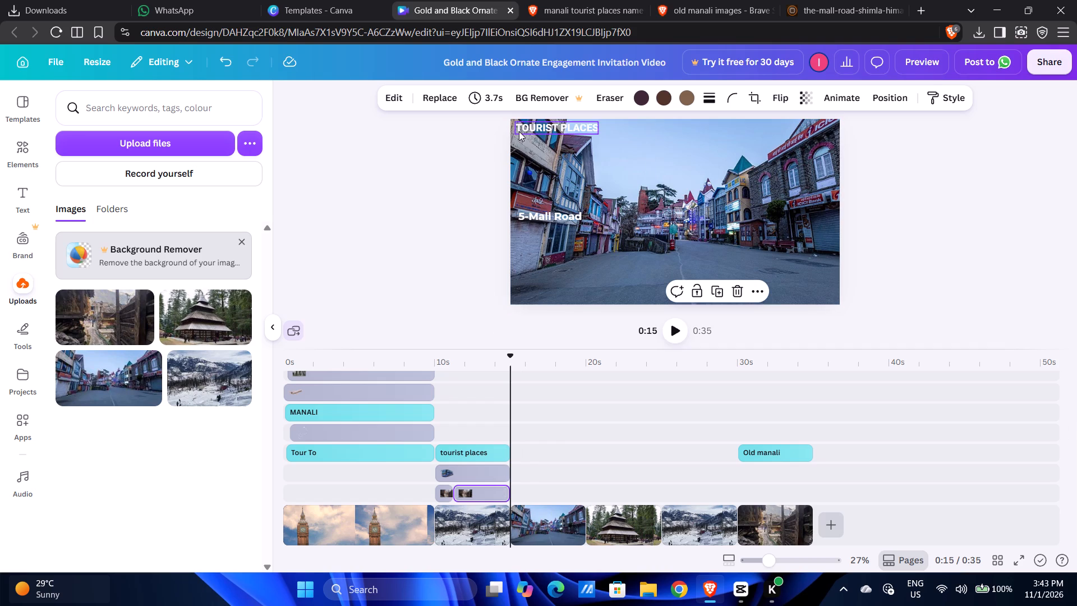
click(736, 288)
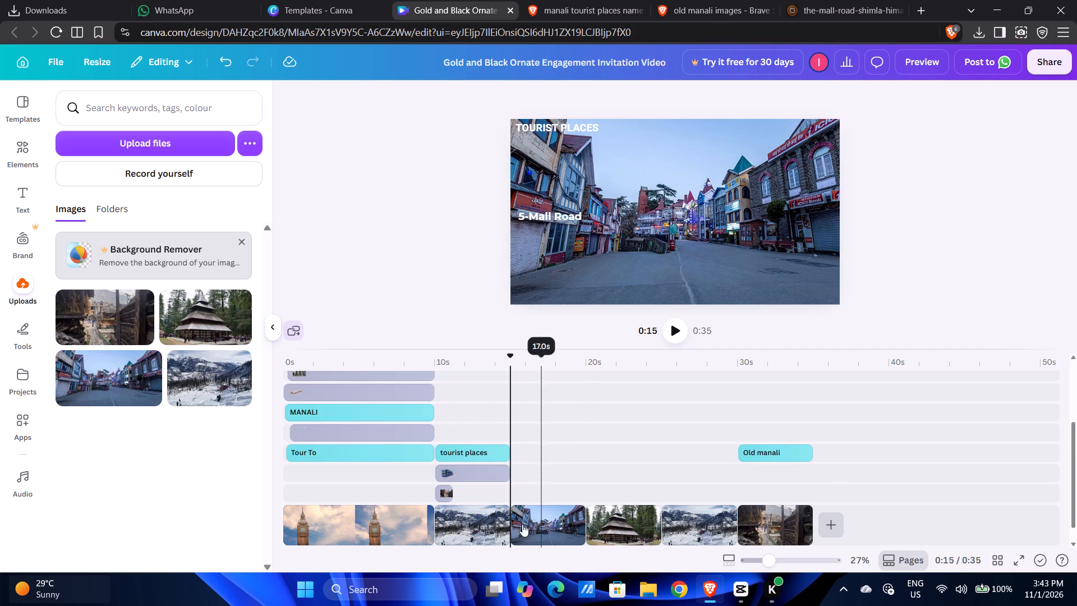
Pull the top edge of the snowy mountain photo down to just below the TOURIST PLACES heading.
click(473, 441)
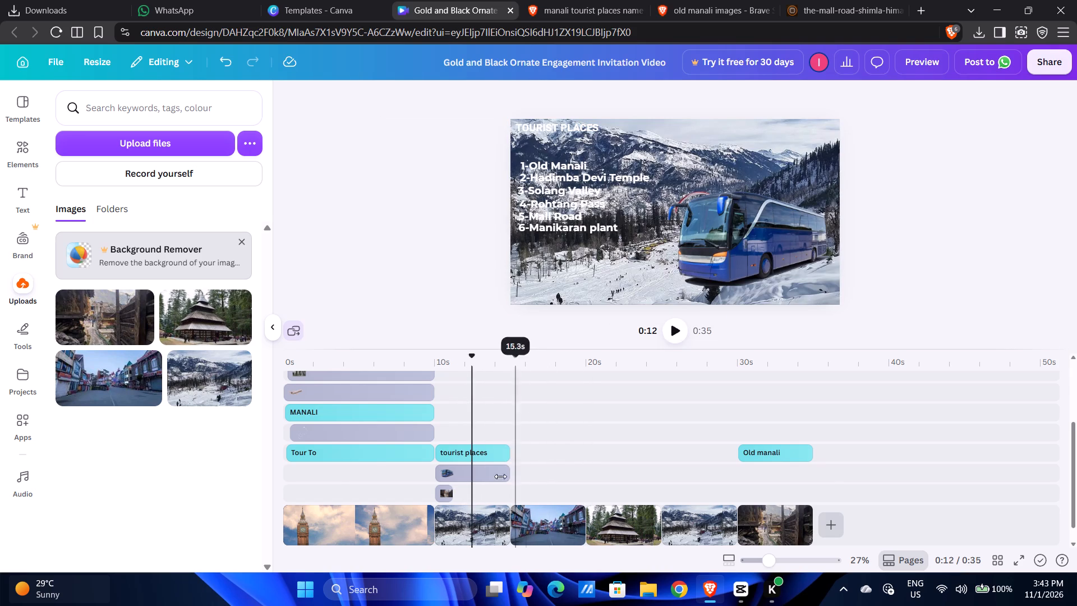
click(493, 494)
click(487, 507)
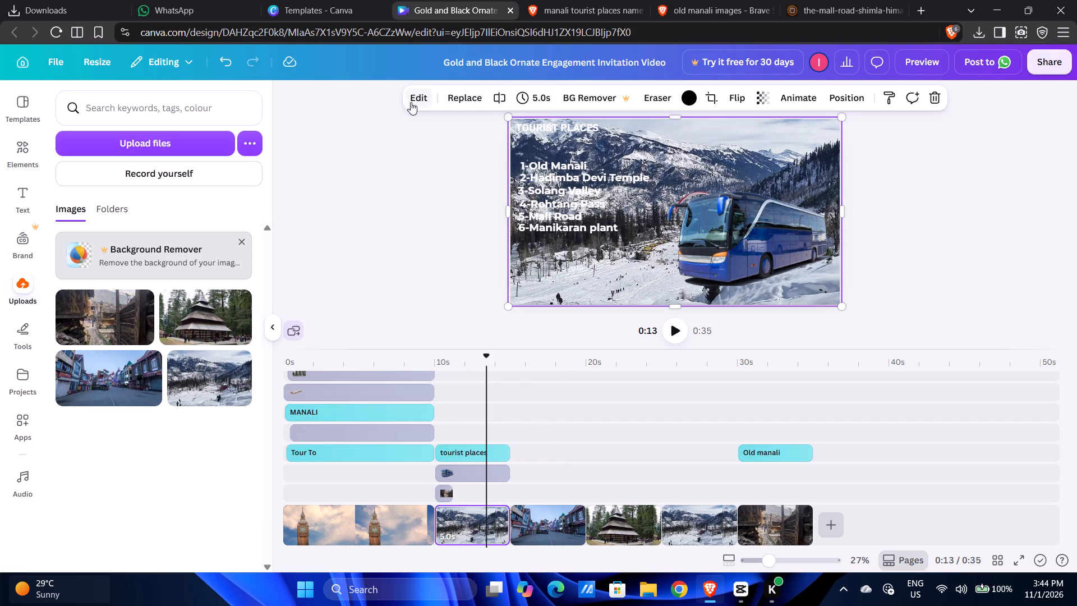
drag(601, 255, 596, 287)
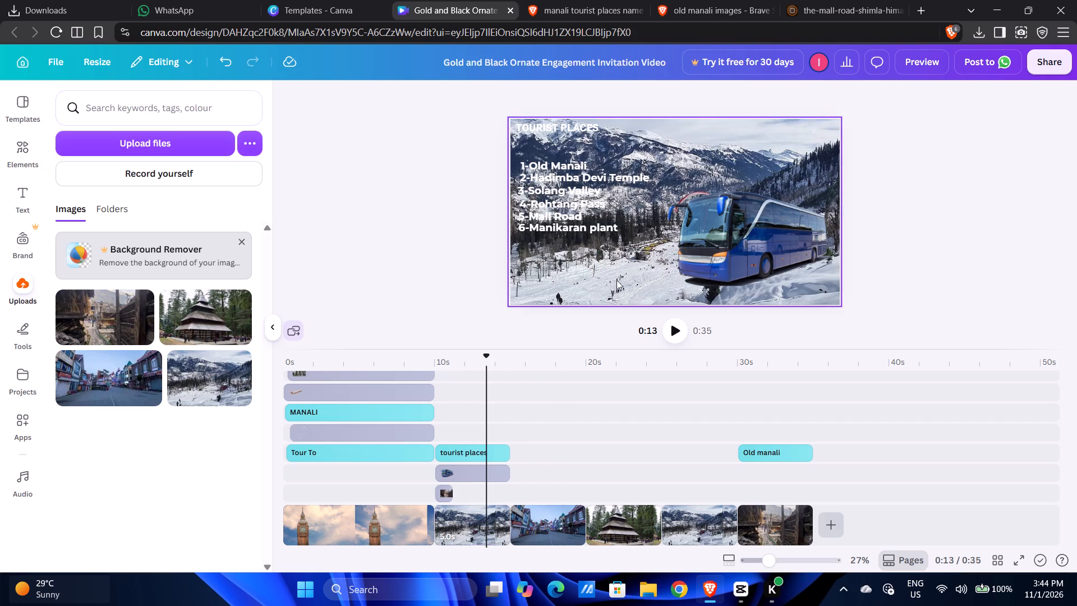
drag(641, 267, 630, 323)
click(656, 297)
drag(690, 149, 678, 203)
click(673, 133)
drag(673, 117, 673, 121)
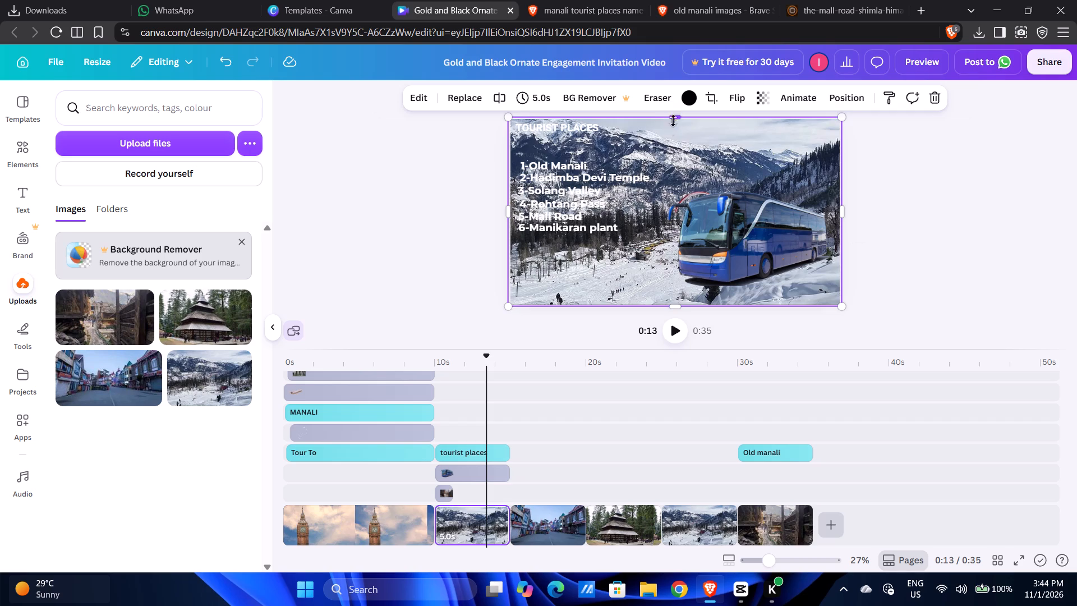
drag(673, 121, 668, 153)
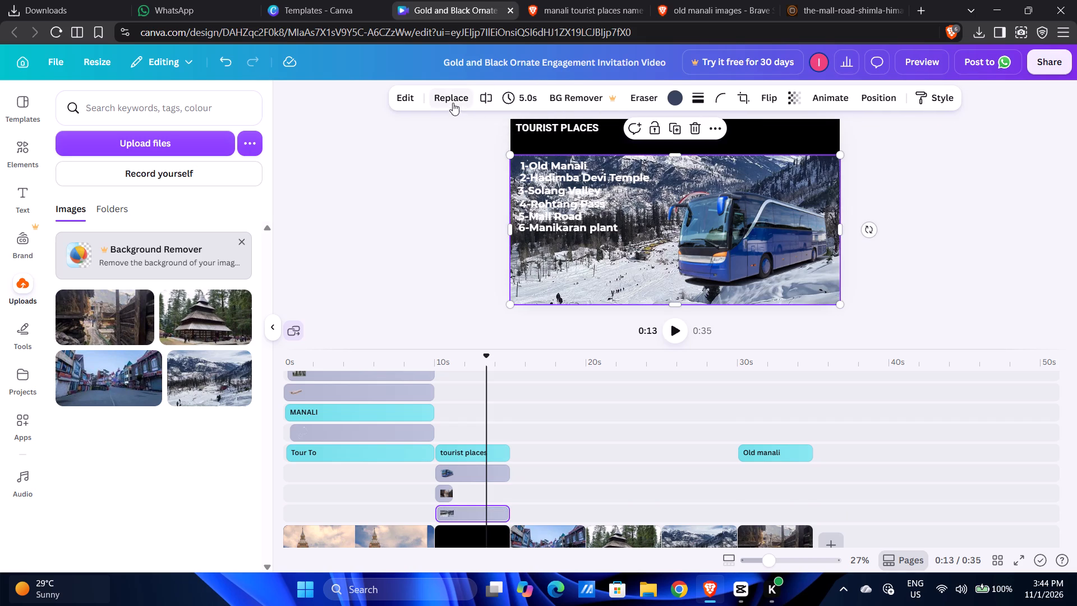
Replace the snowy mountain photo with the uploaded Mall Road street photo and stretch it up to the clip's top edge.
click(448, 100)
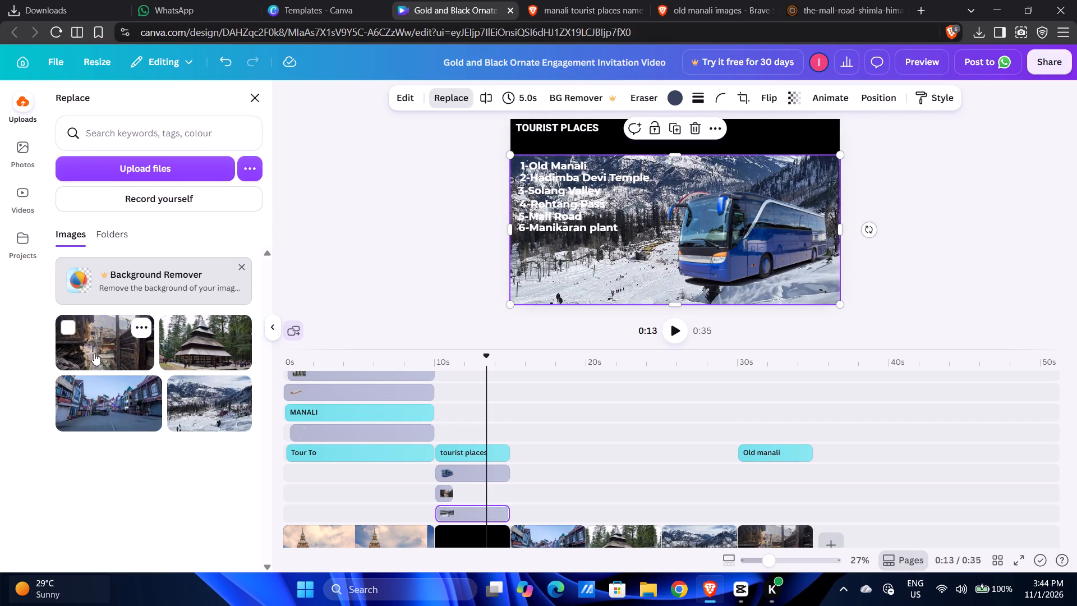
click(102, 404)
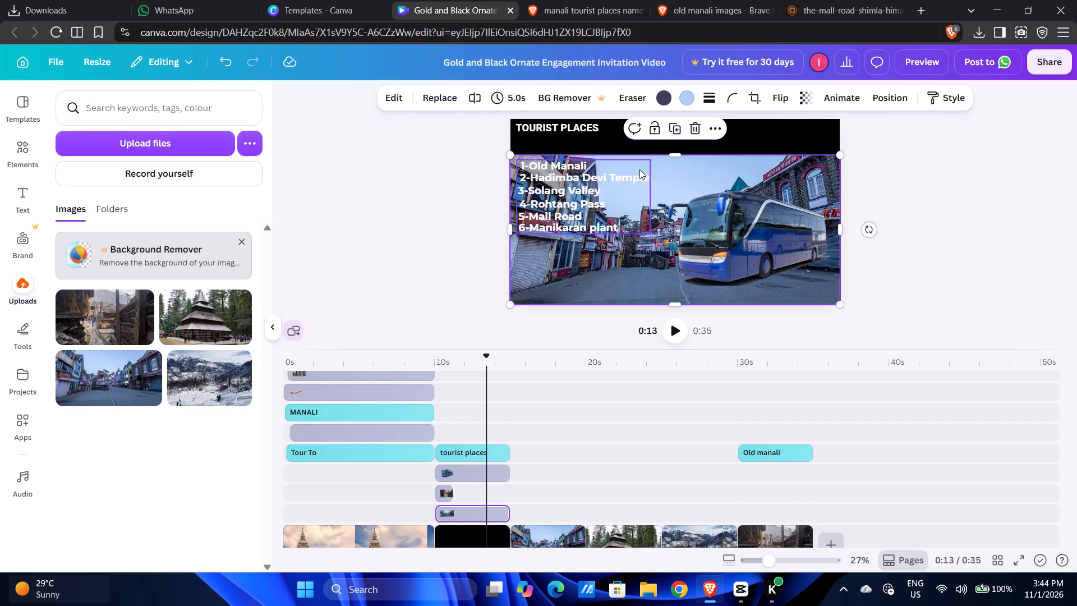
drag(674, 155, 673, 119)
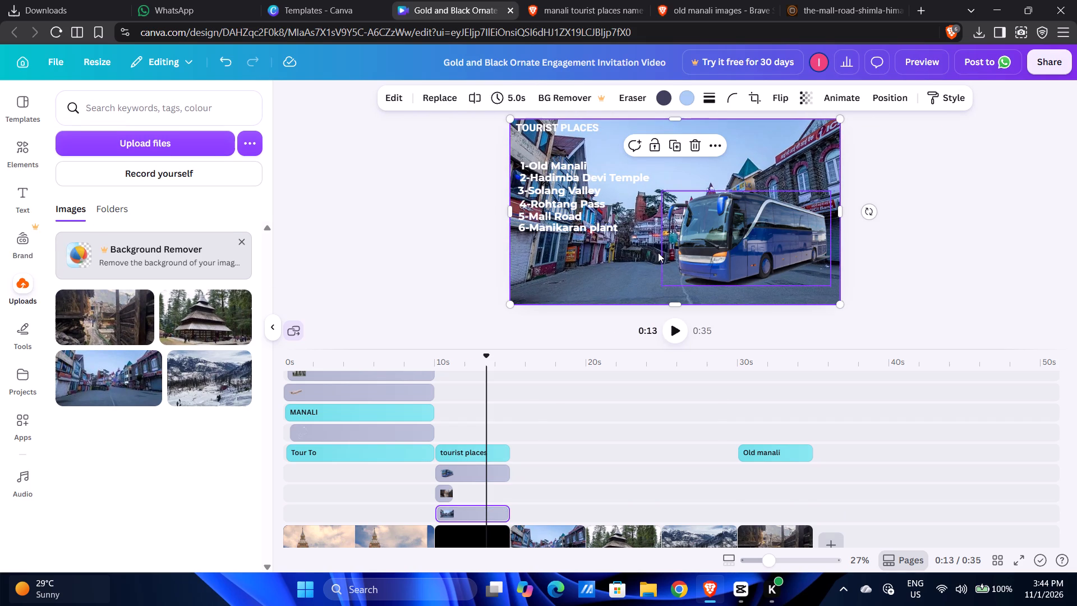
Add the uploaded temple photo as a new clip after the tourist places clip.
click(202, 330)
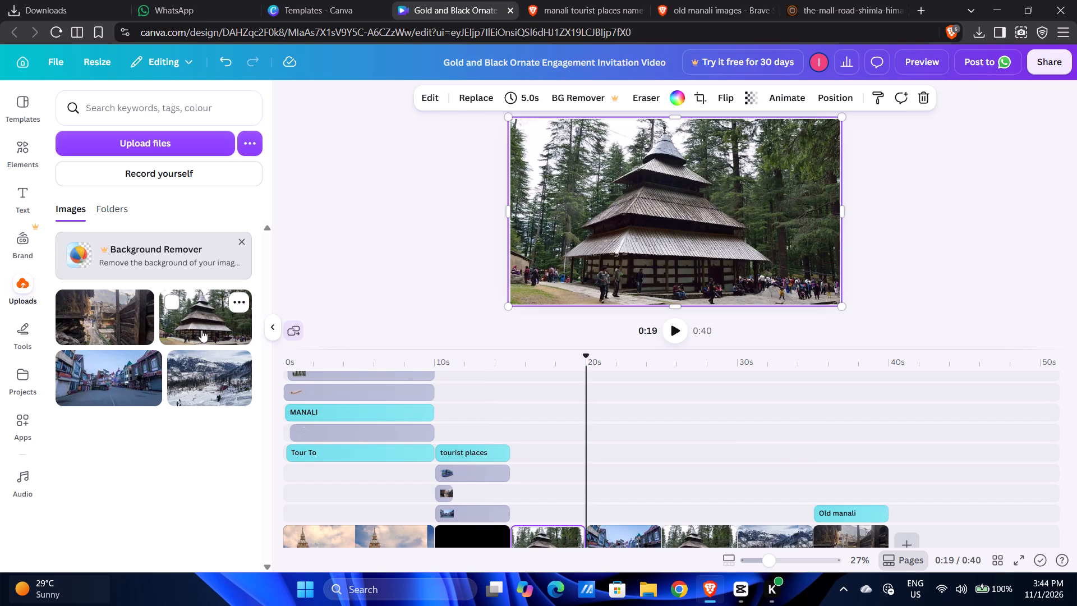
Delete the Mall Road street photo layer from the tourist places clip.
scroll(494, 380, down, 2)
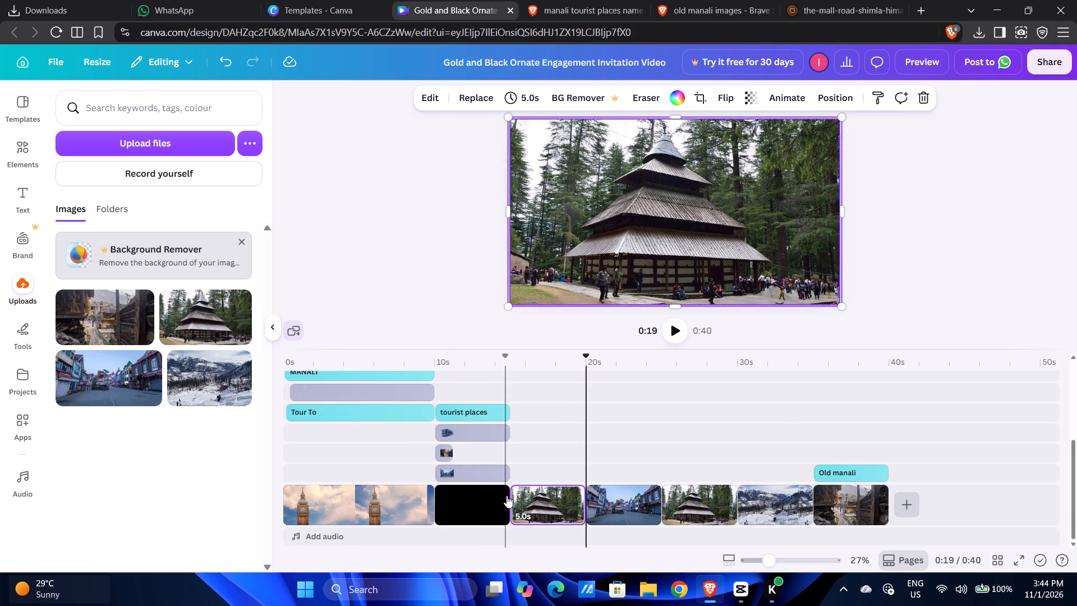
click(485, 517)
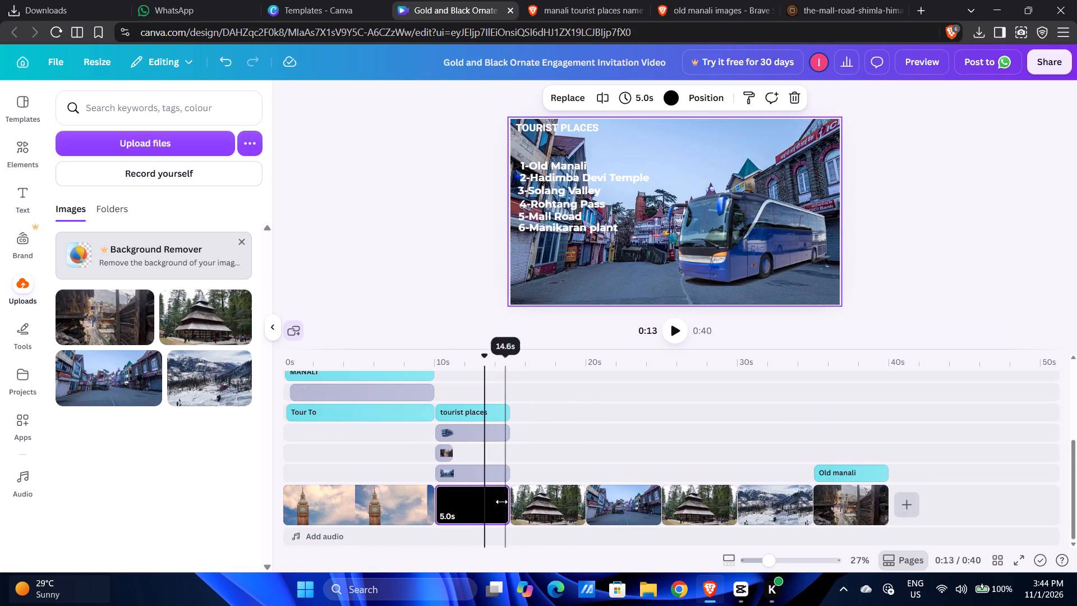
drag(692, 153, 683, 194)
click(663, 122)
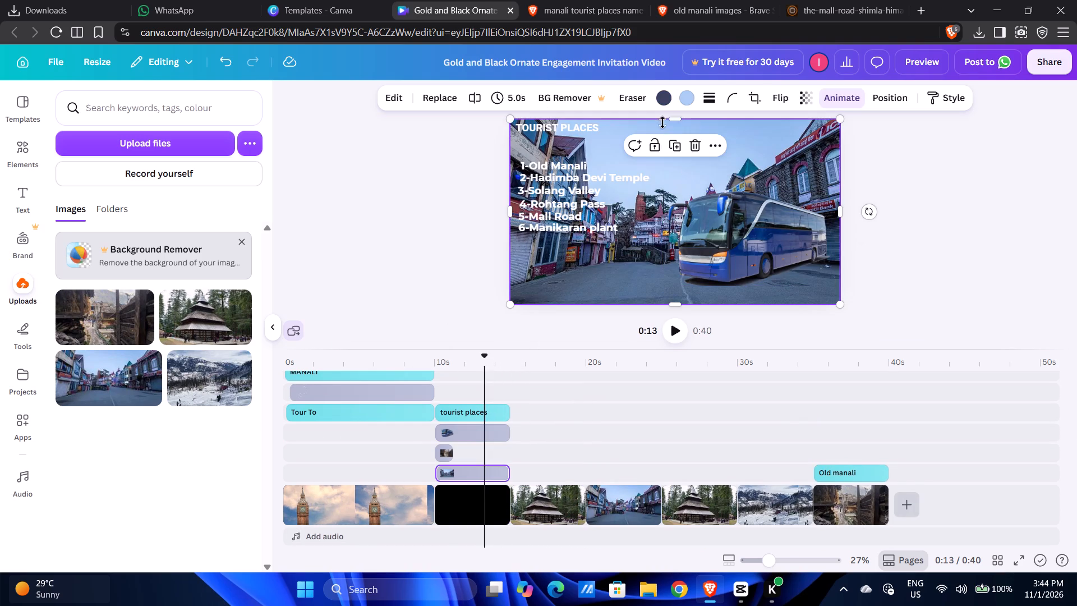
click(689, 148)
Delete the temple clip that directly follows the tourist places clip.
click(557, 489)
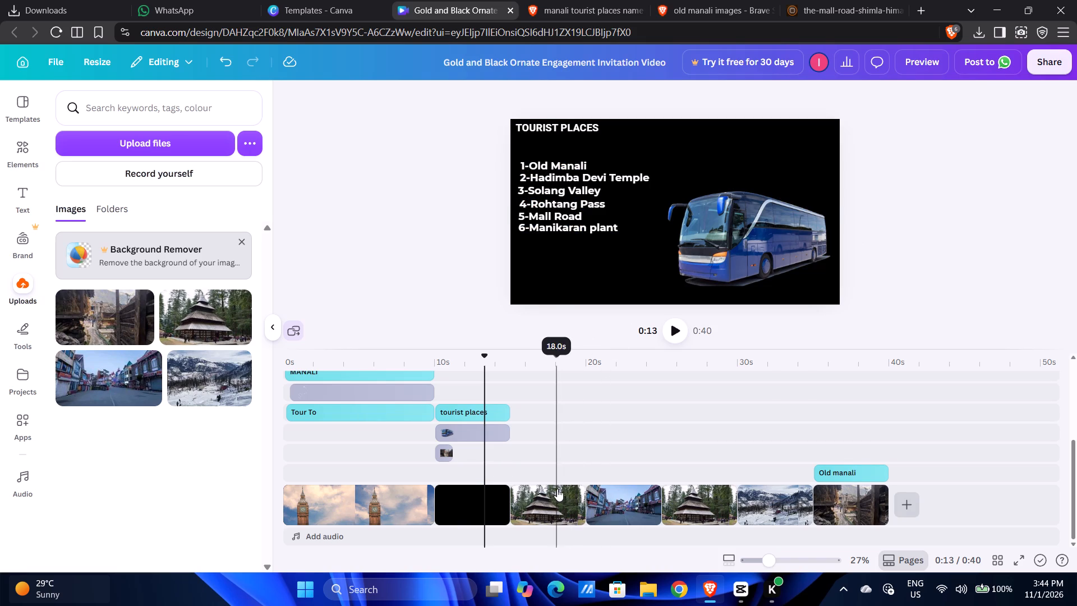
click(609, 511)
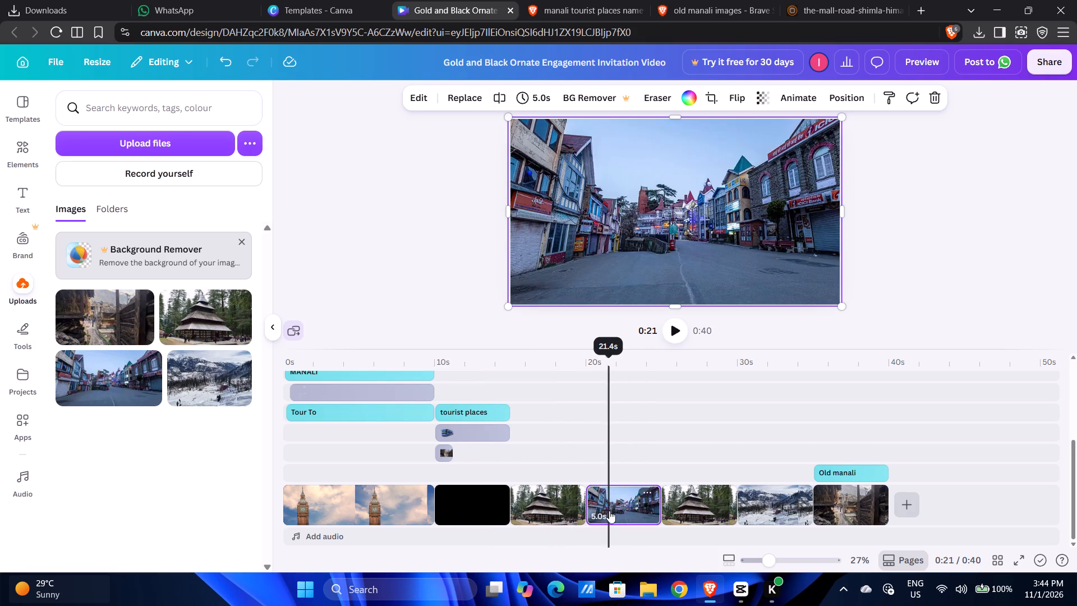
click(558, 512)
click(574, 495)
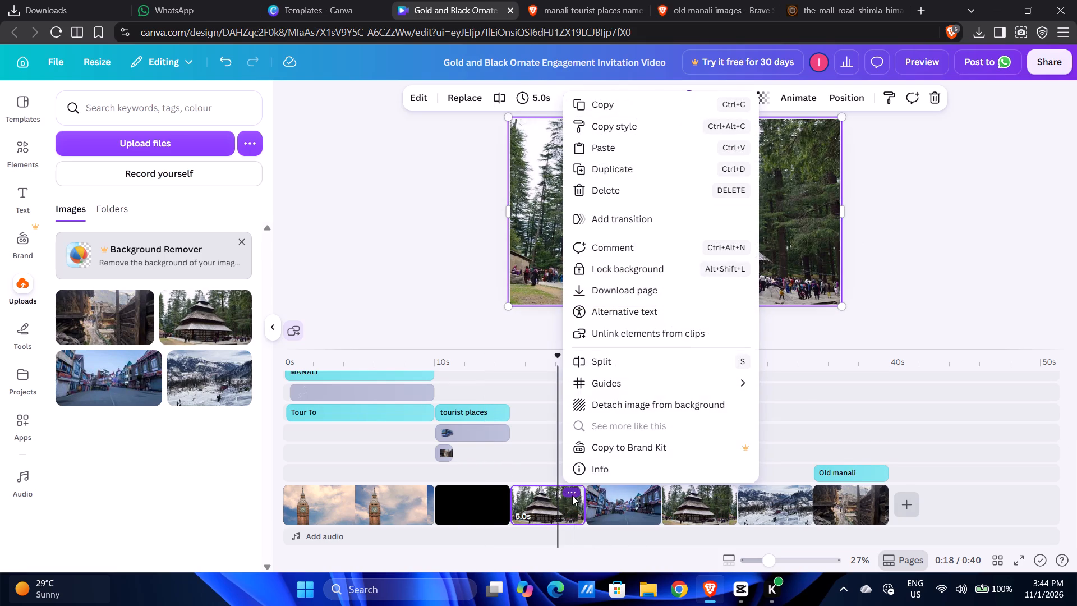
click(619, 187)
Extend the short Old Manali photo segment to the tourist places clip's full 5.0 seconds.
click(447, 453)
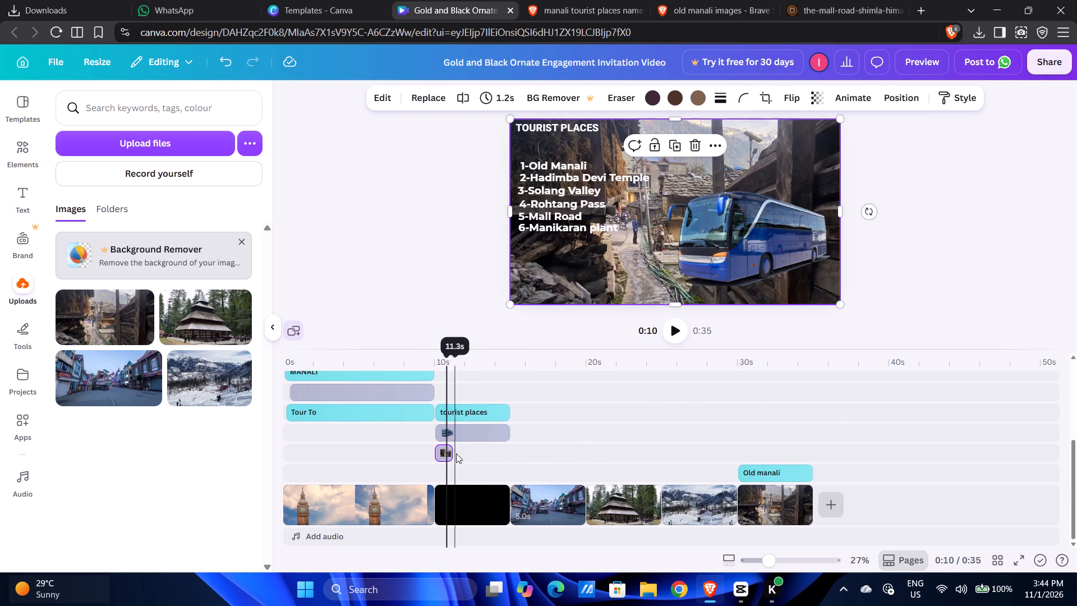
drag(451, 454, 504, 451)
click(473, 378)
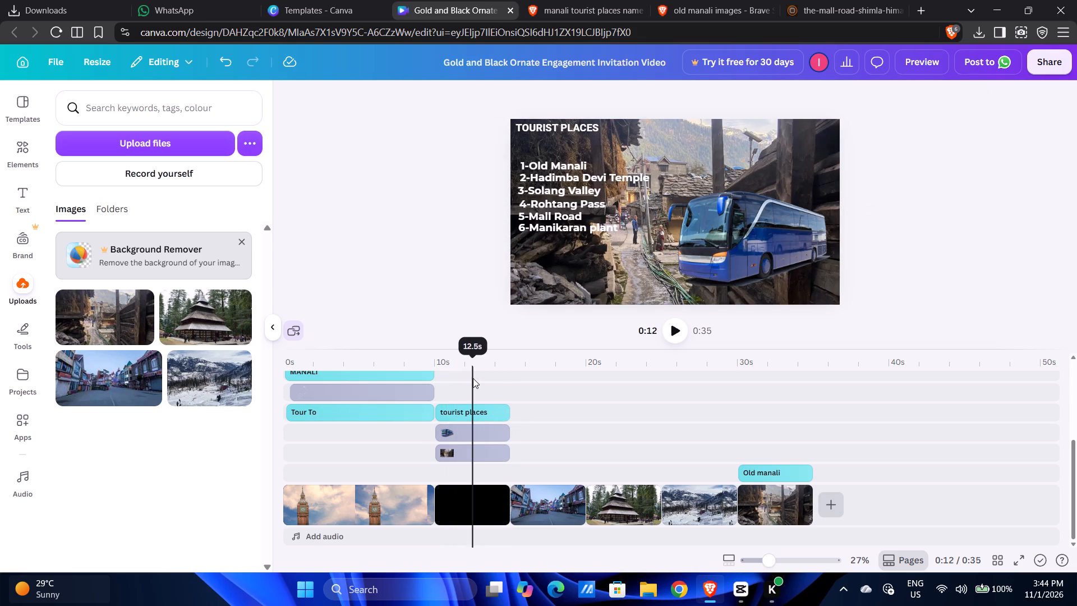
Delete the Old Manali photo layer from the tourist places clip.
click(470, 451)
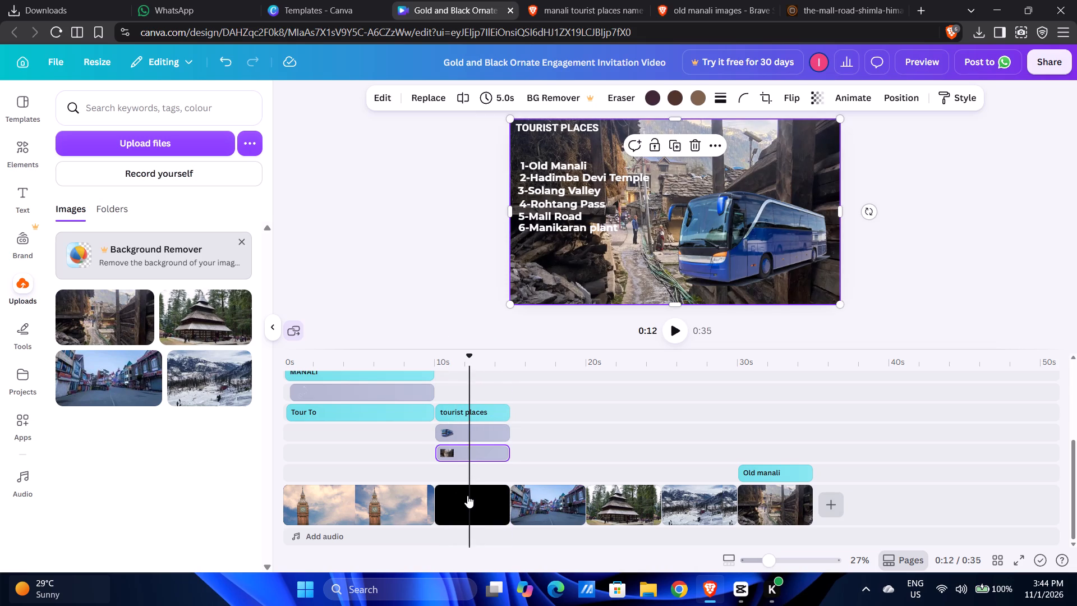
click(467, 495)
click(459, 426)
click(456, 456)
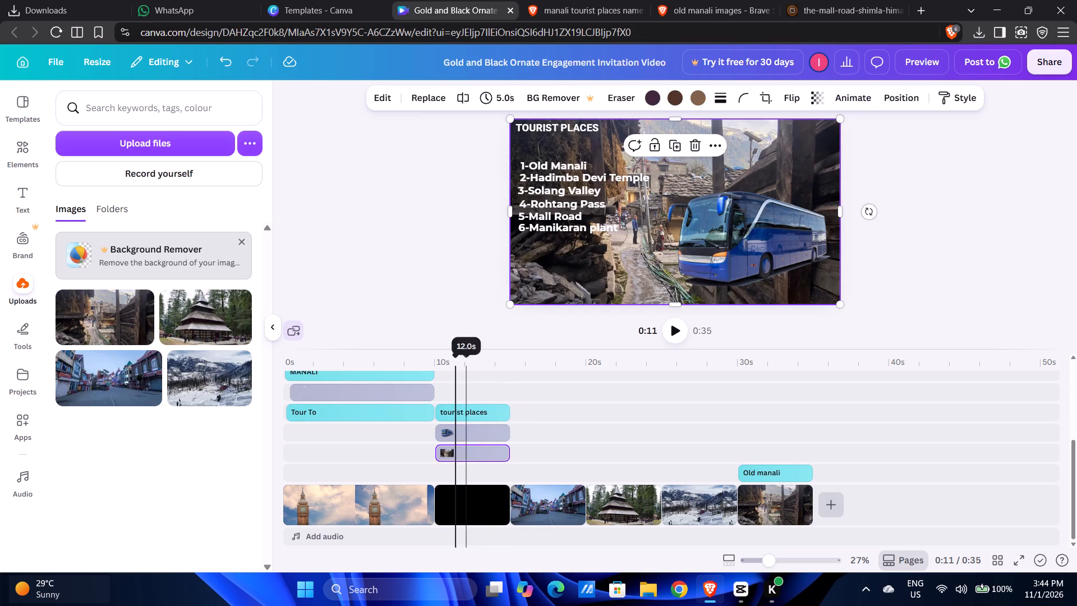
click(688, 143)
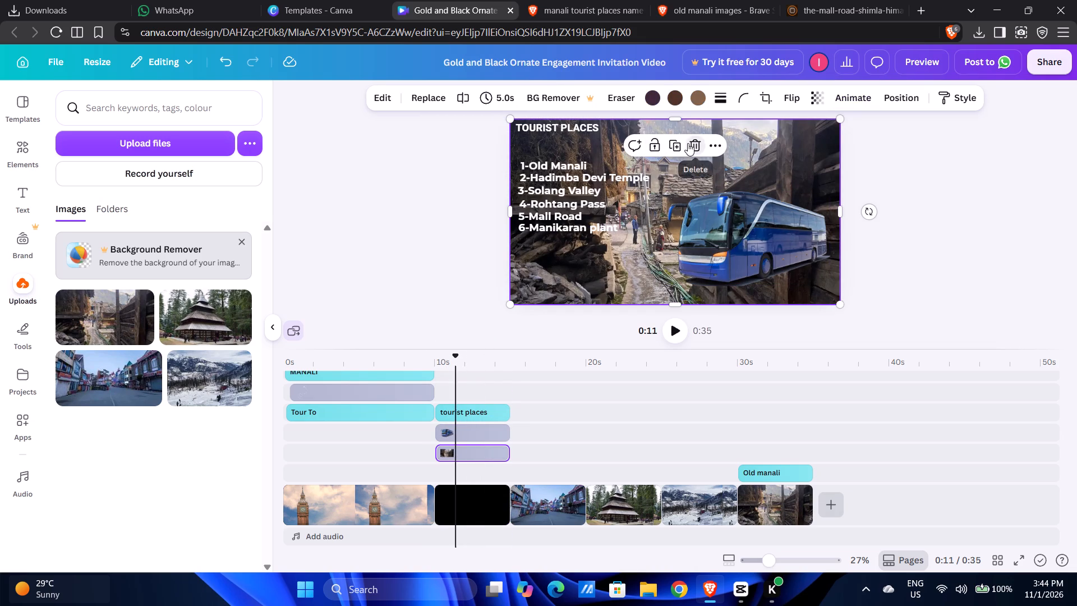
Place the uploaded Old Manali photo behind the bus and list from the tourist places clip's start and enlarge it to fill the frame.
click(431, 410)
click(437, 410)
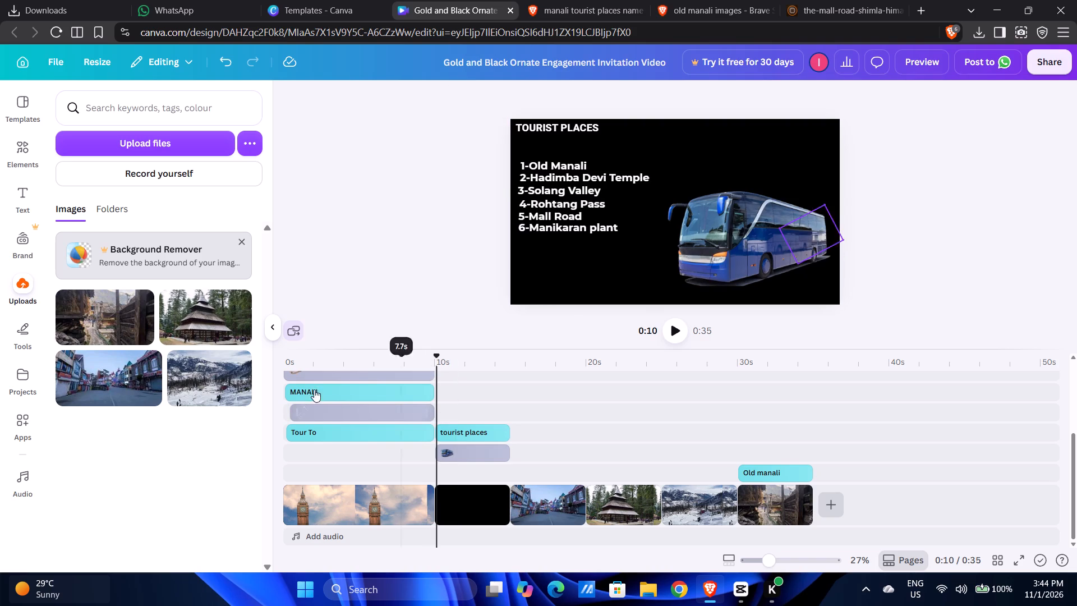
drag(92, 323, 437, 477)
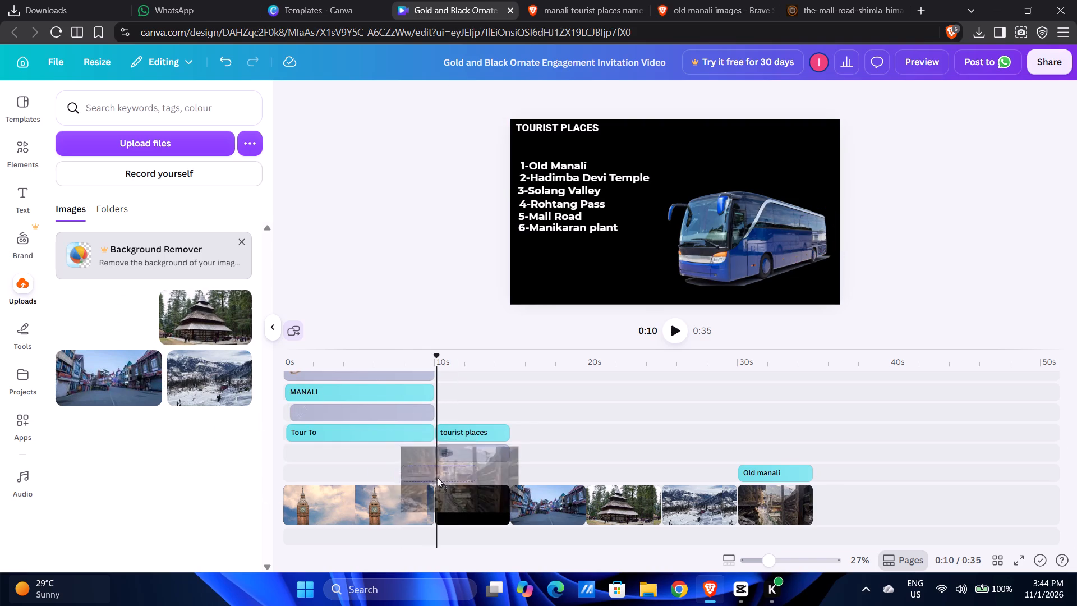
drag(437, 477, 471, 468)
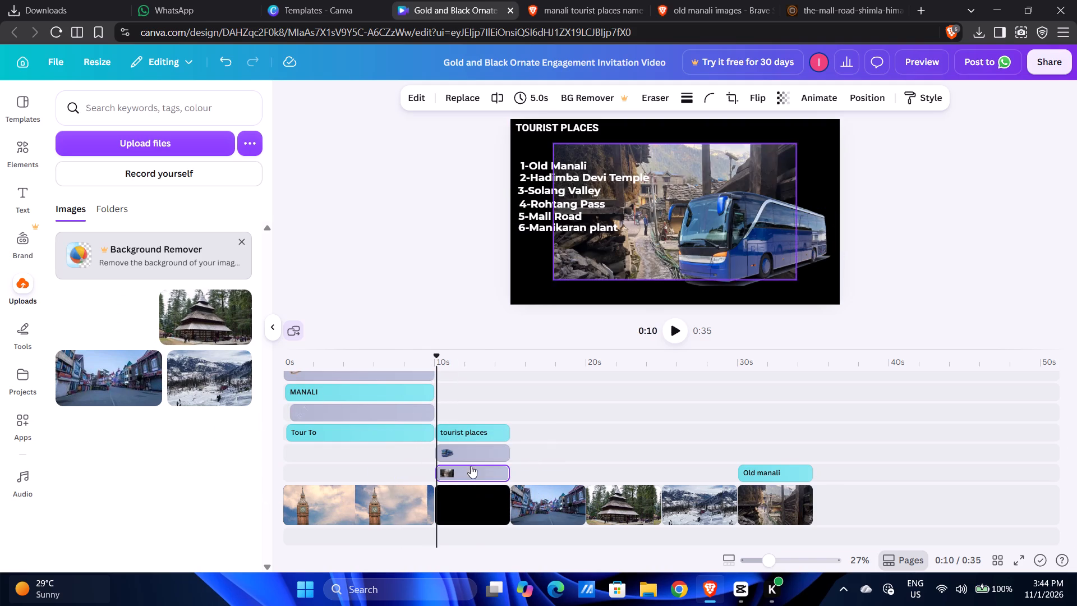
drag(553, 279, 505, 304)
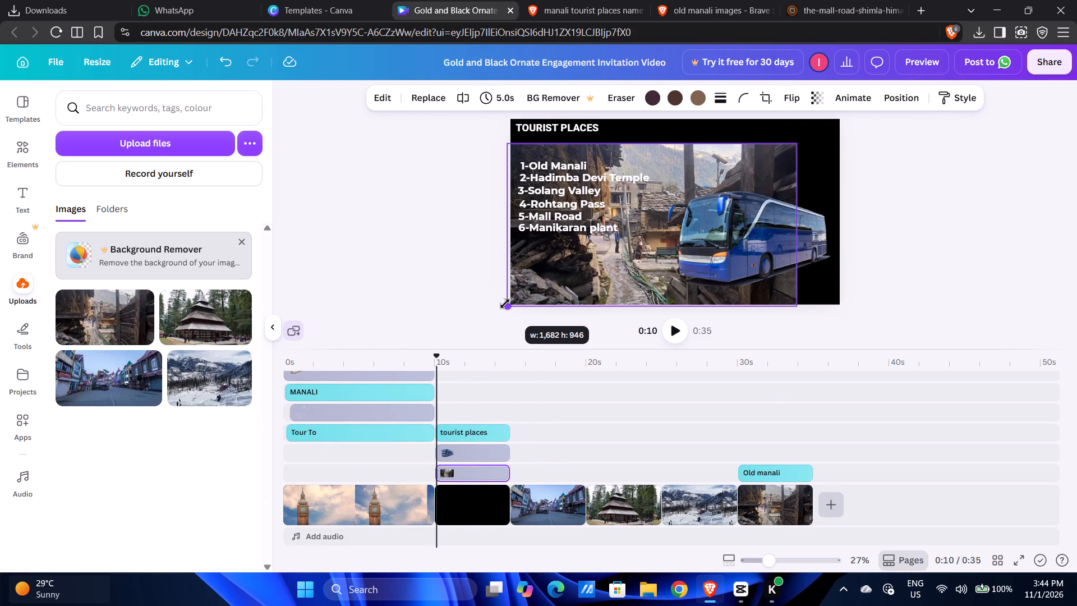
drag(505, 304, 505, 304)
drag(797, 145, 844, 117)
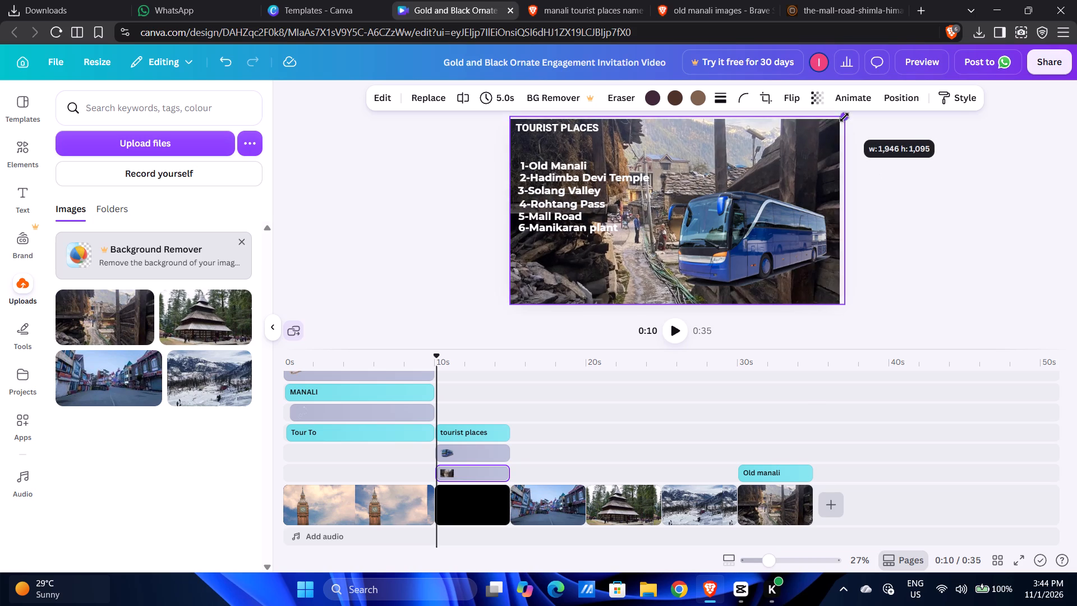
drag(844, 117, 843, 116)
click(857, 123)
Play the video from about 9 seconds to review the change from the title clip to the tourist places clip.
key(space)
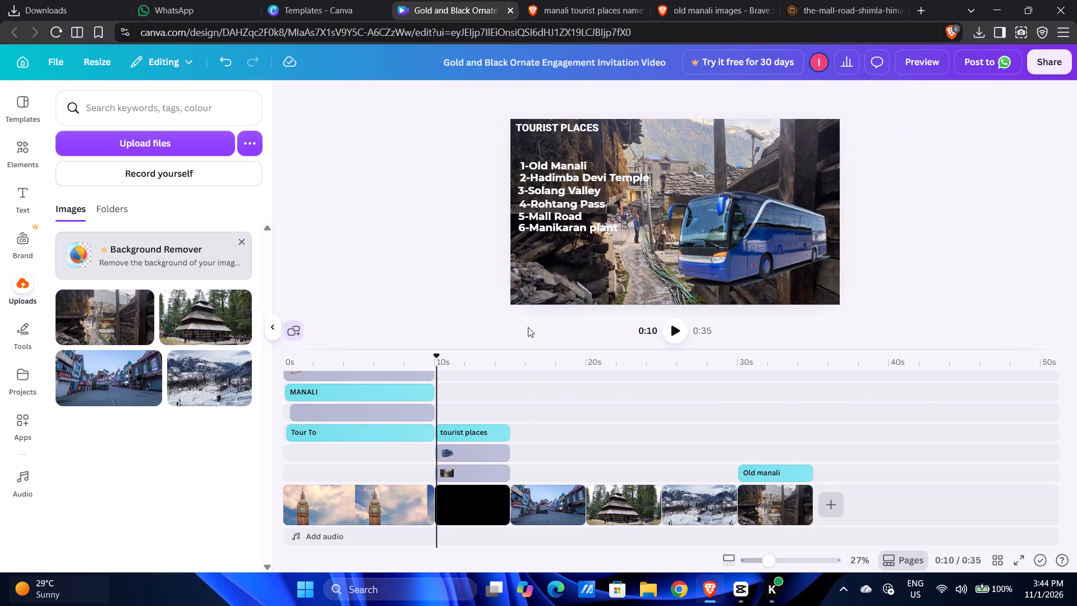
scroll(478, 392, up, 5)
scroll(409, 393, up, 1)
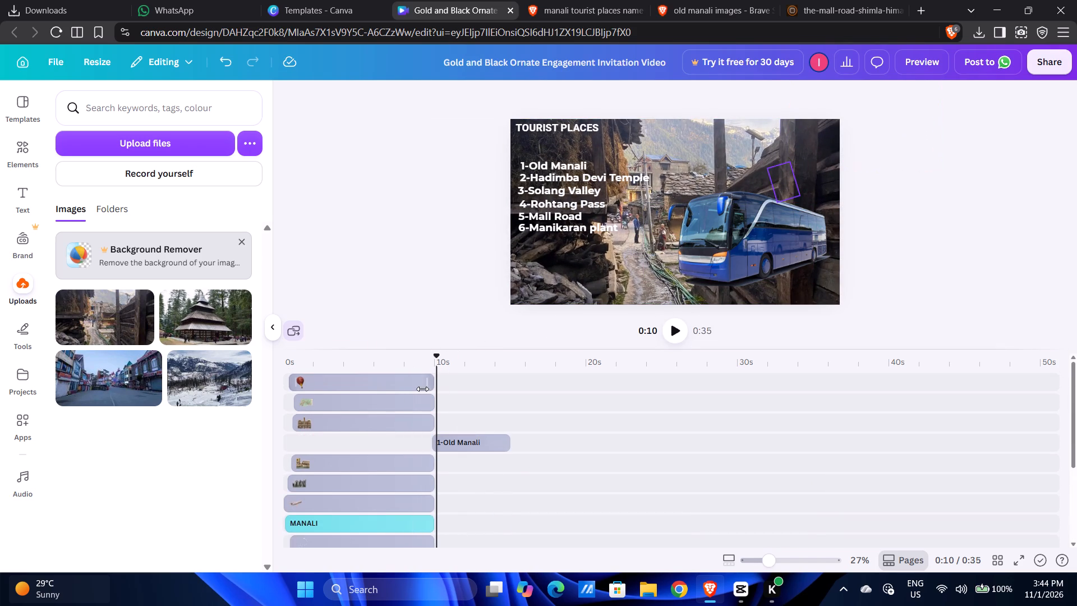
key(space)
click(422, 440)
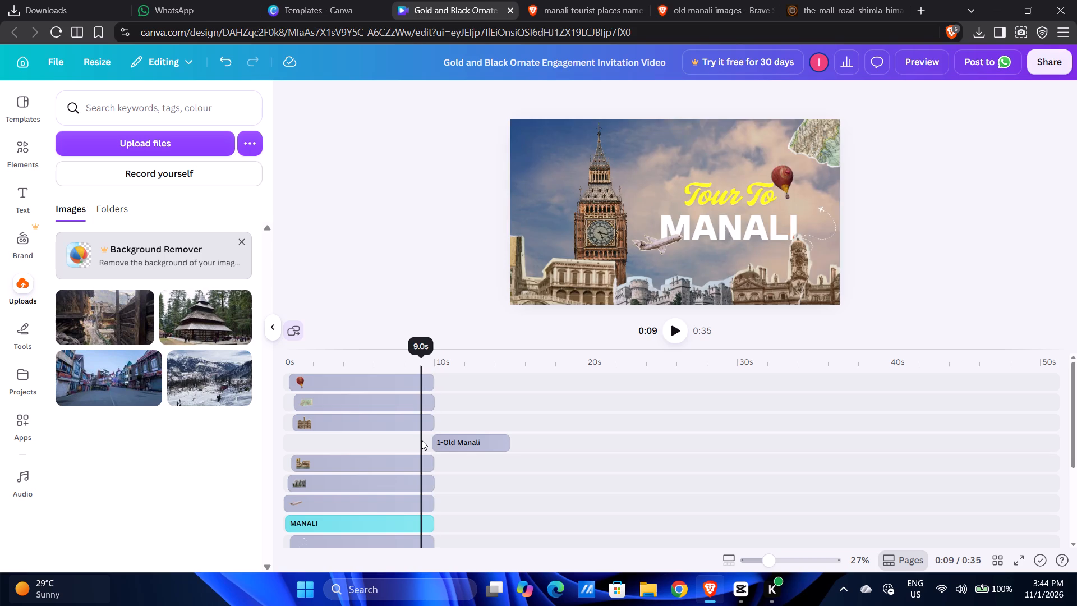
key(space)
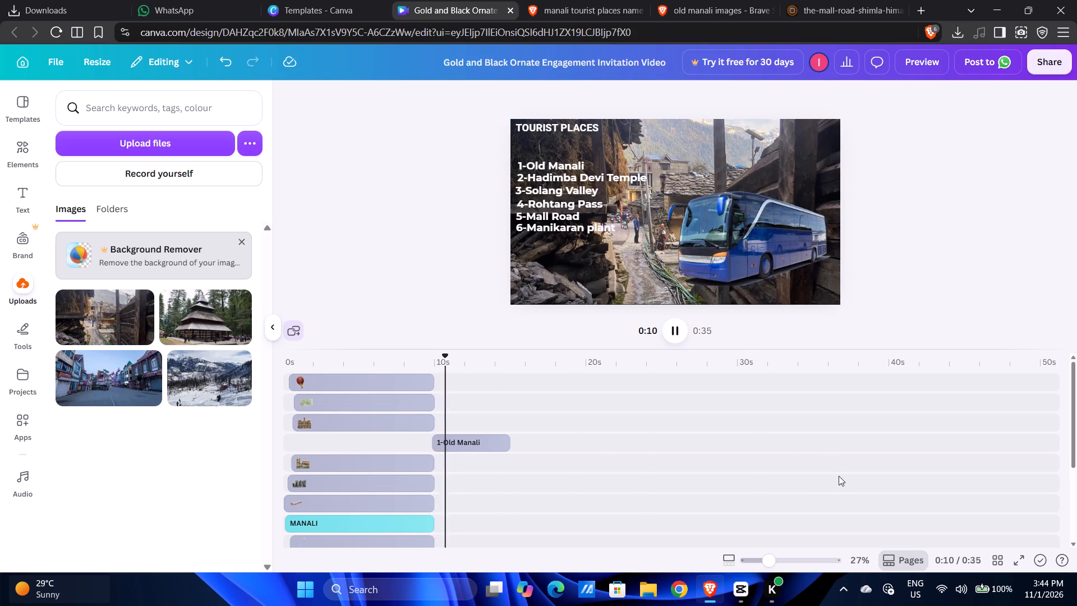
scroll(812, 466, up, 3)
scroll(512, 423, up, 5)
Enlarge the grouped list of six places to font size 51.1.
click(578, 209)
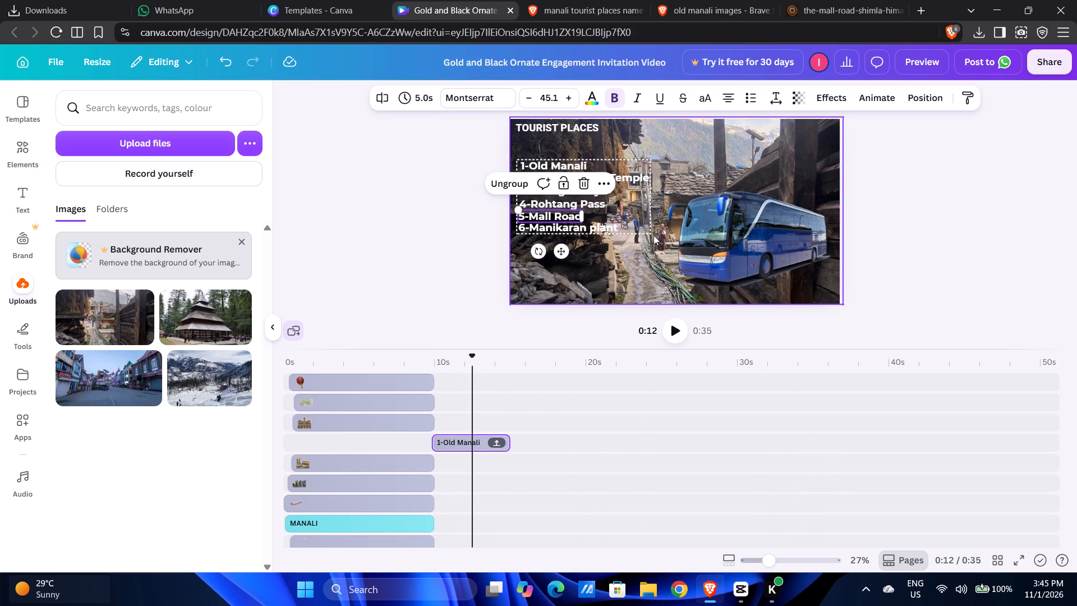
click(559, 253)
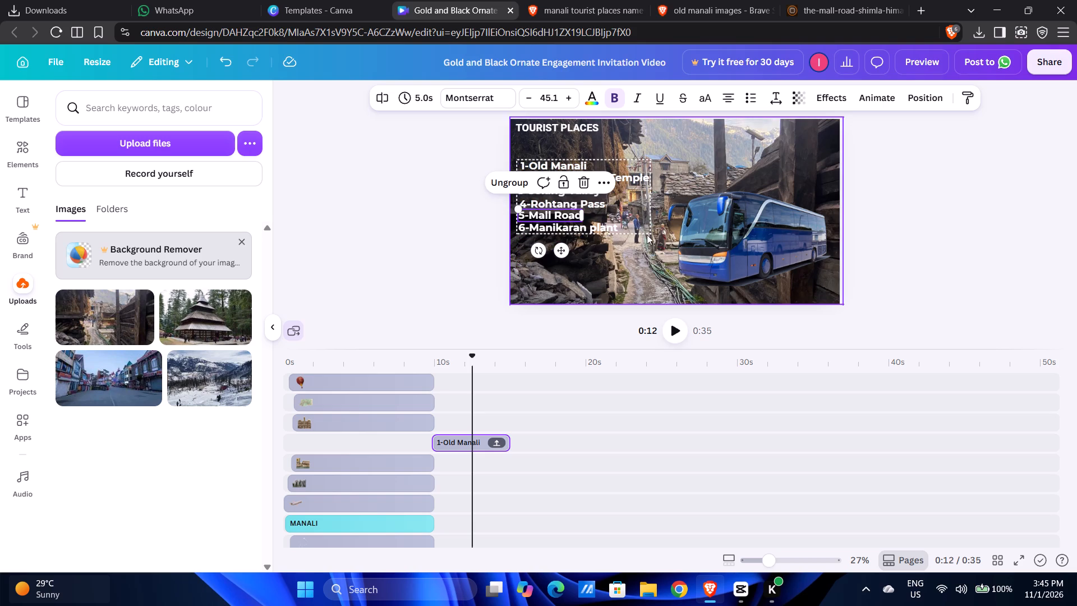
click(652, 234)
click(649, 232)
drag(649, 232, 651, 263)
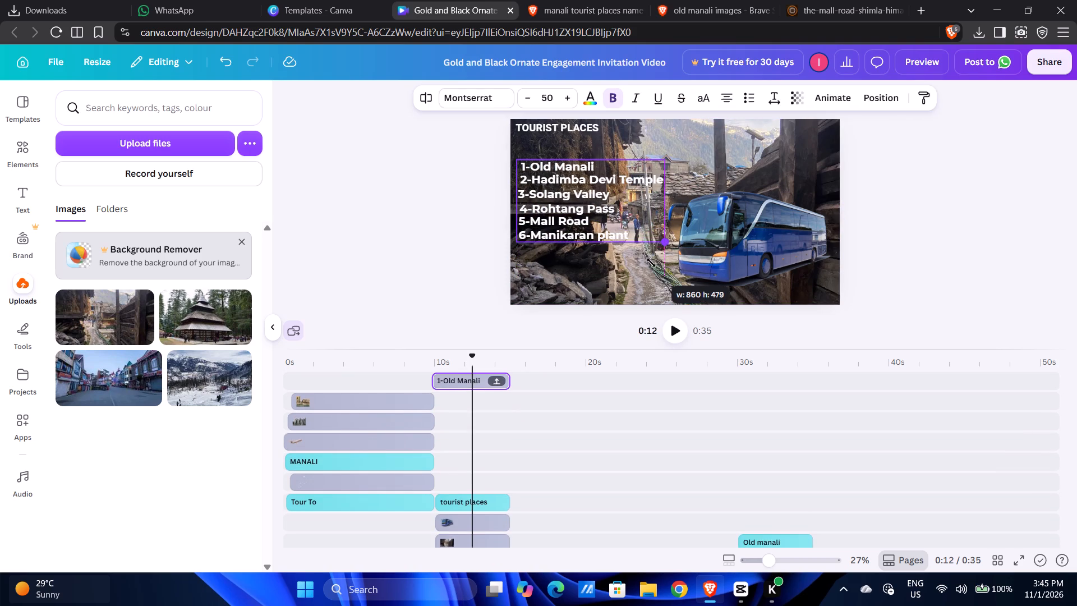
drag(651, 263, 655, 264)
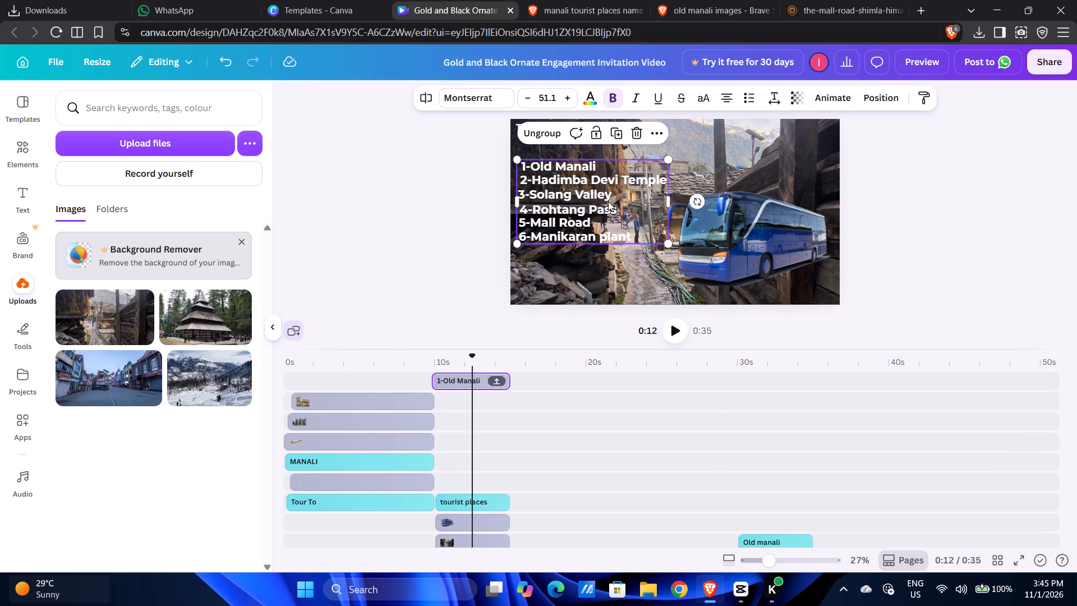
Resize the place list to font size 53.2 with a box wide enough to keep each place on one line.
drag(668, 199, 617, 209)
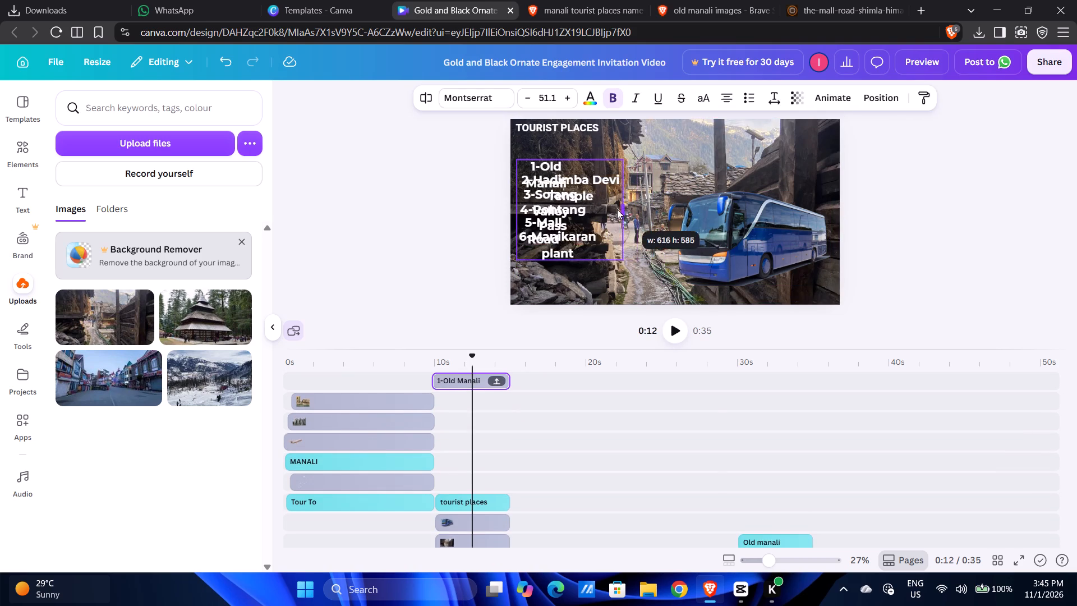
drag(617, 209, 607, 213)
drag(611, 278, 614, 286)
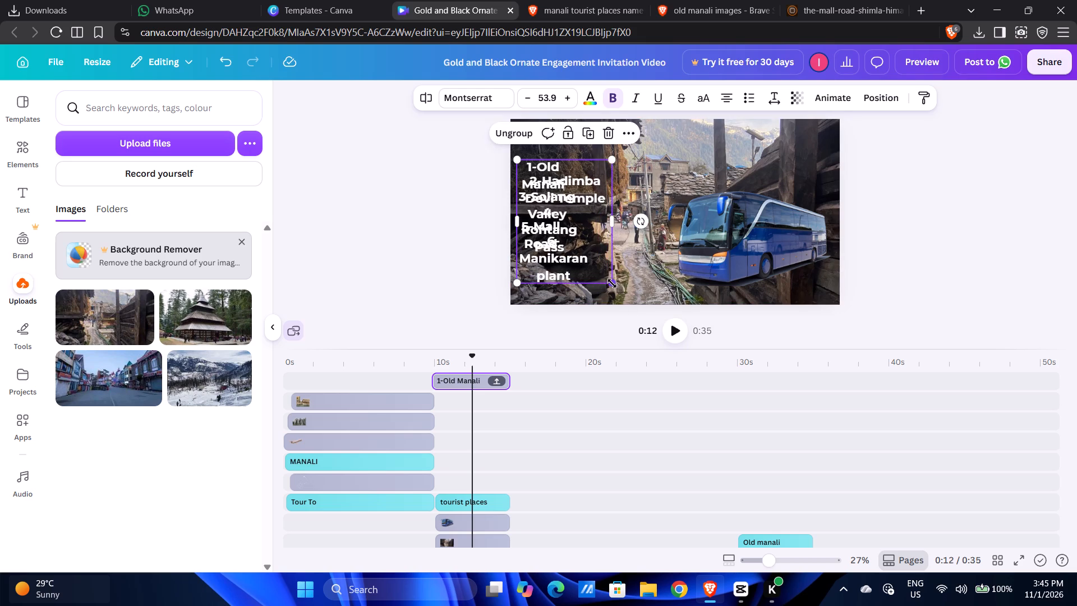
click(613, 283)
drag(613, 222, 657, 226)
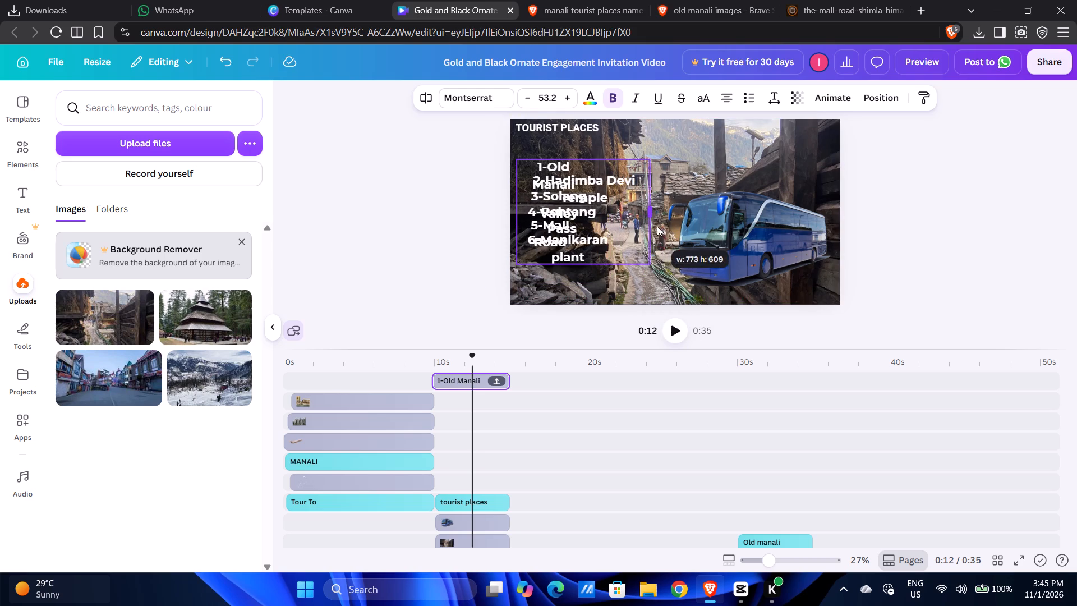
drag(657, 226, 675, 214)
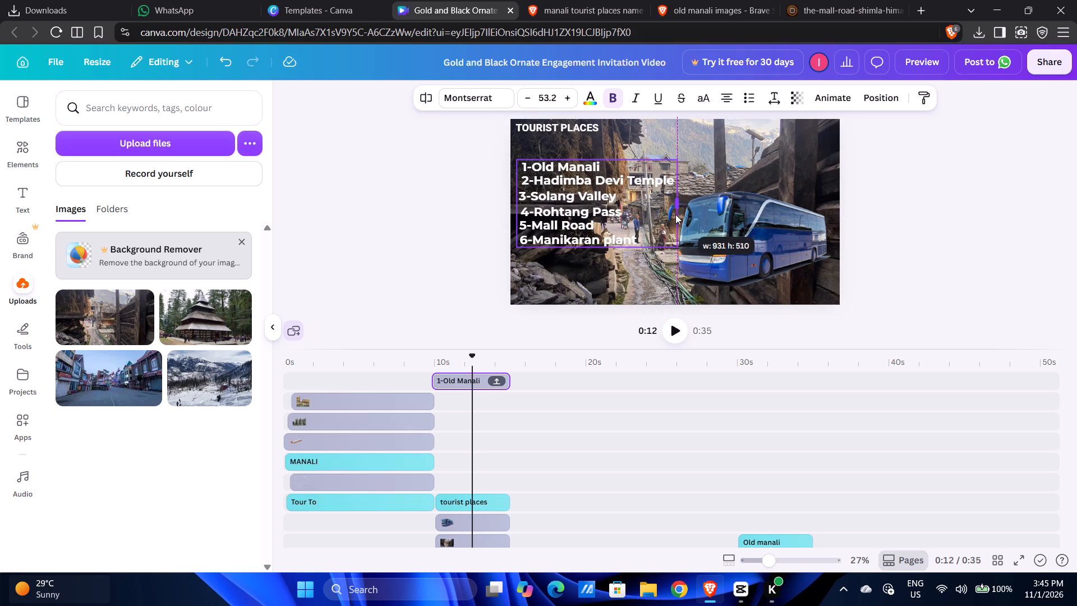
drag(675, 214, 684, 212)
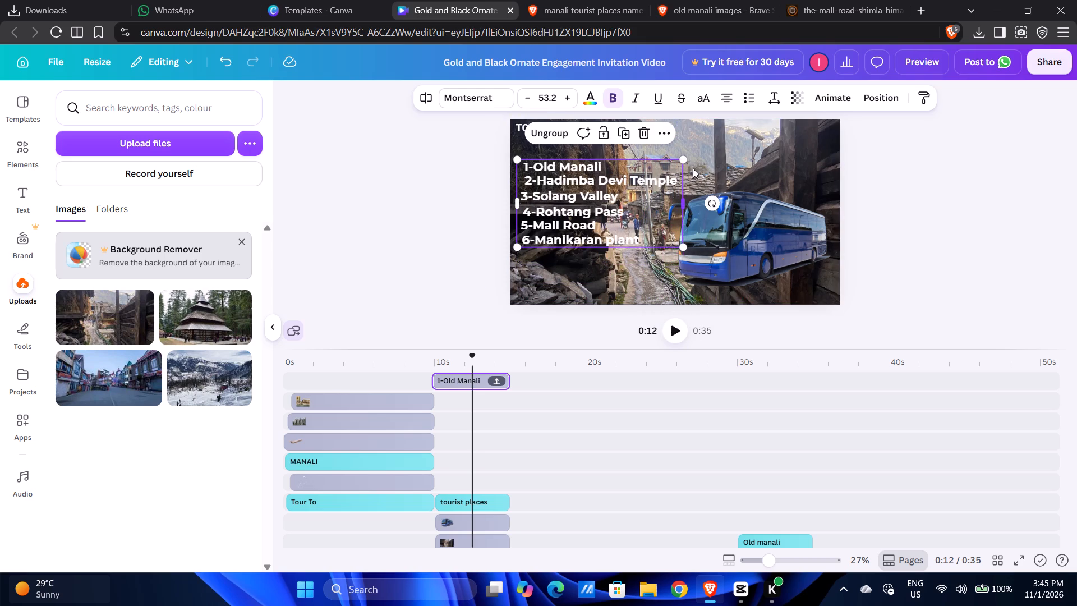
Turn the six-place list into a bulleted list and resize it to font size 43 just below the TOURIST PLACES heading.
click(754, 99)
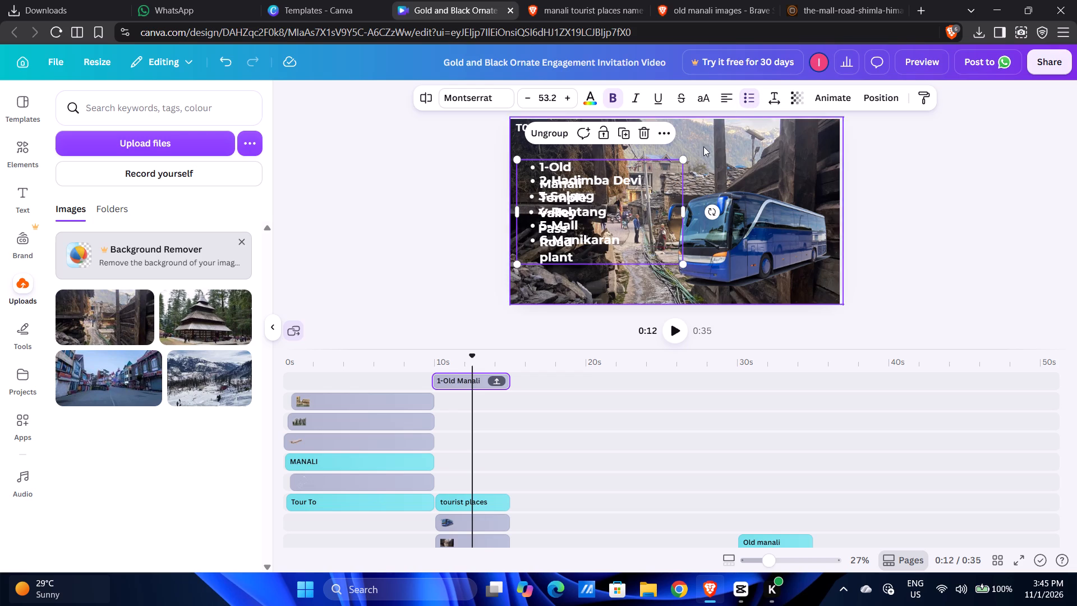
drag(685, 155, 657, 194)
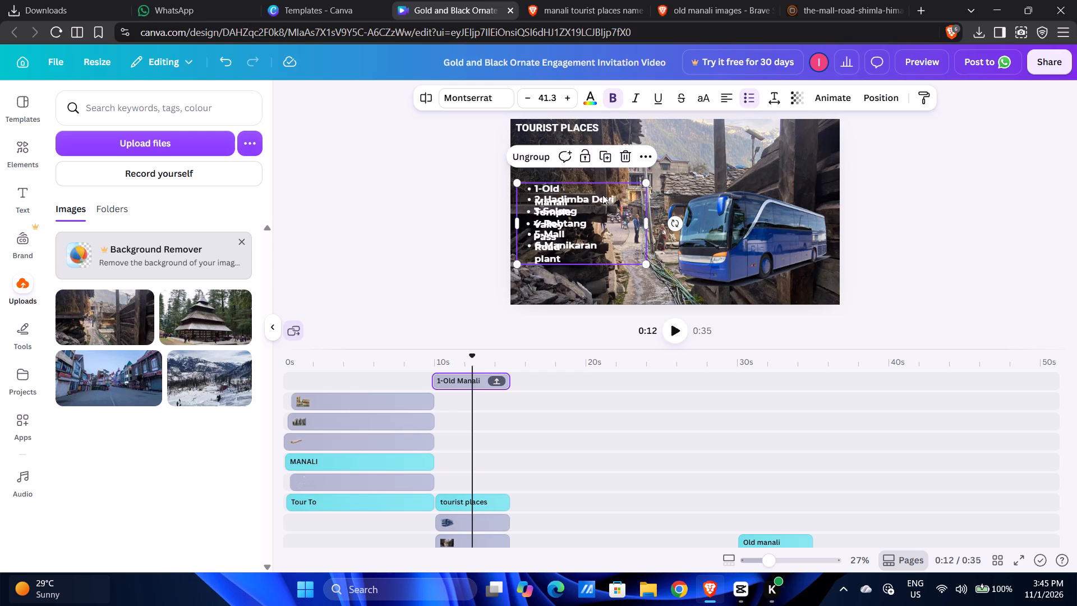
drag(602, 210, 632, 160)
drag(675, 176, 728, 176)
drag(645, 170, 617, 190)
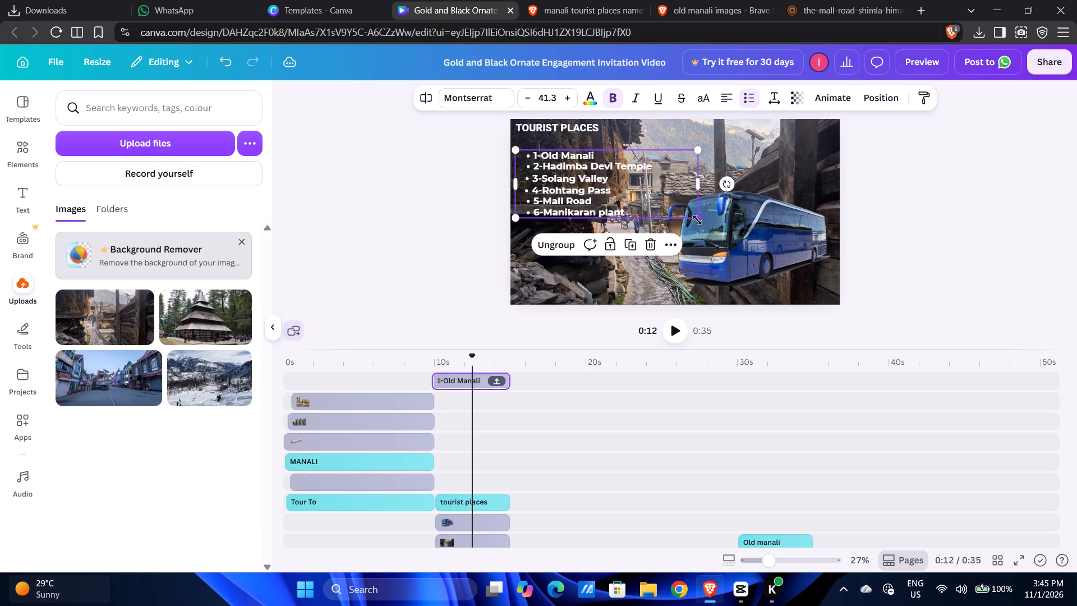
drag(697, 217, 691, 256)
drag(706, 185, 703, 186)
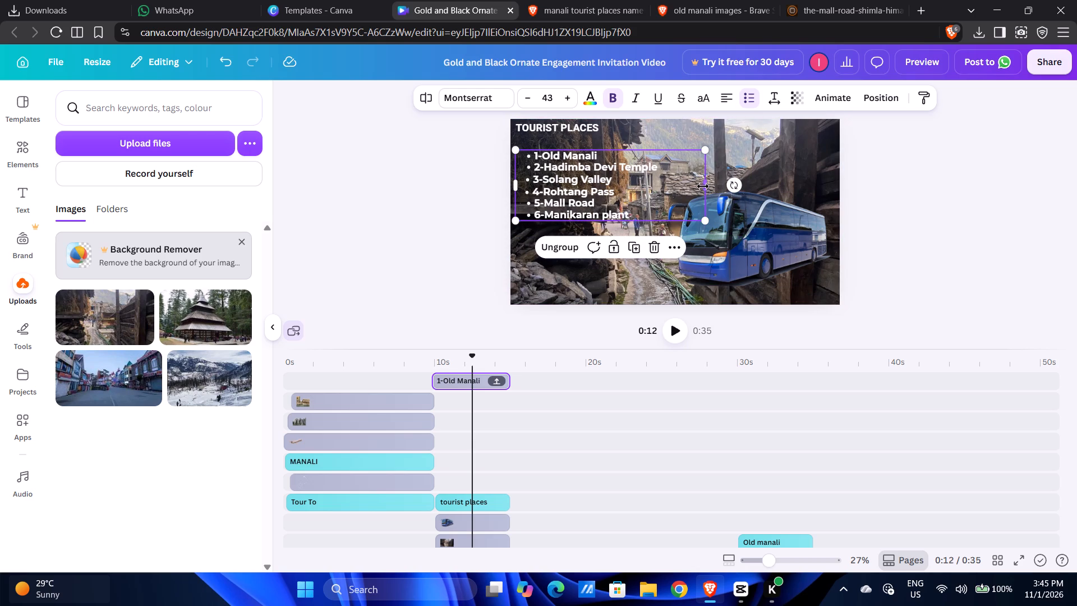
drag(703, 186, 672, 195)
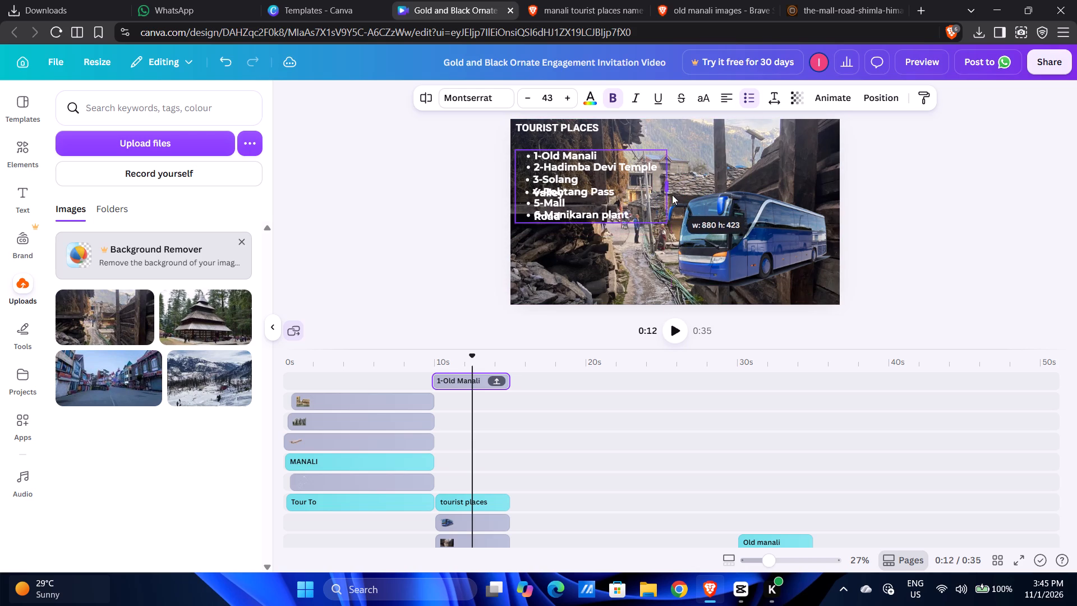
drag(672, 195, 673, 195)
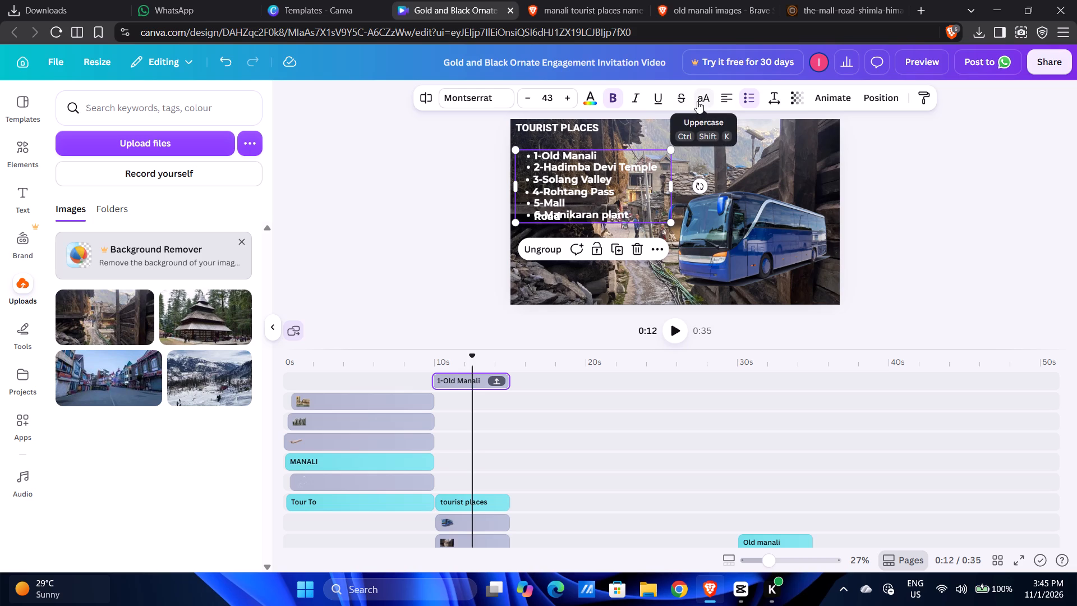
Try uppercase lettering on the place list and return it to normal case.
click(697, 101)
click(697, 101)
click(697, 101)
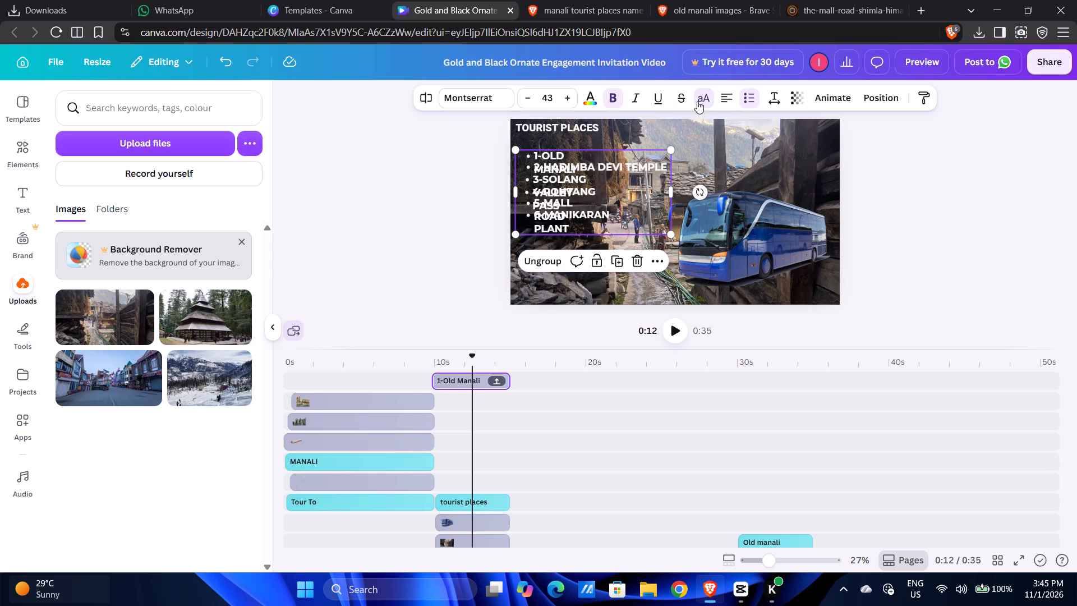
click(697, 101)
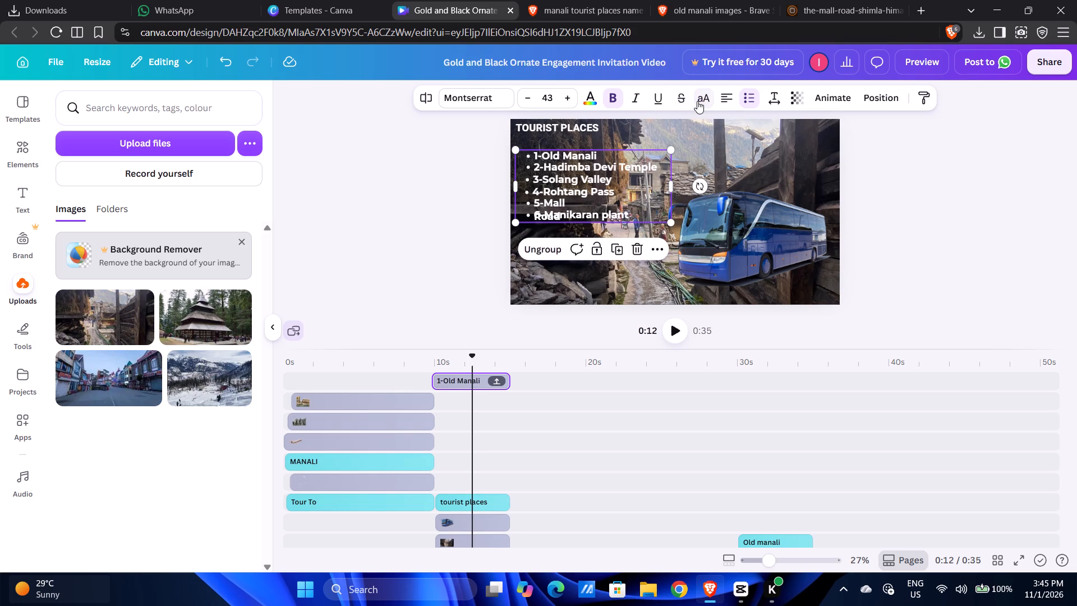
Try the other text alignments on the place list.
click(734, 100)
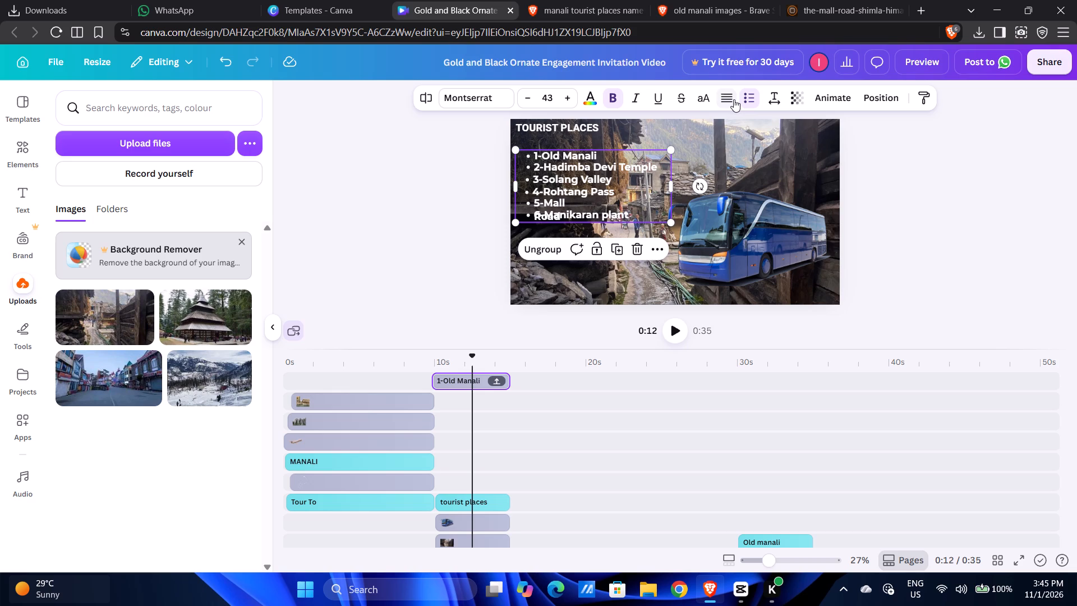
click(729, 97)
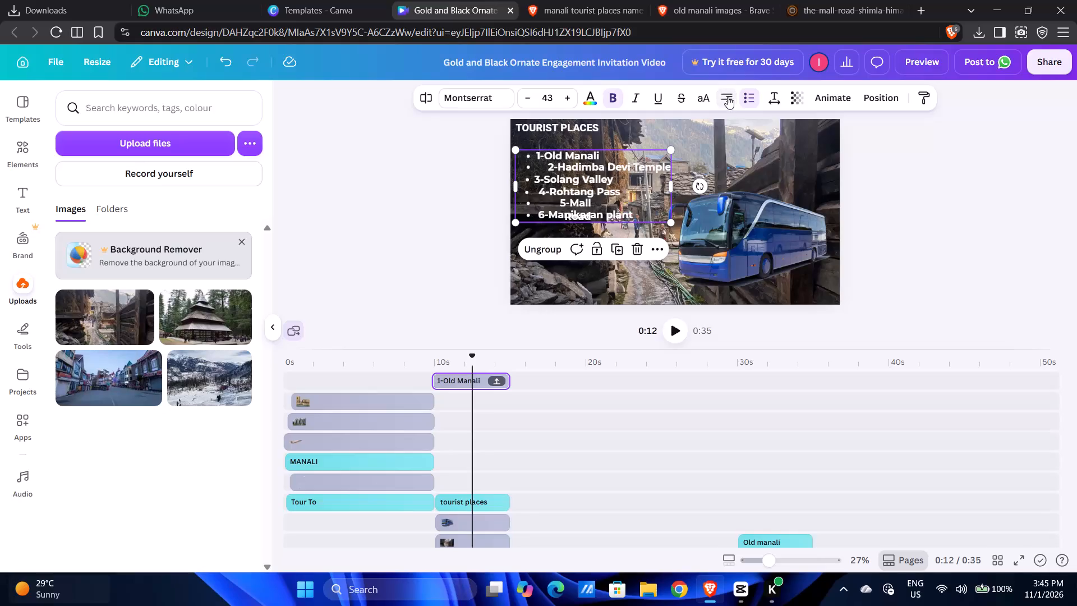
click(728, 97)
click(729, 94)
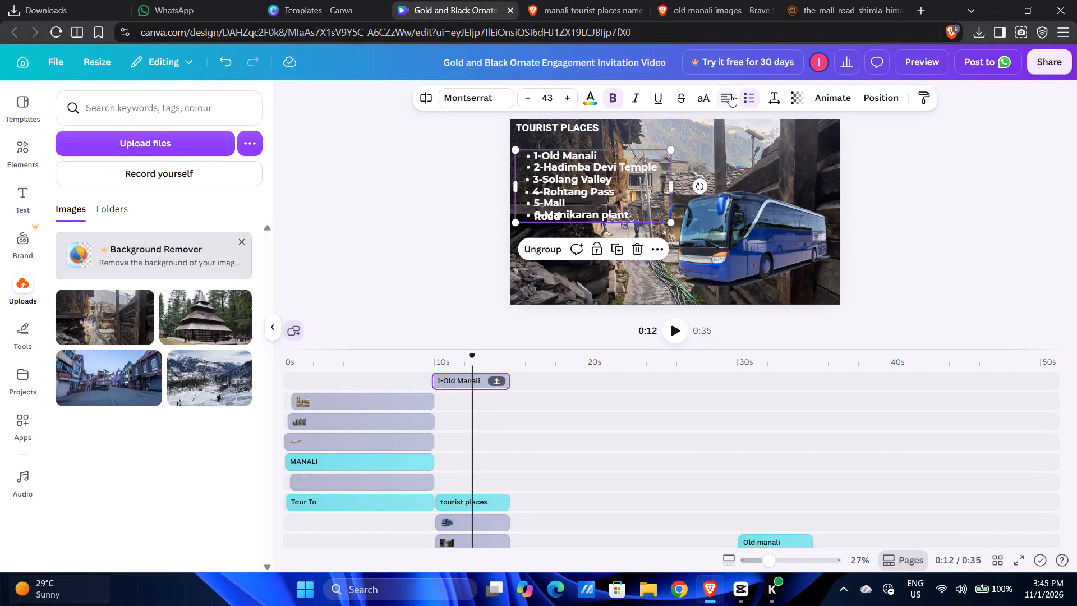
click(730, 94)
Widen the place list's box so that 5-Mall Road fits on one line.
click(668, 264)
click(567, 217)
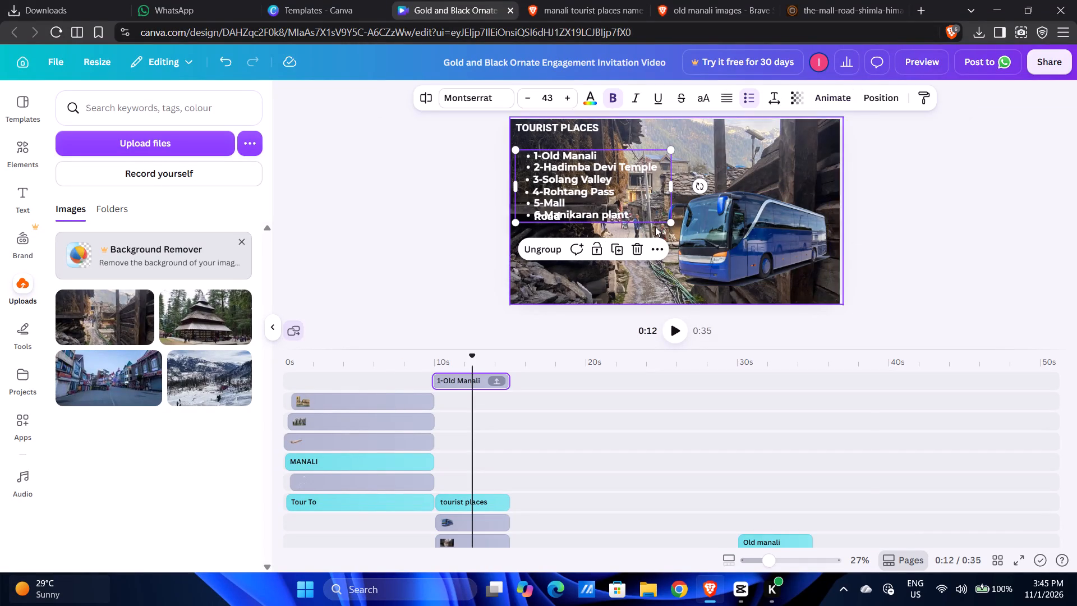
click(545, 222)
click(544, 216)
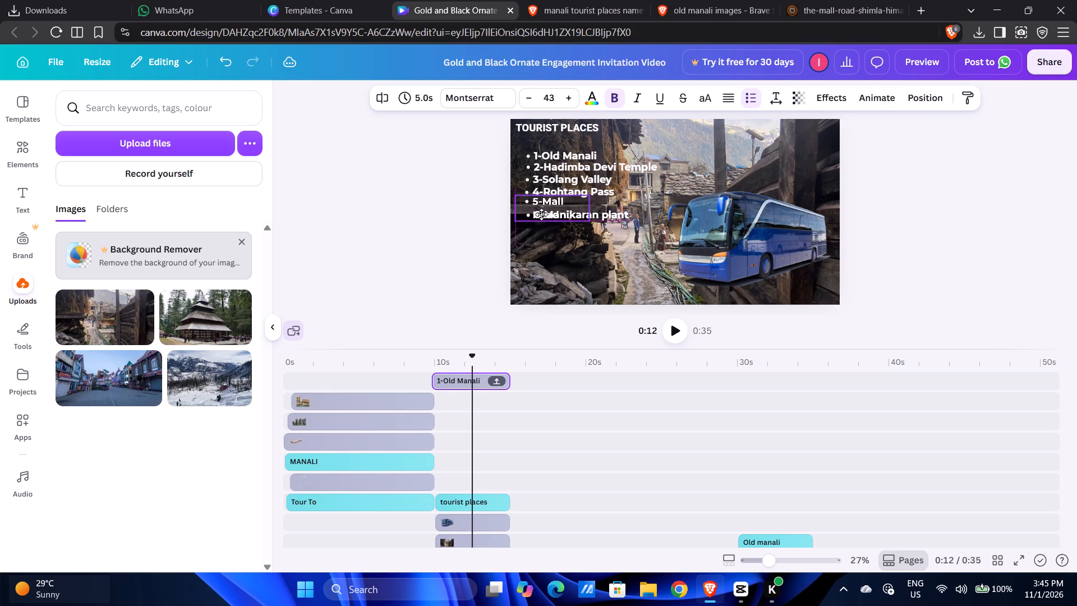
click(593, 203)
click(622, 197)
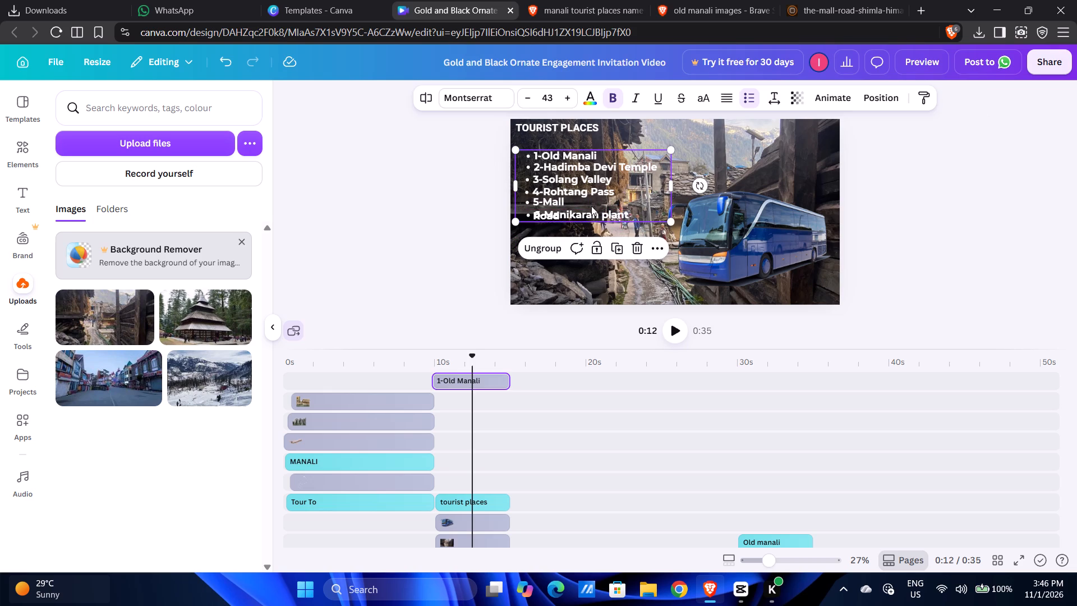
click(564, 200)
click(684, 188)
click(667, 188)
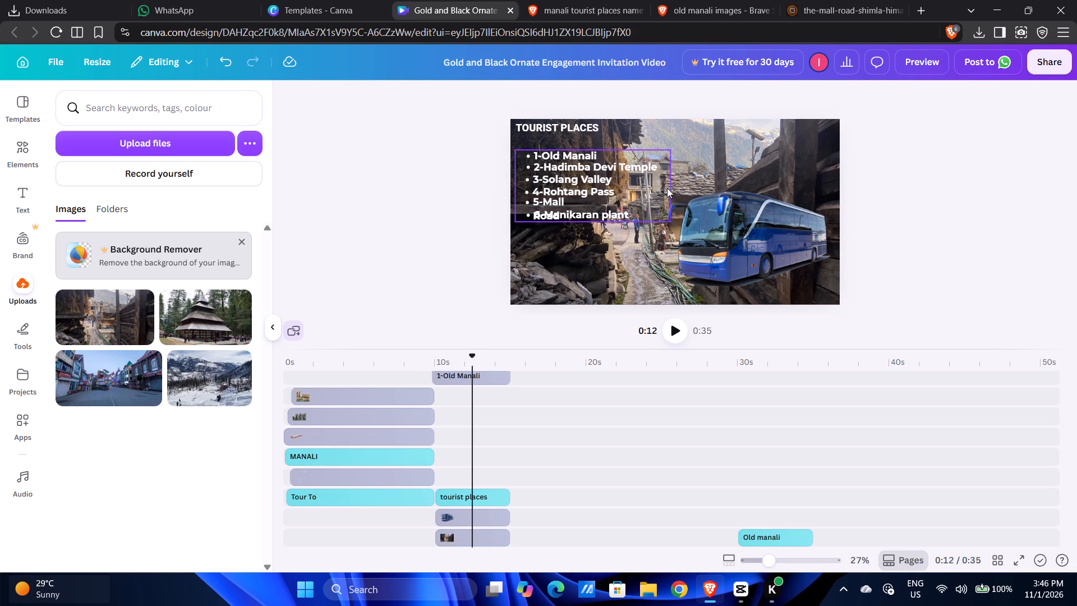
drag(674, 186, 709, 187)
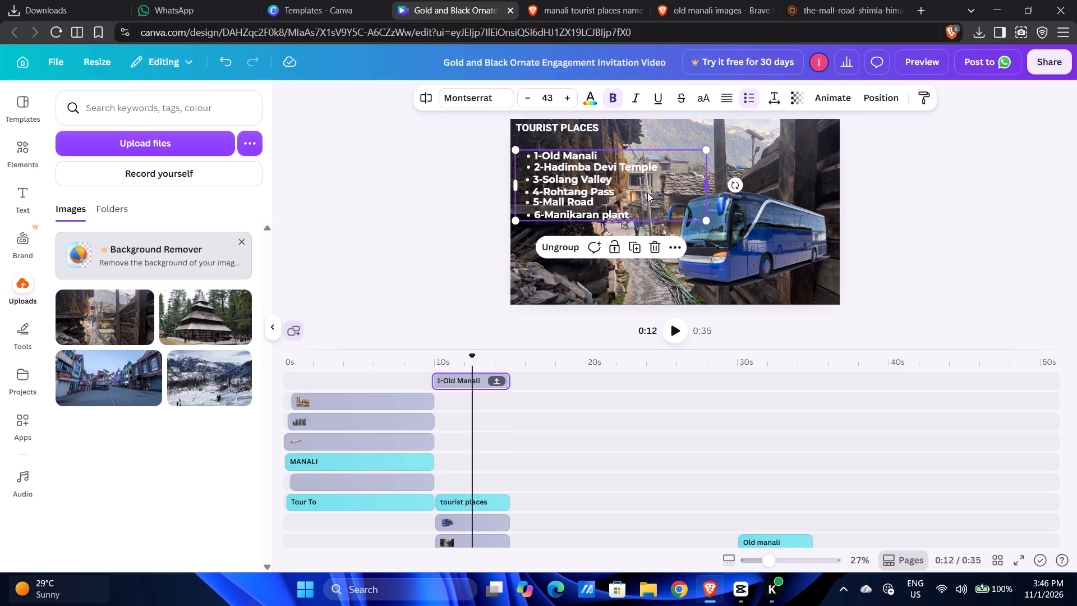
Reposition the 5-Mall Road line to sit evenly between 4-Rohtang Pass and 6-Manikaran plant.
click(559, 201)
click(545, 201)
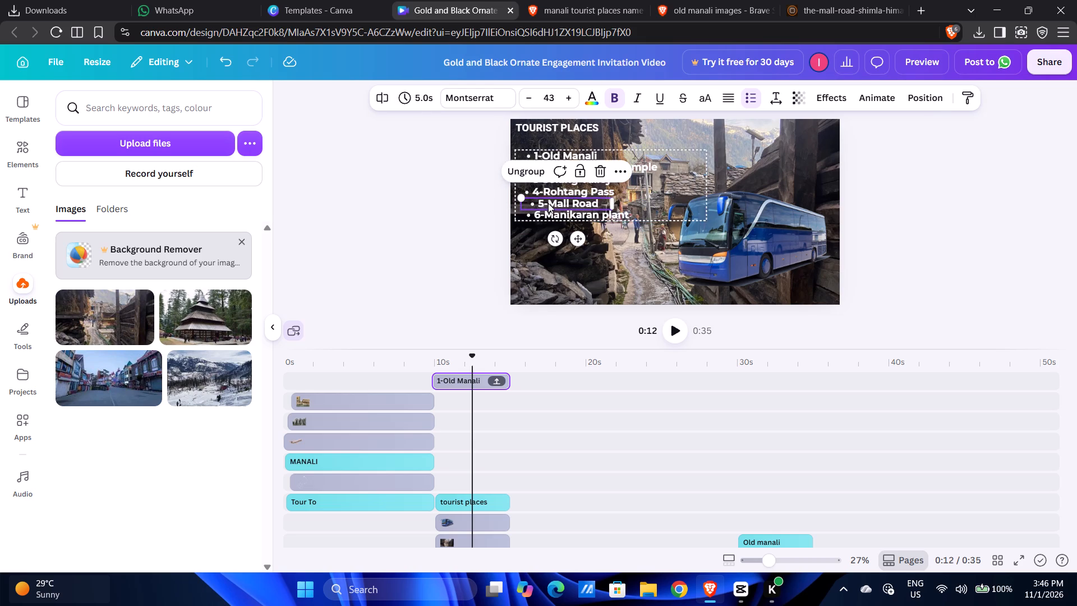
click(548, 203)
click(615, 190)
click(636, 244)
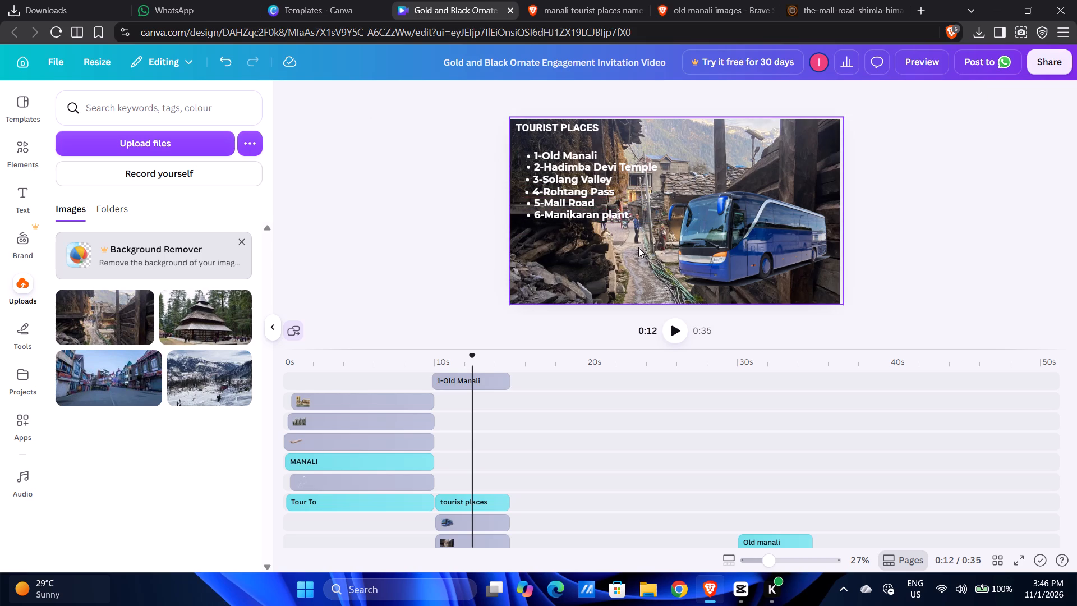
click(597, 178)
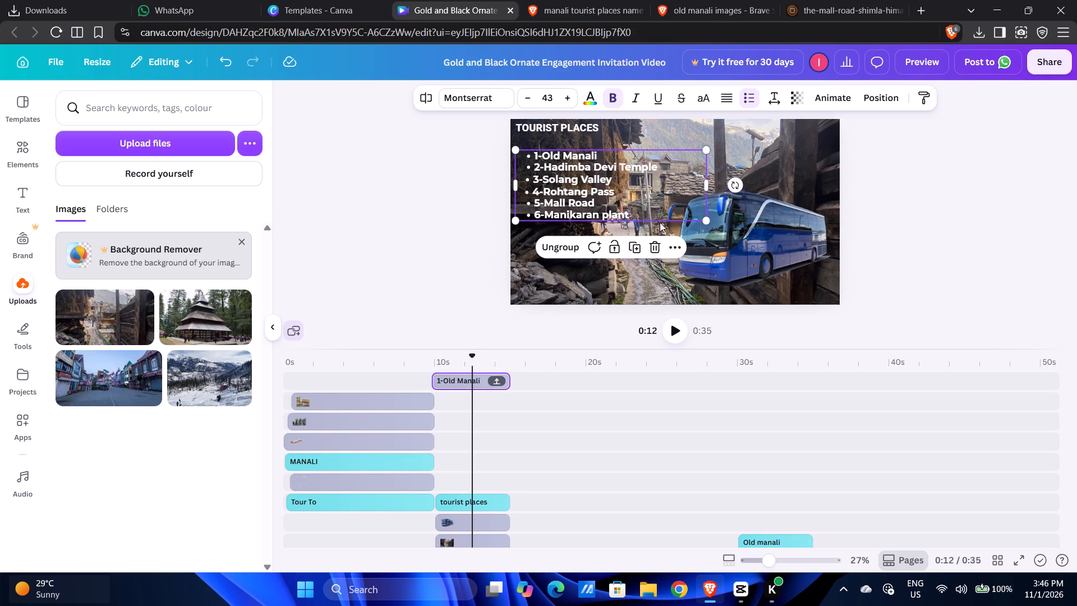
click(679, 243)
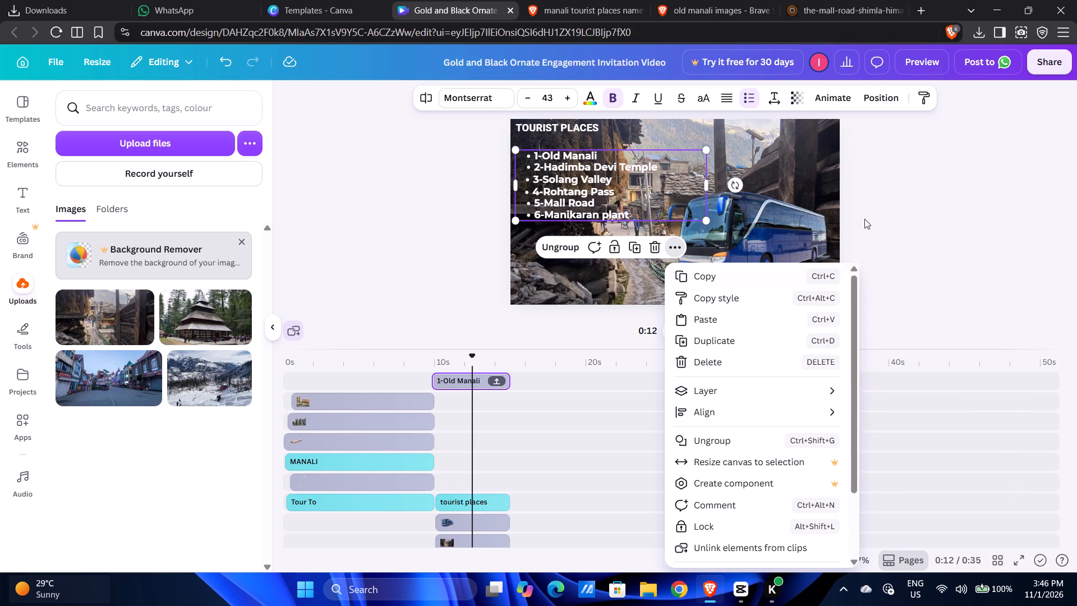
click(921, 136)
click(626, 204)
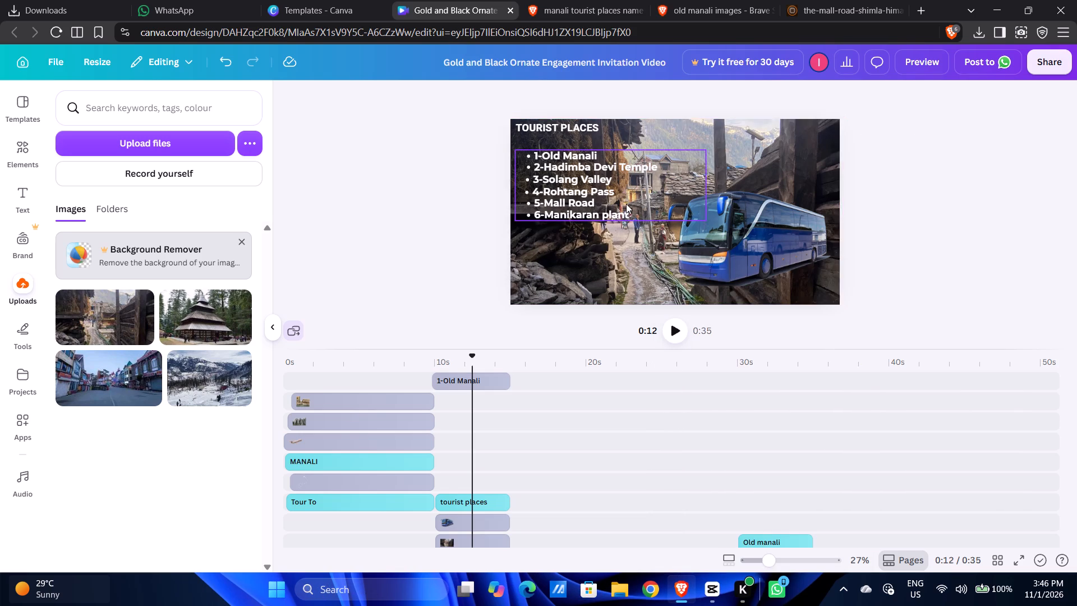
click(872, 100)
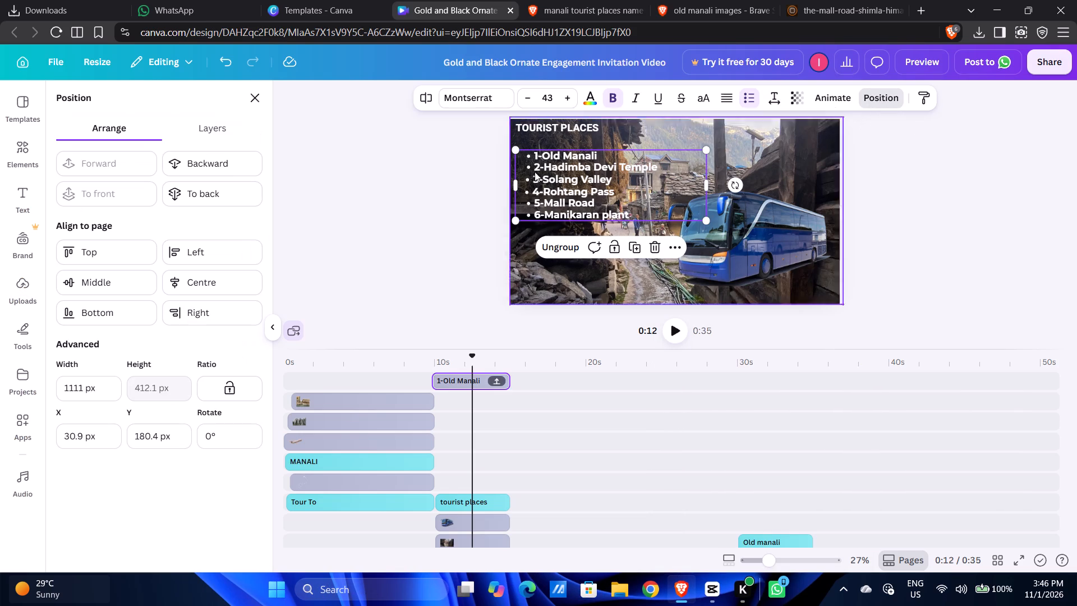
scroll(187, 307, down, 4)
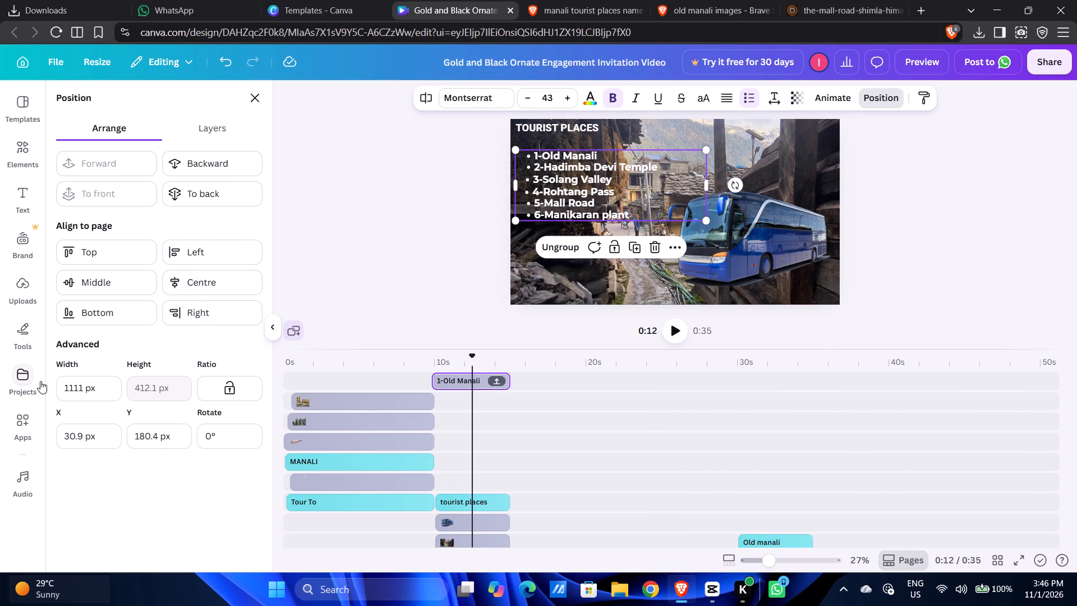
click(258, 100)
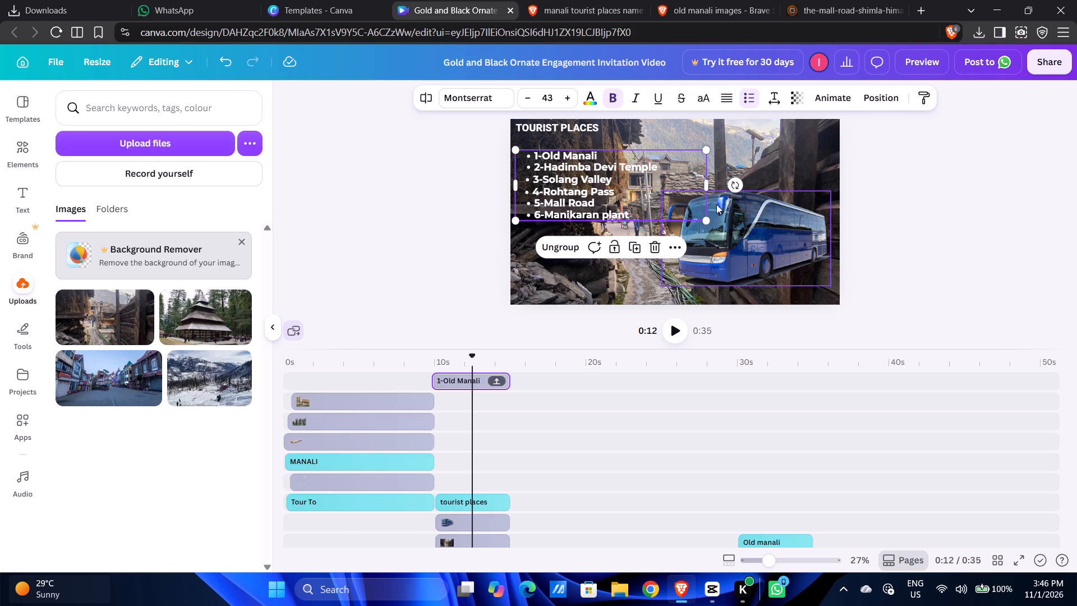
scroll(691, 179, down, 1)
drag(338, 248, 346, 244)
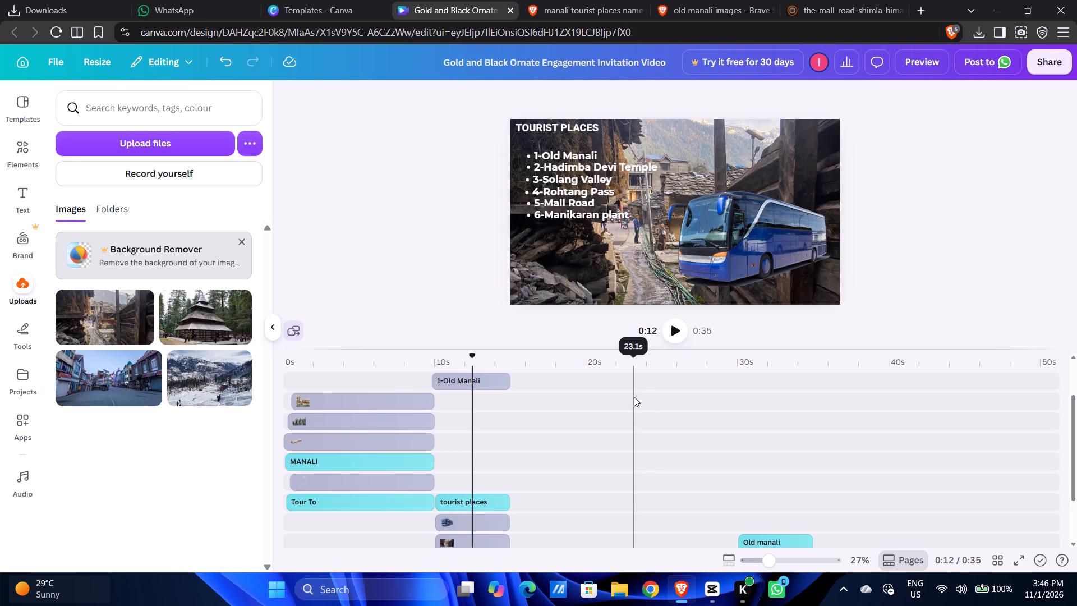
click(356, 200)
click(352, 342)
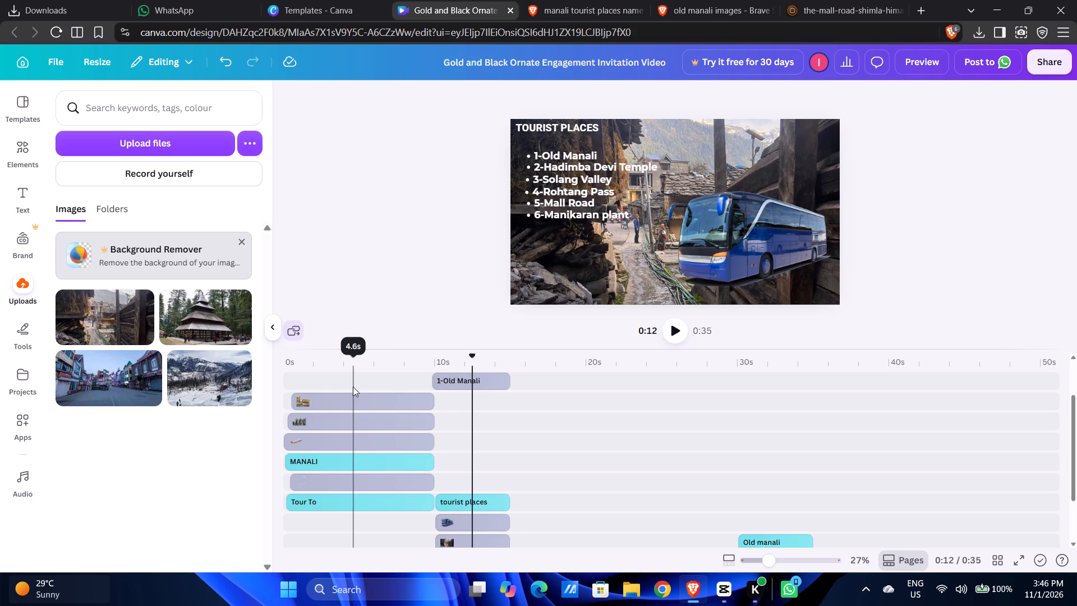
Play the video from about 5 seconds, and again from about 9 seconds, to review the change into the tourist places clip.
click(365, 402)
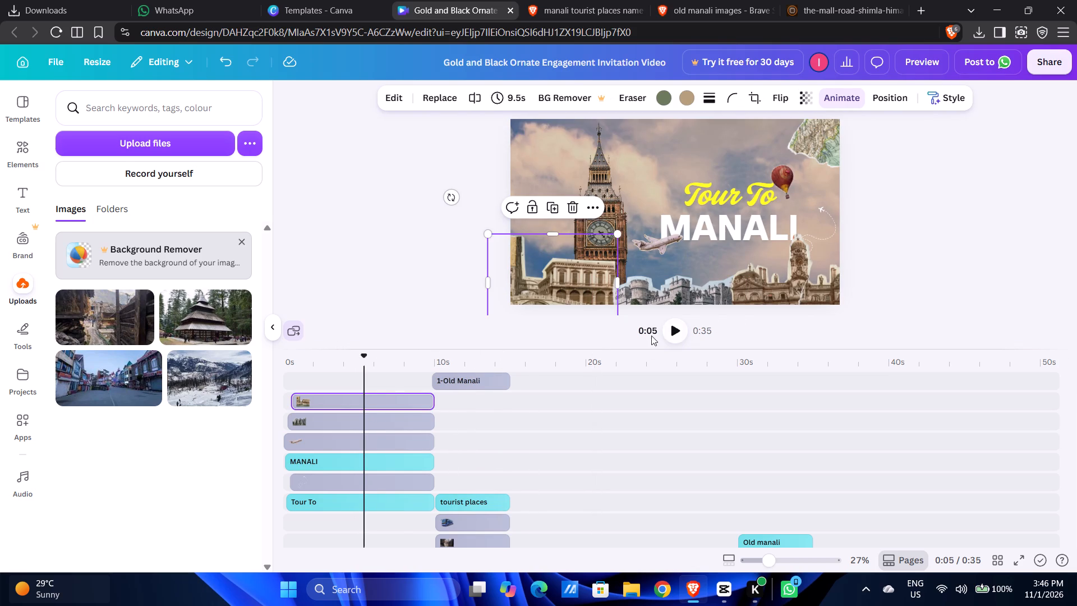
click(669, 337)
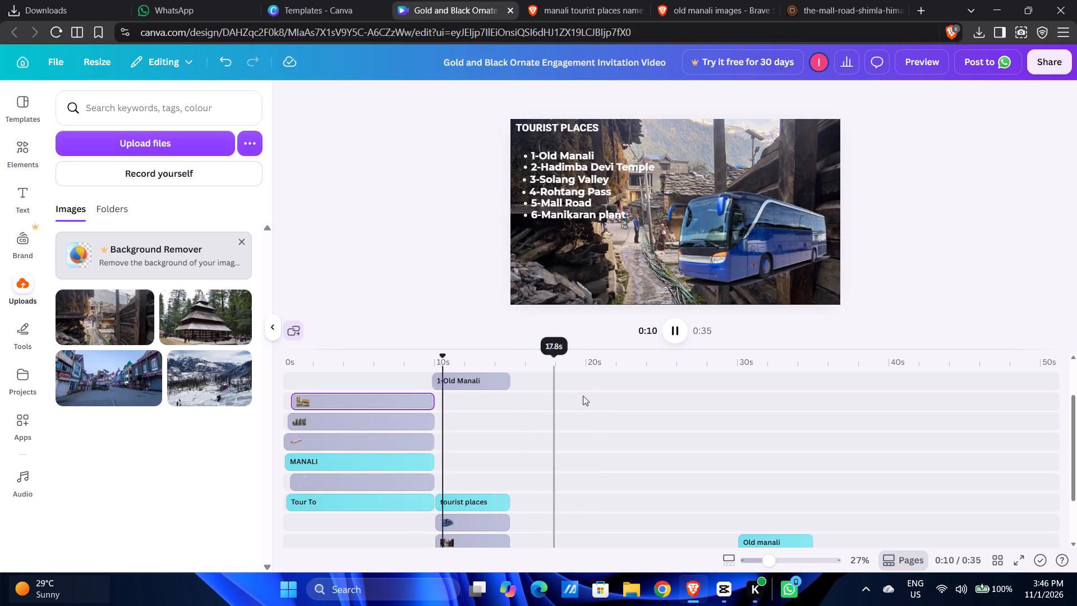
click(587, 412)
click(431, 380)
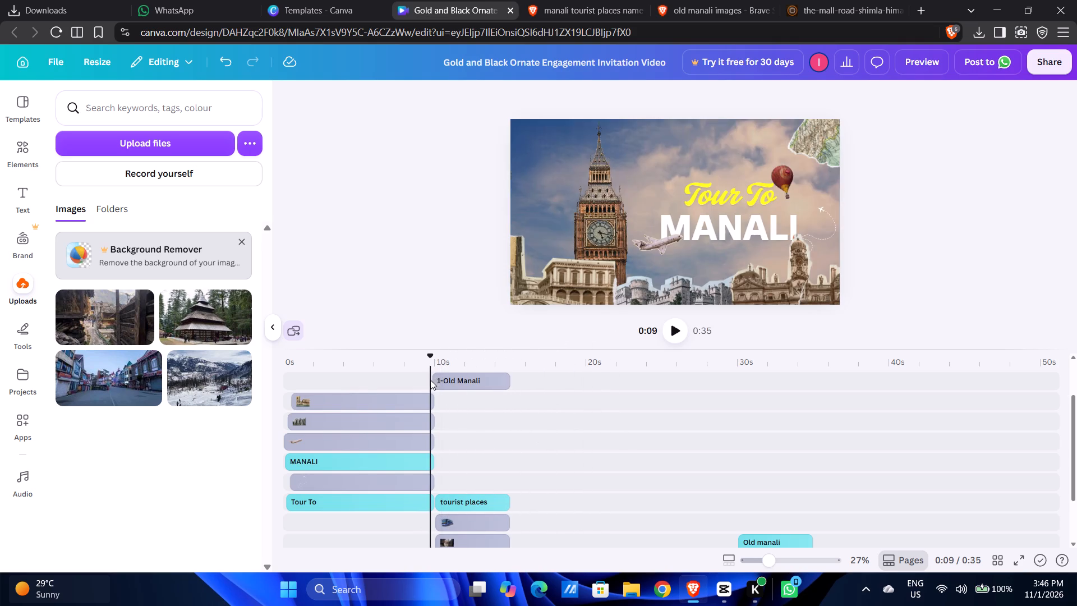
key(space)
Check the frames around 15 seconds, where the tourist places clip changes to the street photo clip.
scroll(520, 392, down, 1)
click(514, 403)
click(510, 402)
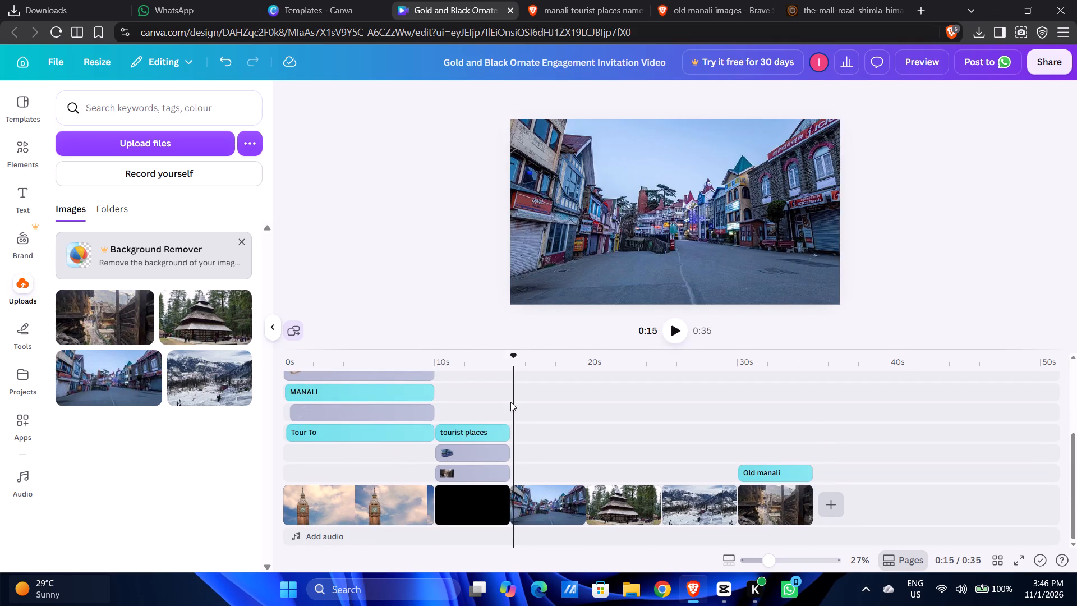
click(496, 402)
click(507, 402)
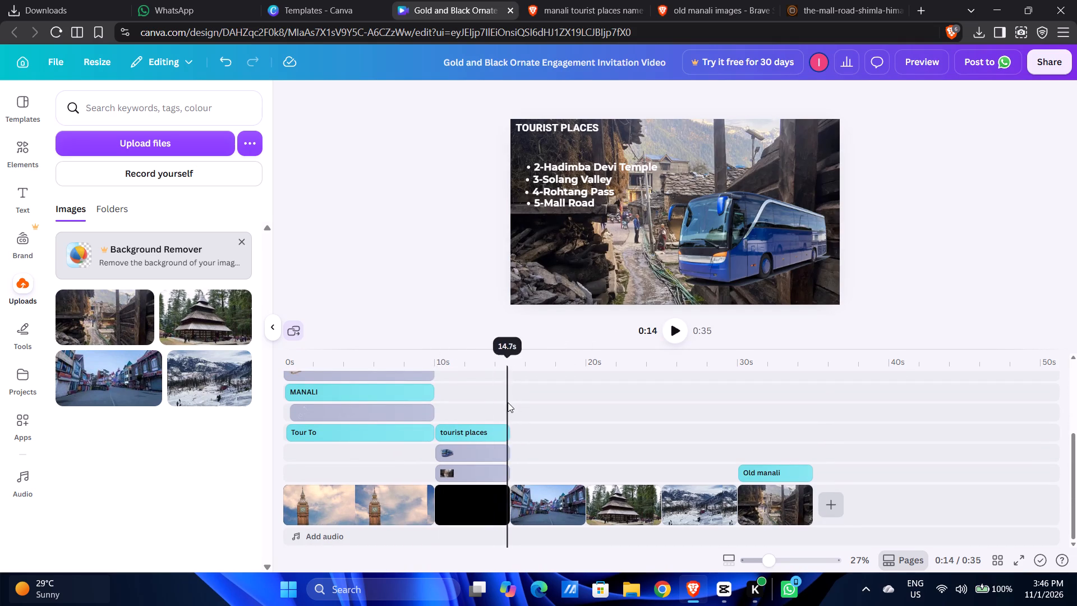
click(509, 404)
click(554, 502)
click(485, 387)
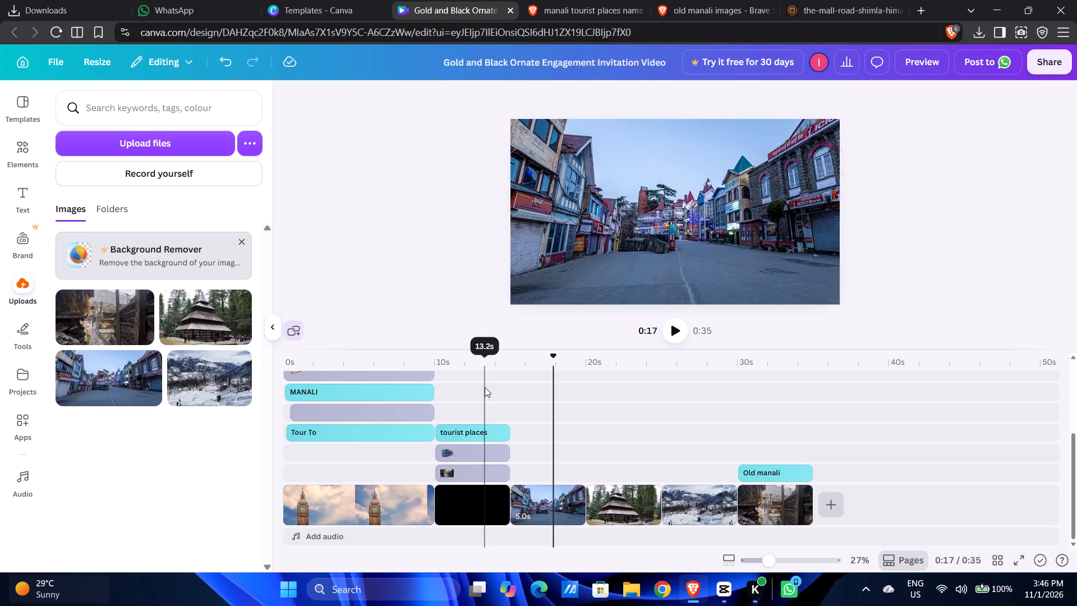
Switch to the old manali image search and search for "manali images" instead.
click(596, 227)
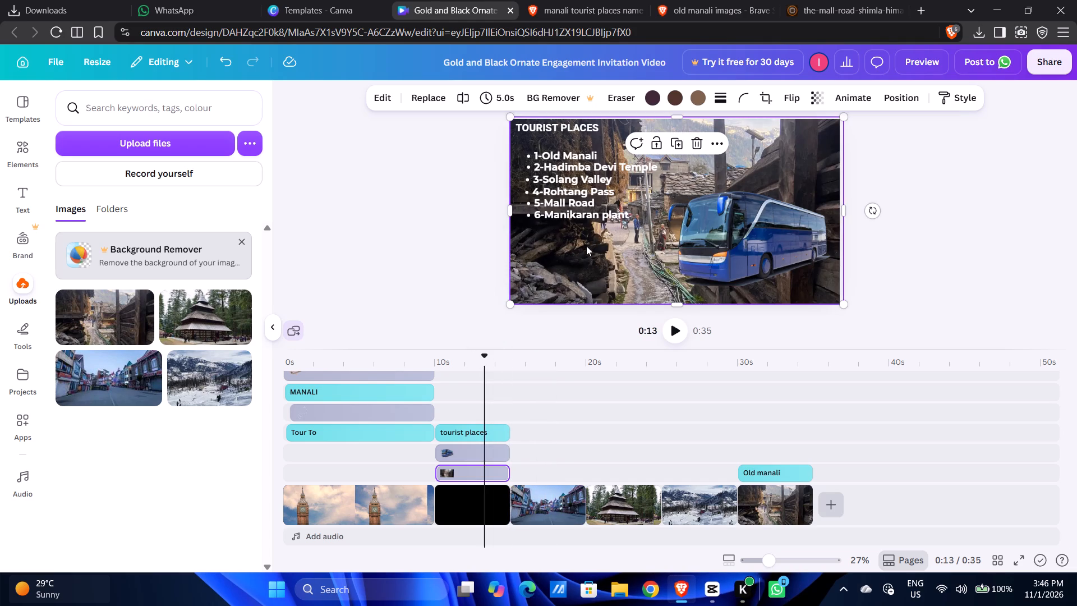
click(694, 0)
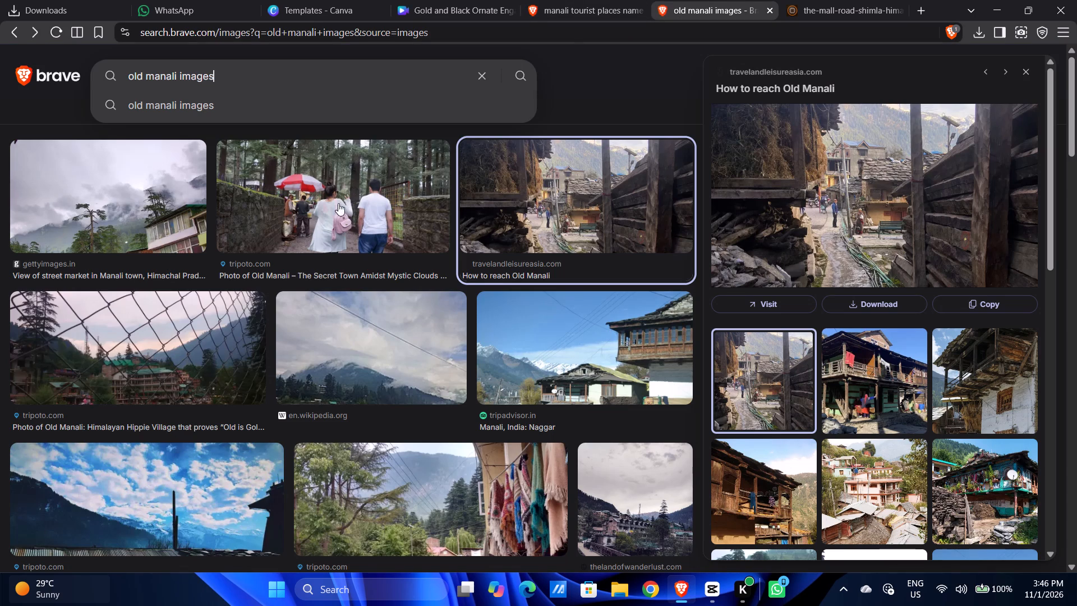
scroll(248, 141, down, 1)
scroll(200, 77, up, 6)
drag(145, 75, 78, 76)
key(BackSpace)
key(Return)
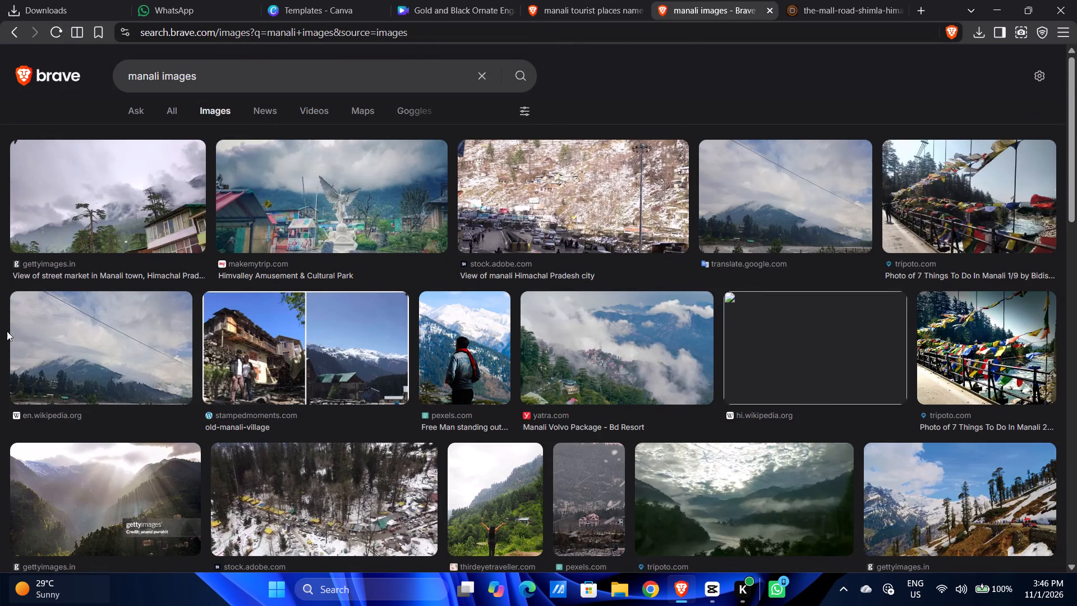
Look through the Manali image results for a photo suited to the video.
scroll(1076, 329, down, 2)
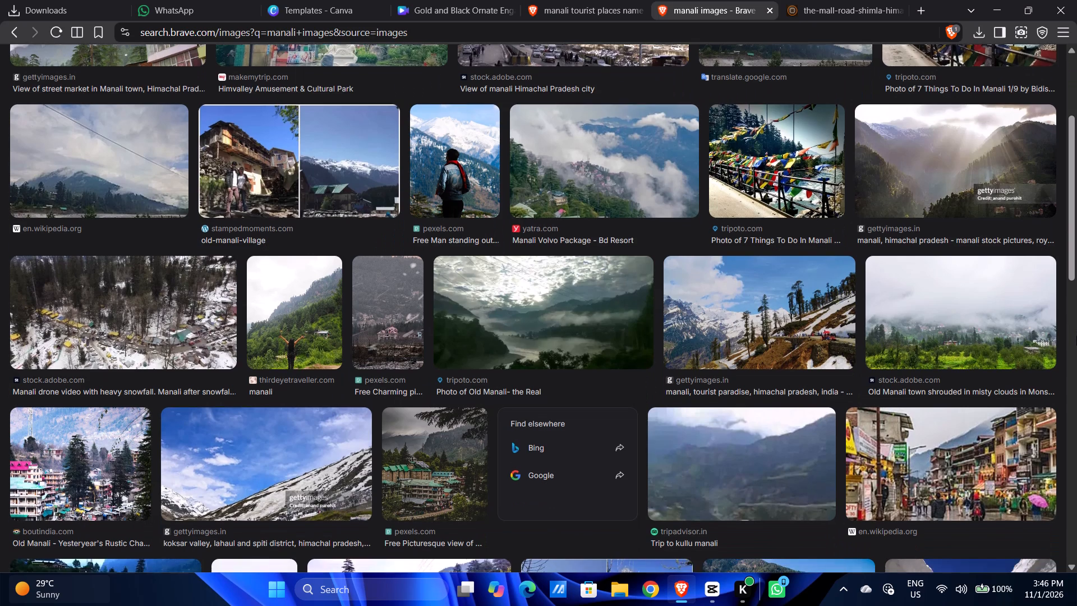
scroll(1069, 333, down, 3)
scroll(555, 338, down, 2)
scroll(10, 336, down, 2)
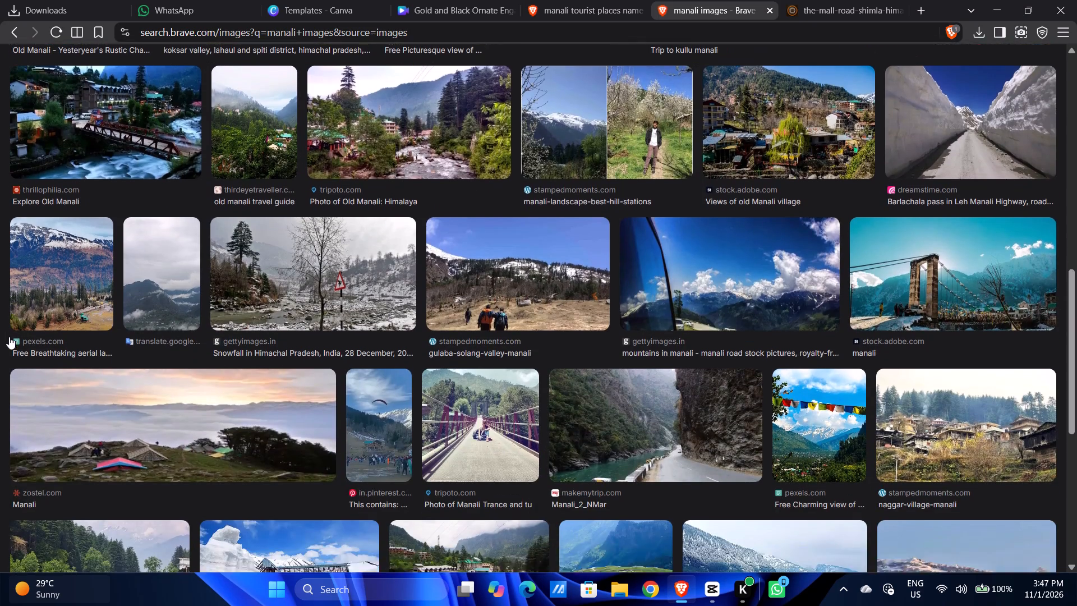
scroll(9, 337, down, 3)
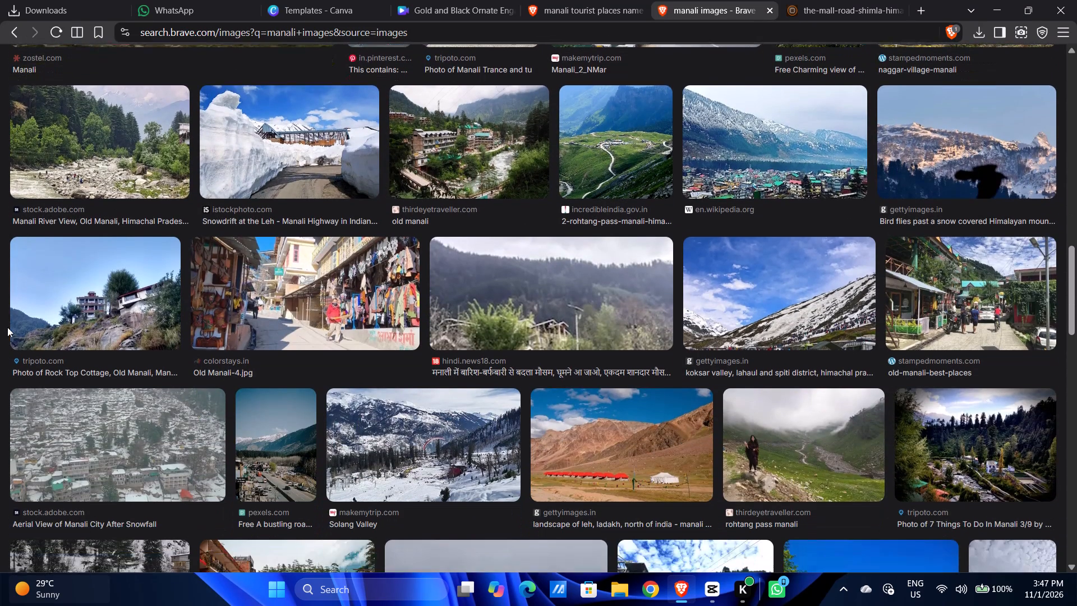
scroll(8, 324, down, 4)
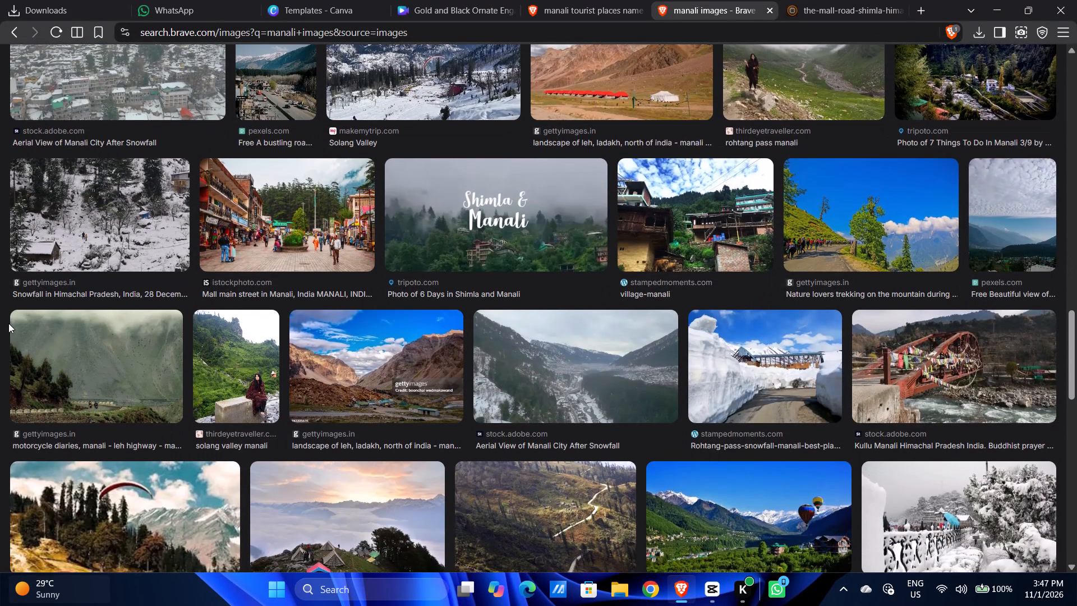
scroll(8, 323, down, 2)
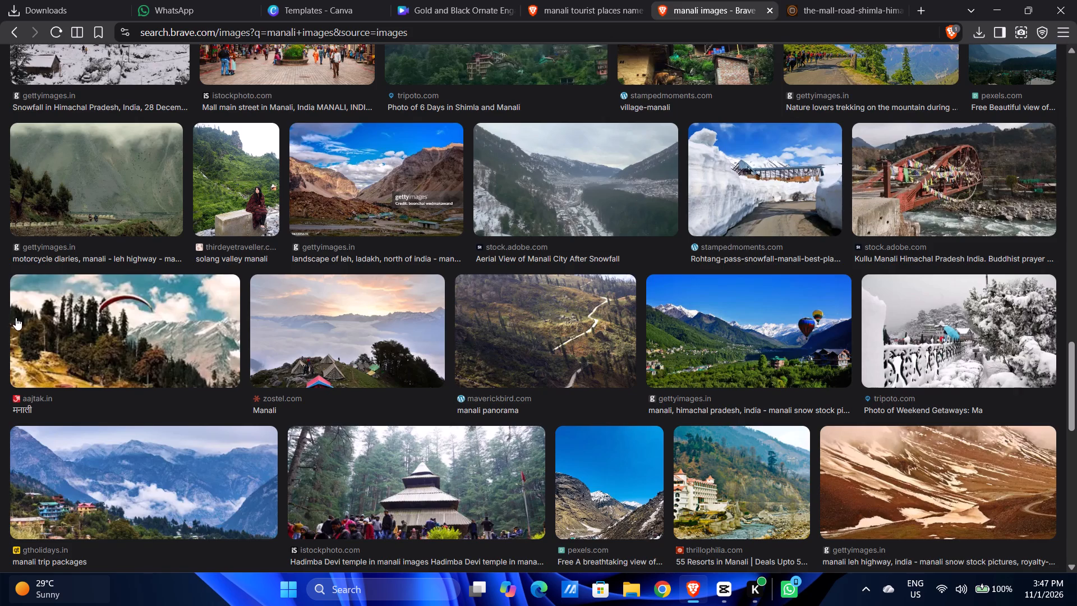
scroll(18, 316, up, 17)
scroll(132, 120, up, 6)
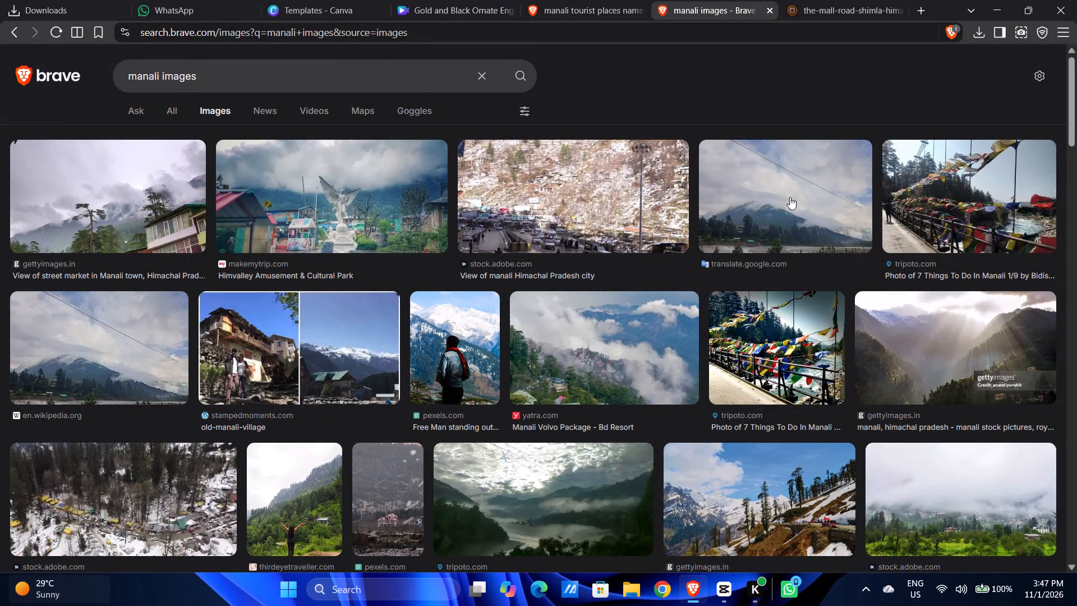
scroll(271, 224, down, 9)
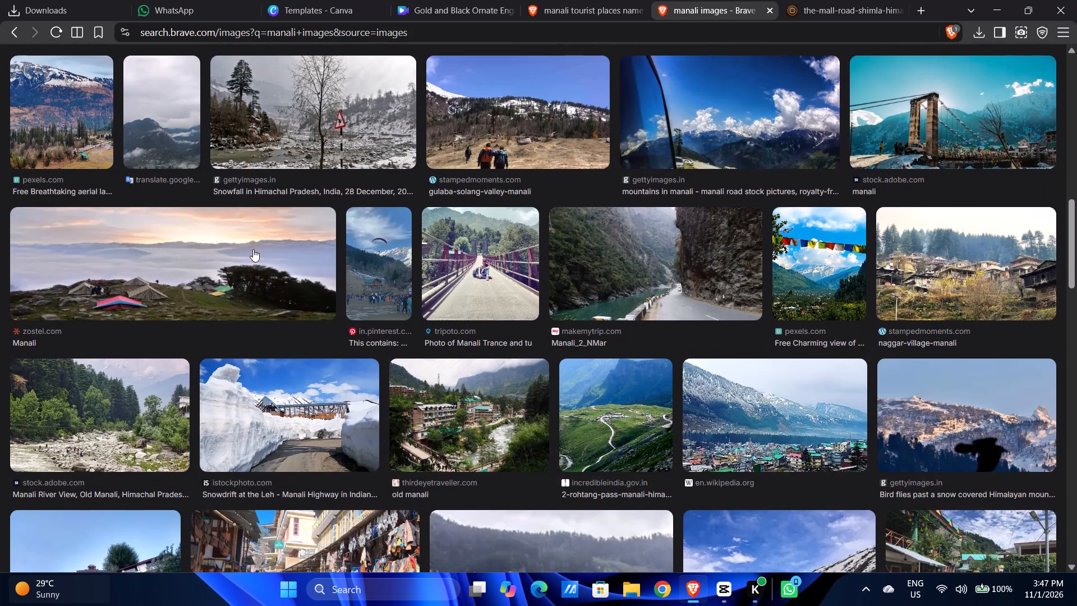
scroll(252, 249, down, 4)
Preview the Leh, Ladakh landscape photo with red tents among the image results, and close the preview.
drag(623, 338, 622, 334)
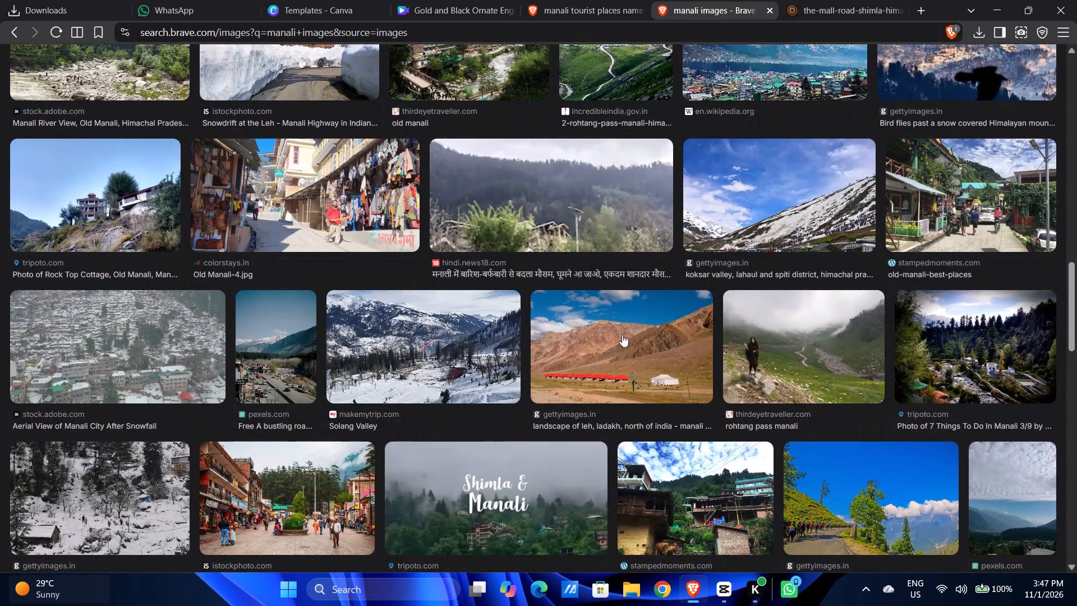
drag(622, 334, 622, 333)
scroll(570, 325, down, 4)
scroll(480, 298, down, 3)
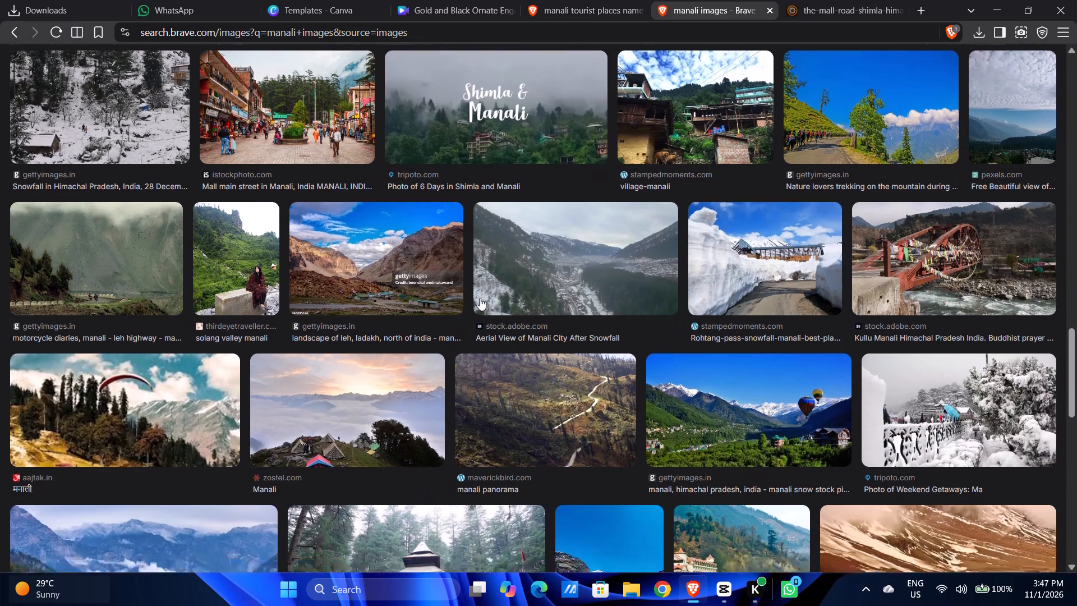
scroll(477, 297, up, 12)
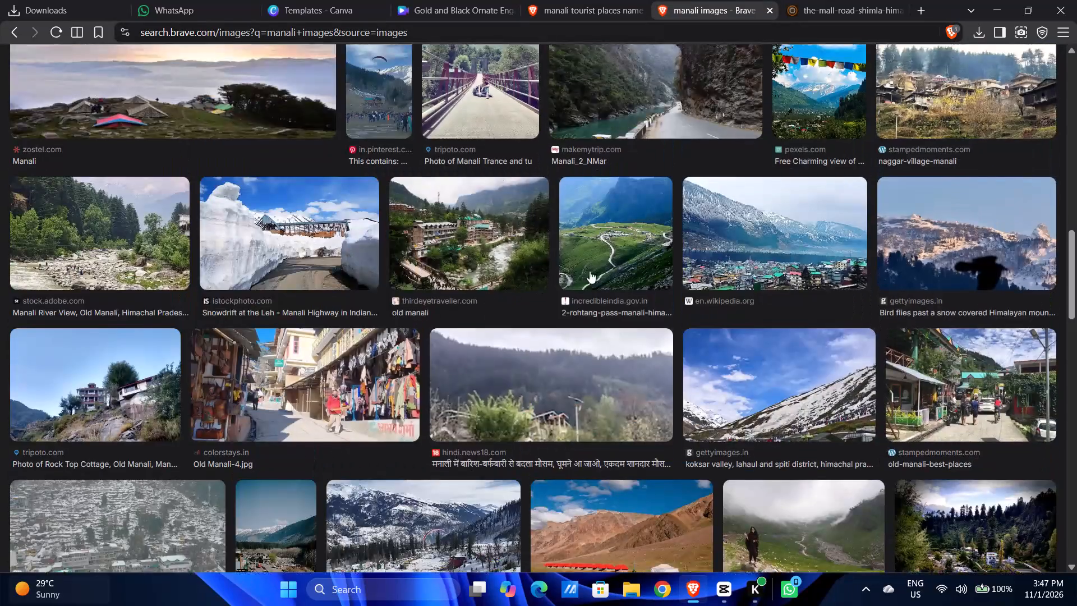
scroll(590, 271, up, 2)
key(space)
scroll(441, 247, up, 6)
key(space)
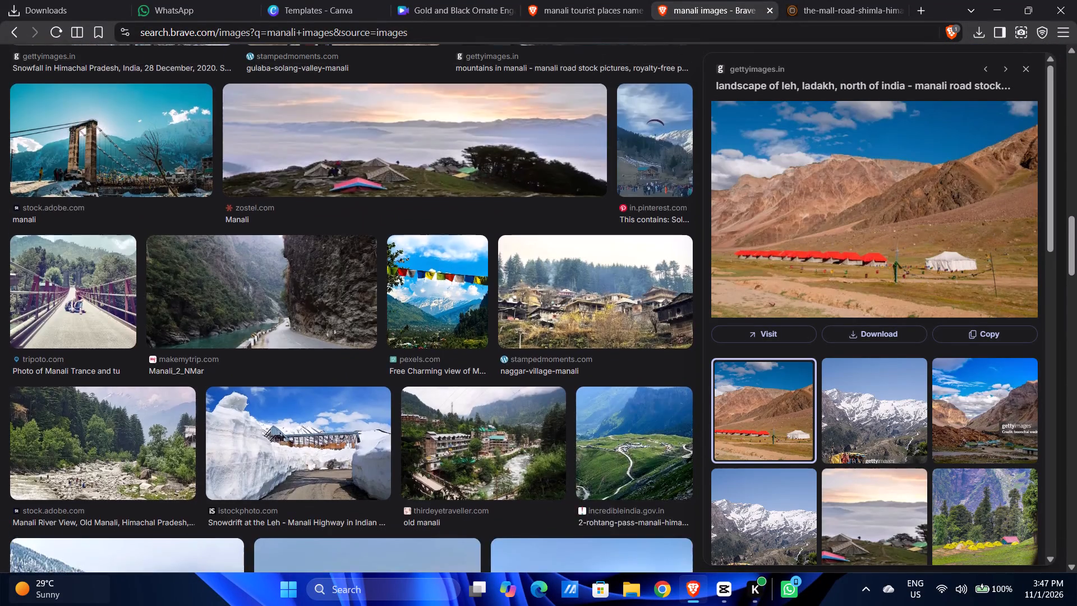
key(space)
scroll(539, 206, up, 5)
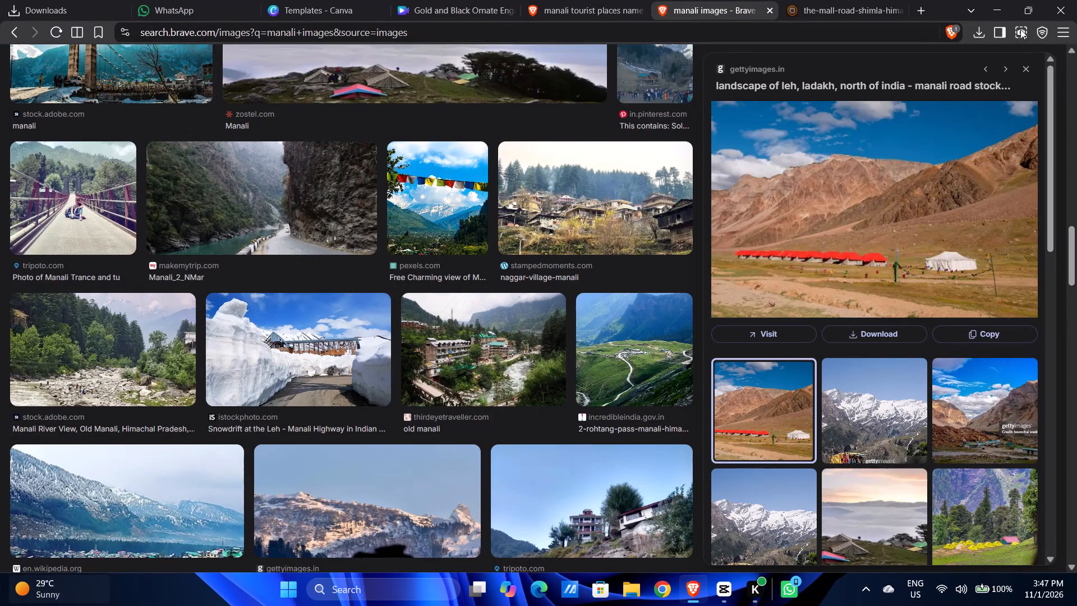
click(1015, 69)
click(1033, 75)
Look through the earlier Manali results and preview the photo of a mountain road on a snowy, tree-lined slope.
scroll(599, 148, up, 4)
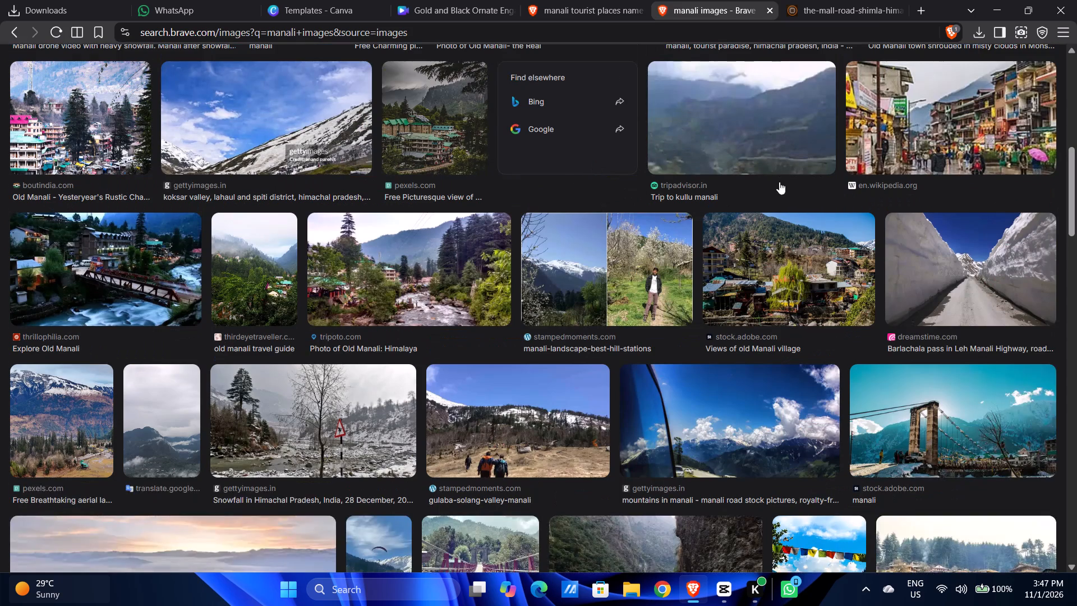
scroll(757, 172, up, 6)
scroll(693, 207, up, 2)
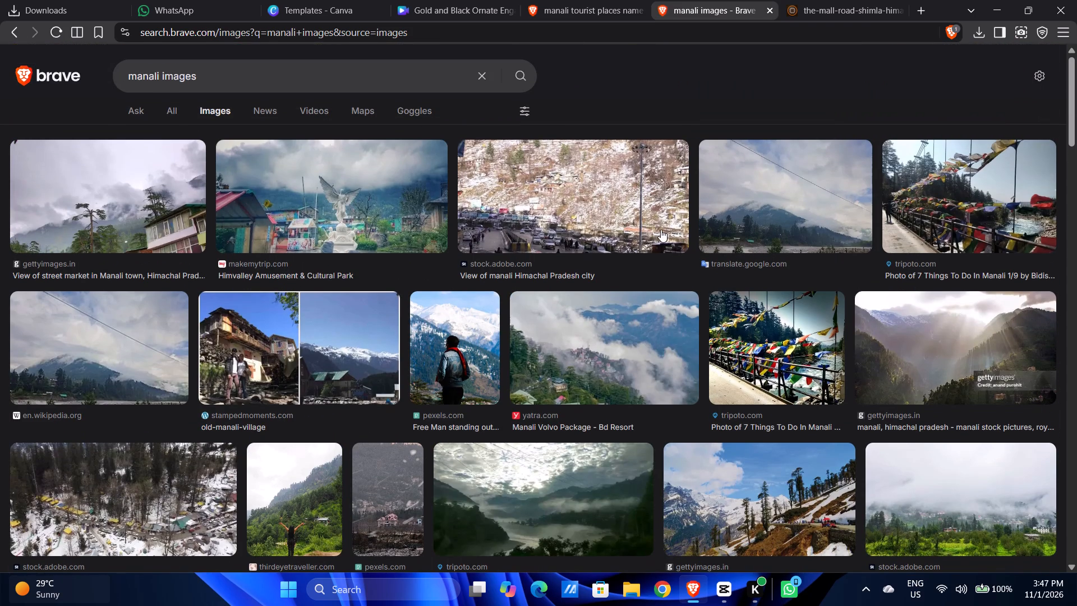
scroll(406, 232, down, 2)
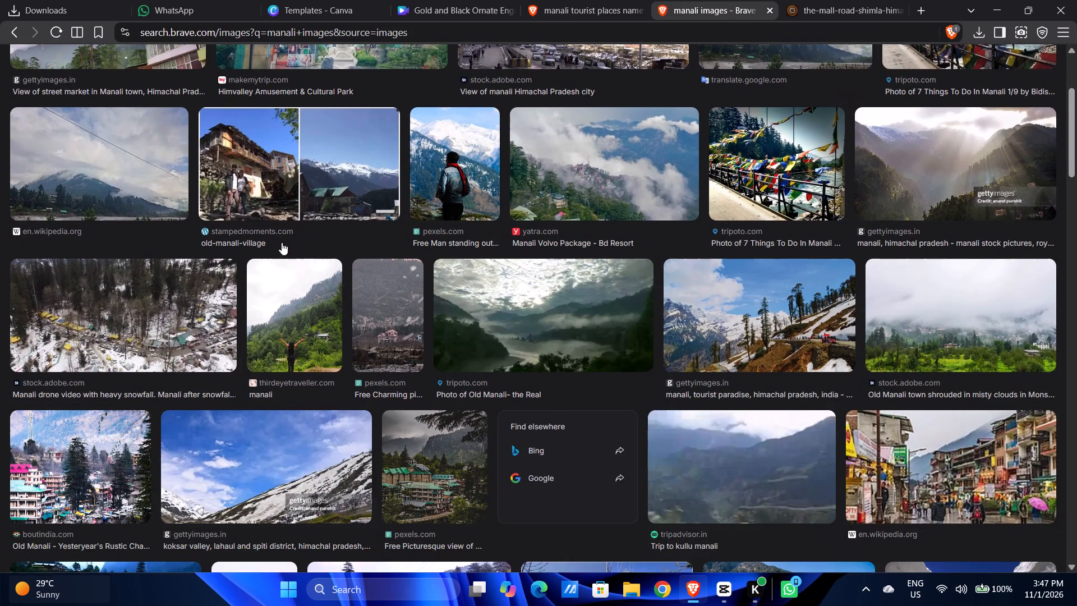
click(741, 336)
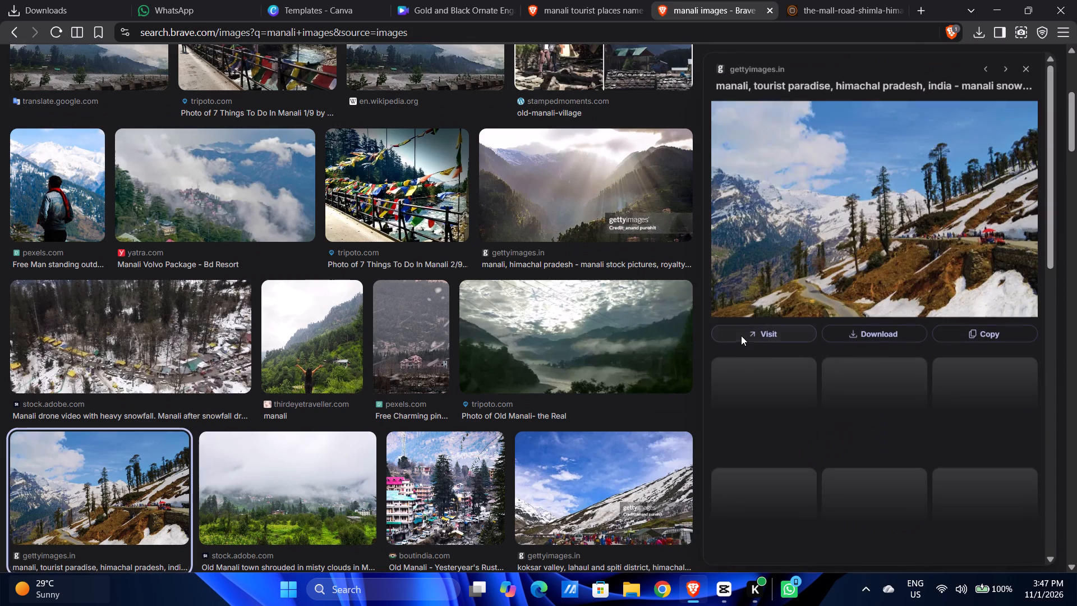
scroll(934, 194, down, 5)
scroll(920, 194, up, 6)
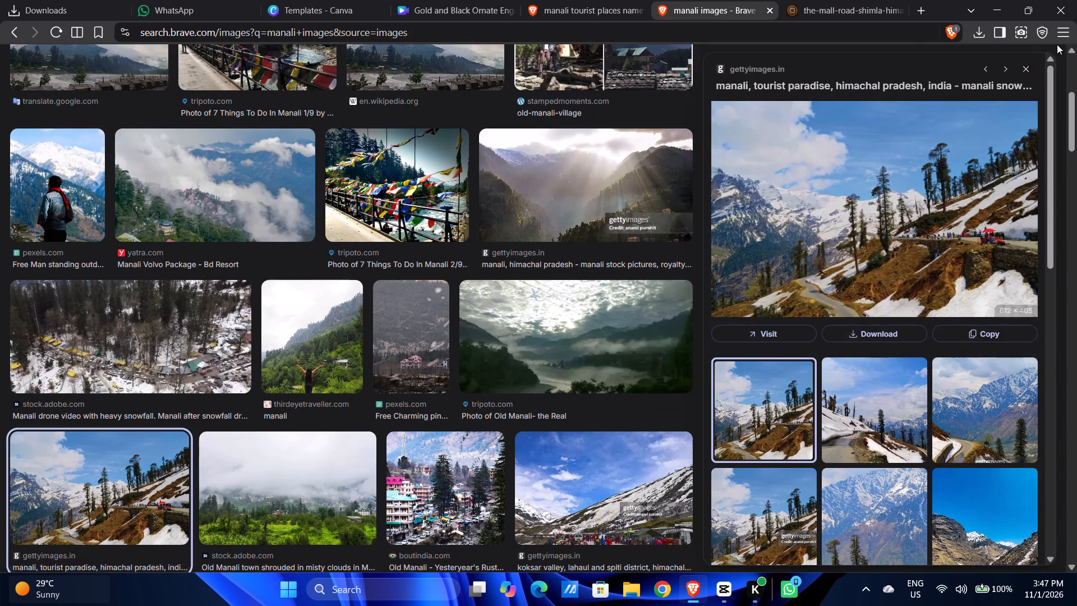
click(1025, 69)
Browse further down the Manali image results and preview the Mall main street photo.
click(546, 0)
click(477, 0)
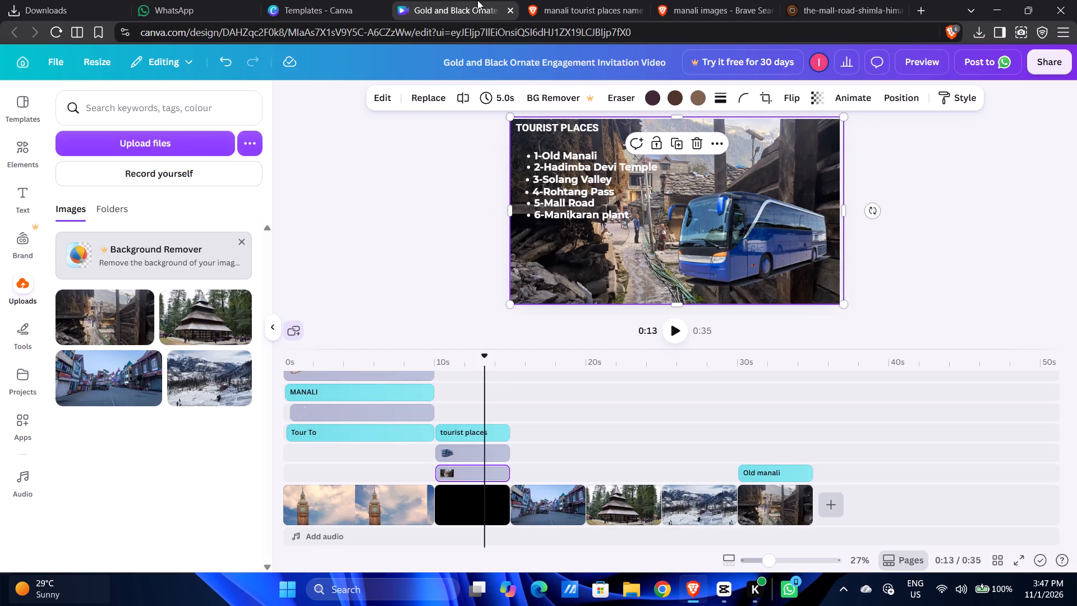
click(798, 0)
click(696, 0)
scroll(643, 198, down, 5)
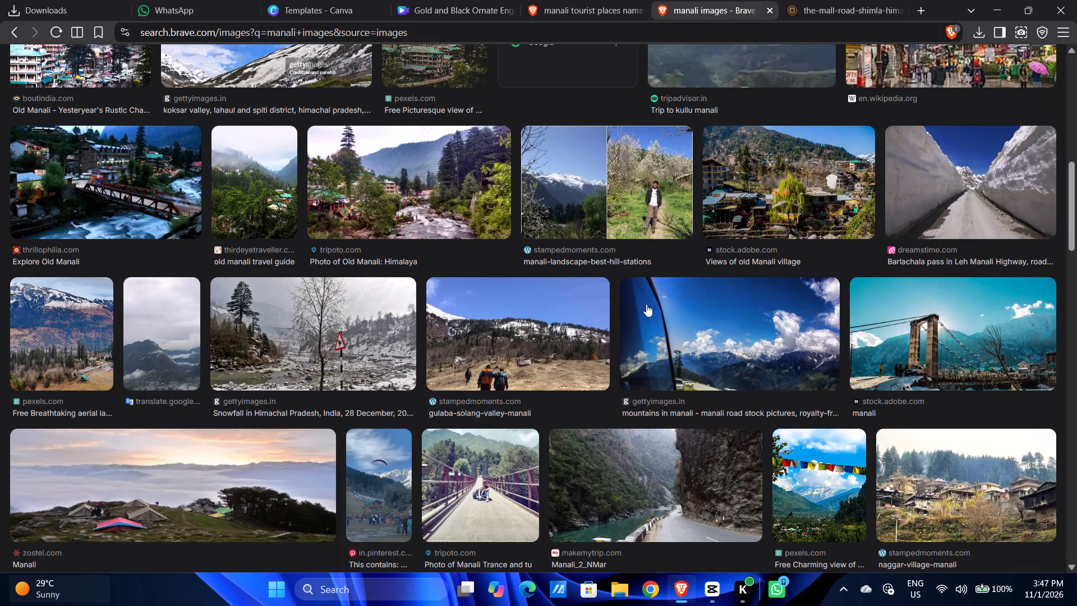
scroll(691, 365, down, 4)
scroll(749, 393, down, 5)
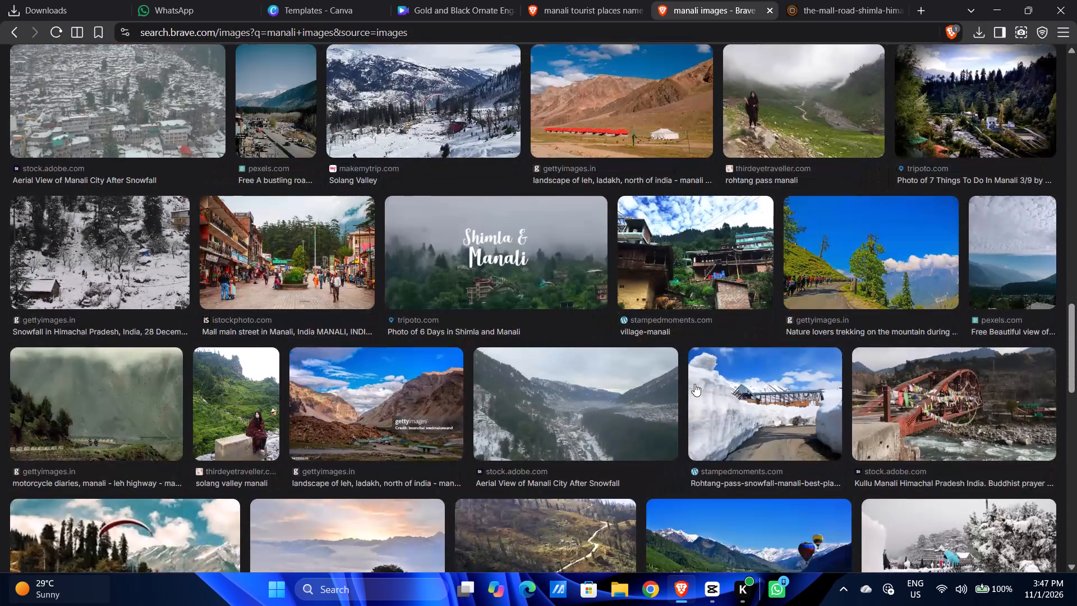
scroll(567, 376, down, 7)
scroll(560, 436, down, 4)
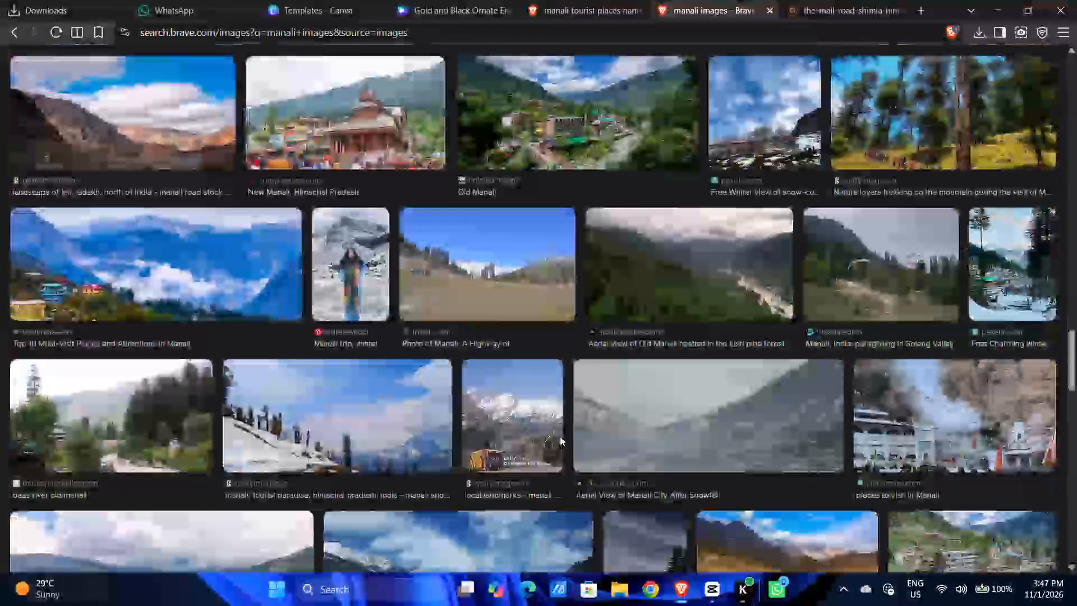
scroll(562, 426, down, 4)
click(273, 355)
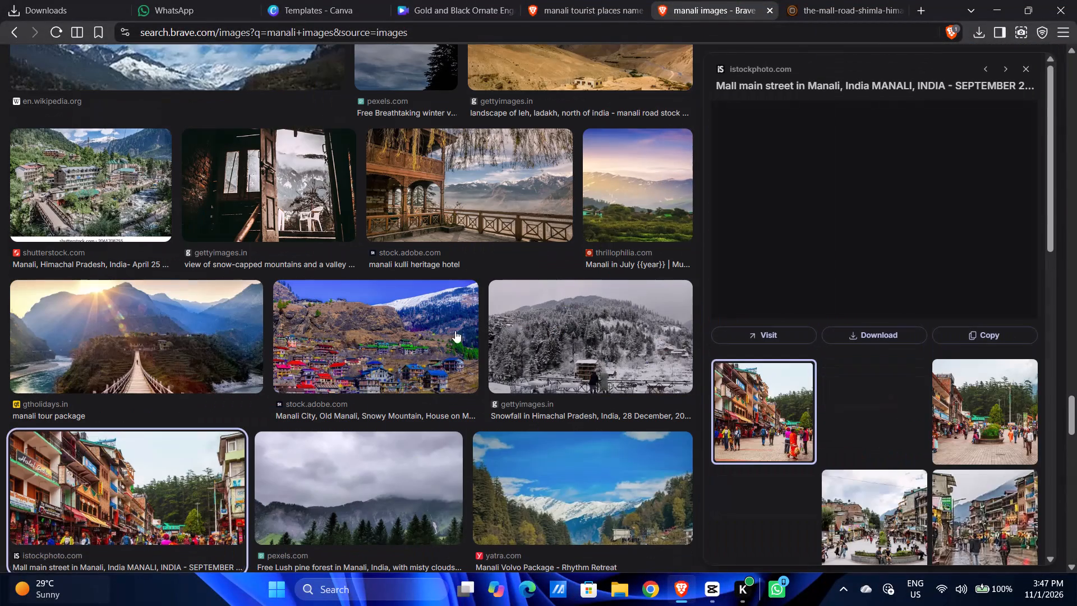
scroll(480, 318, down, 4)
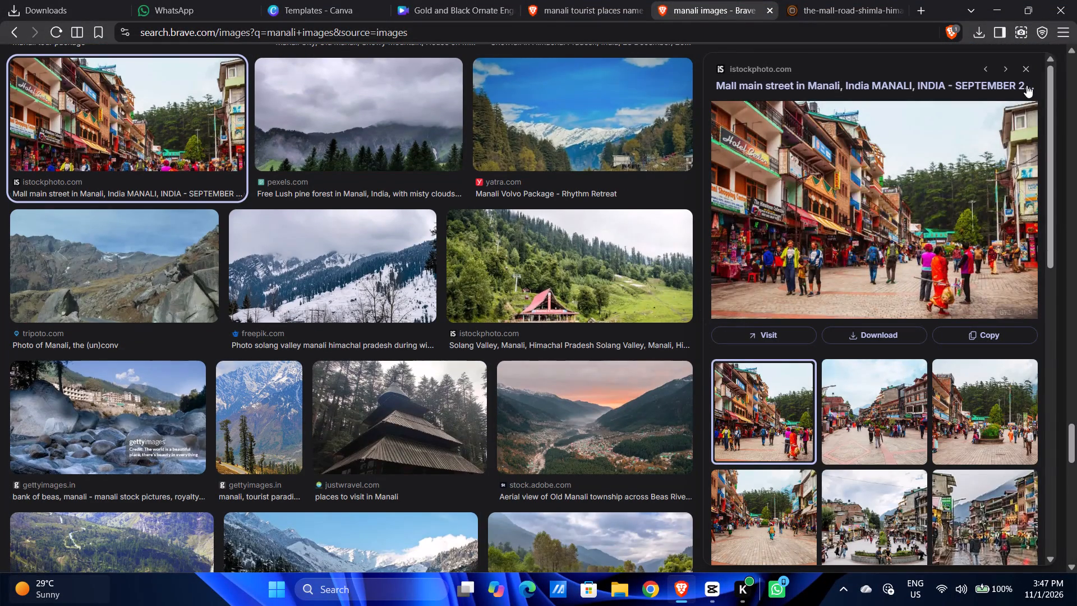
click(1028, 66)
Return to the video design and add the Green and Yellow Illustrated Retro Nature Video template as a new clip.
click(356, 0)
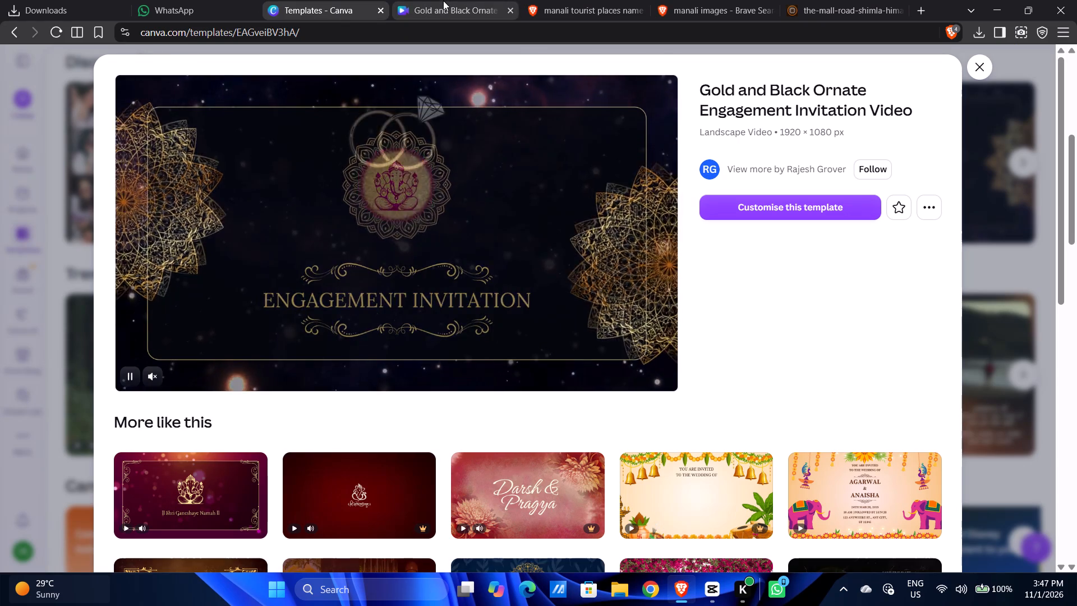
click(441, 0)
click(18, 104)
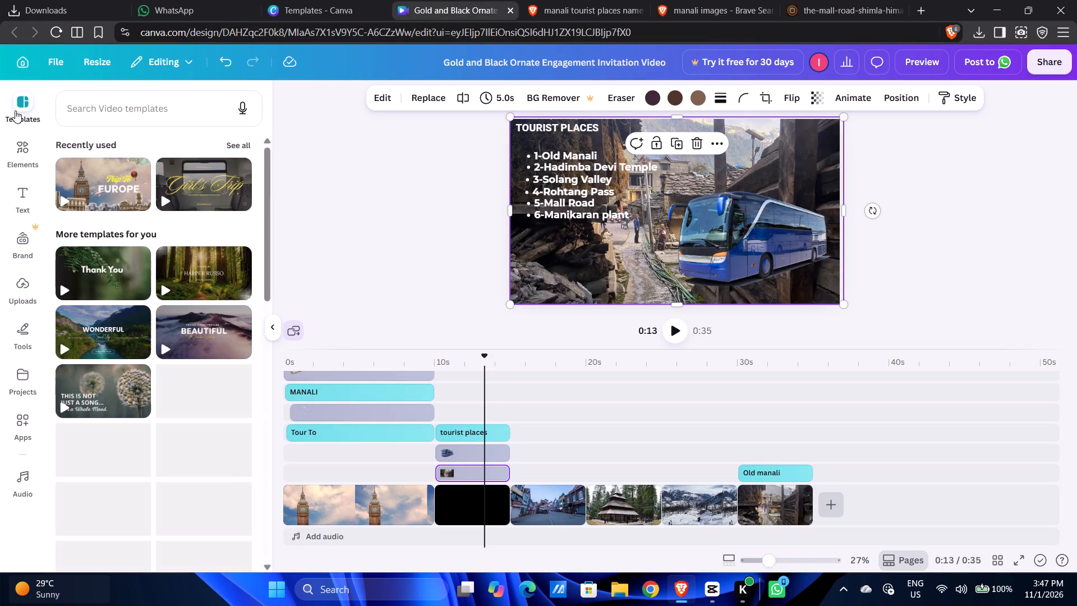
click(133, 112)
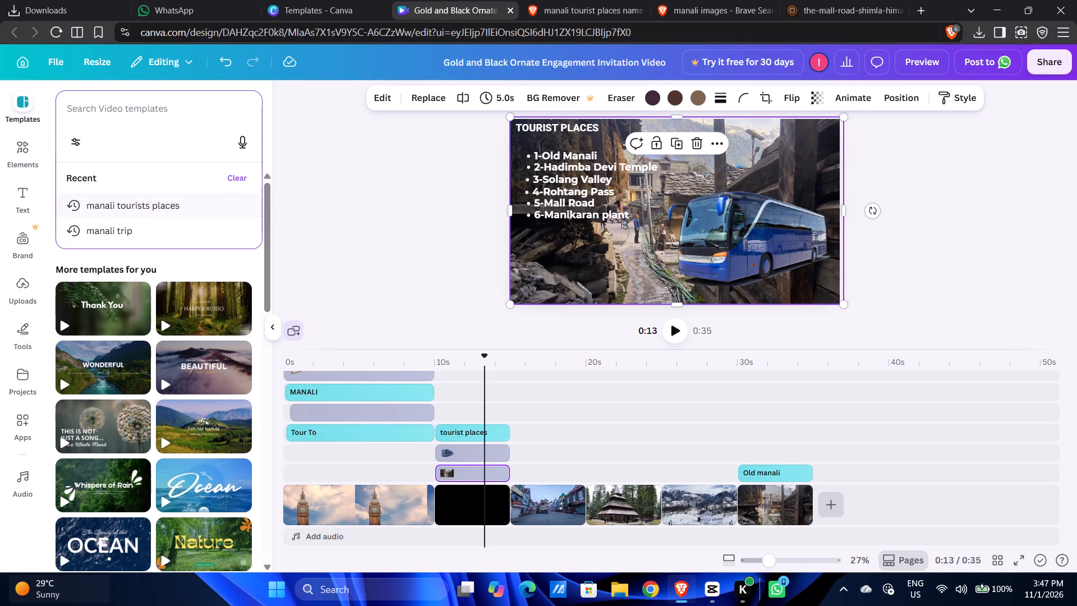
scroll(29, 299, down, 1)
click(1, 566)
scroll(24, 474, down, 3)
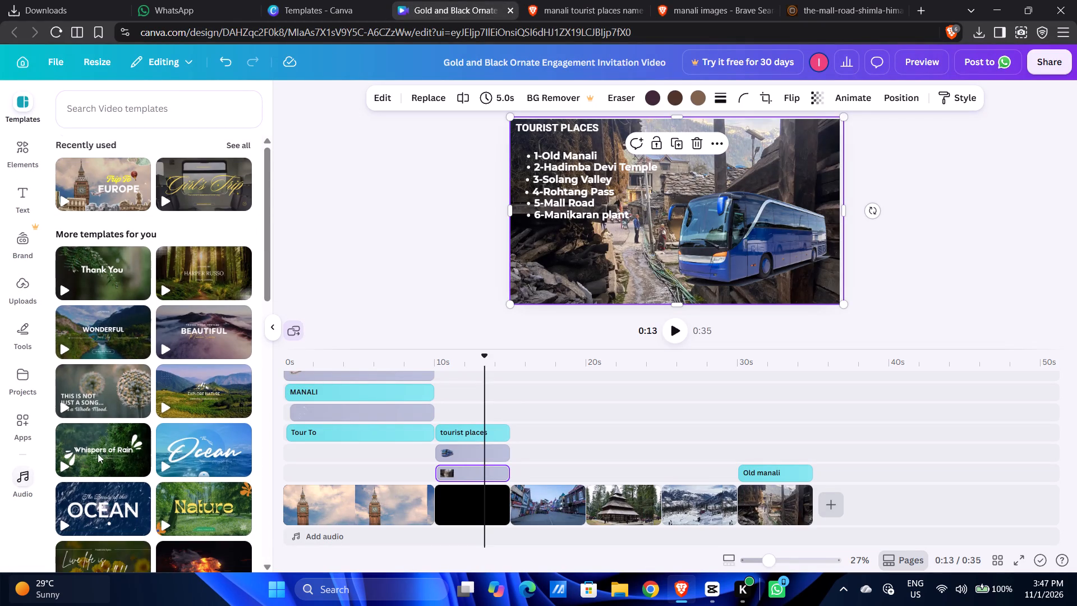
click(205, 500)
click(613, 264)
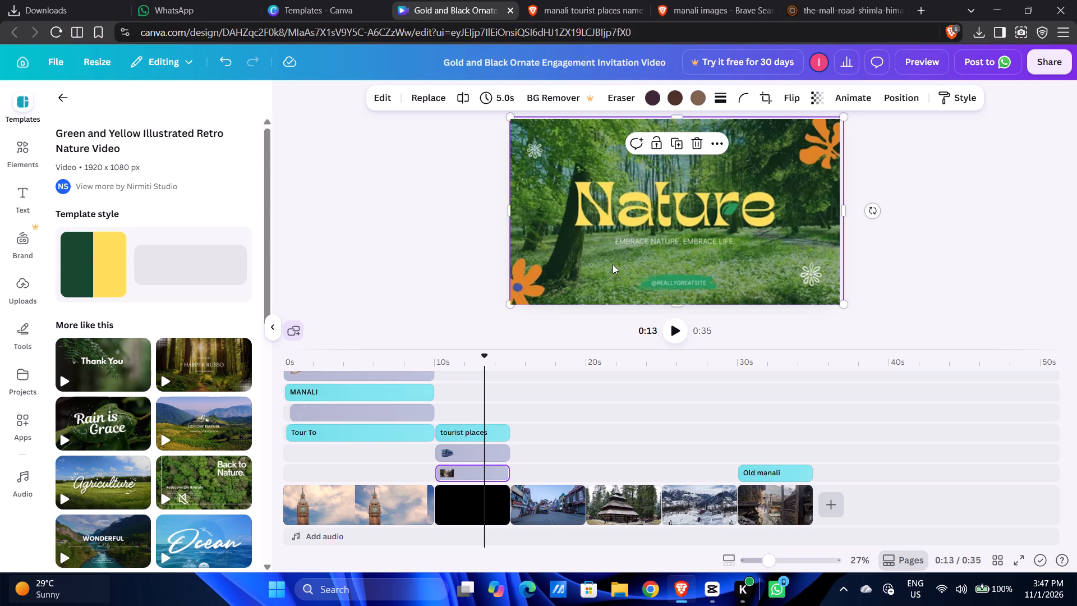
click(653, 200)
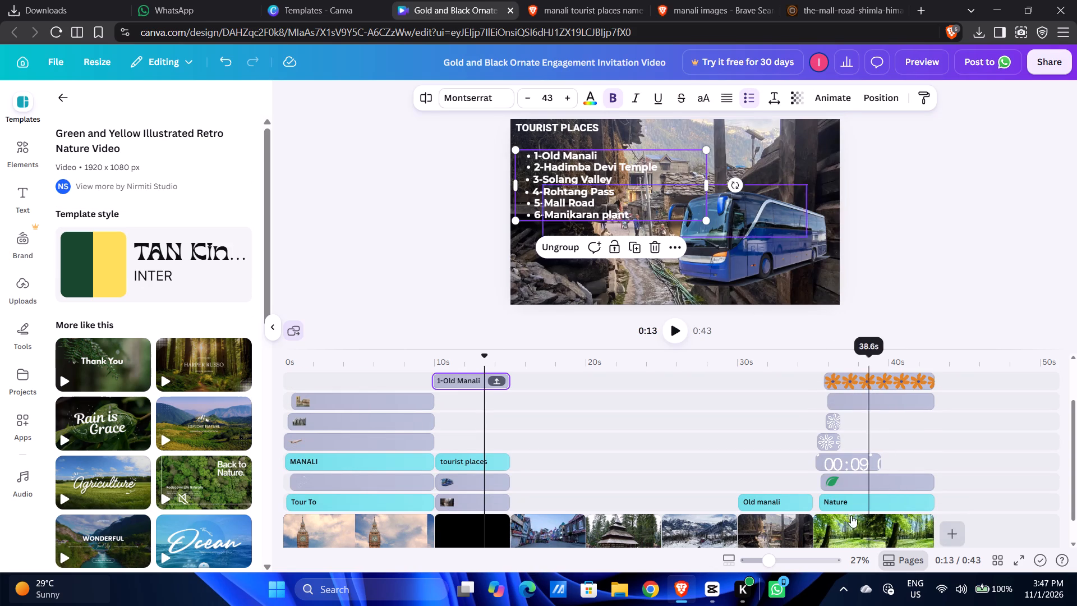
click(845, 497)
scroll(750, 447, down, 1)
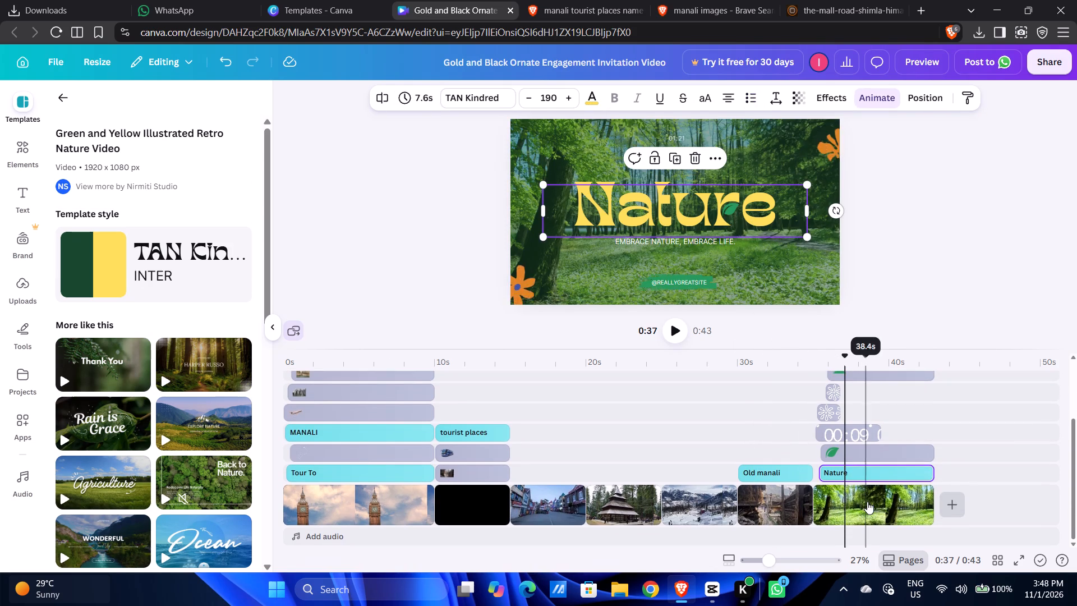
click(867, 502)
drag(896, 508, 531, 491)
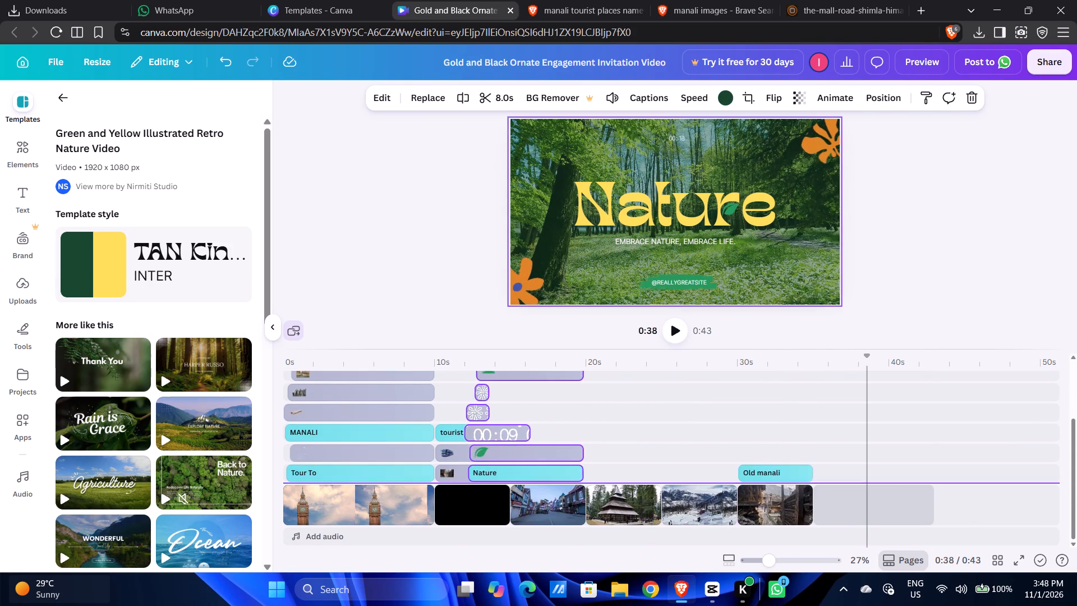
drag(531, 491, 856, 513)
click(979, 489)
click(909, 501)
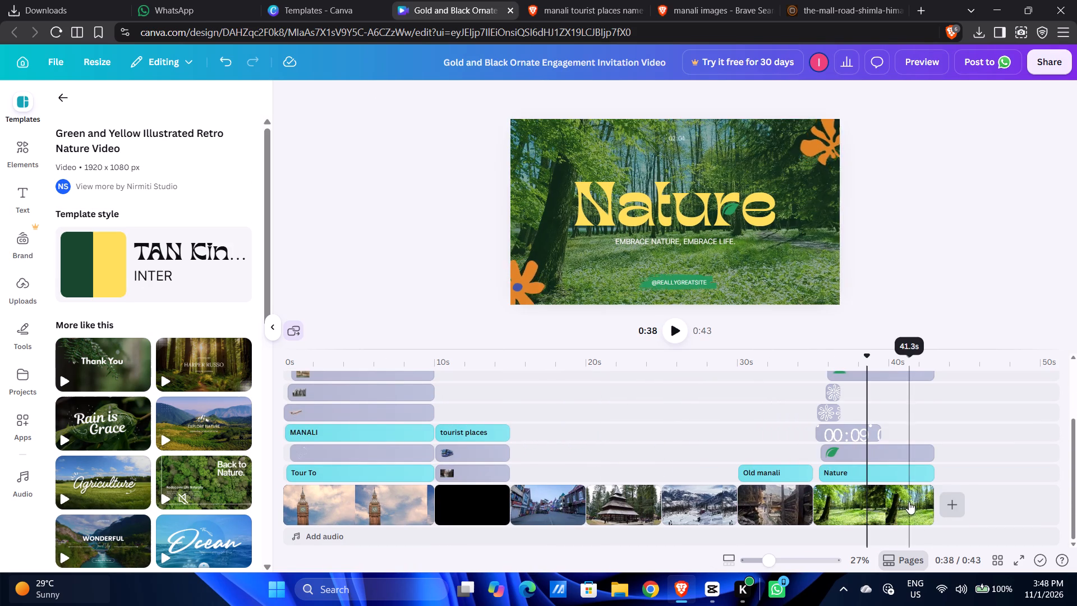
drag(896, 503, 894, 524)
Delete the orange flowers, the tagline and the website handle with its green shape from the Nature clip.
scroll(966, 388, up, 2)
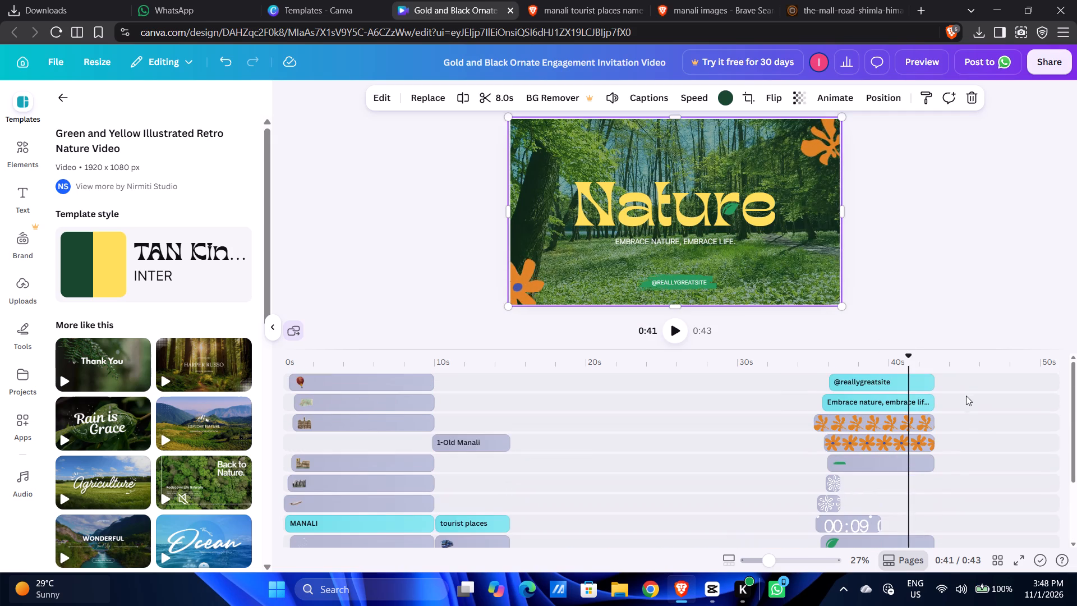
scroll(958, 406, up, 3)
drag(946, 389, 869, 481)
scroll(863, 518, down, 2)
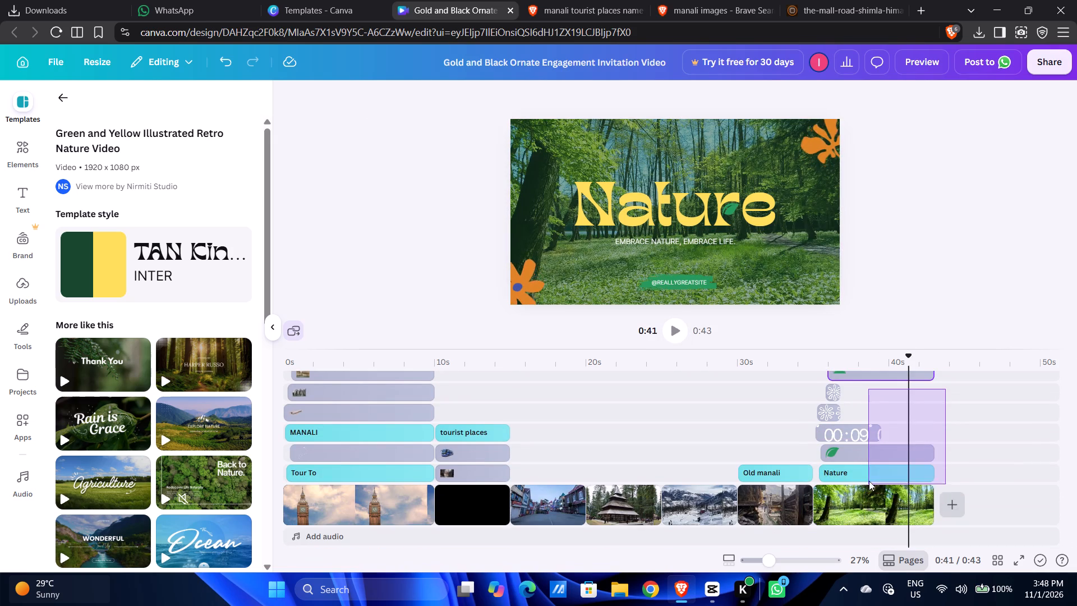
drag(869, 481, 866, 474)
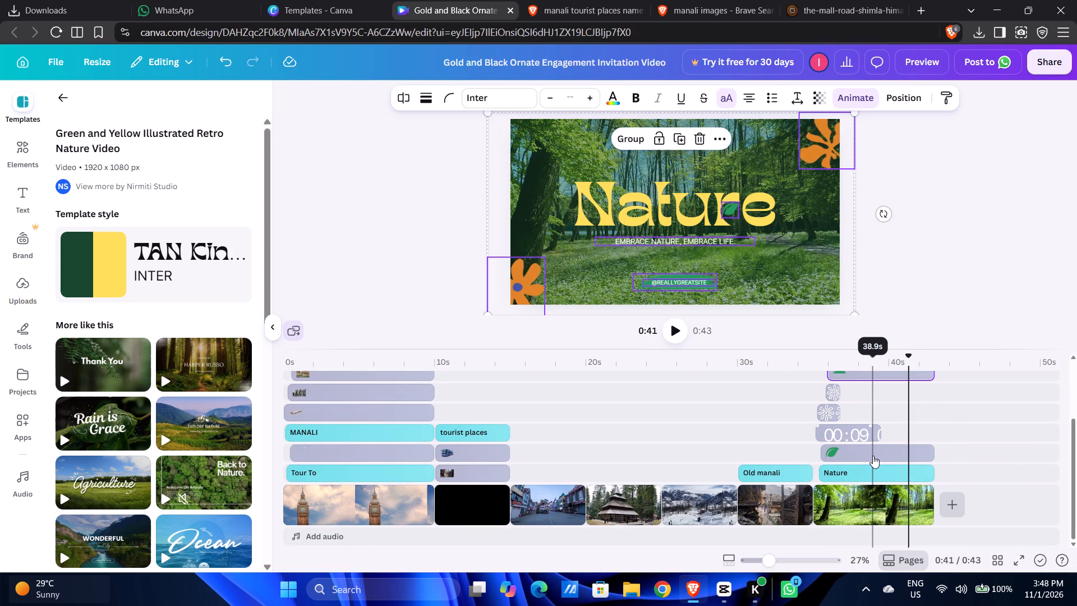
key(Delete)
Delete the timer, leaf, Nature title and two small patterned graphics so only the forest video stays in the clip.
click(863, 438)
key(Delete)
click(878, 457)
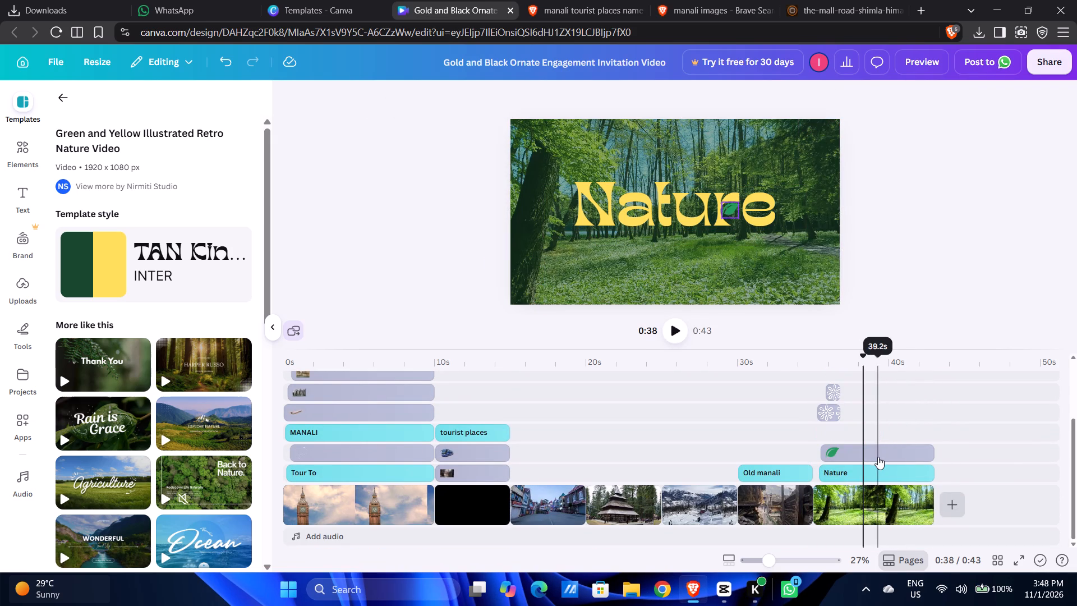
key(Delete)
click(876, 465)
key(Delete)
click(822, 387)
click(829, 391)
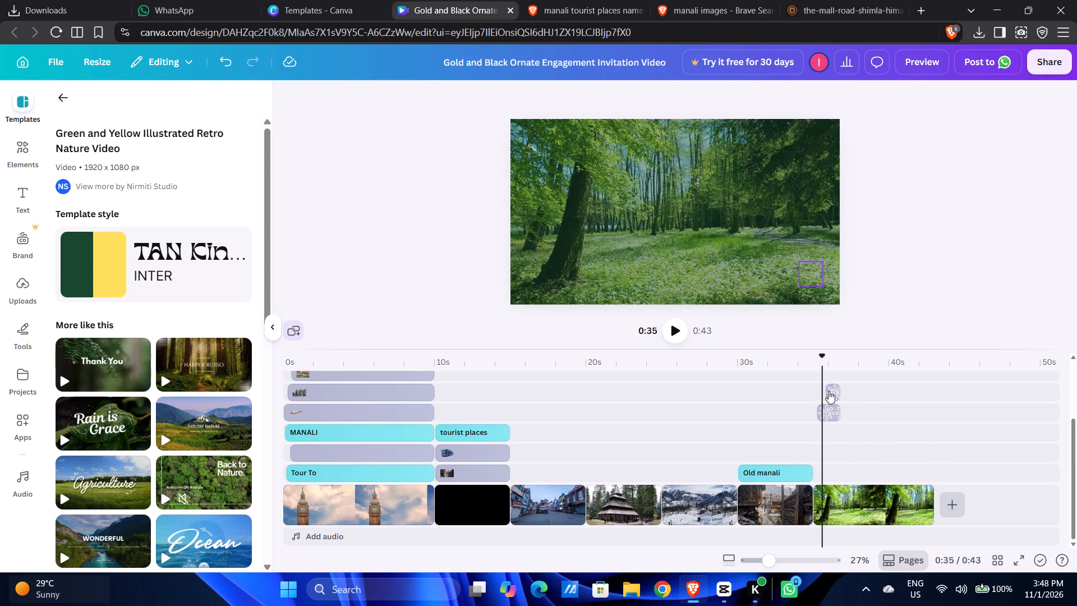
key(Delete)
click(834, 414)
key(Delete)
Move the forest video clip to directly after the Manali intro, ahead of the black clip.
drag(868, 495, 857, 500)
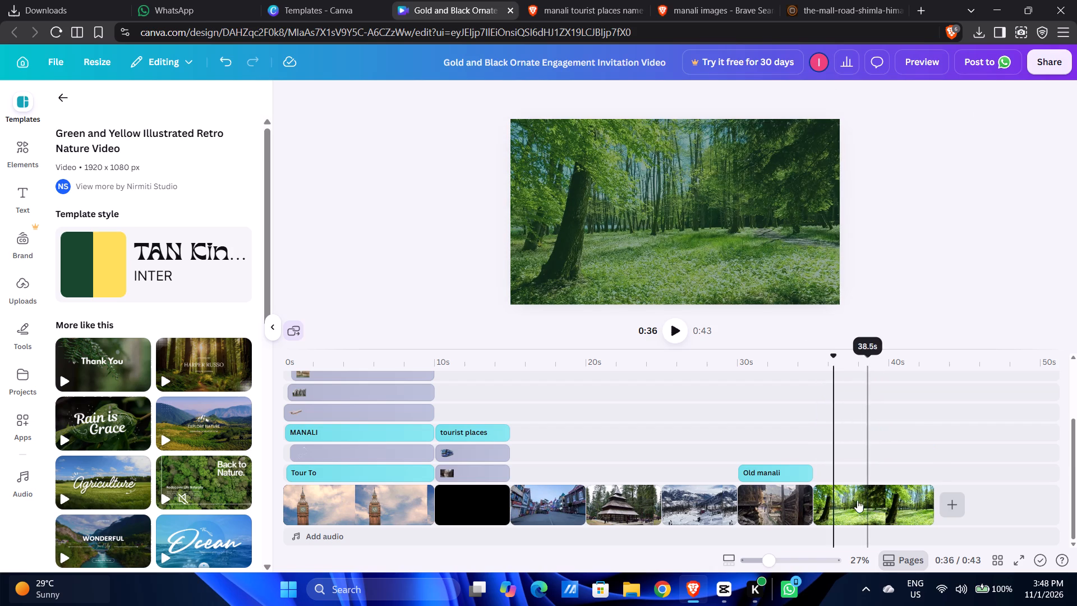
drag(857, 500, 471, 511)
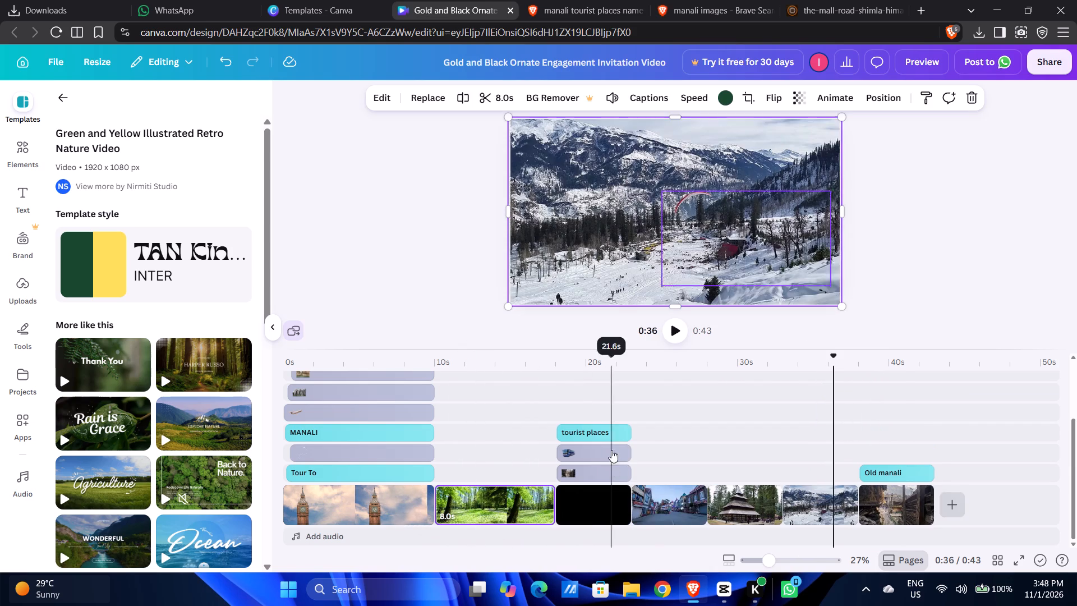
Shift the tourist places heading, bus and village photo layers together so they start with the forest clip.
drag(634, 415, 597, 474)
drag(584, 435, 474, 438)
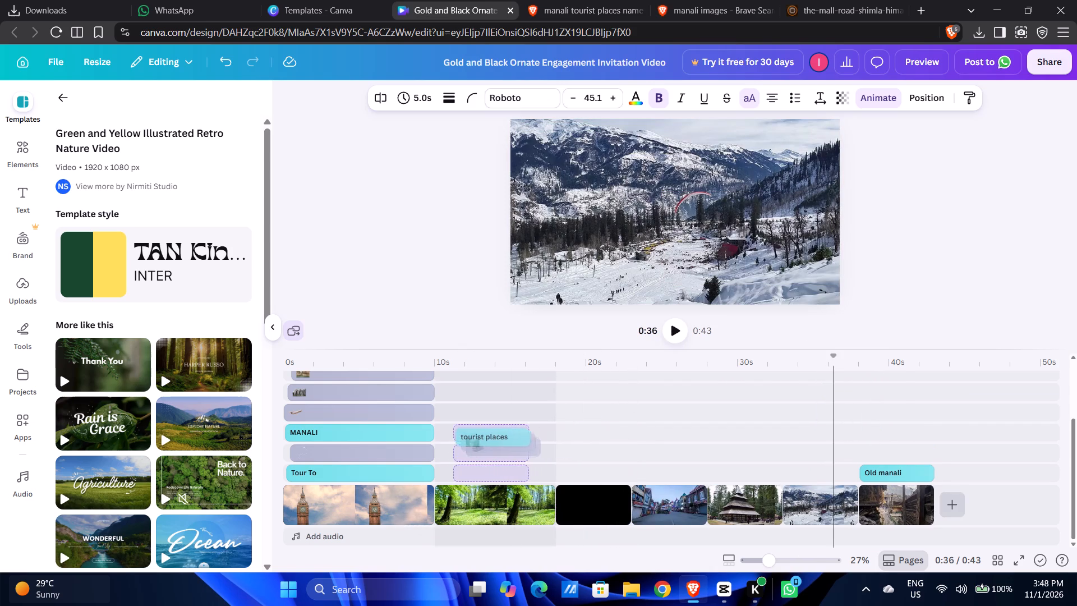
drag(474, 438, 461, 438)
scroll(571, 440, down, 4)
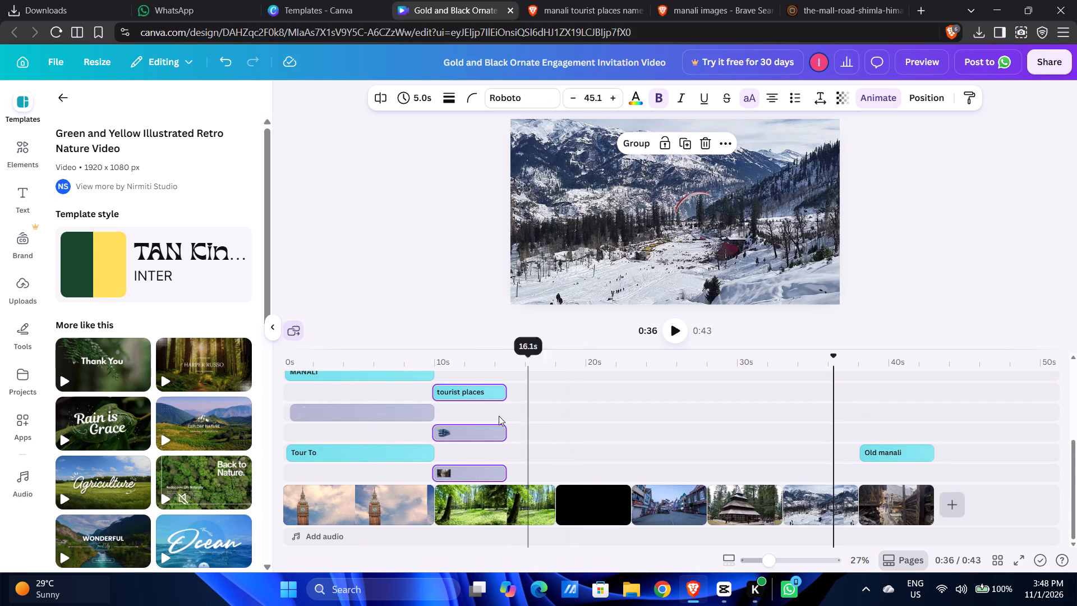
Delete the black 5.0 s clip that follows the forest clip.
click(600, 506)
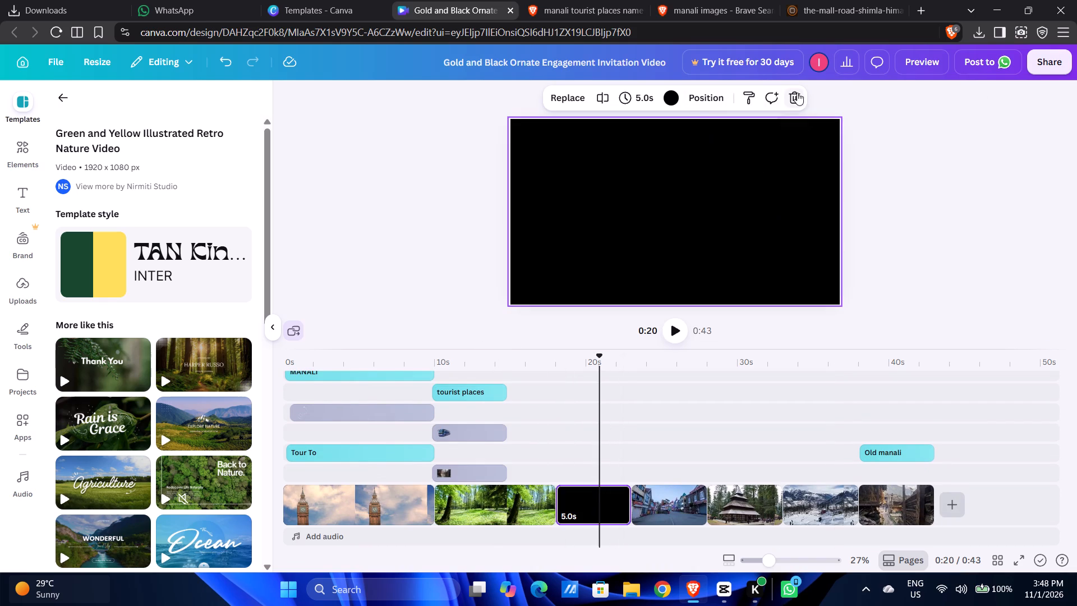
click(797, 93)
Play the tourist places section and delete the village lane photo layer that covers the forest background.
scroll(501, 366, up, 4)
click(437, 412)
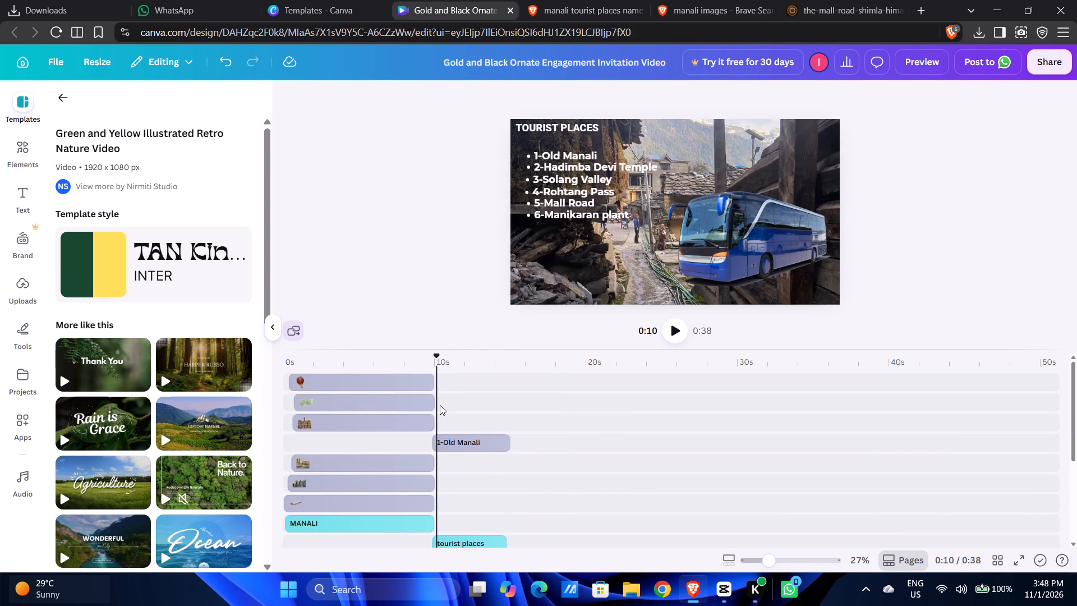
key(space)
scroll(578, 435, down, 3)
click(609, 281)
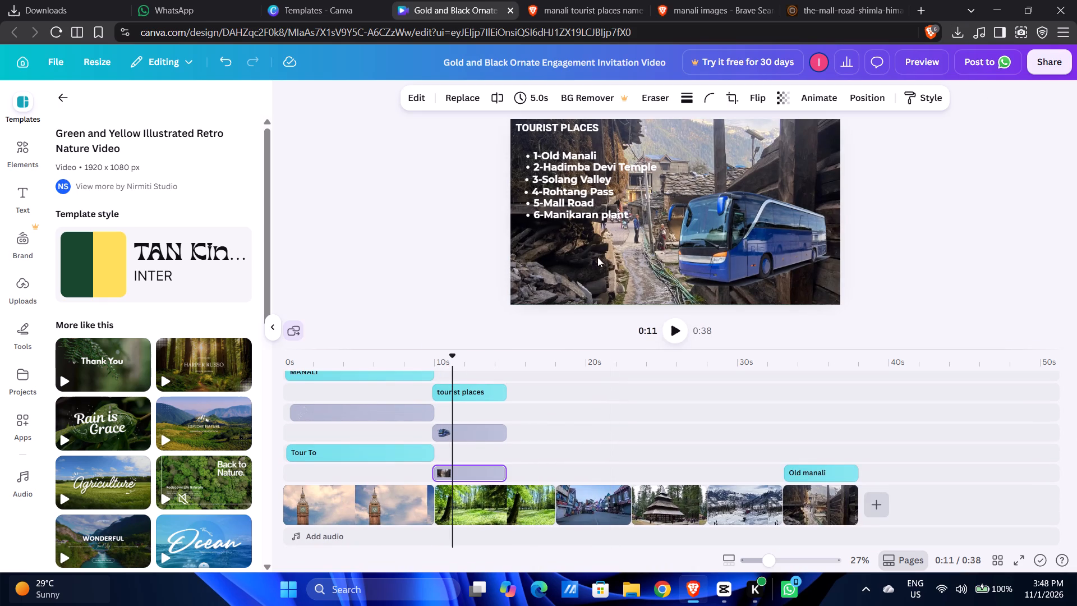
click(633, 290)
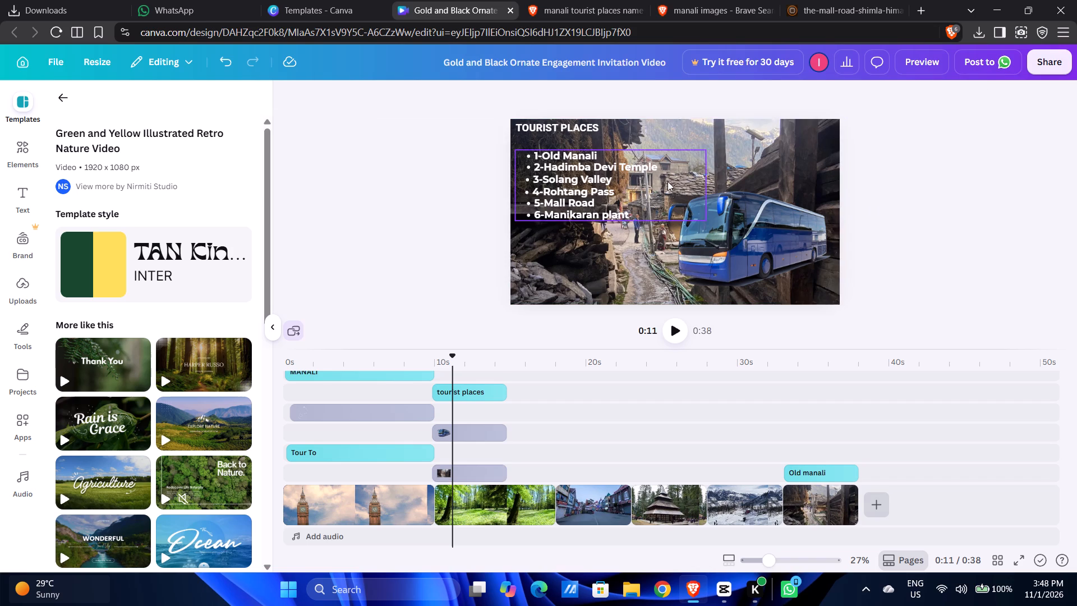
click(749, 136)
click(697, 145)
Check the tourist places layers in the timeline and play back the bus section over the forest video.
scroll(515, 364, up, 1)
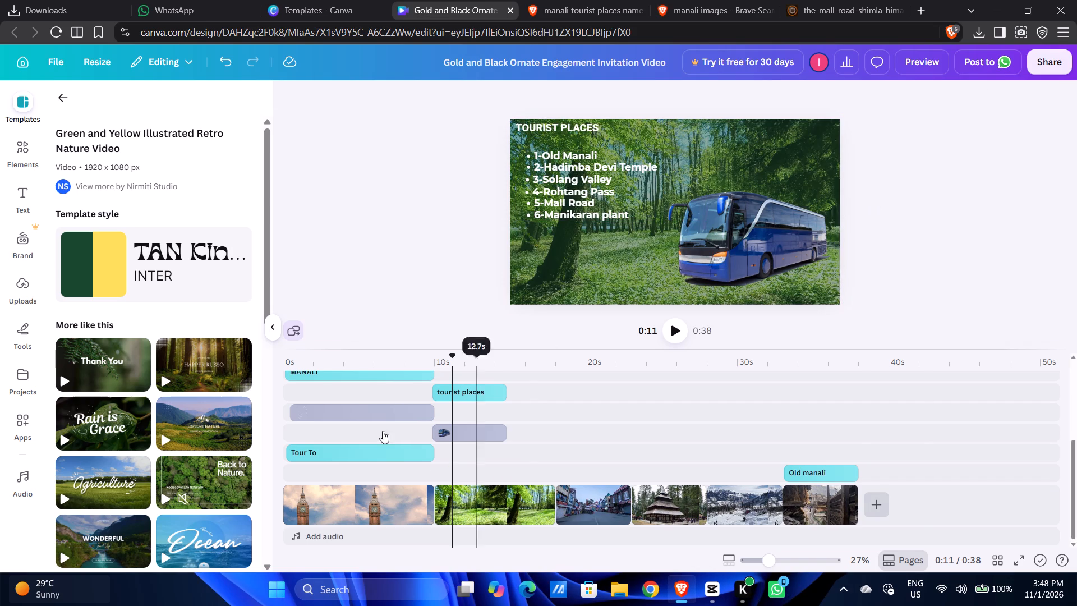
scroll(383, 431, up, 2)
scroll(478, 527, up, 3)
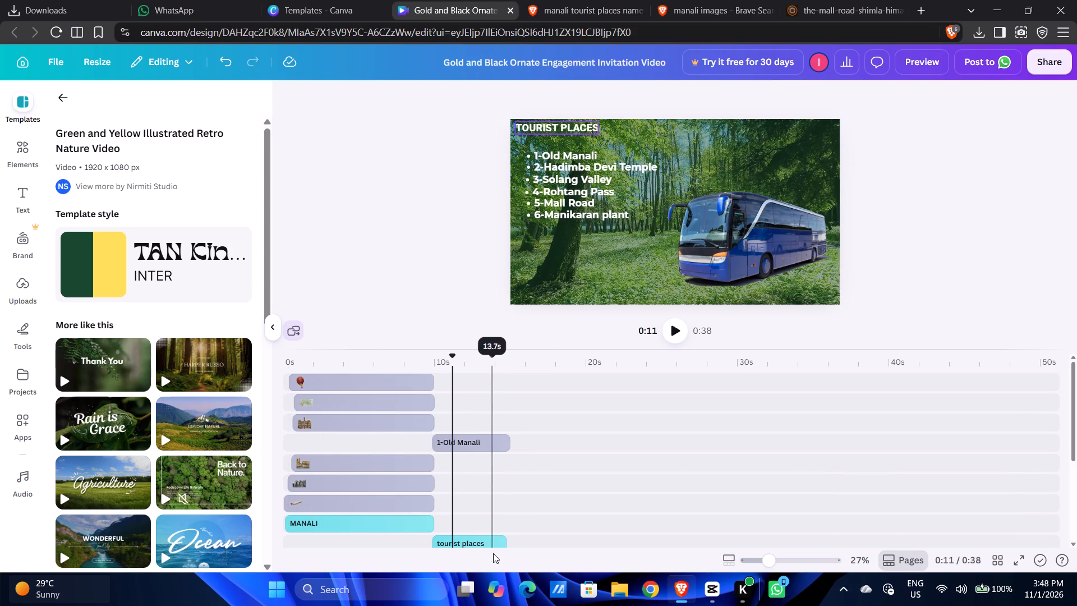
scroll(475, 568, down, 3)
click(439, 414)
key(space)
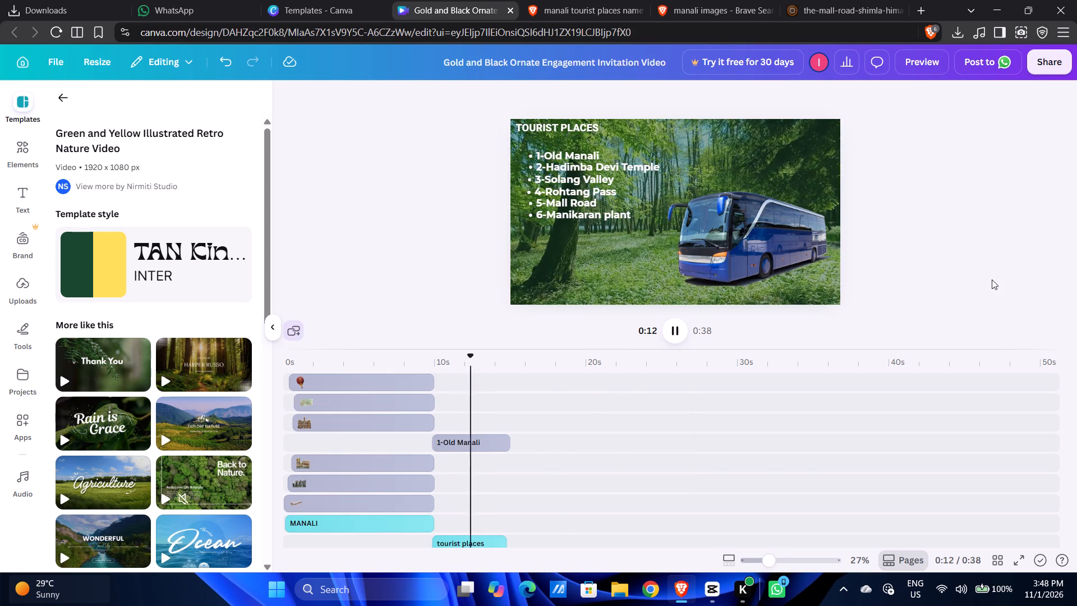
scroll(590, 423, down, 3)
scroll(584, 435, up, 1)
scroll(569, 433, down, 4)
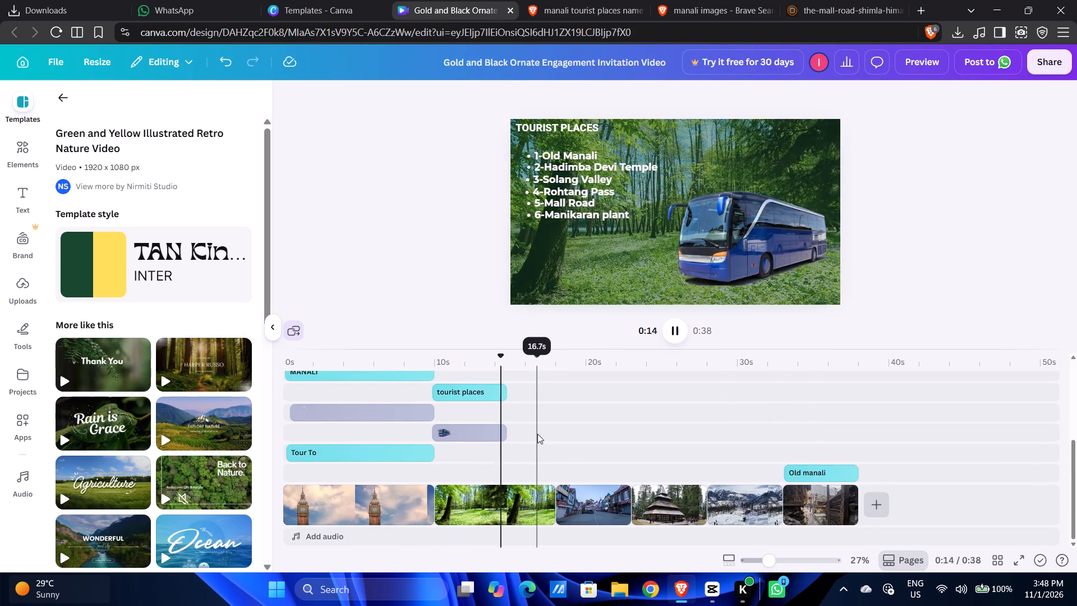
key(space)
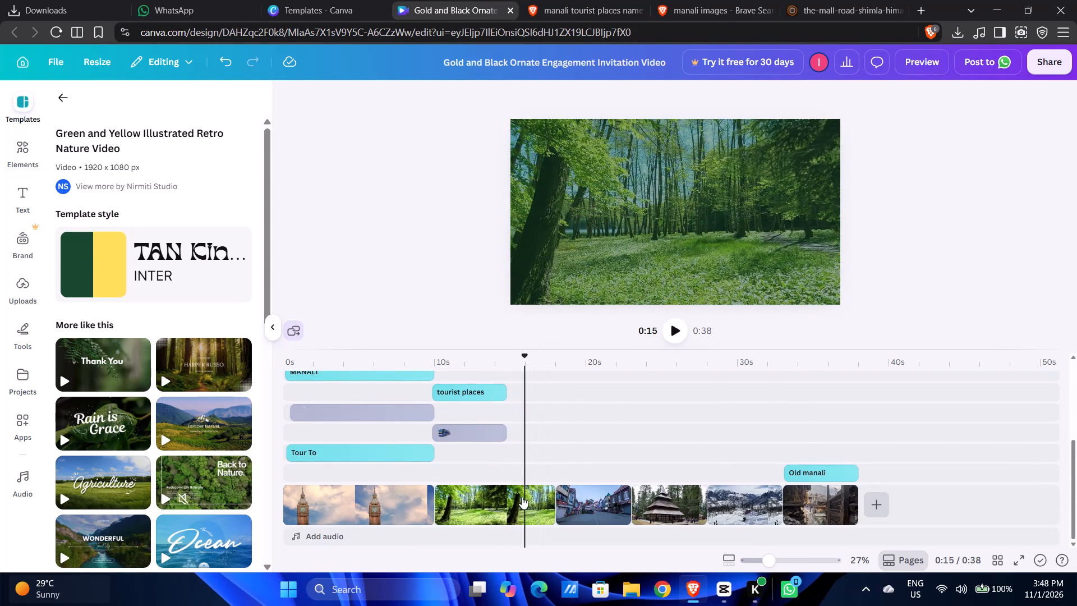
Trim the end of the forest clip to a length of about 5.7 s.
click(523, 497)
drag(553, 499, 529, 502)
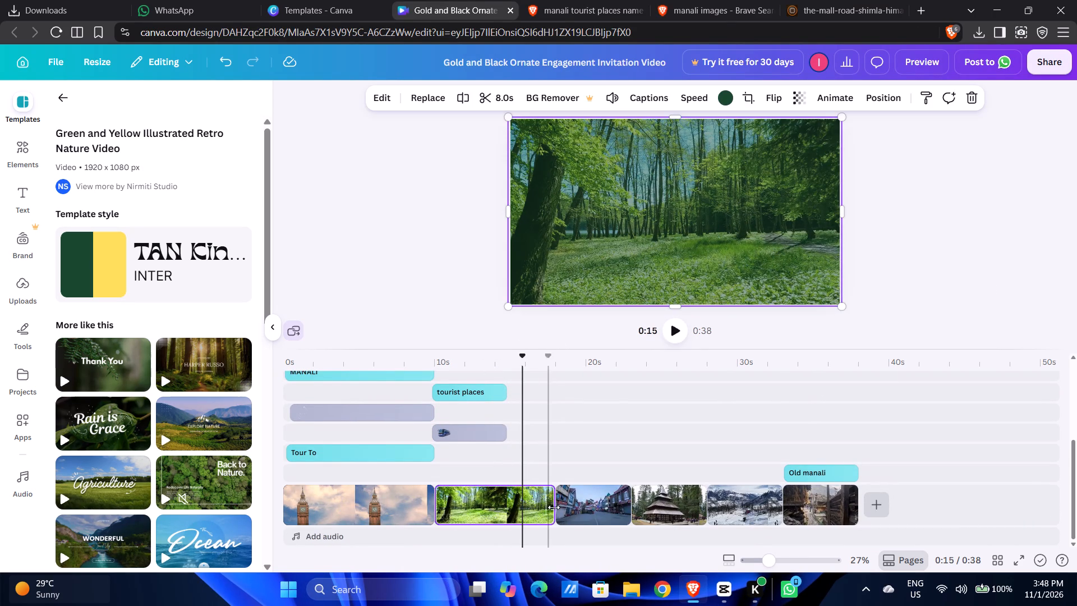
click(554, 504)
click(548, 501)
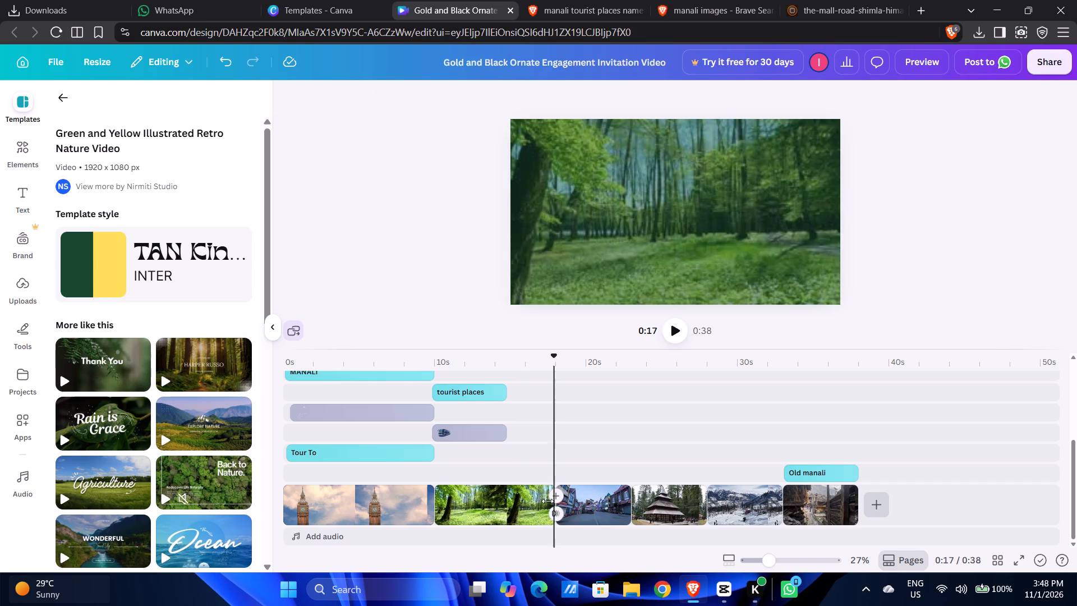
drag(553, 501, 519, 495)
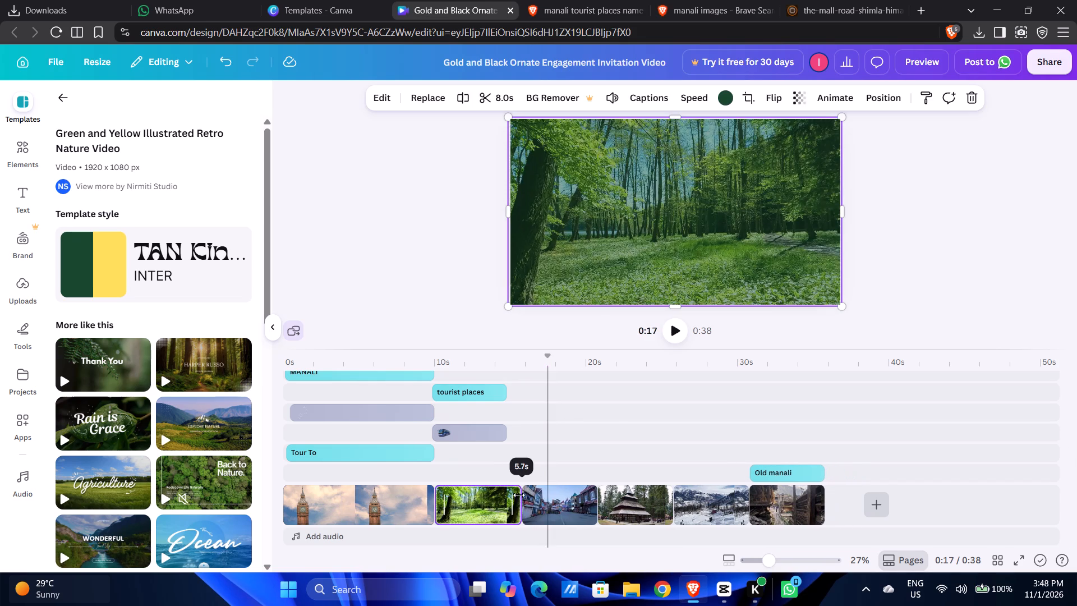
drag(519, 495, 518, 497)
Add a text box and align it in the timeline with the market street photo clip after the forest clip.
click(532, 453)
click(528, 464)
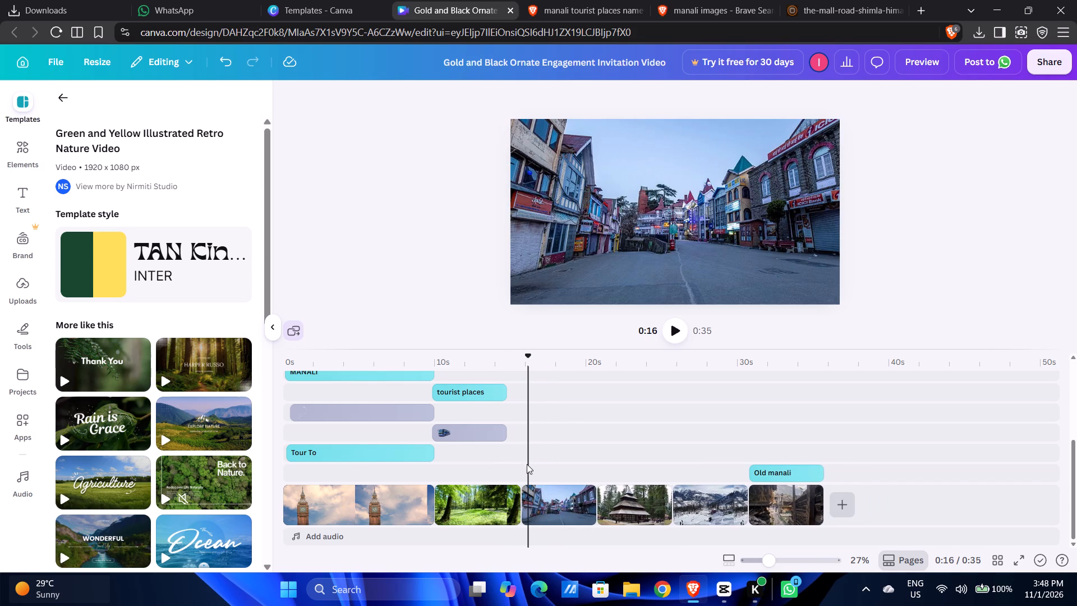
click(519, 460)
scroll(529, 415, up, 7)
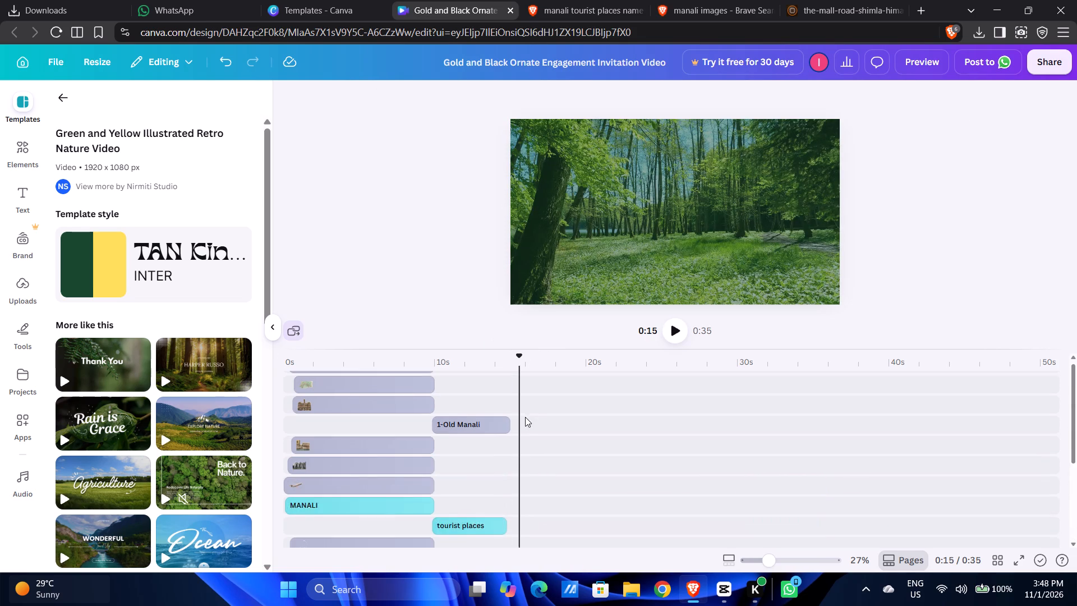
scroll(525, 417, up, 4)
click(33, 205)
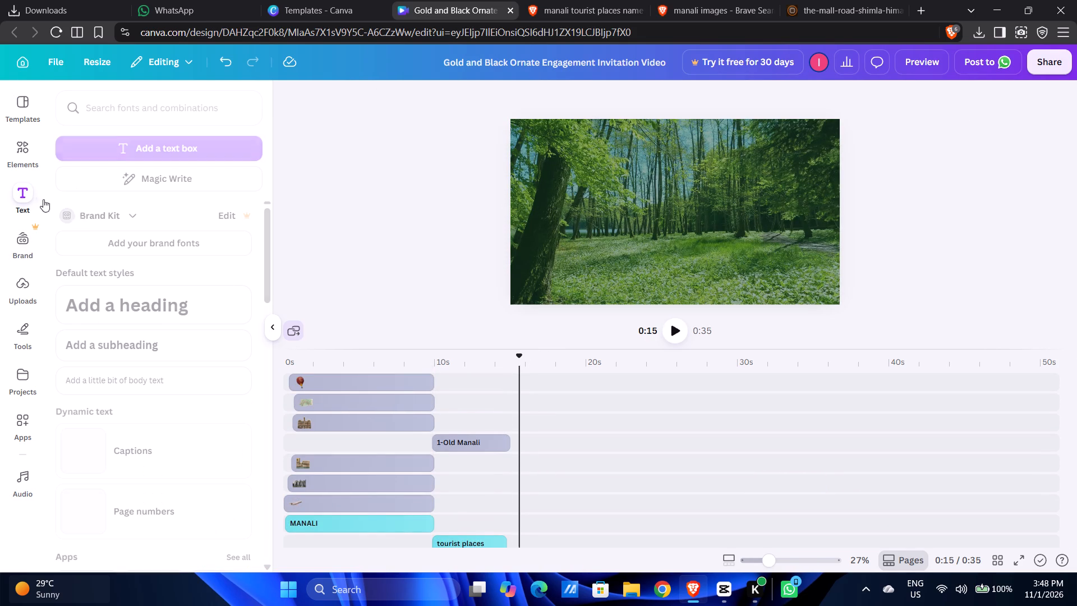
click(177, 146)
scroll(263, 200, down, 3)
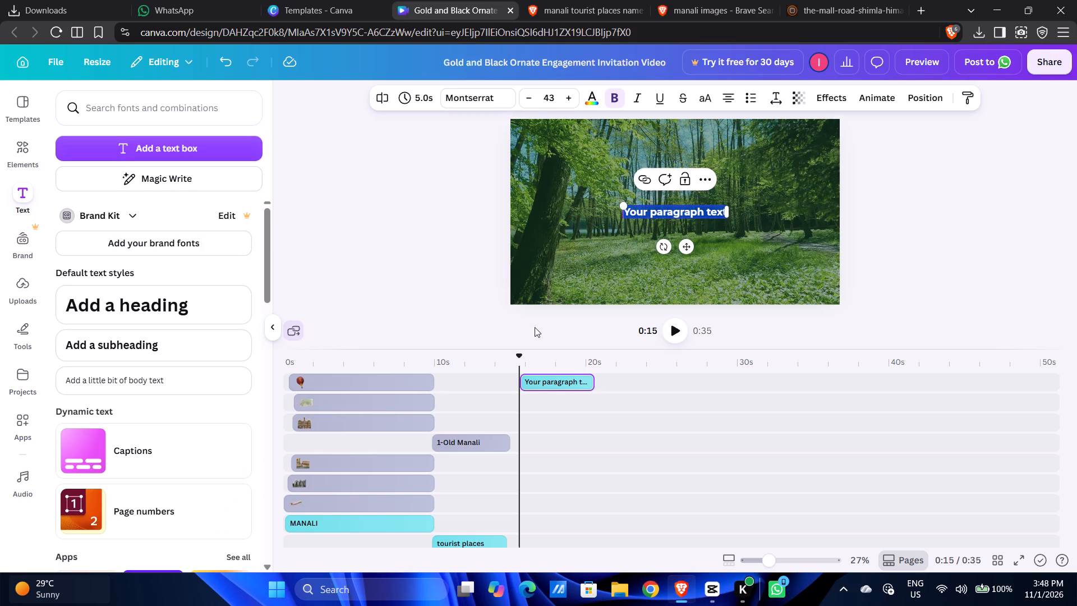
drag(540, 378, 554, 463)
scroll(555, 512, down, 3)
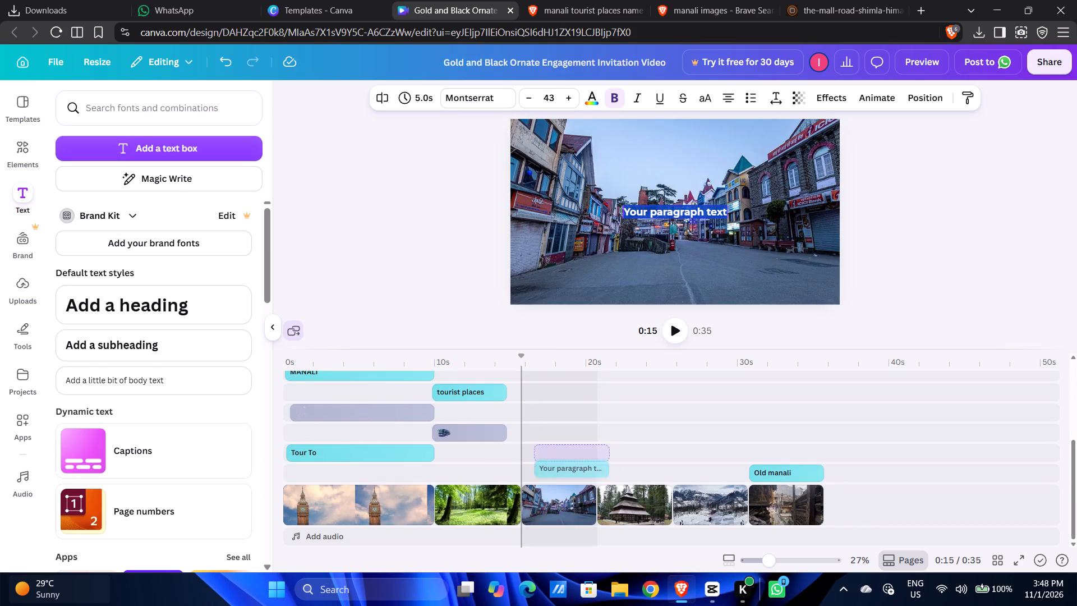
drag(554, 463, 544, 467)
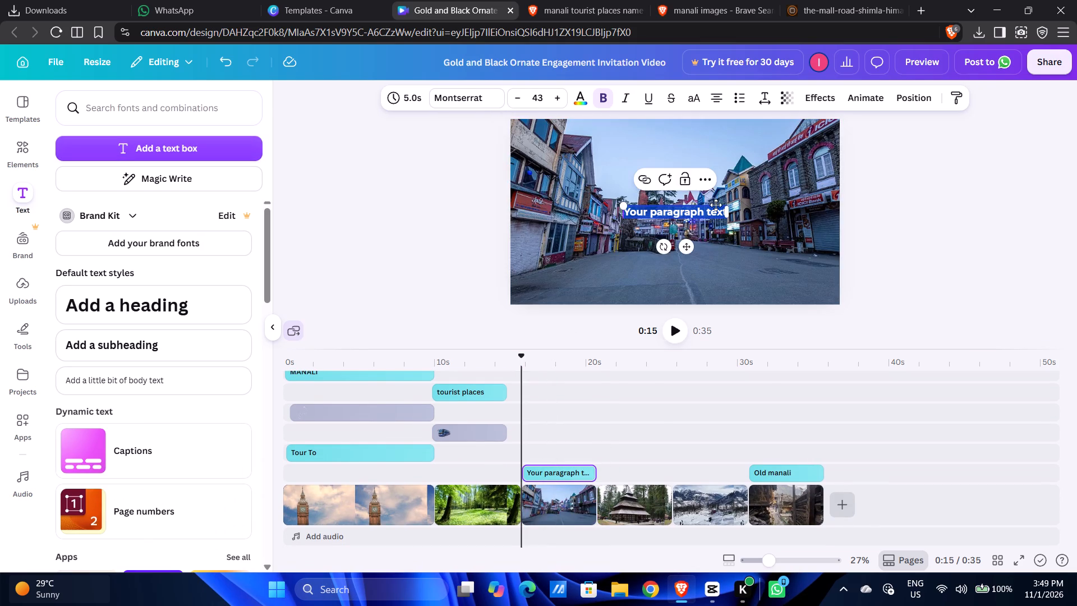
Select the placeholder text on the market street clip and choose the Archivo Black font for it.
click(716, 205)
click(524, 443)
click(545, 470)
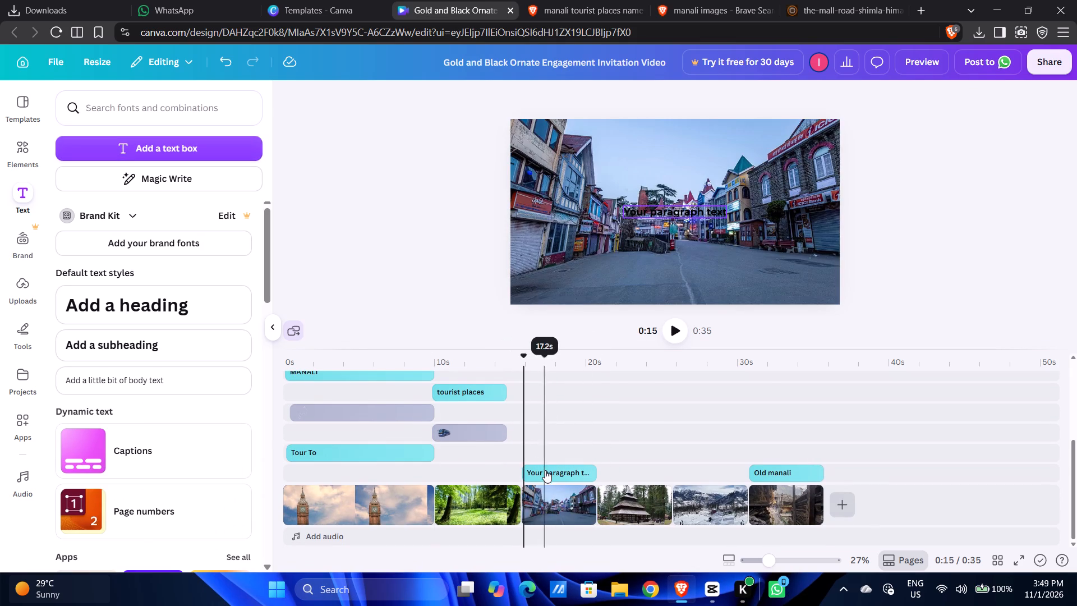
double_click(693, 211)
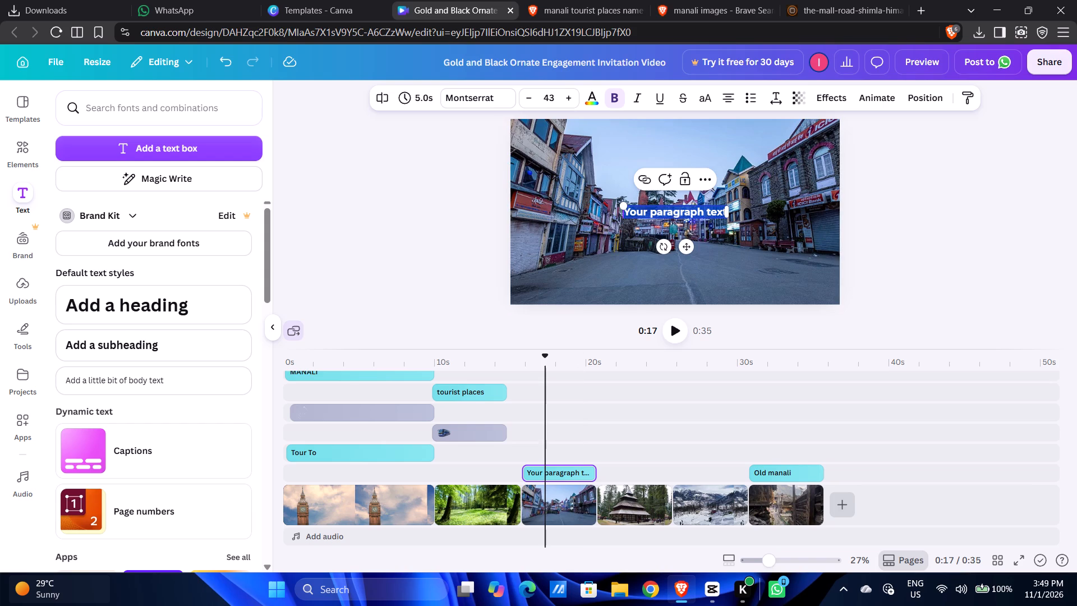
click(472, 98)
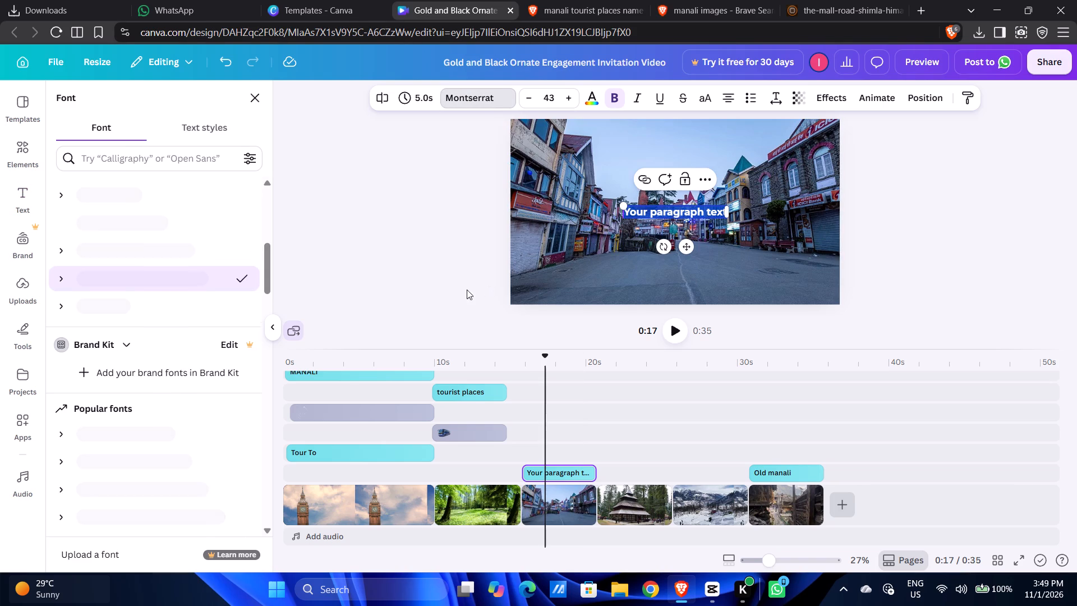
scroll(128, 247, down, 3)
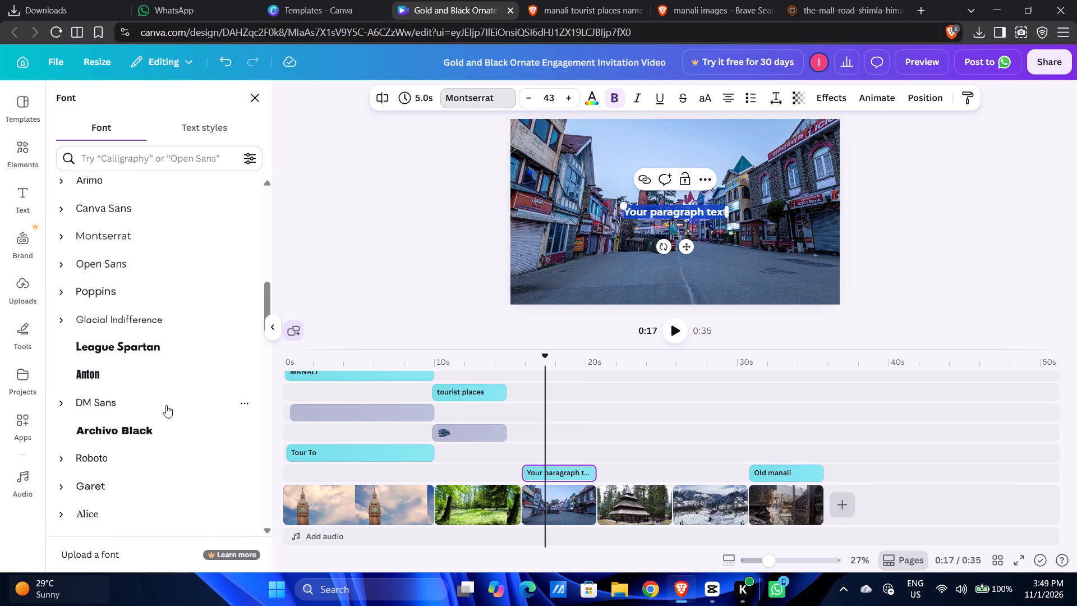
scroll(163, 406, down, 1)
click(140, 332)
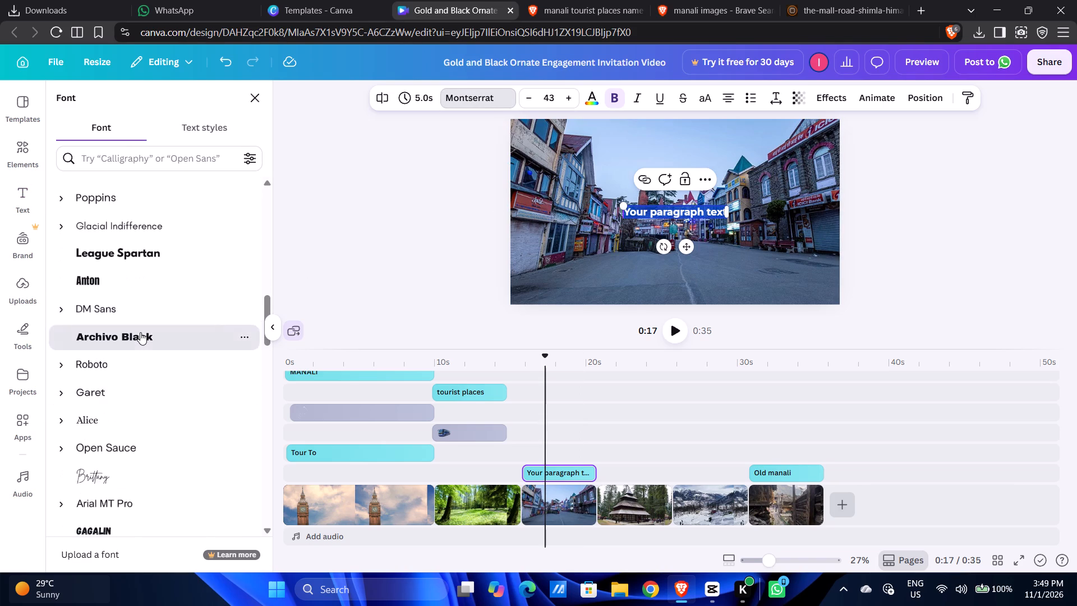
Replace the placeholder text on the market street clip with the heading MALL ROAD.
key(m)
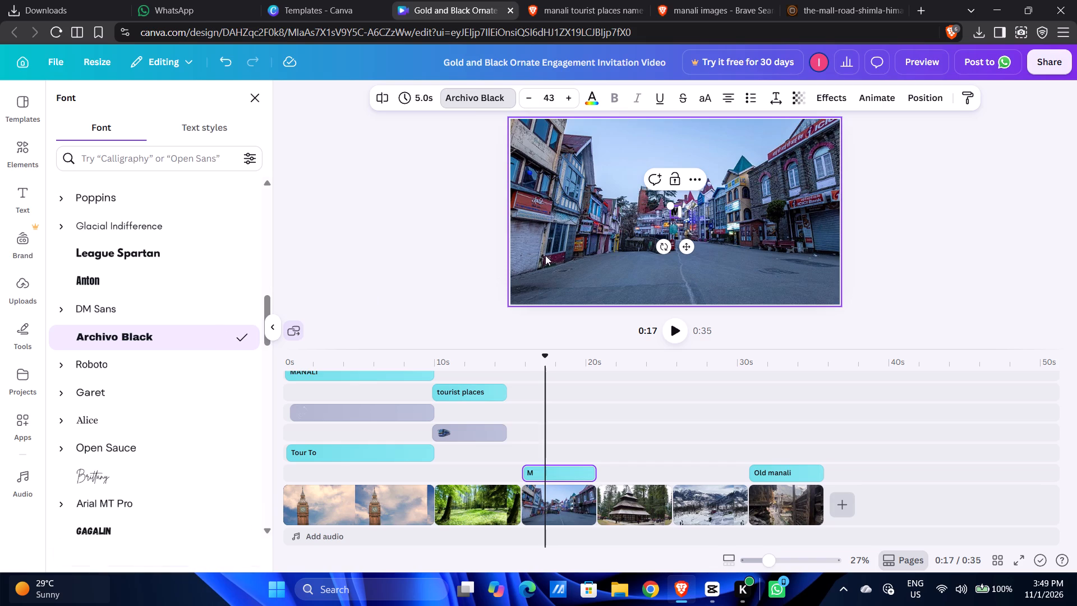
key(a)
text(LL)
key(space)
key(r)
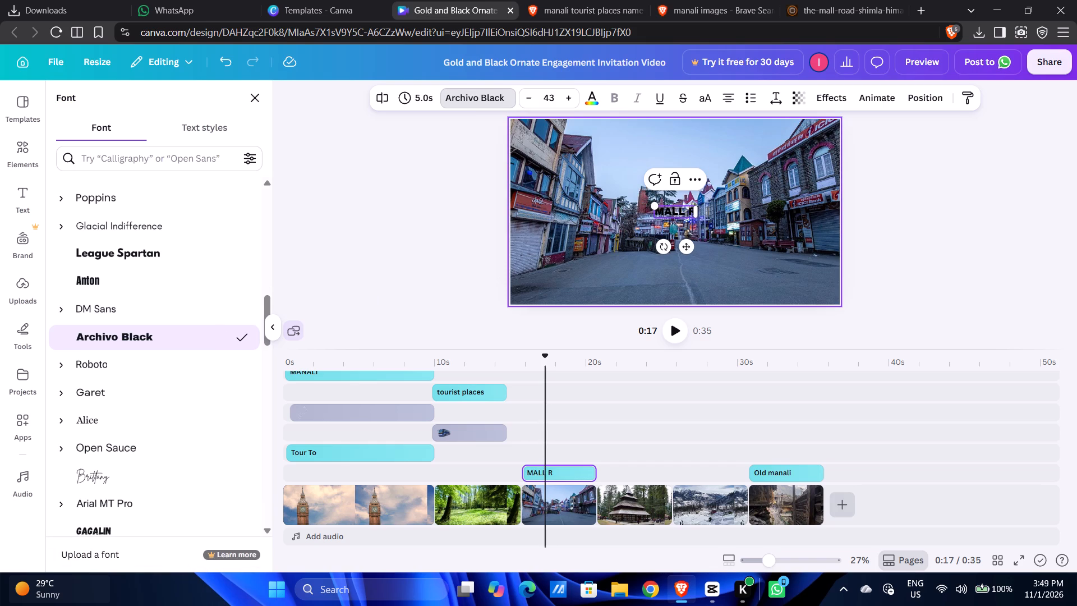
key(o)
text(AD)
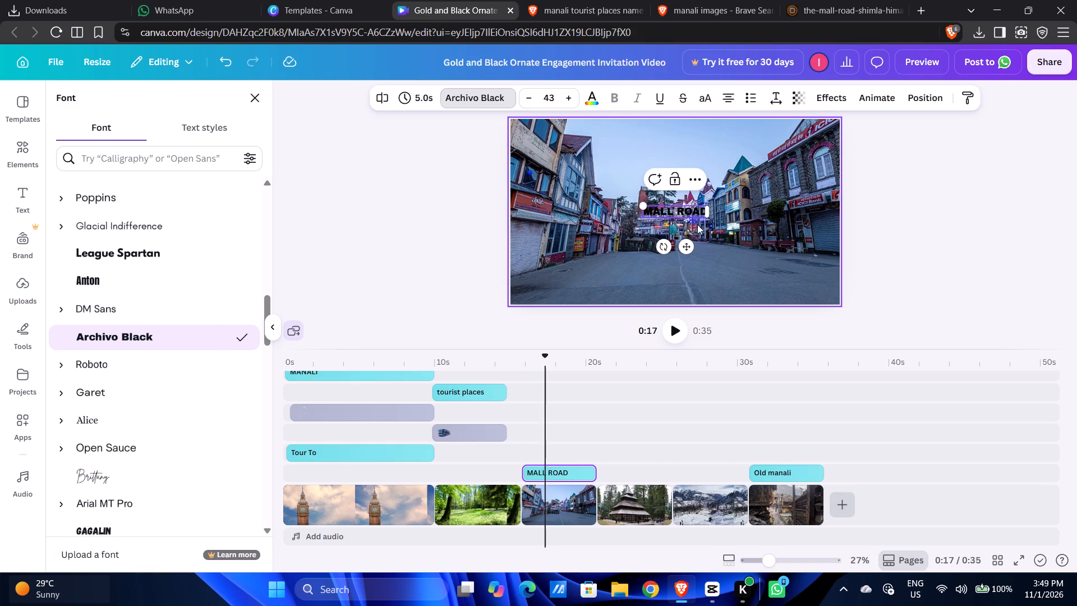
Enlarge the MALL ROAD heading to font size 128 and move it to the lower middle of the street photo.
drag(641, 208, 495, 174)
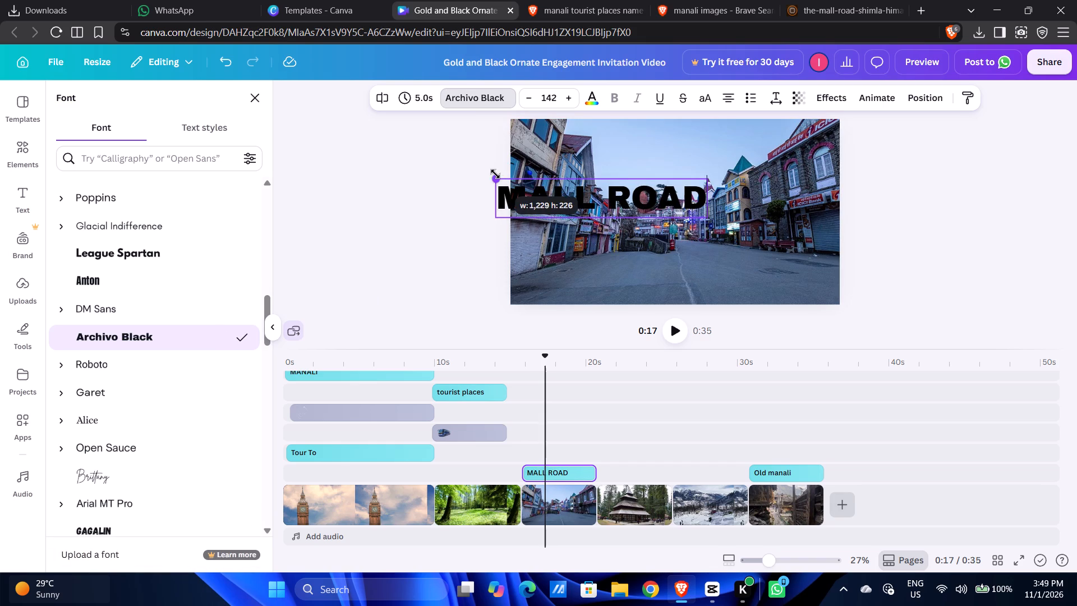
drag(495, 174, 516, 175)
drag(615, 198, 698, 254)
click(698, 240)
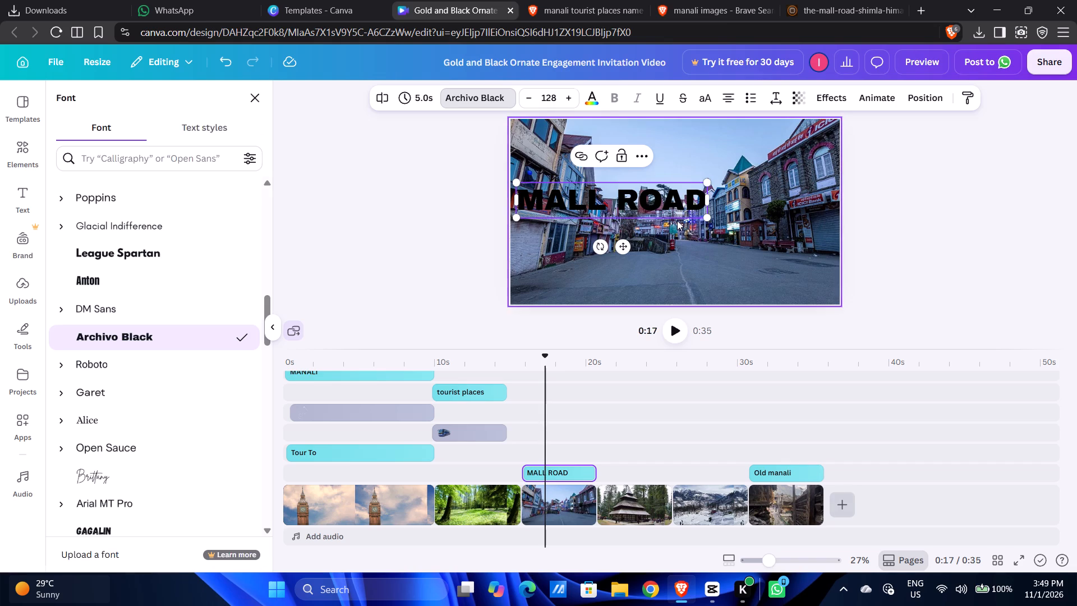
click(662, 206)
drag(622, 247, 671, 318)
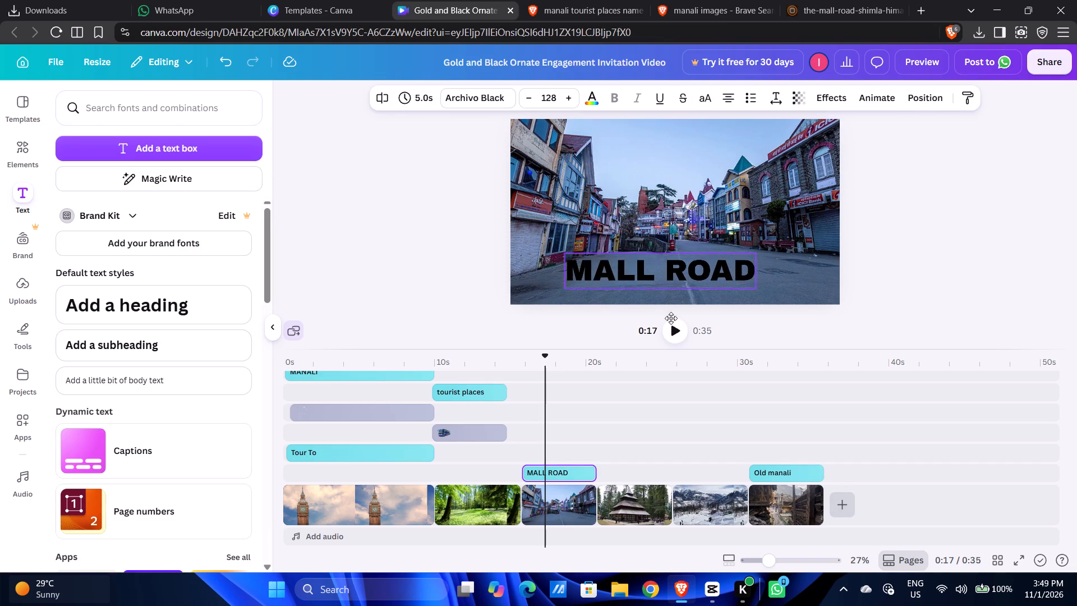
drag(671, 318, 684, 315)
Change the MALL ROAD heading's text colour to white.
click(592, 100)
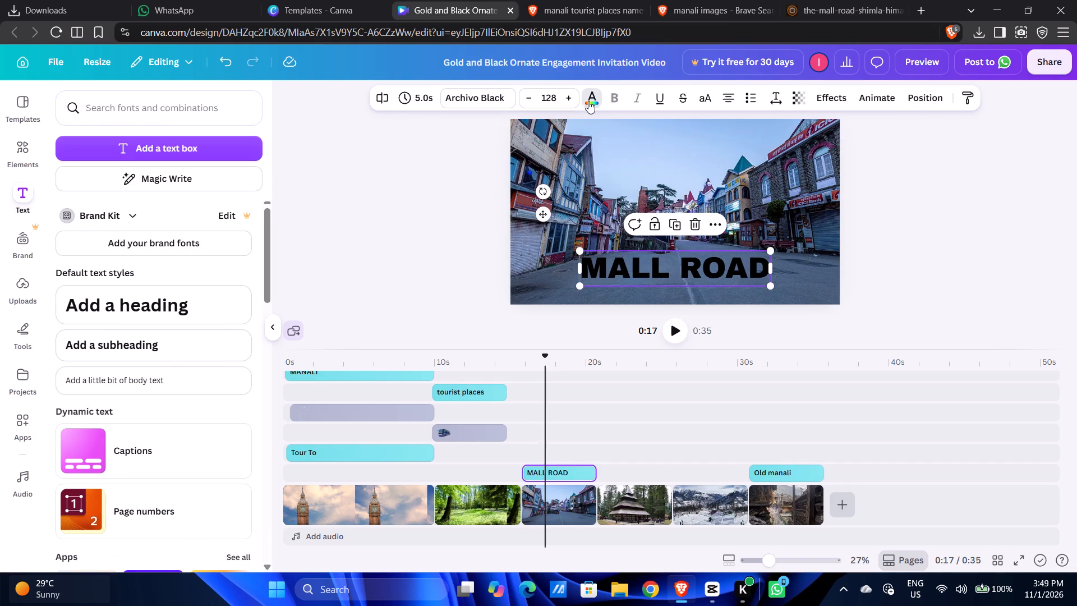
click(164, 178)
click(150, 190)
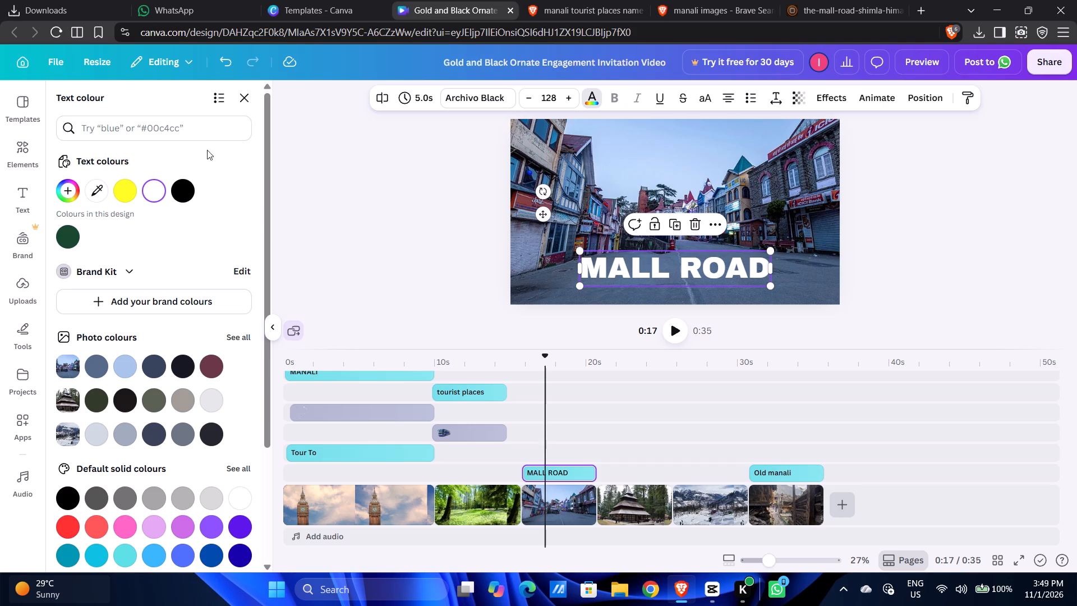
click(238, 97)
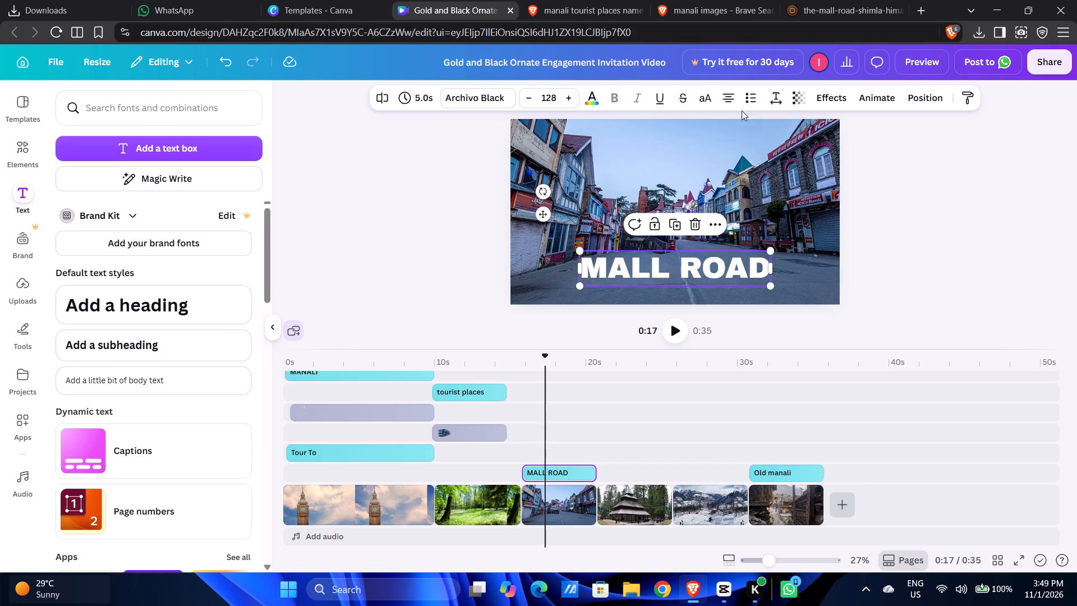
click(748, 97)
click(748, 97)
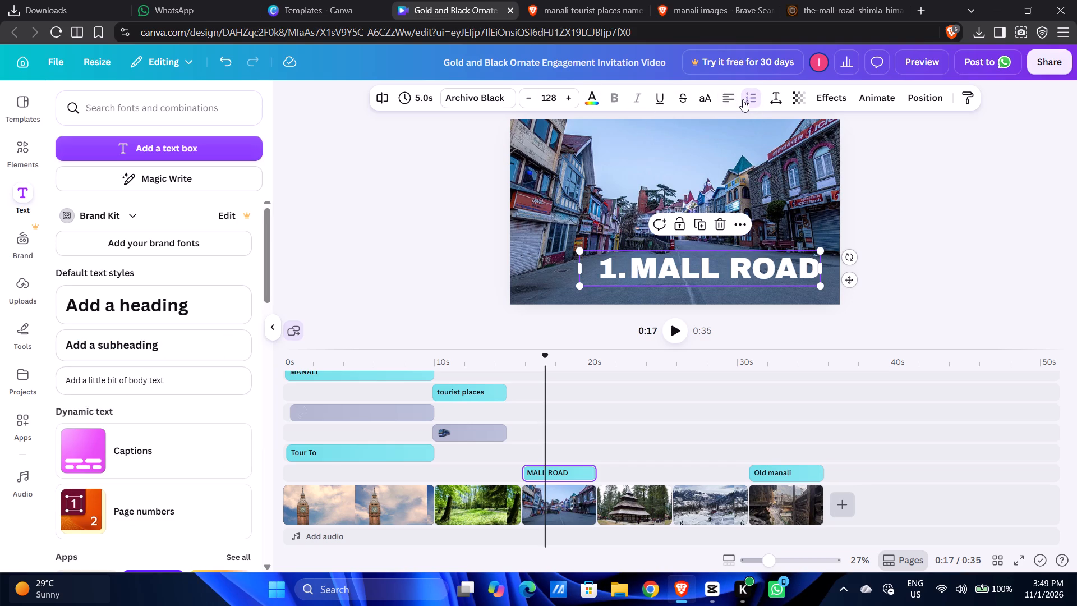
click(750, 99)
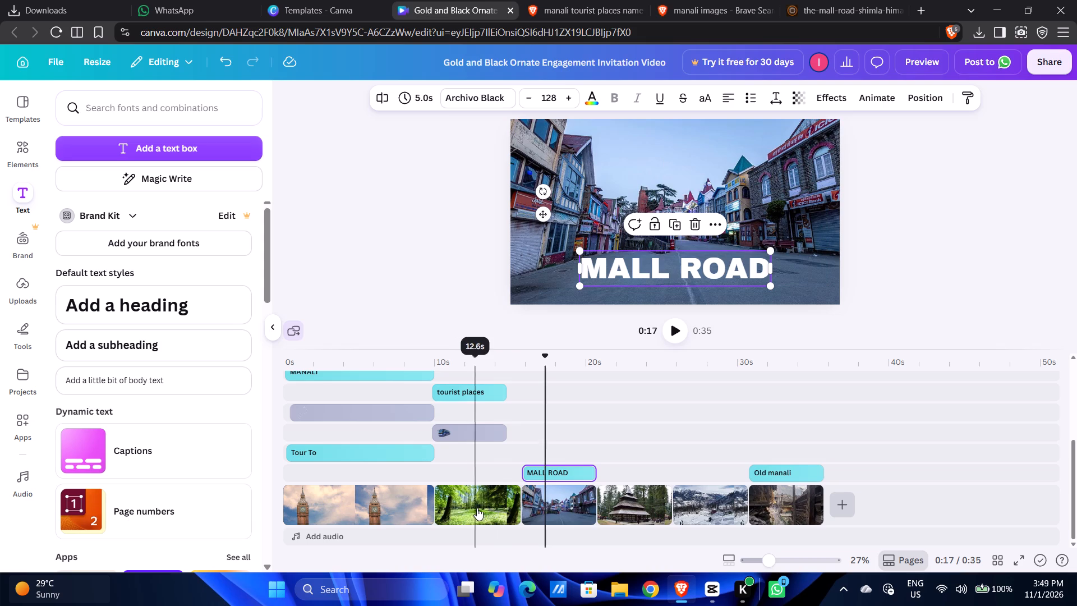
Remove the bullets from the six-place list over the forest video, keeping the typed numbers.
scroll(411, 423, up, 4)
click(459, 405)
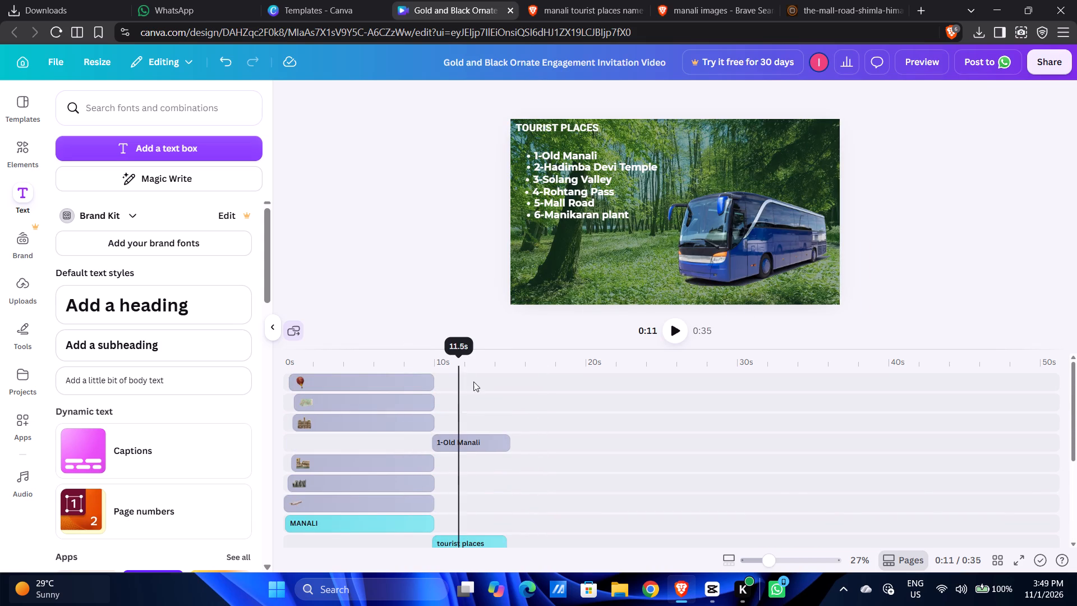
click(567, 204)
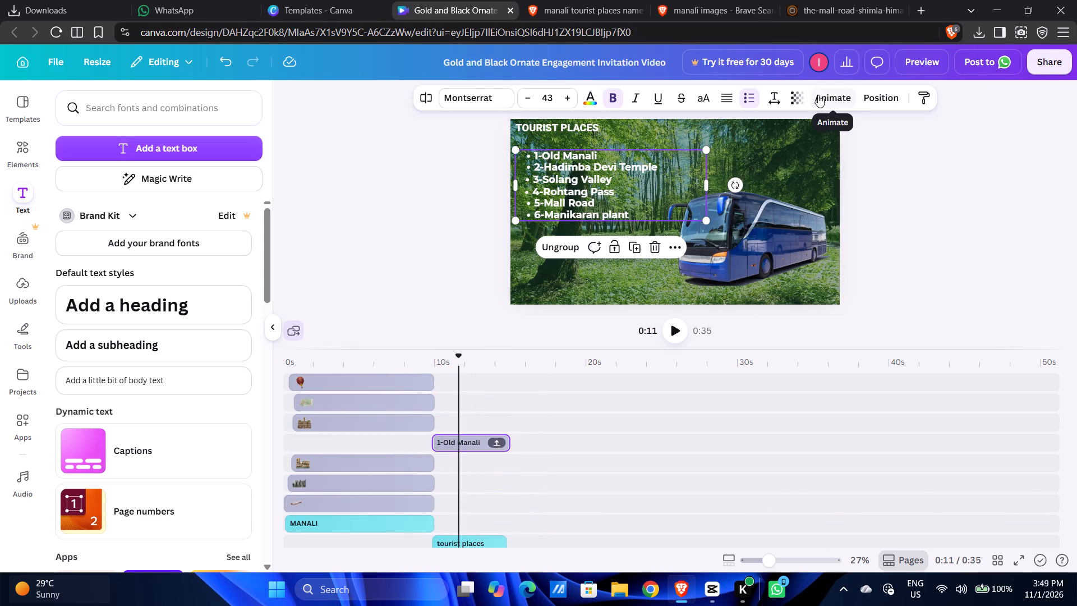
click(743, 102)
click(743, 102)
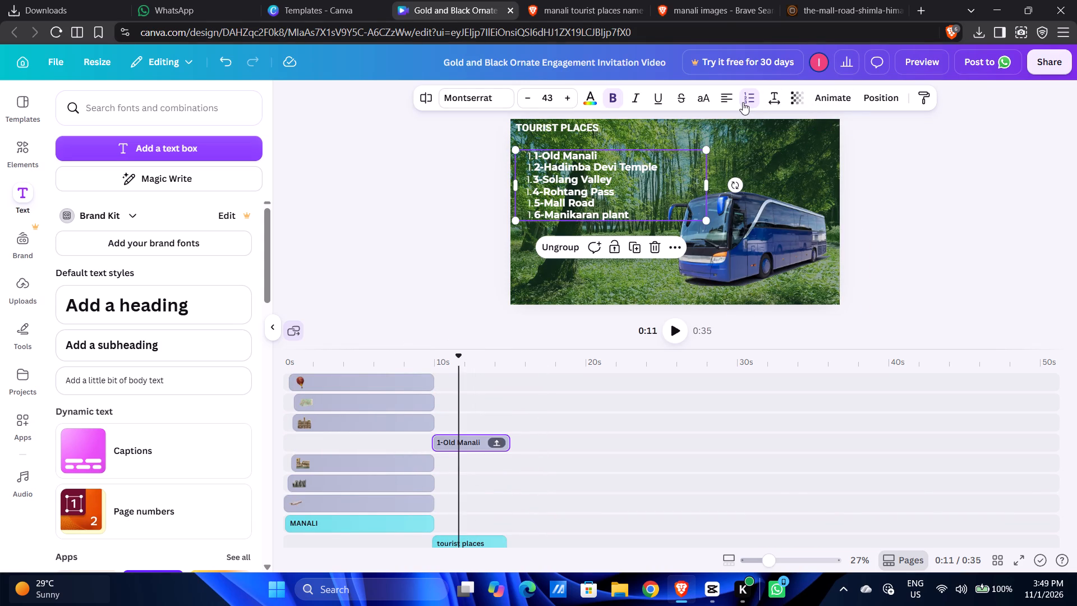
click(640, 293)
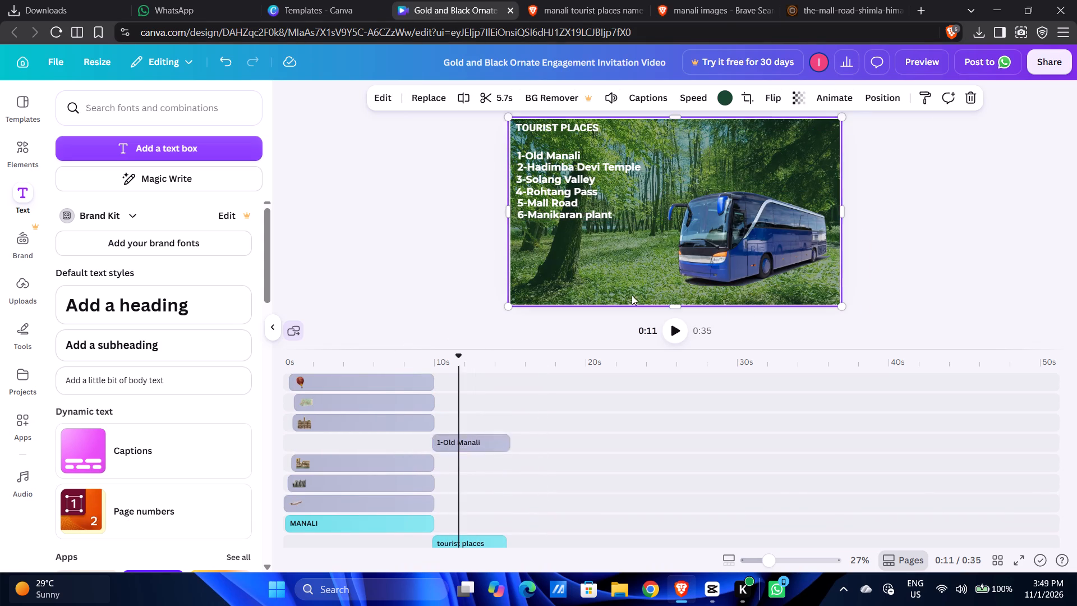
click(460, 198)
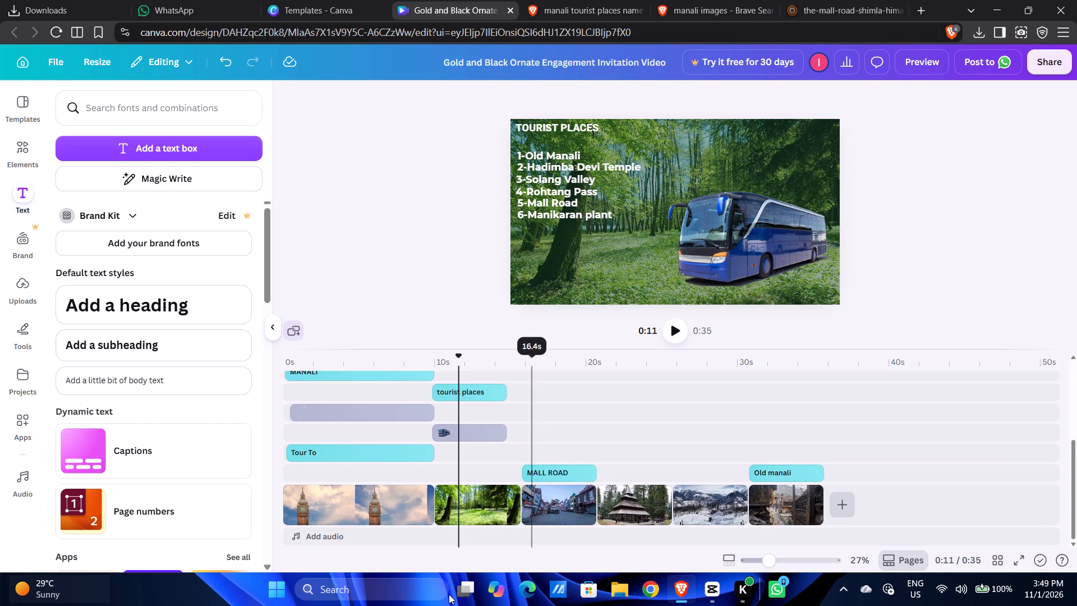
Apply the Shift animation to the MALL ROAD heading on the market street clip.
click(539, 436)
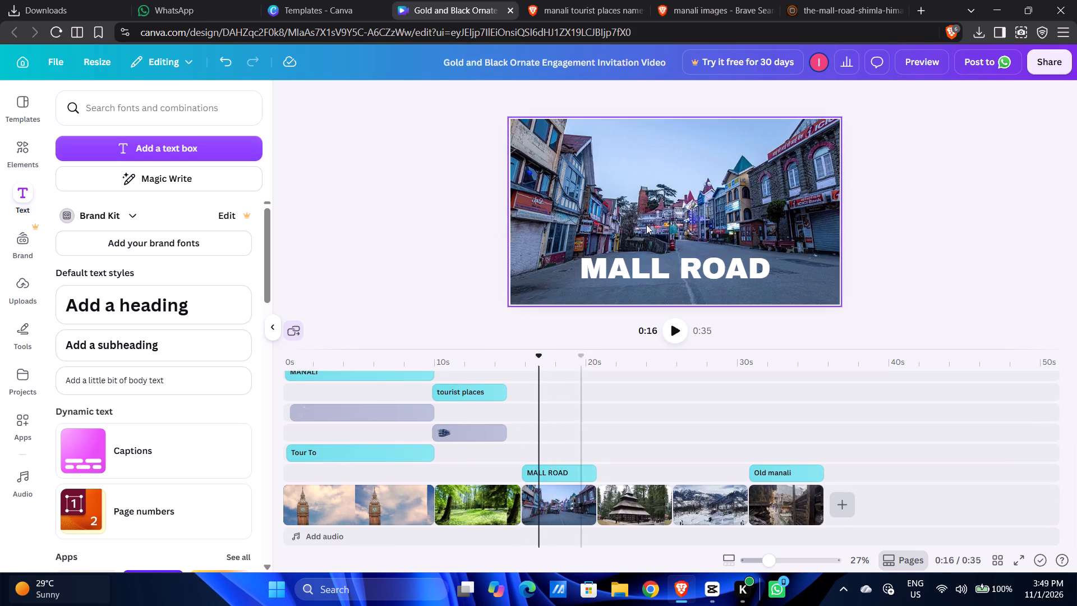
click(594, 403)
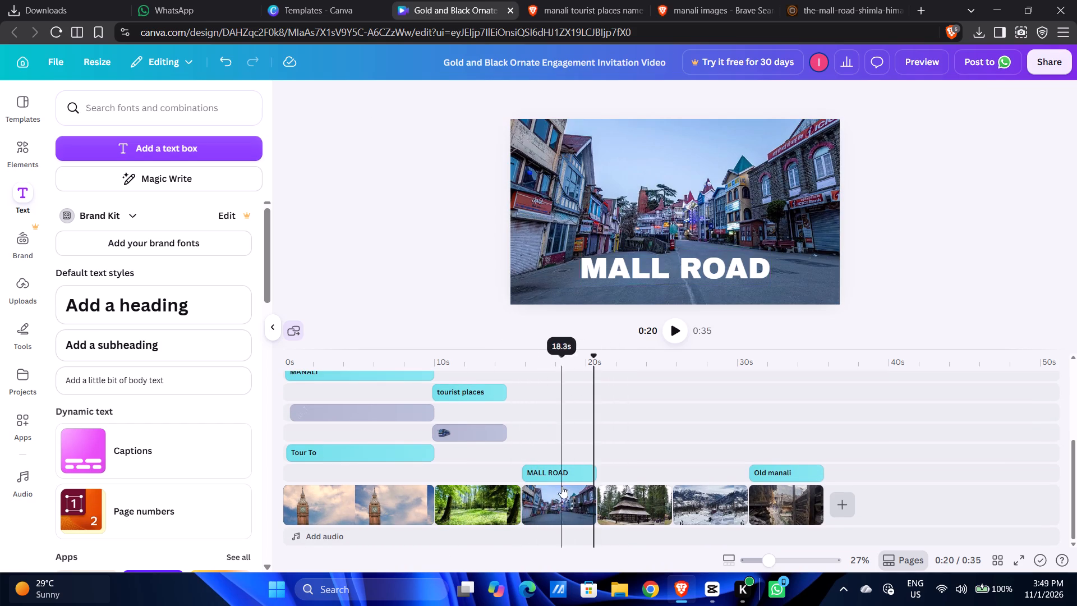
click(559, 475)
click(877, 98)
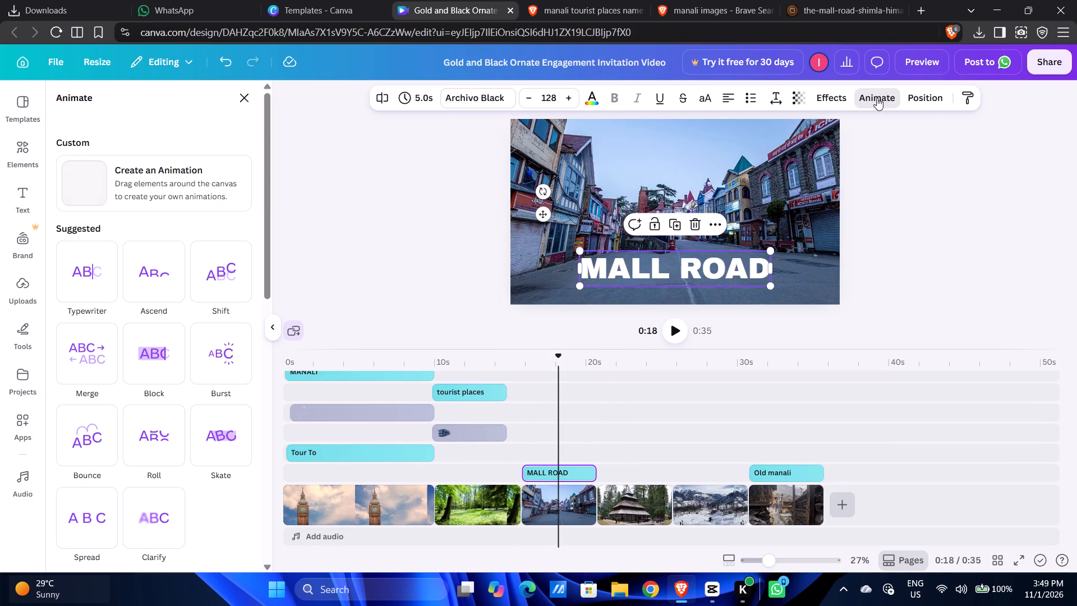
click(217, 274)
click(532, 429)
Apply the Photo Rise animation to the market street photo.
click(557, 504)
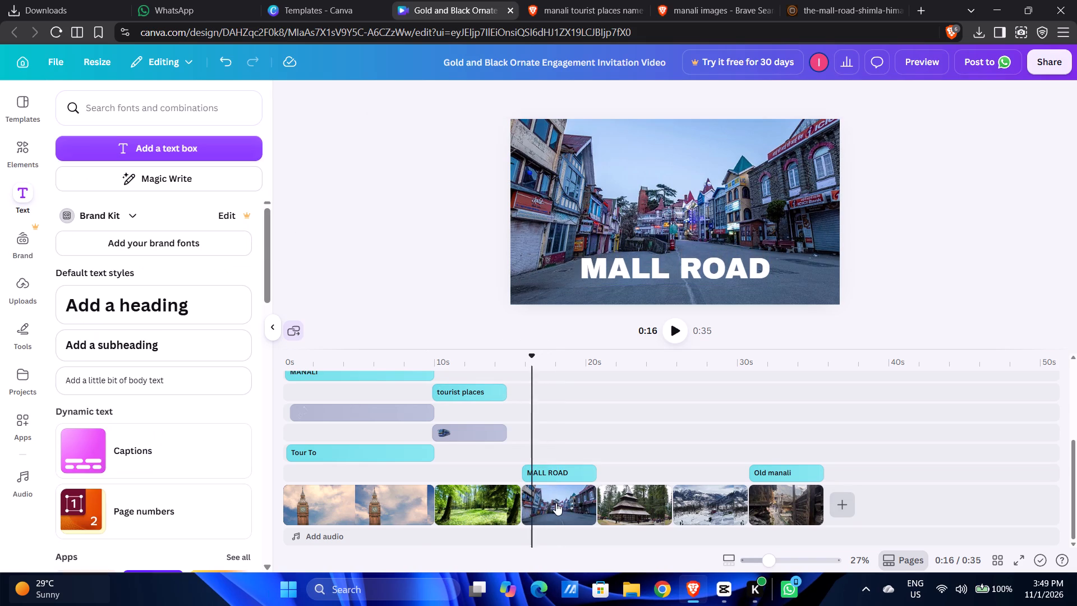
click(798, 98)
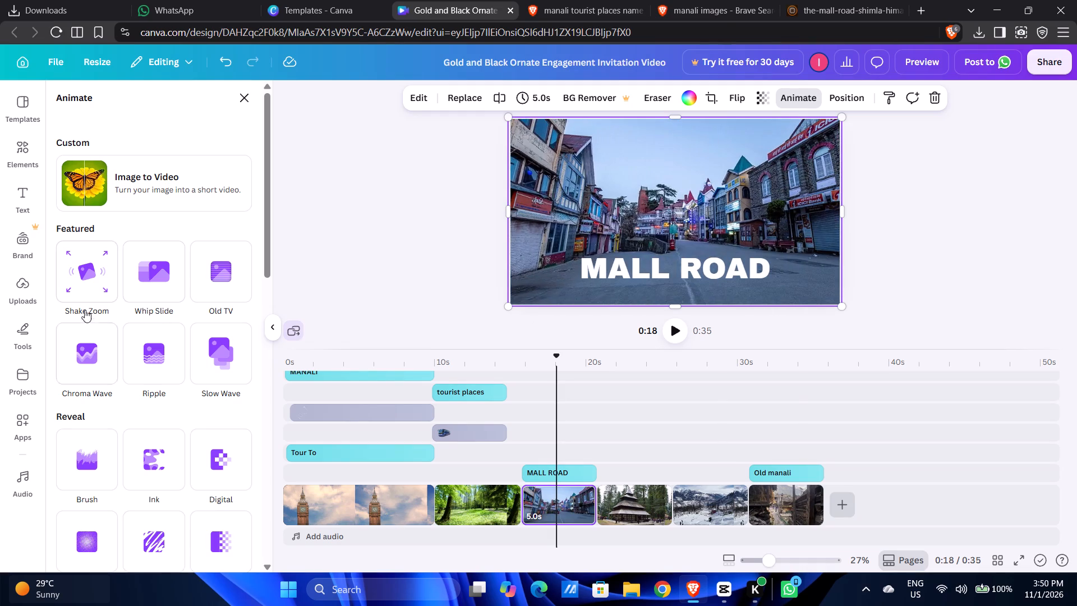
scroll(96, 375, down, 6)
scroll(142, 383, down, 2)
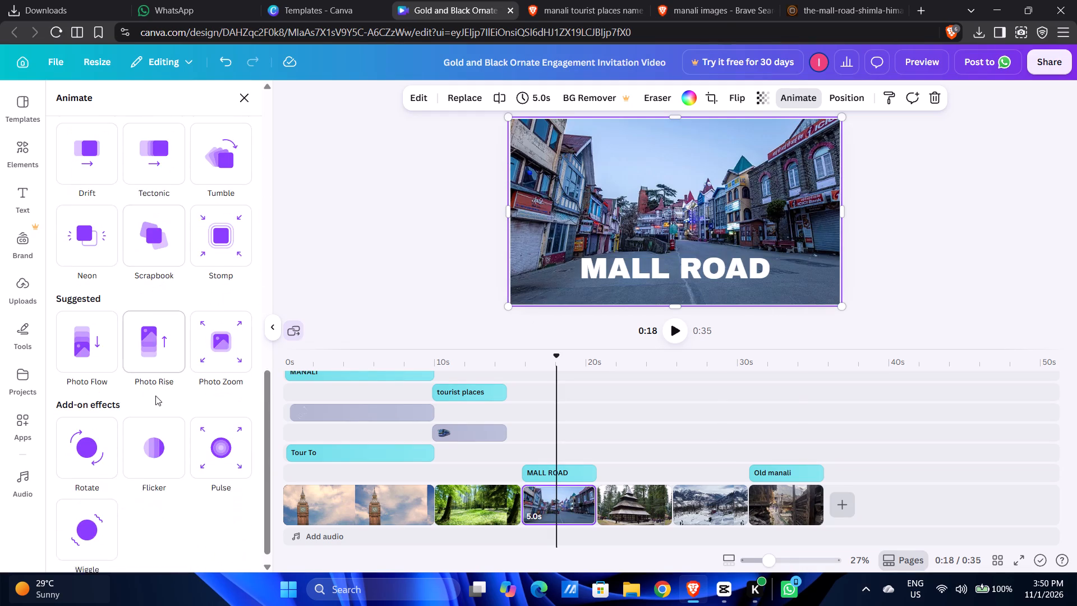
scroll(155, 396, down, 1)
click(155, 342)
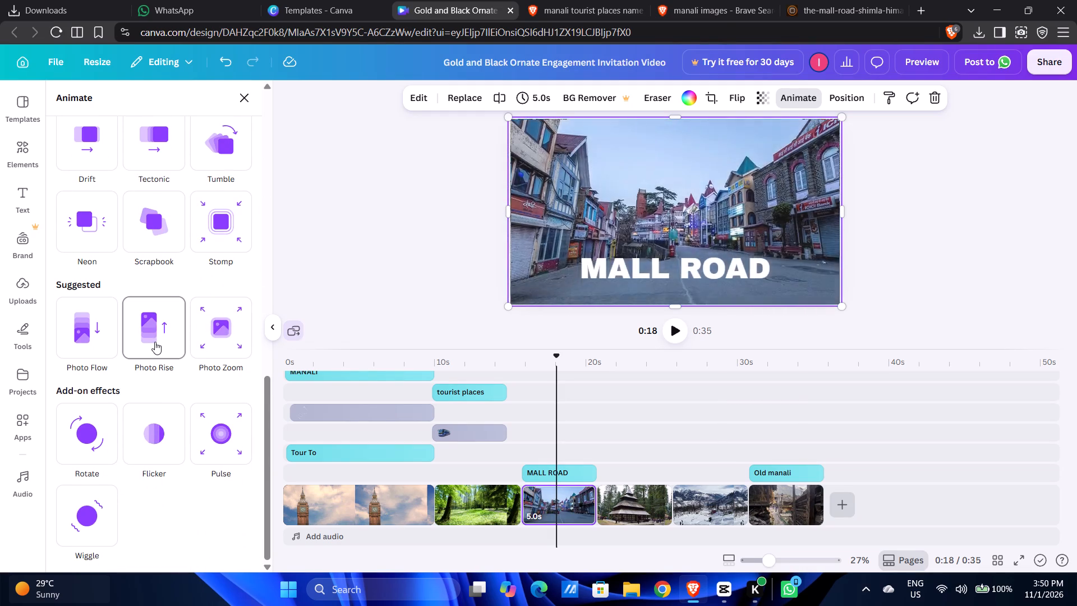
Play back the change from the forest clip into the animated market street clip.
click(500, 395)
click(508, 400)
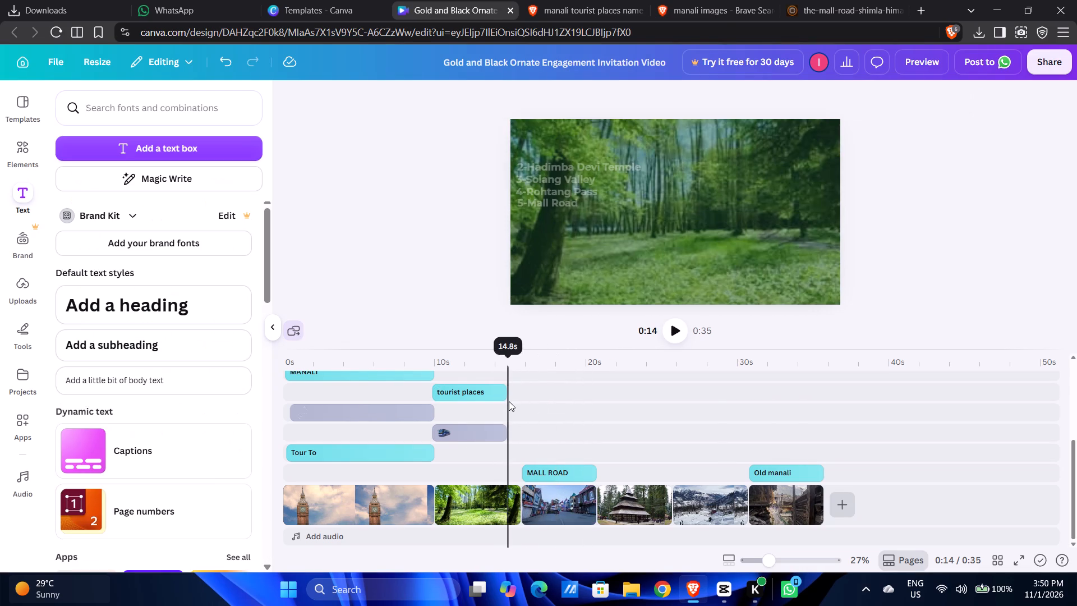
key(space)
key(space)
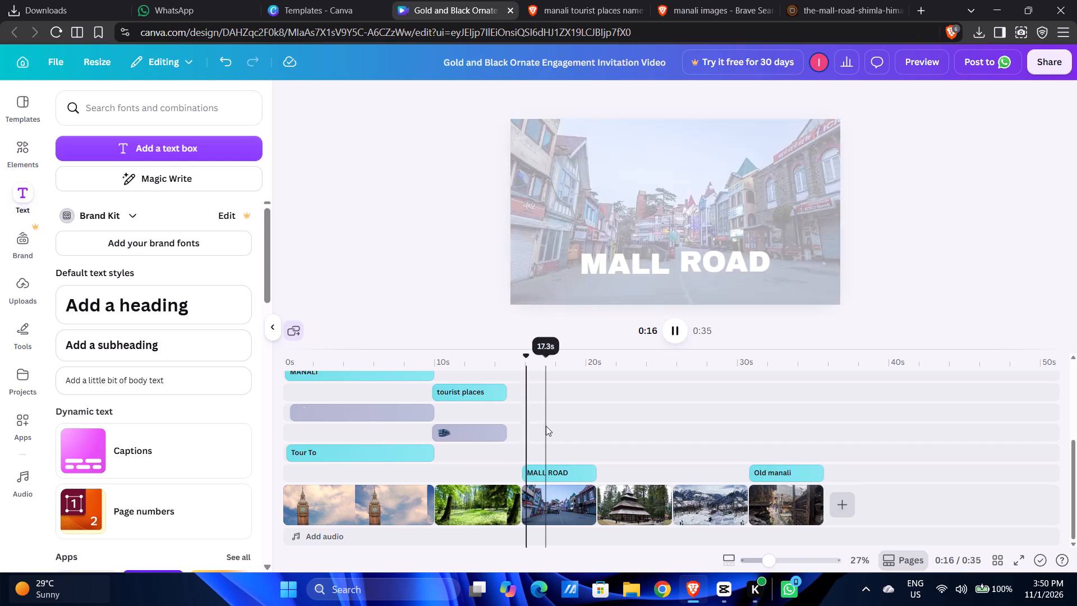
click(579, 461)
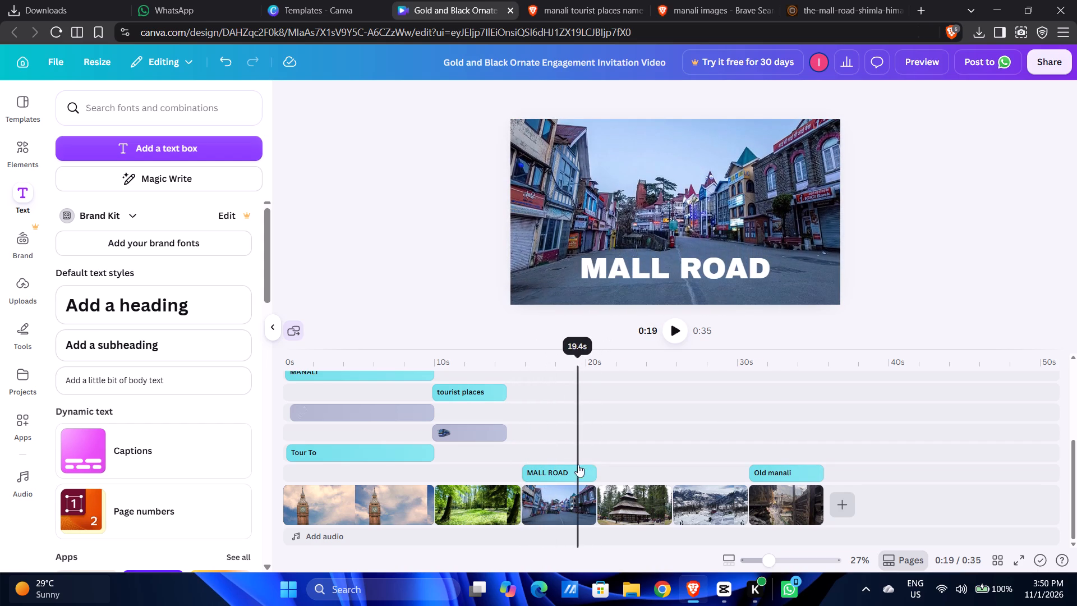
Copy the MALL ROAD heading, place the copy over the temple photo clip in the timeline and shorten it to 4.6 s.
click(578, 471)
key(ctrl+c)
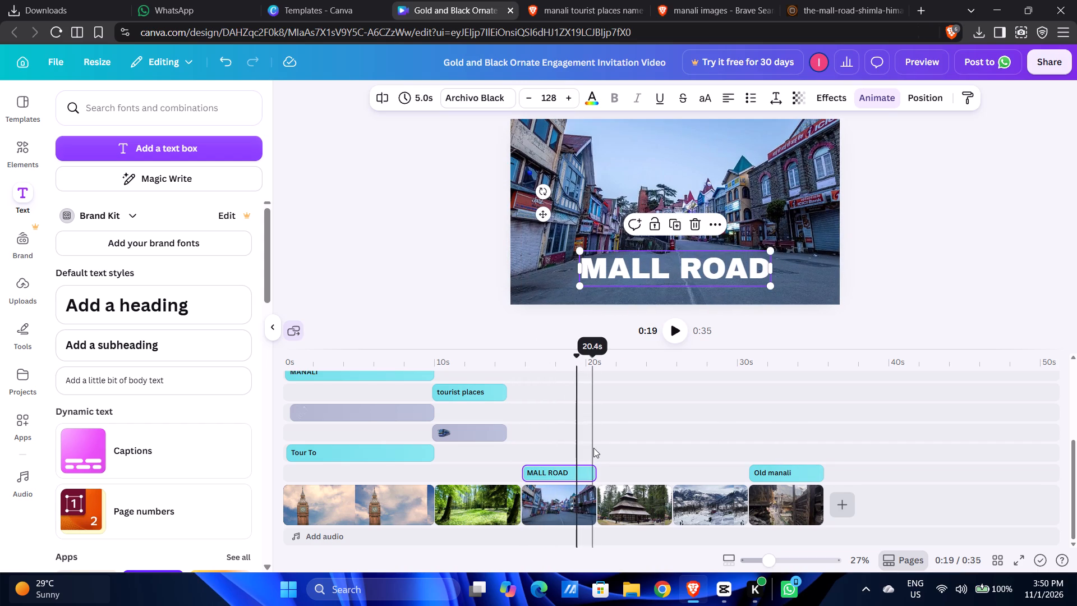
click(595, 448)
click(596, 449)
key(ctrl+v)
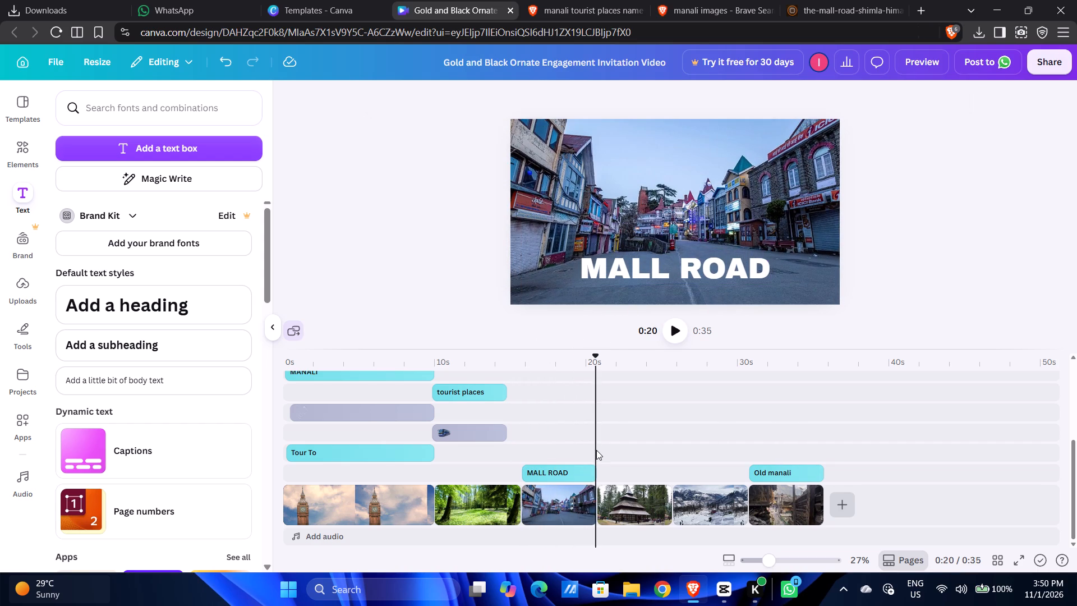
drag(618, 381, 622, 523)
scroll(619, 531, down, 4)
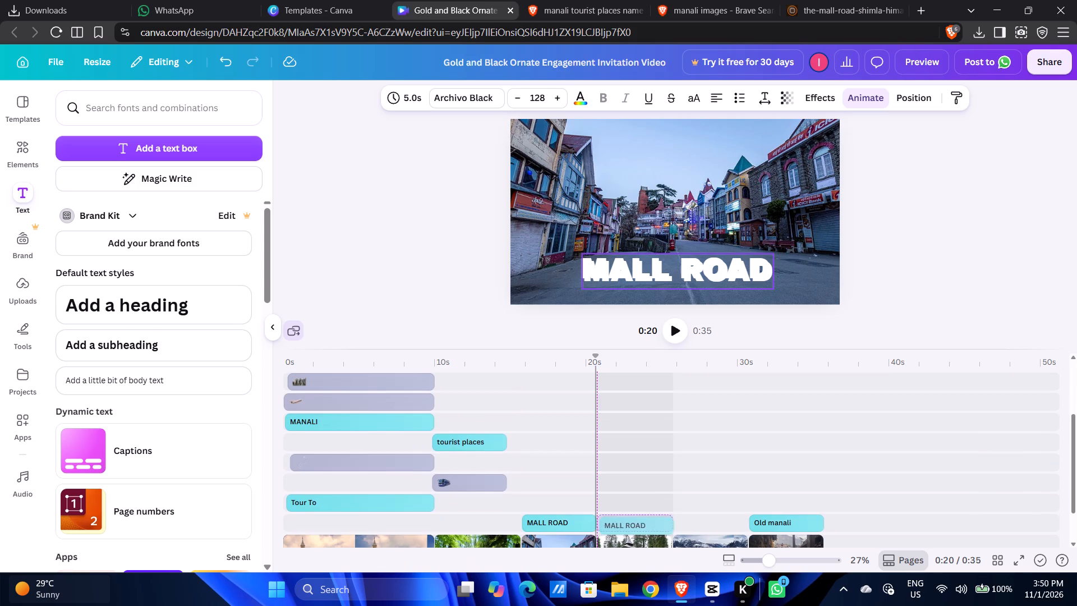
drag(622, 523, 623, 520)
drag(660, 521, 655, 522)
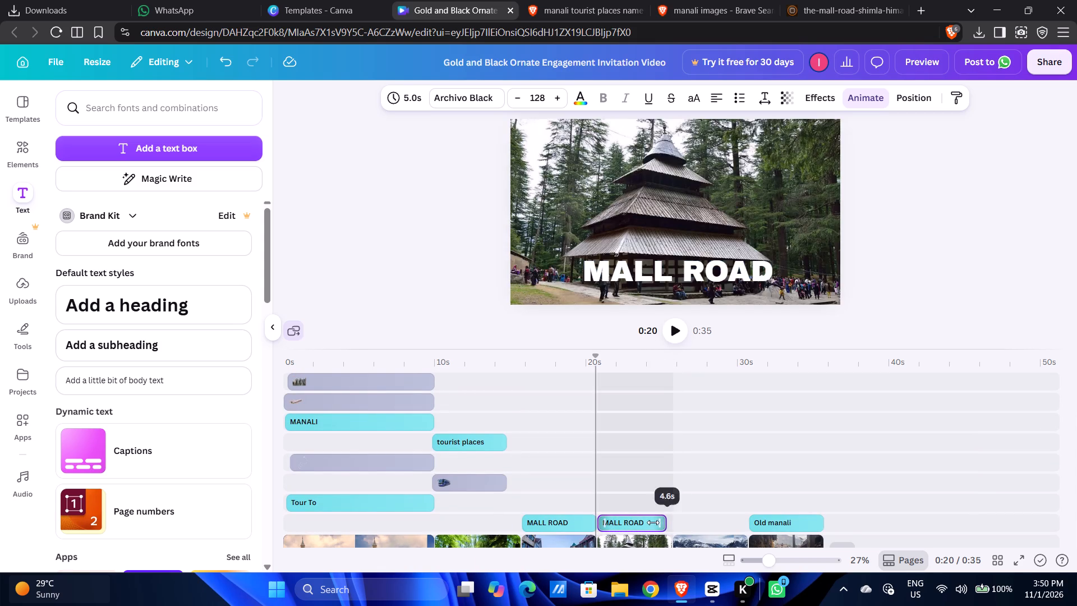
click(646, 521)
Replace the copied MALL ROAD text on the temple clip with Hadimba Devi Temple from the clipboard history.
click(604, 526)
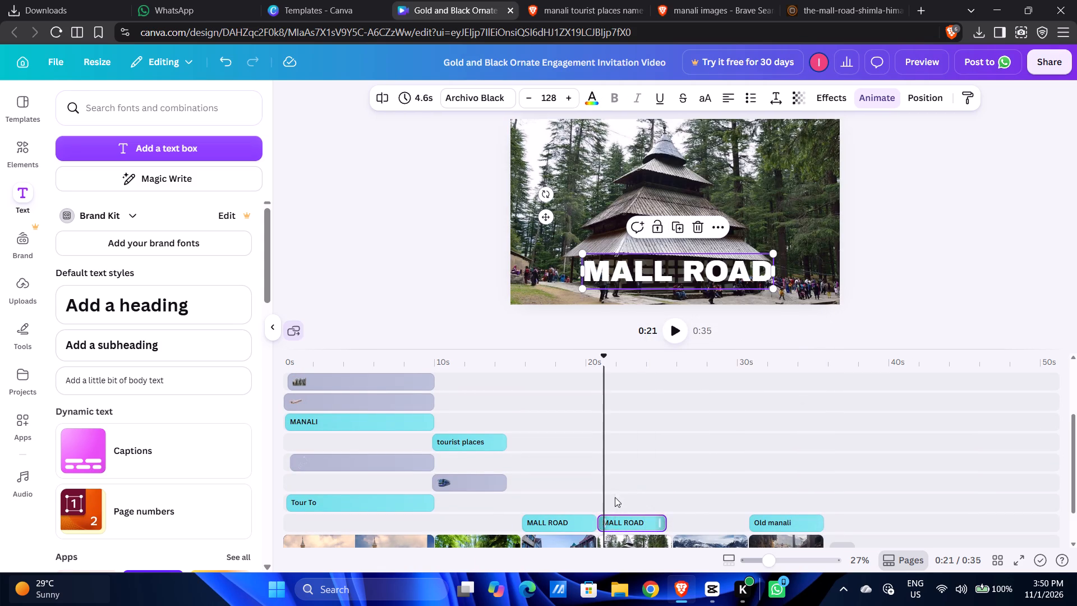
double_click(658, 270)
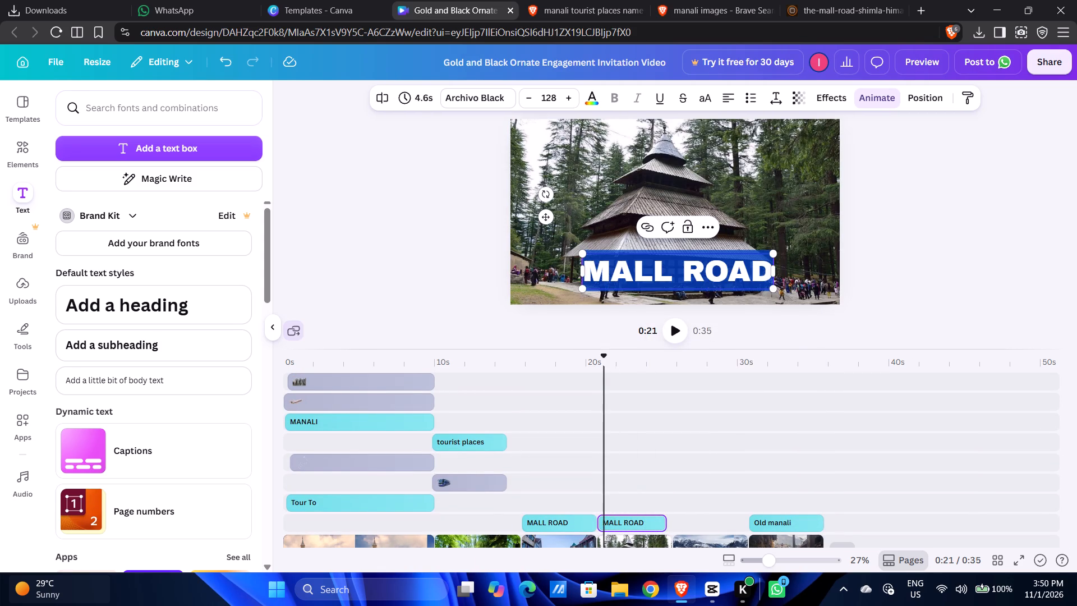
key(v)
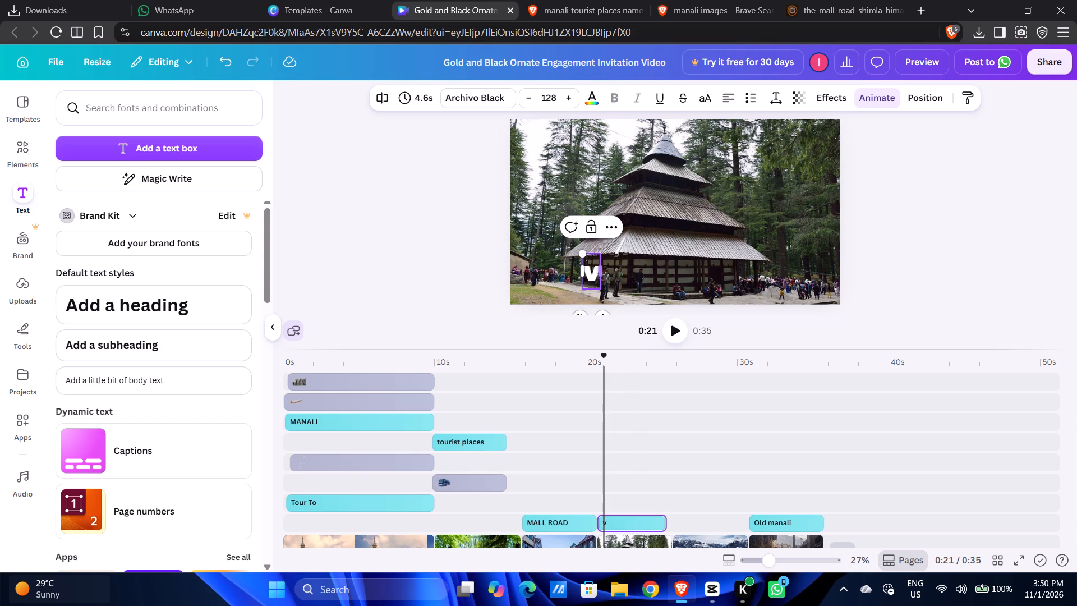
click(595, 271)
scroll(620, 356, down, 4)
click(611, 469)
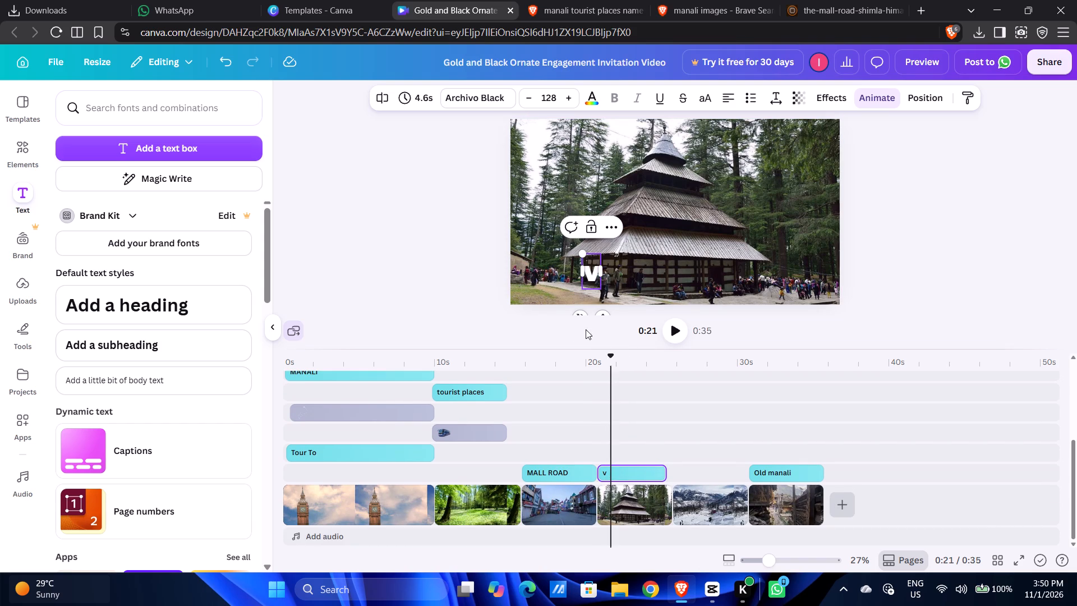
key(v)
click(599, 268)
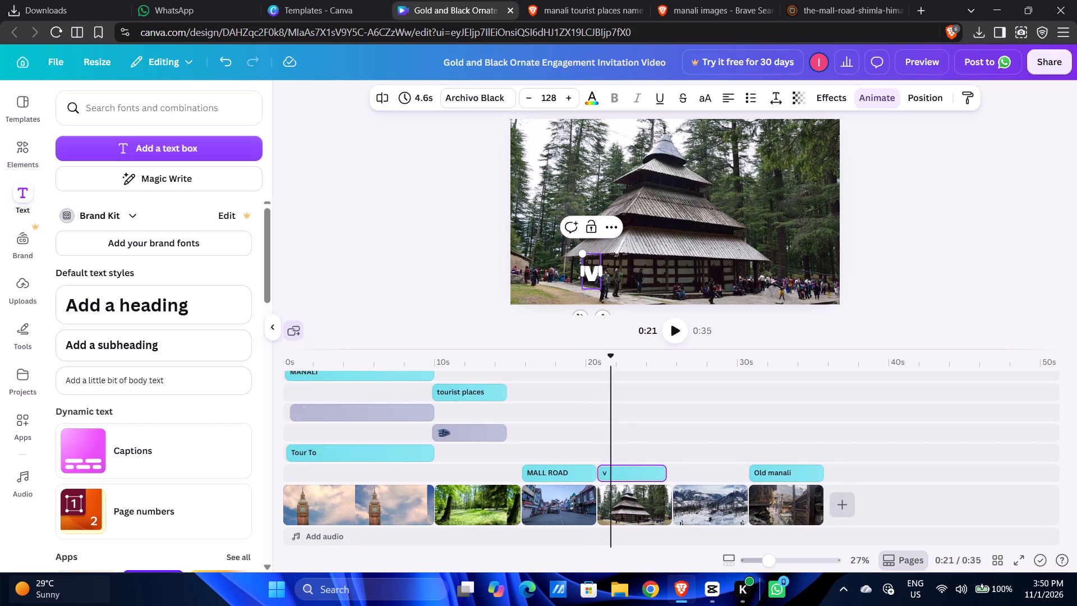
click(594, 271)
click(600, 271)
key(super+v)
scroll(656, 408, down, 4)
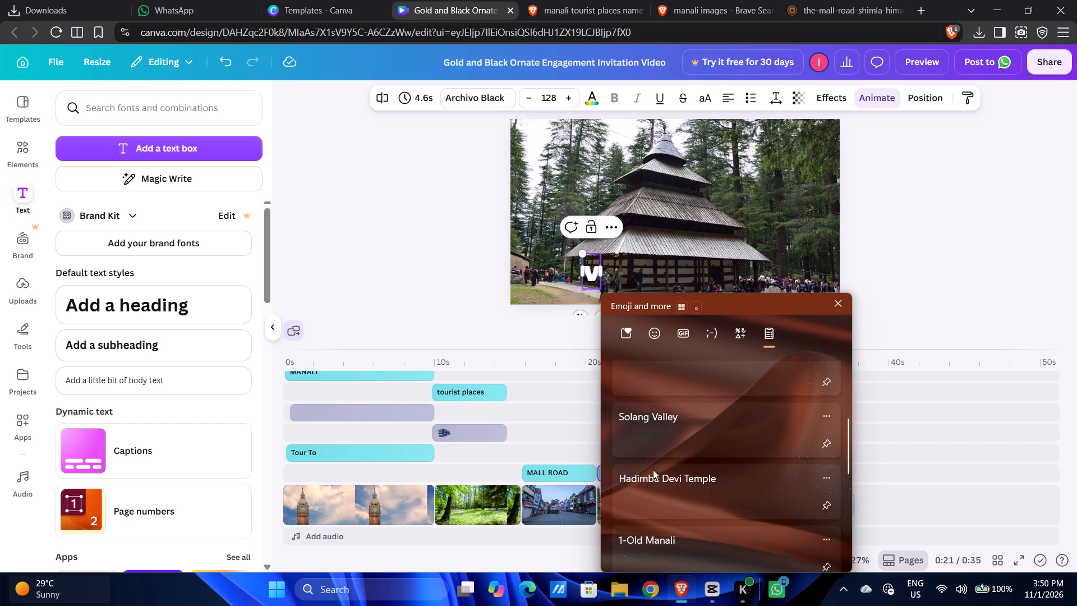
click(656, 477)
key(ctrl+v)
Delete the stray v in front of Hadimba in the temple clip's heading.
click(646, 271)
click(593, 272)
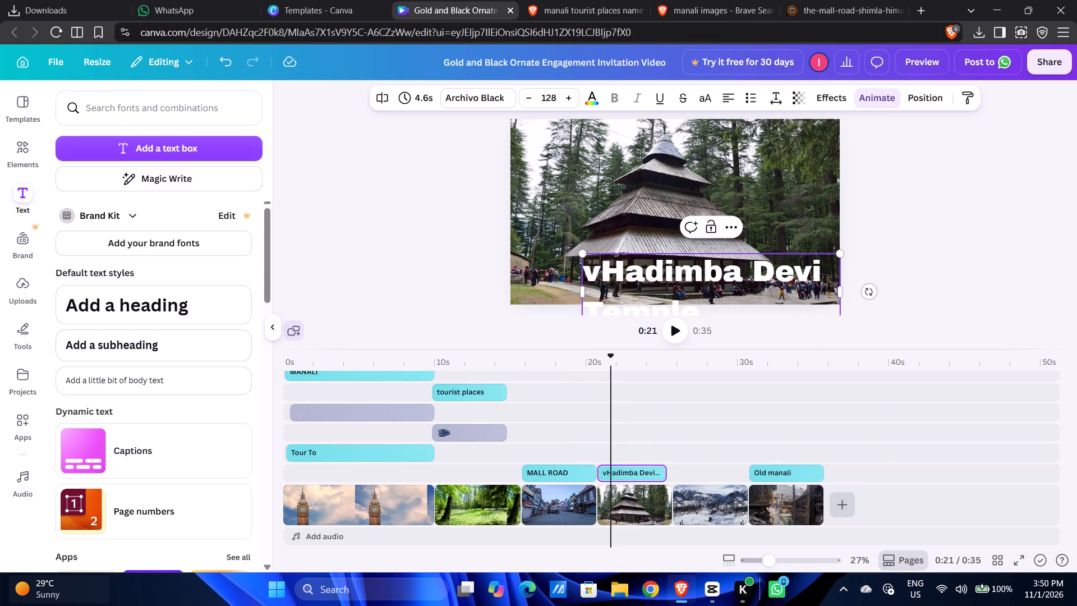
drag(600, 273, 530, 274)
click(589, 276)
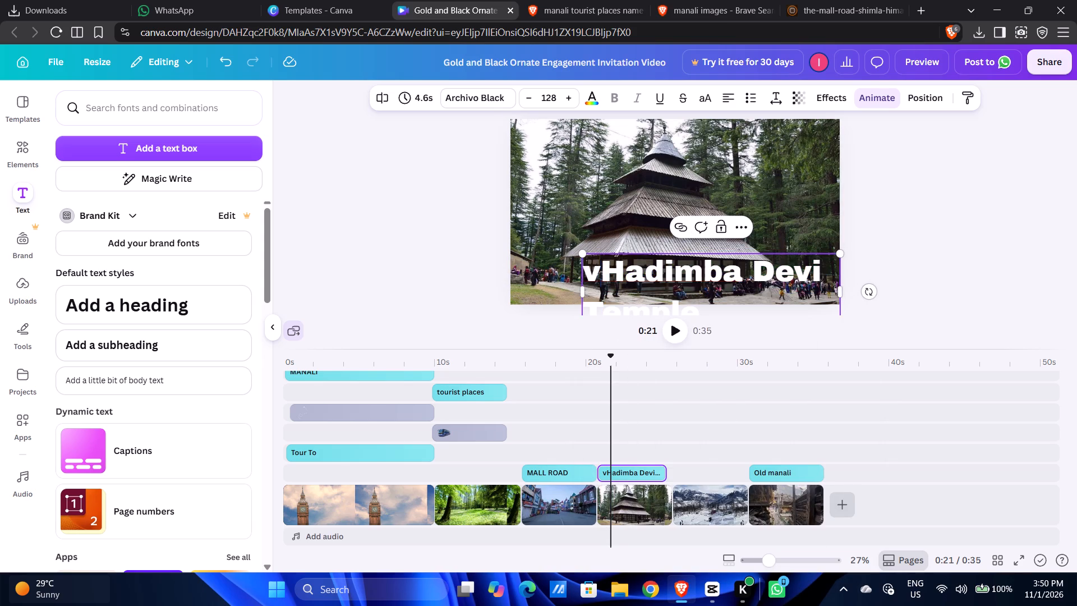
click(599, 276)
key(BackSpace)
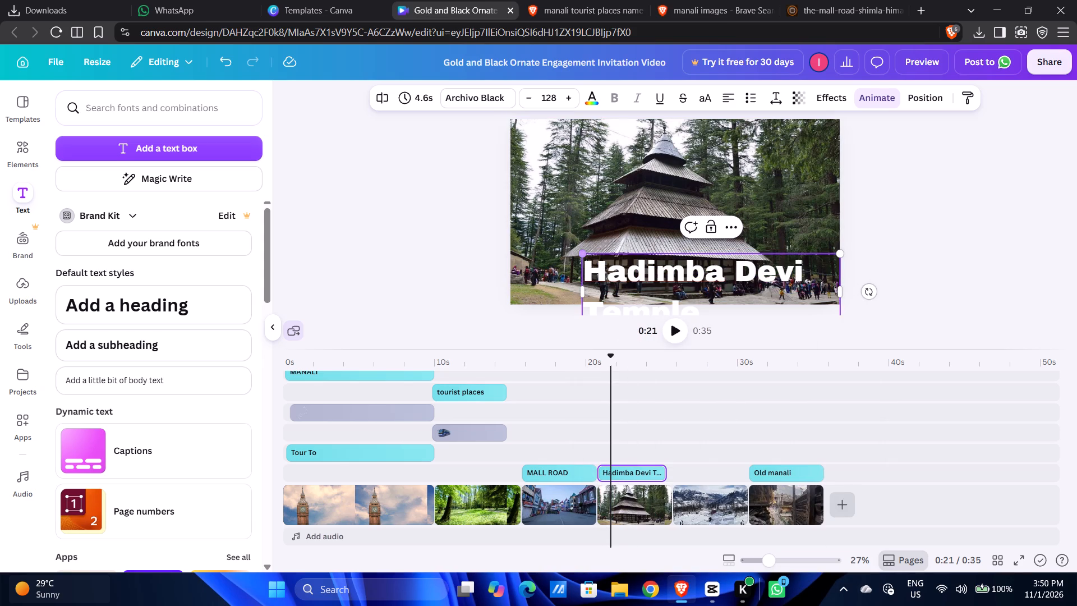
Widen the Hadimba Devi Temple heading to a single line, reduce it to size 83.3 and place it along the photo's lower edge.
drag(624, 267, 581, 244)
click(585, 255)
click(685, 256)
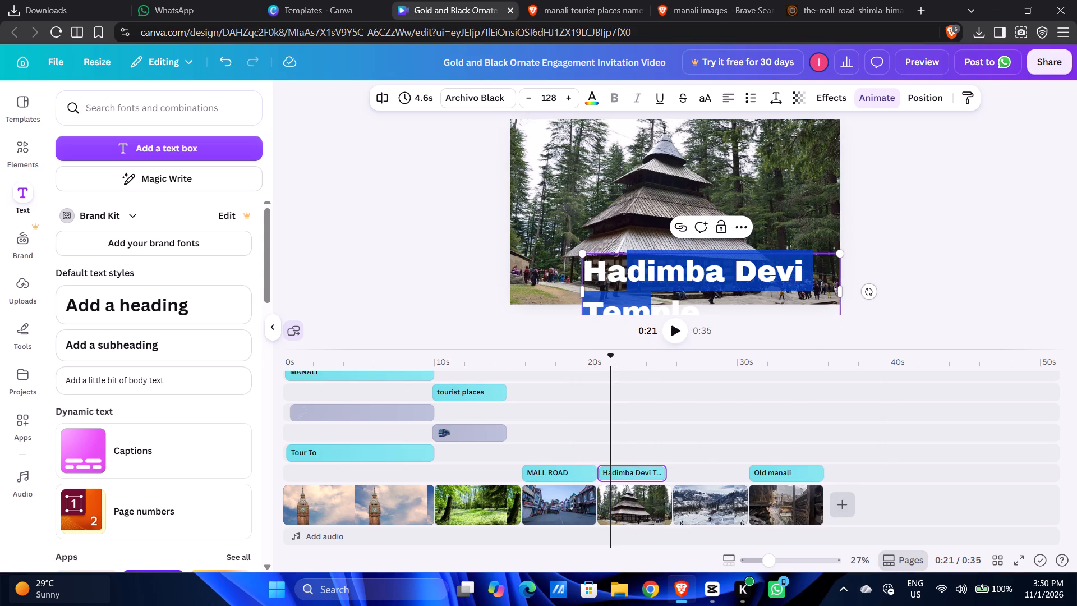
click(784, 247)
drag(808, 257, 743, 221)
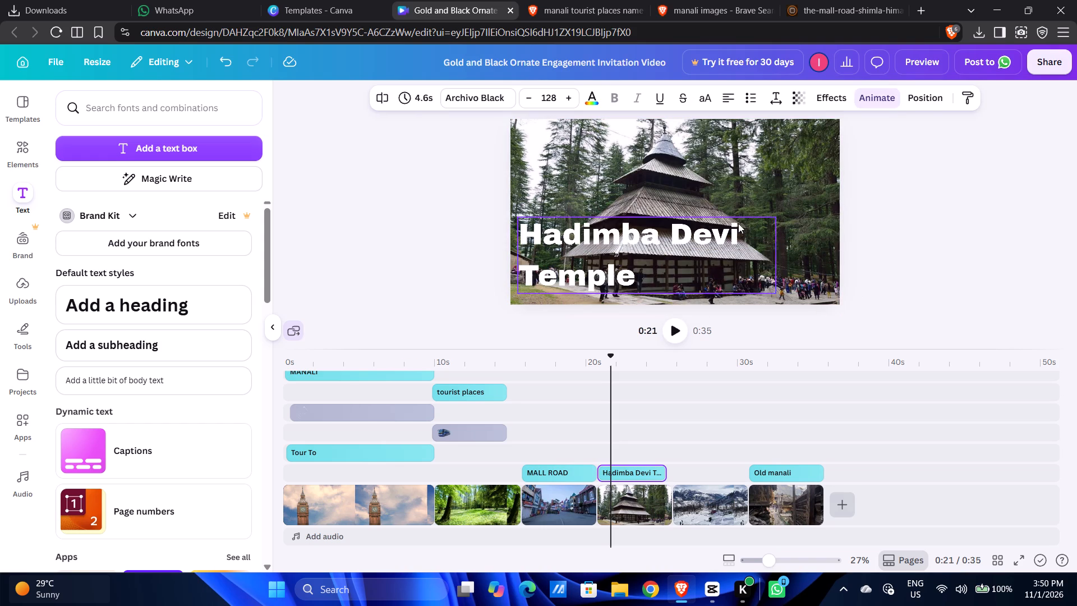
drag(670, 279, 682, 255)
drag(680, 249, 682, 238)
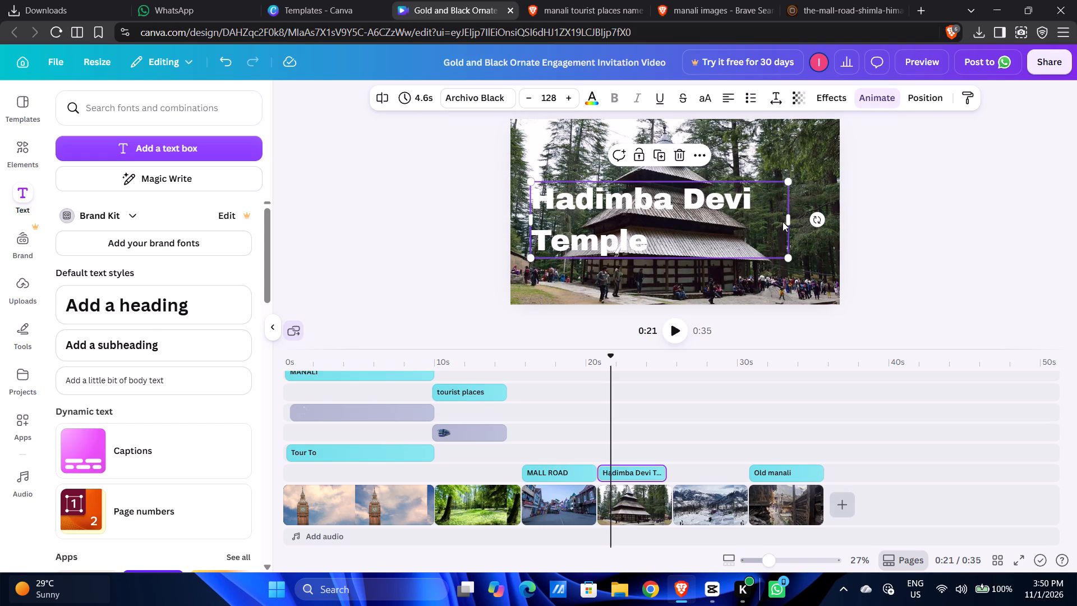
drag(791, 222, 981, 219)
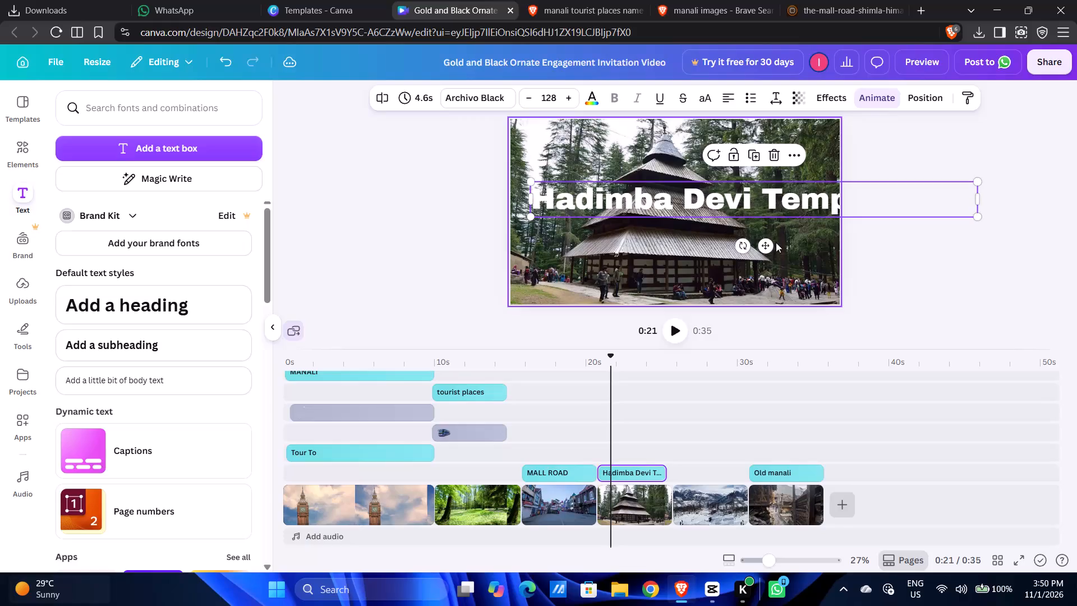
drag(982, 217, 836, 198)
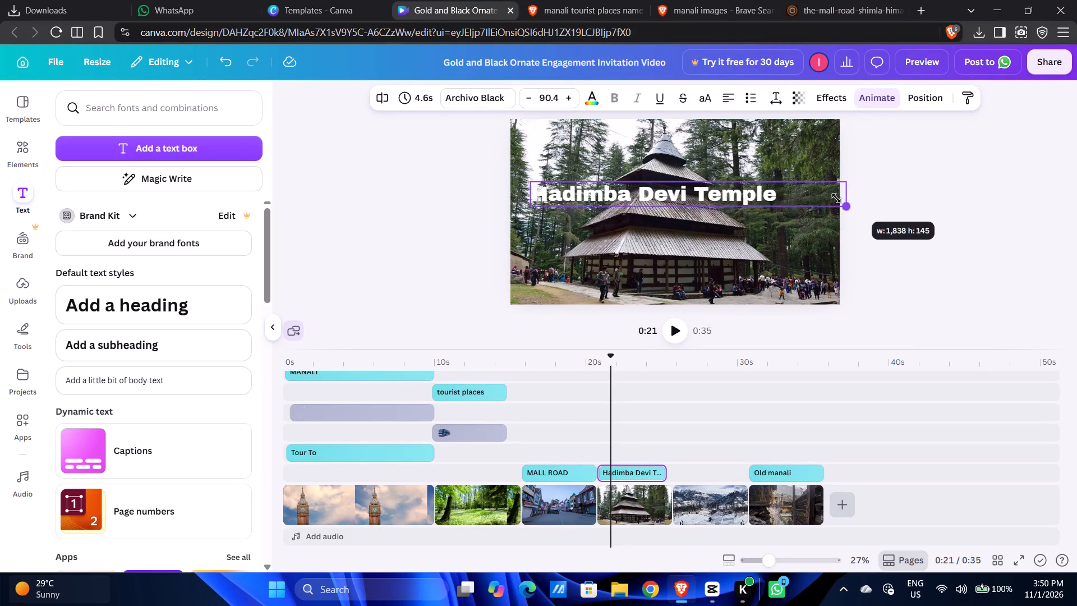
drag(836, 198, 827, 197)
drag(679, 200, 694, 278)
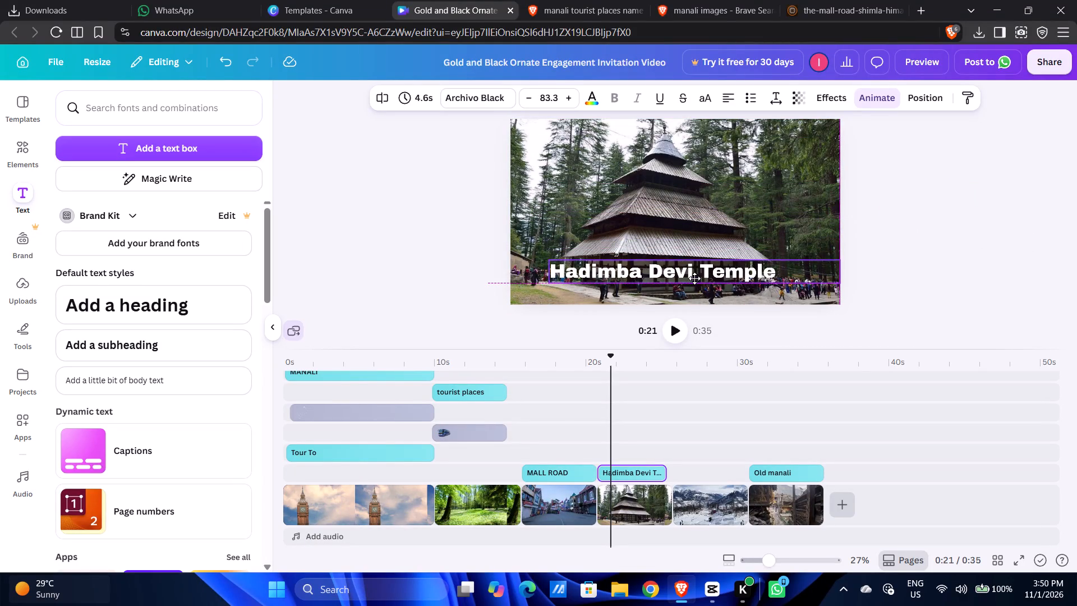
drag(694, 278, 693, 278)
drag(689, 278, 684, 279)
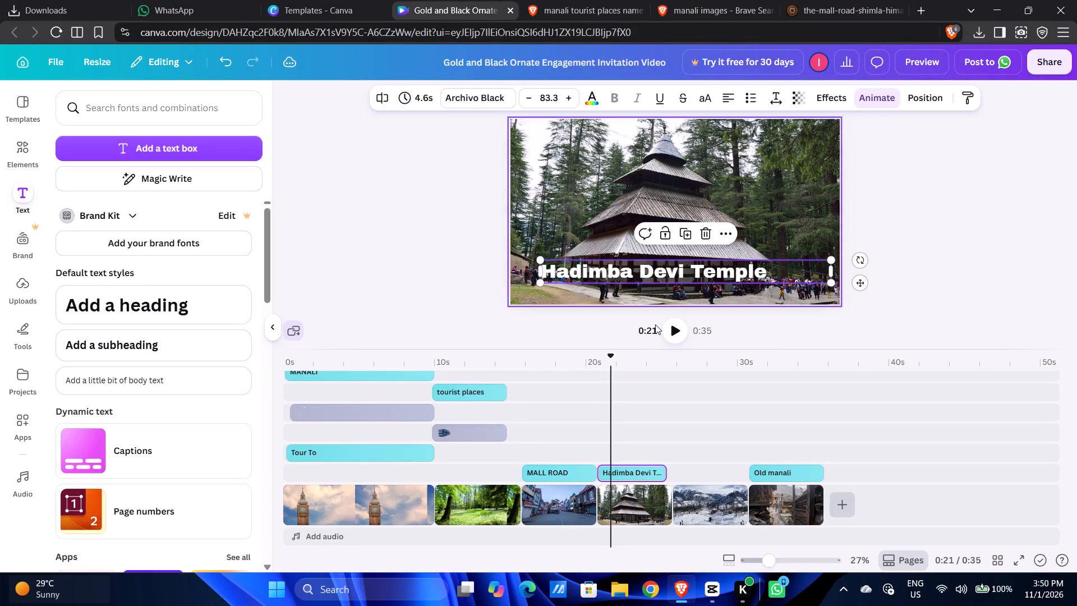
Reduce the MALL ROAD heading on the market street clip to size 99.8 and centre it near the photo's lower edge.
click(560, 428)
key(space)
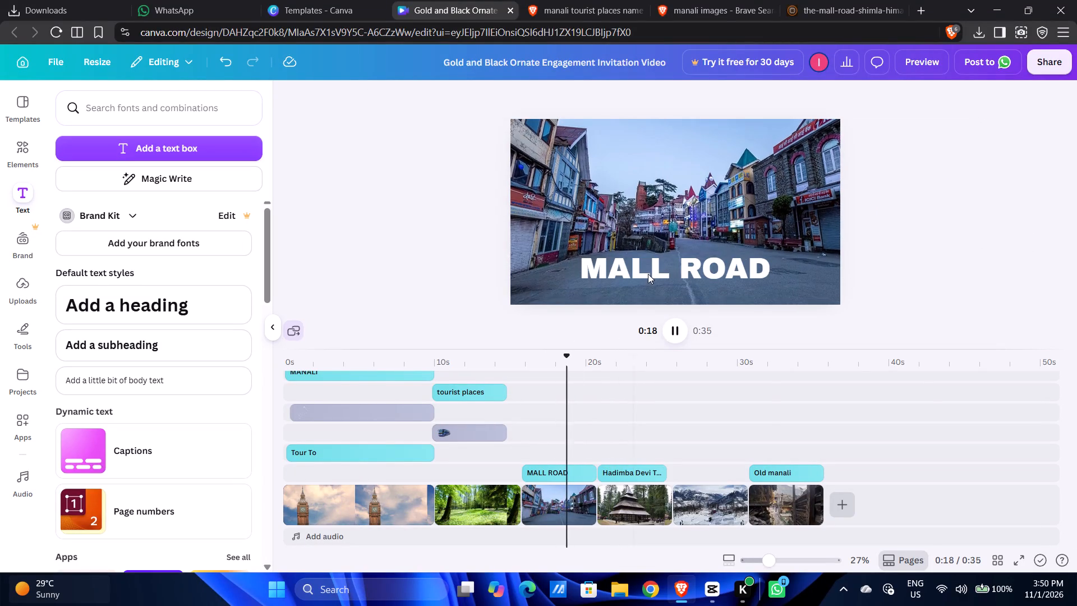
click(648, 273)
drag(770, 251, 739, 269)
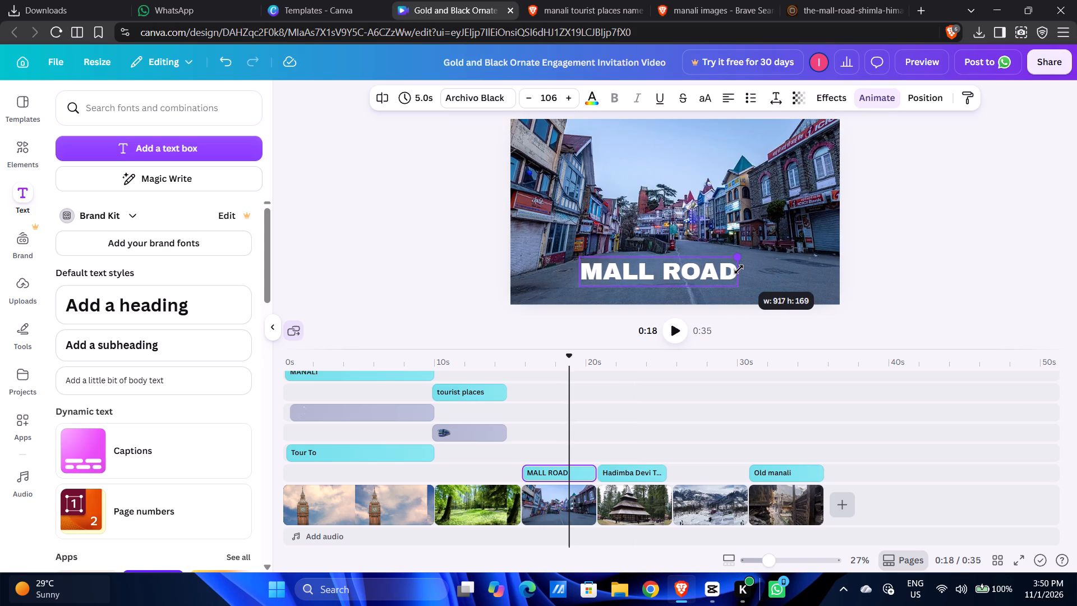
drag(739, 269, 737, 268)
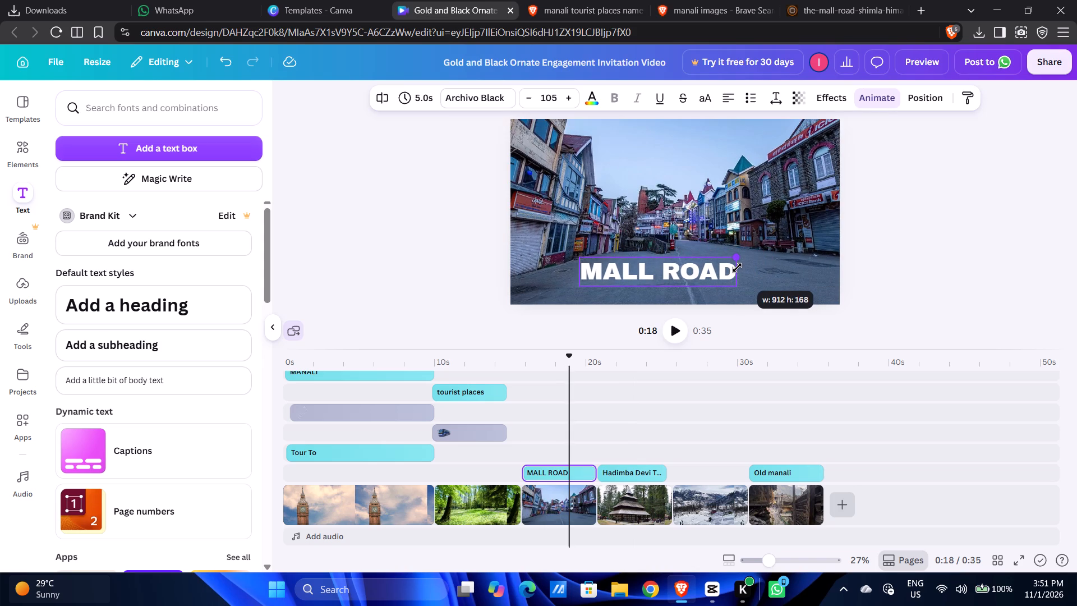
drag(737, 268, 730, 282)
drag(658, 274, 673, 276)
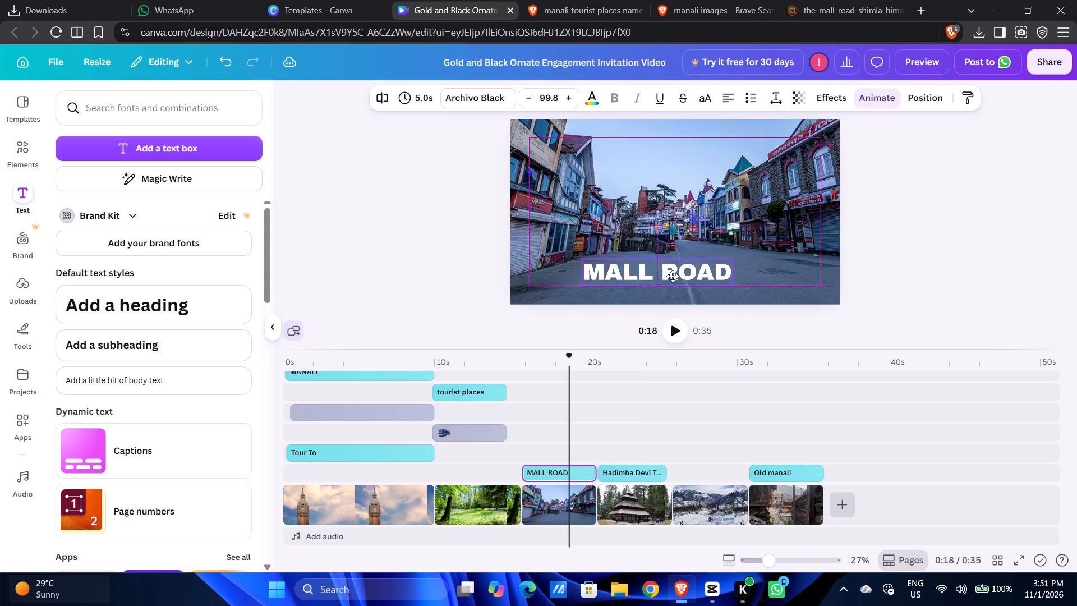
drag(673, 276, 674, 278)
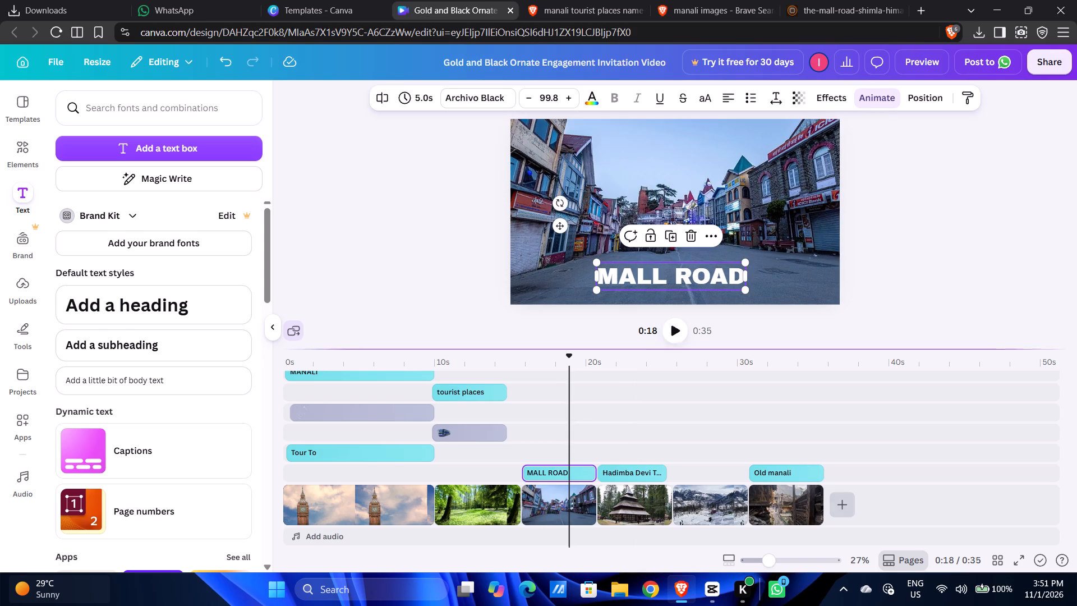
Shrink the Hadimba Devi Temple heading and move it into the lower-left corner of the temple photo.
click(622, 430)
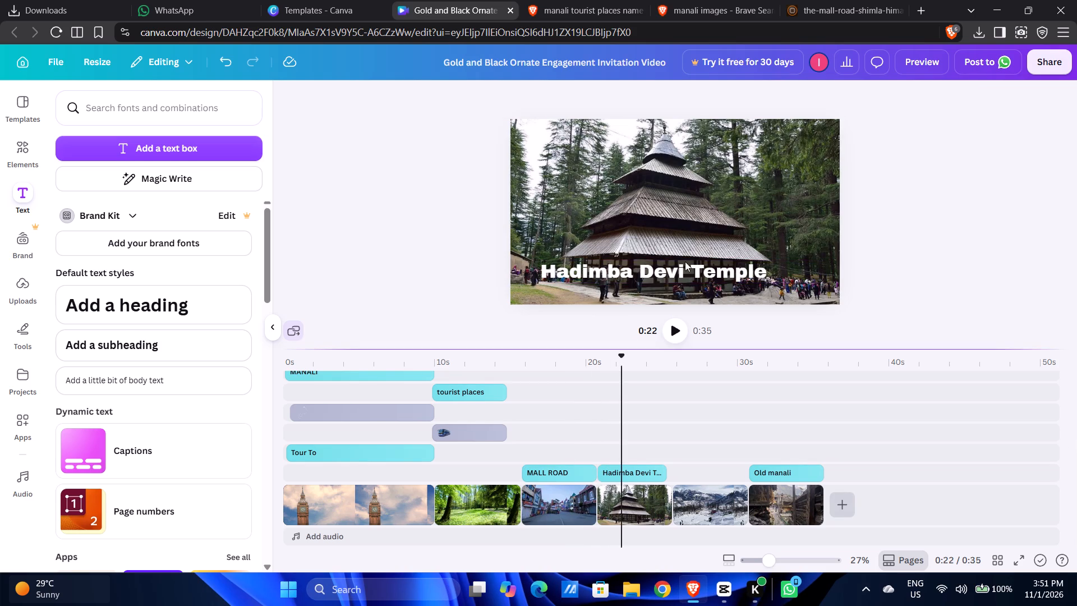
click(685, 261)
drag(828, 257, 829, 249)
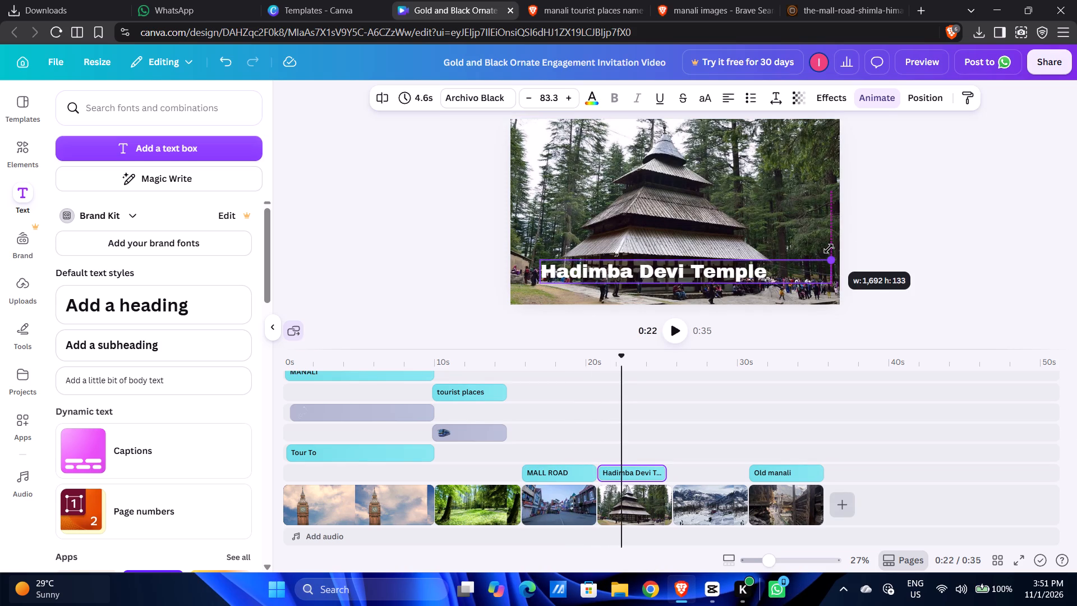
drag(829, 249, 740, 266)
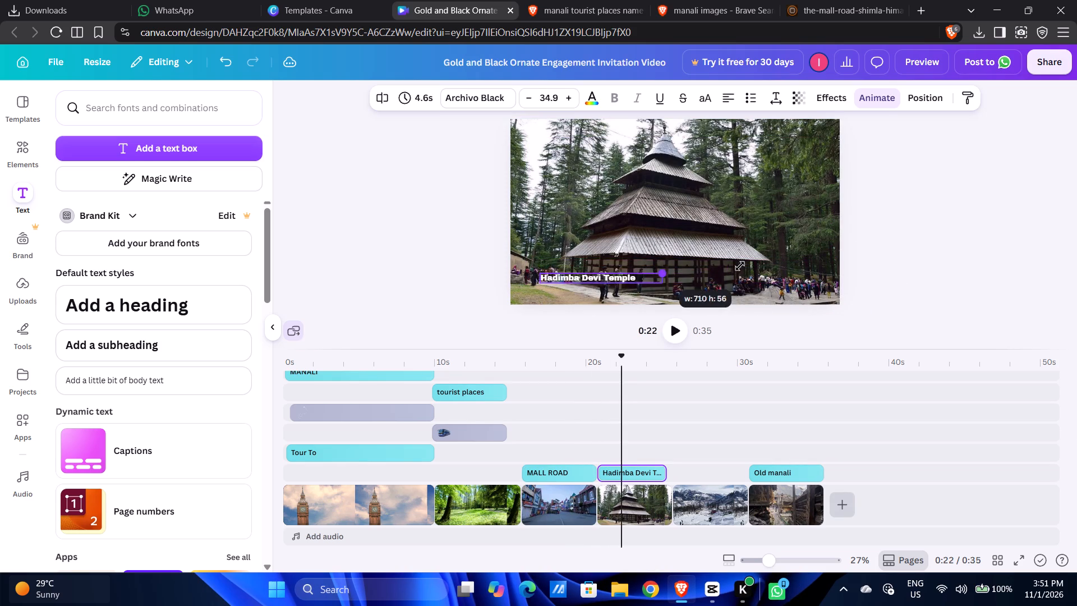
drag(740, 266, 662, 272)
drag(603, 278, 727, 282)
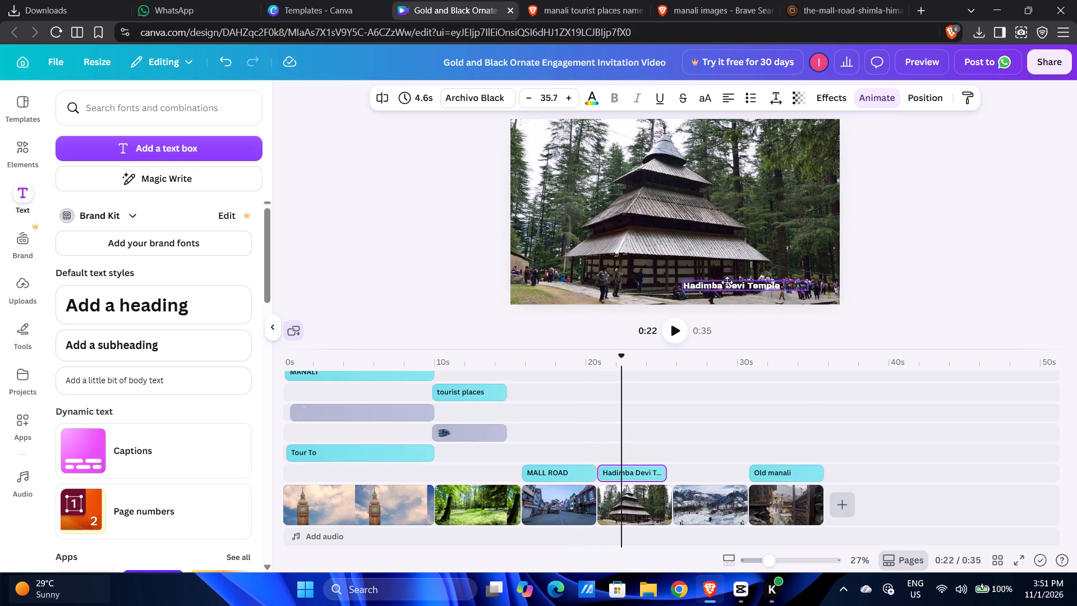
drag(727, 282, 606, 288)
drag(670, 282, 694, 254)
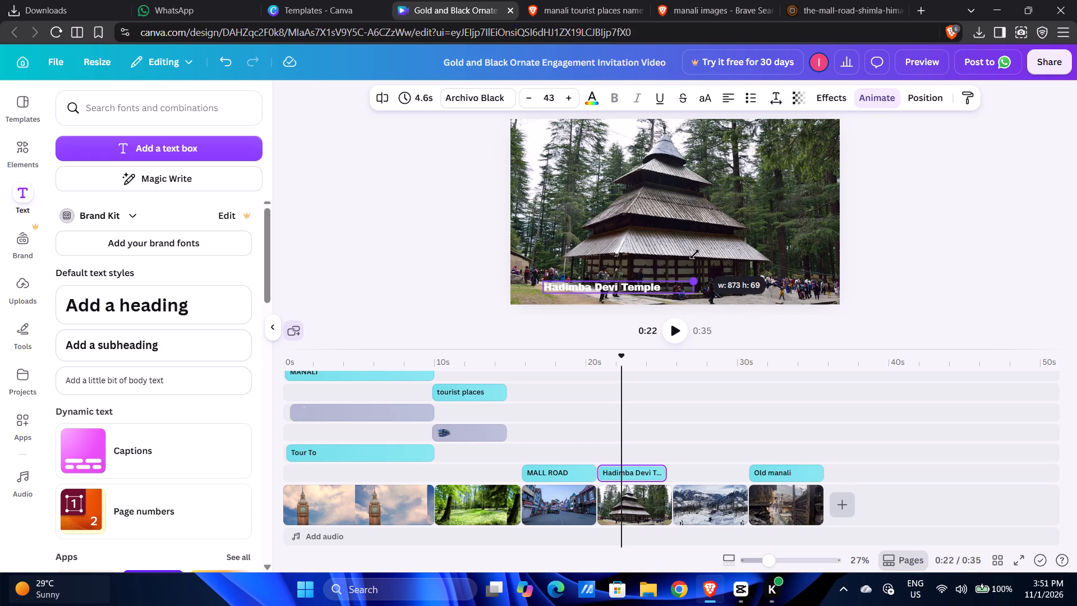
drag(694, 254, 729, 242)
Move the MALL ROAD heading into the lower-left corner of the market street photo and shrink it to size 65.9.
click(569, 423)
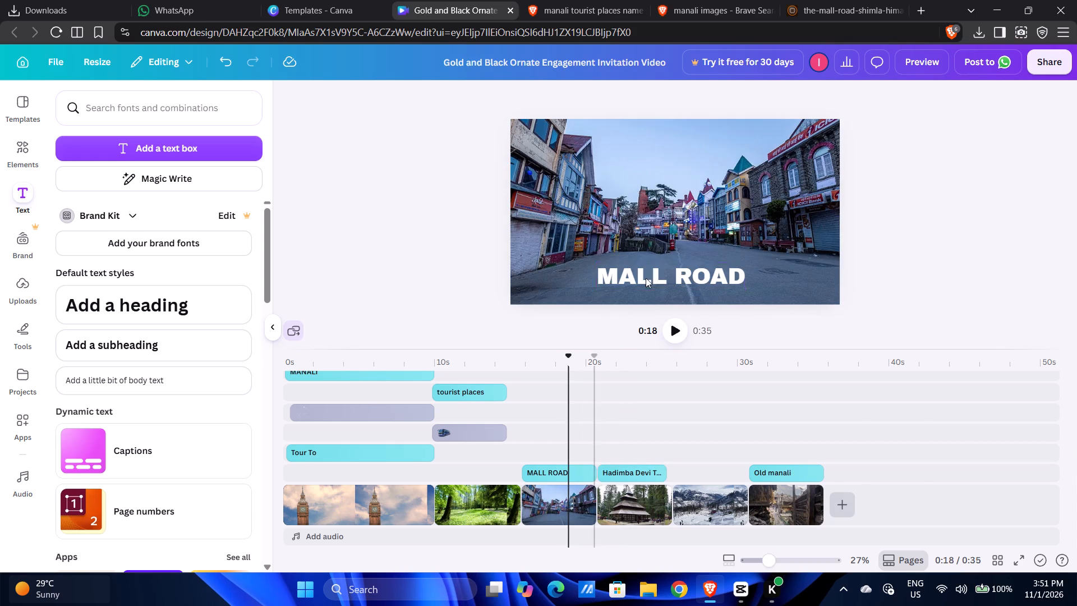
click(650, 275)
drag(639, 279, 574, 219)
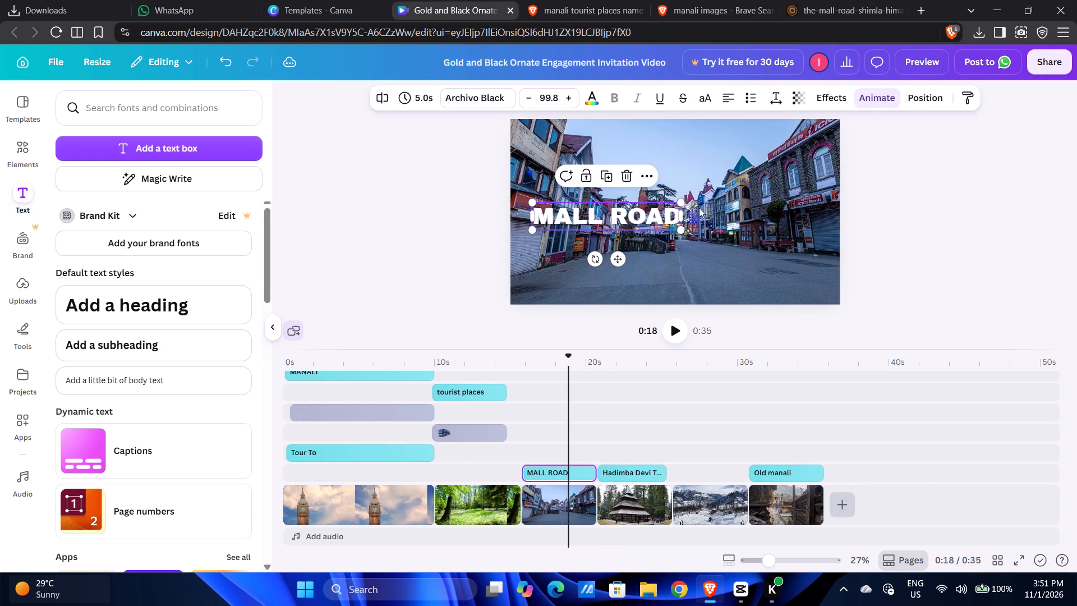
drag(684, 203, 655, 213)
drag(633, 212, 634, 132)
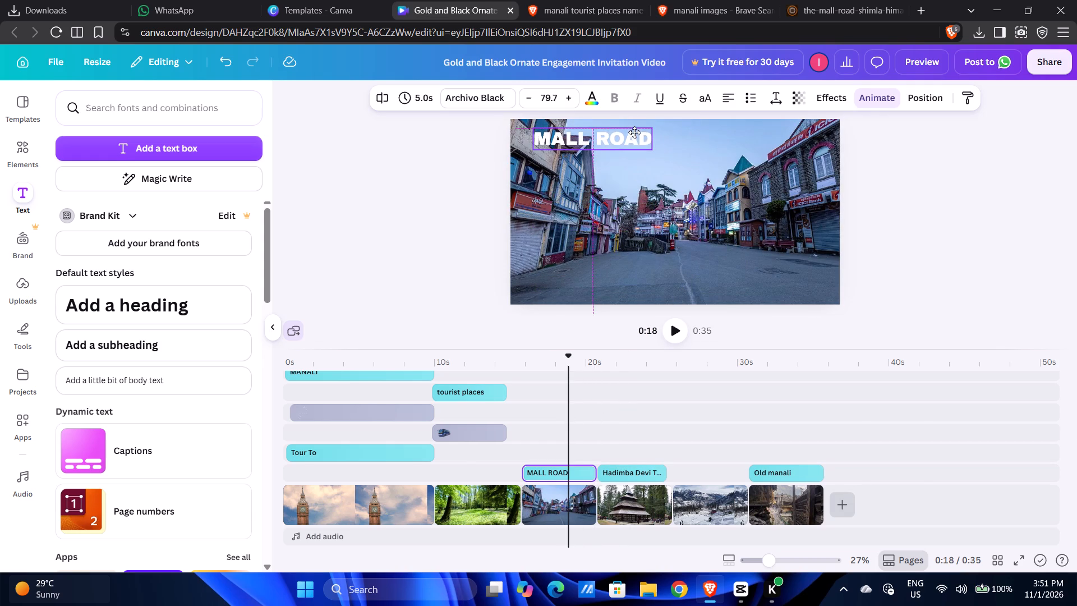
drag(634, 132, 646, 272)
drag(663, 268, 624, 279)
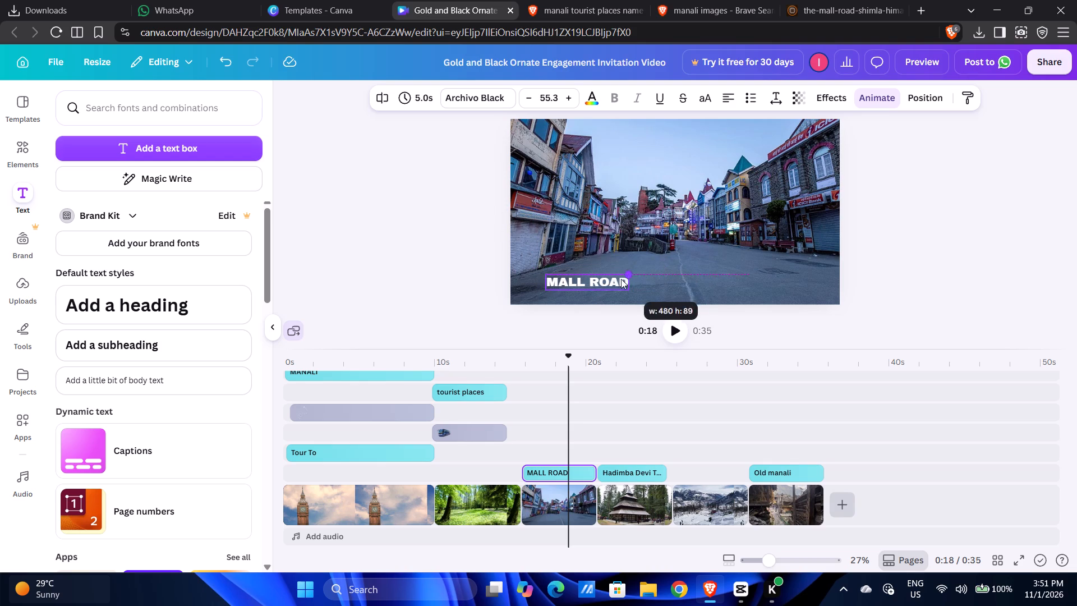
drag(544, 273, 538, 268)
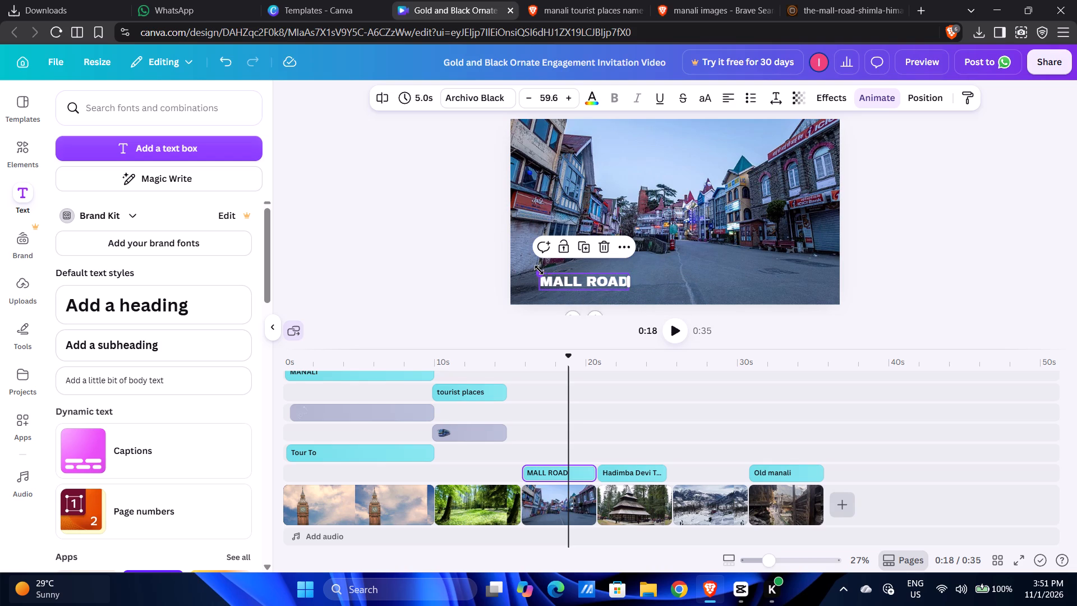
drag(633, 278, 643, 281)
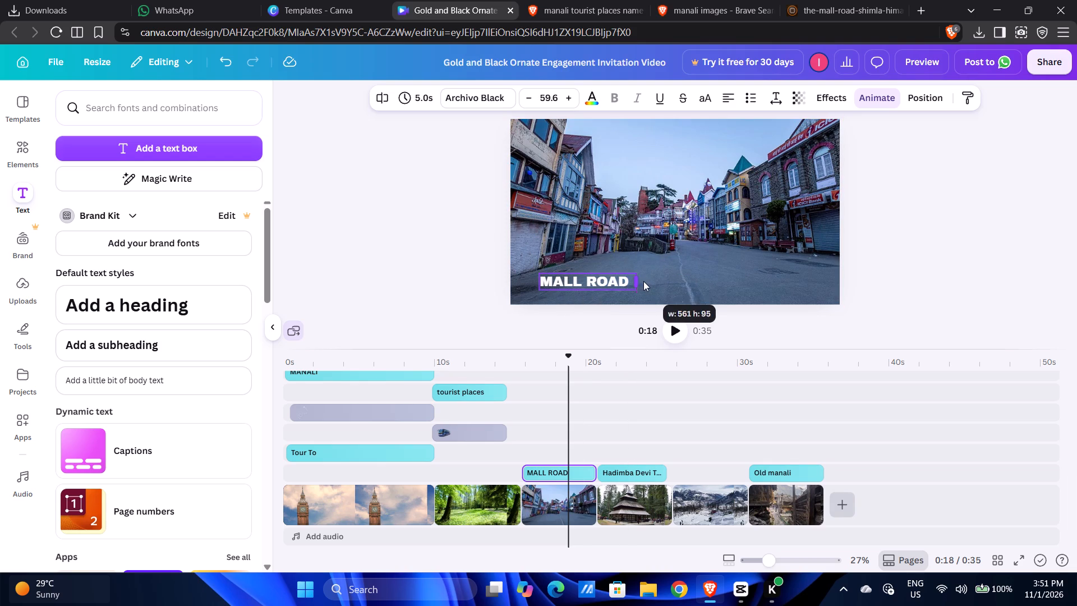
drag(643, 281, 644, 281)
drag(540, 270, 544, 259)
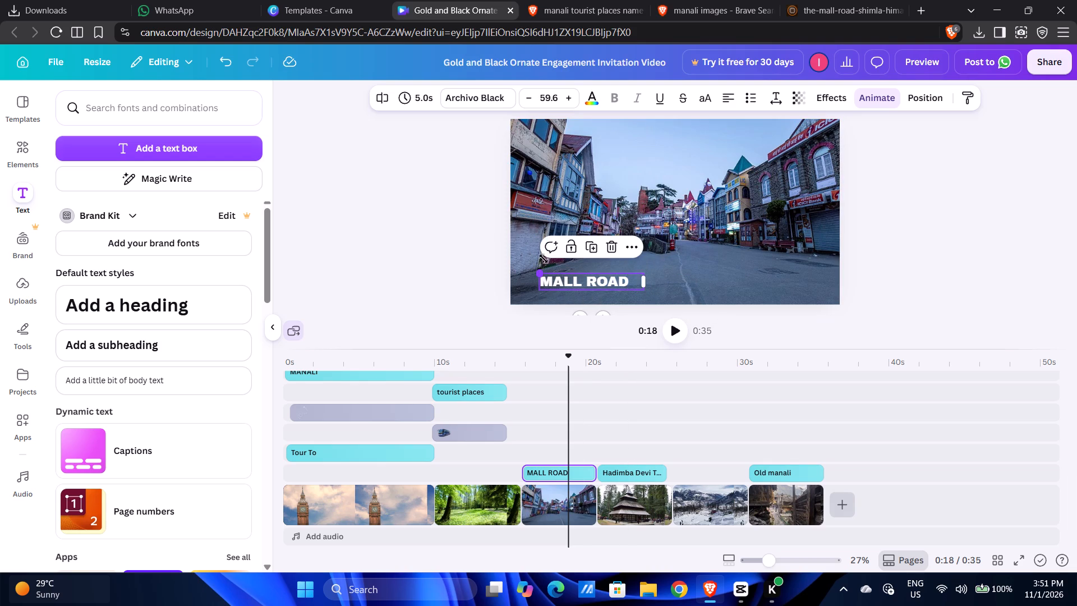
drag(544, 259, 537, 217)
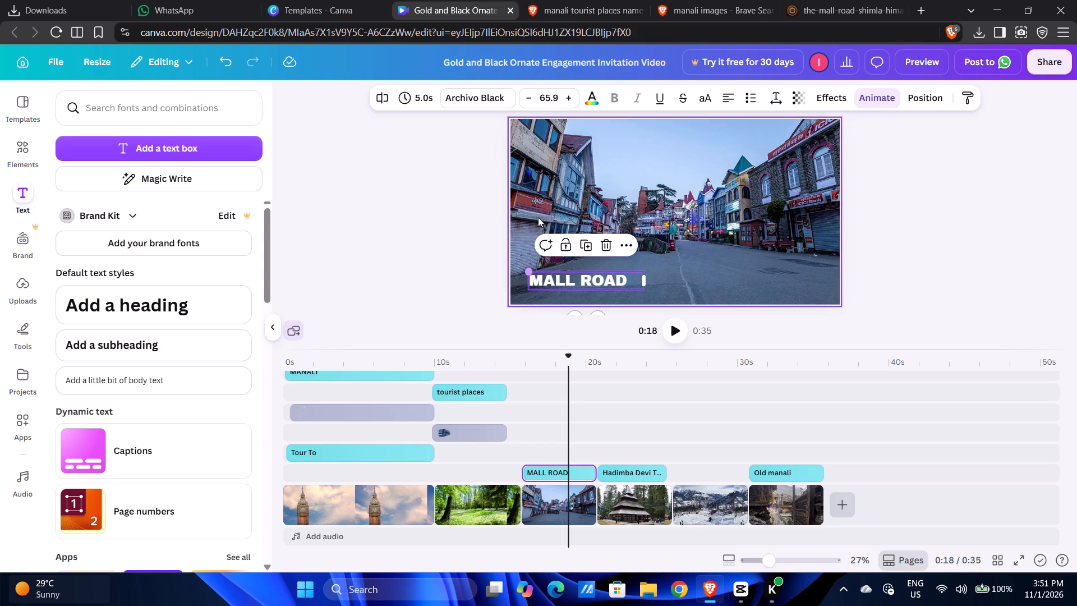
Enlarge the Hadimba Devi Temple heading to size 58.9 and reposition it in the lower-left corner of the temple photo.
click(615, 440)
click(618, 481)
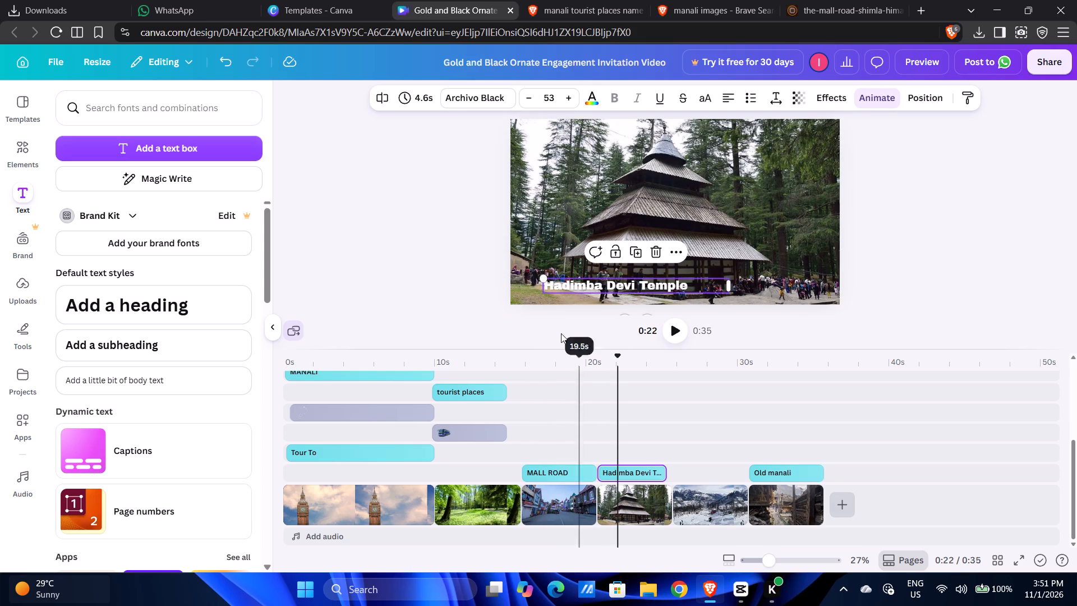
drag(574, 285, 559, 283)
drag(526, 271, 523, 262)
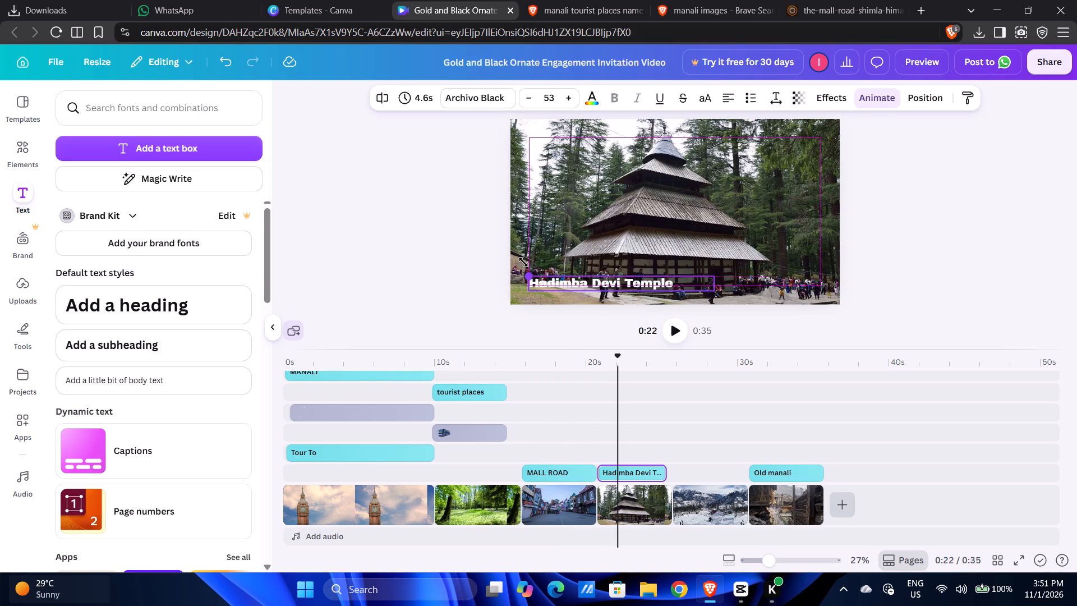
drag(523, 262, 544, 296)
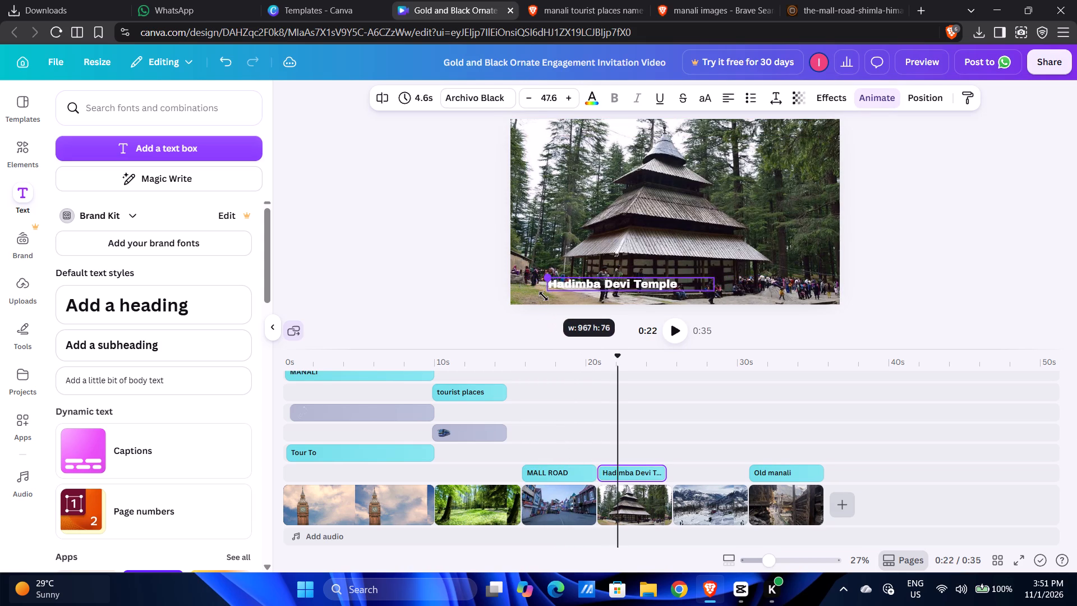
drag(544, 296, 522, 274)
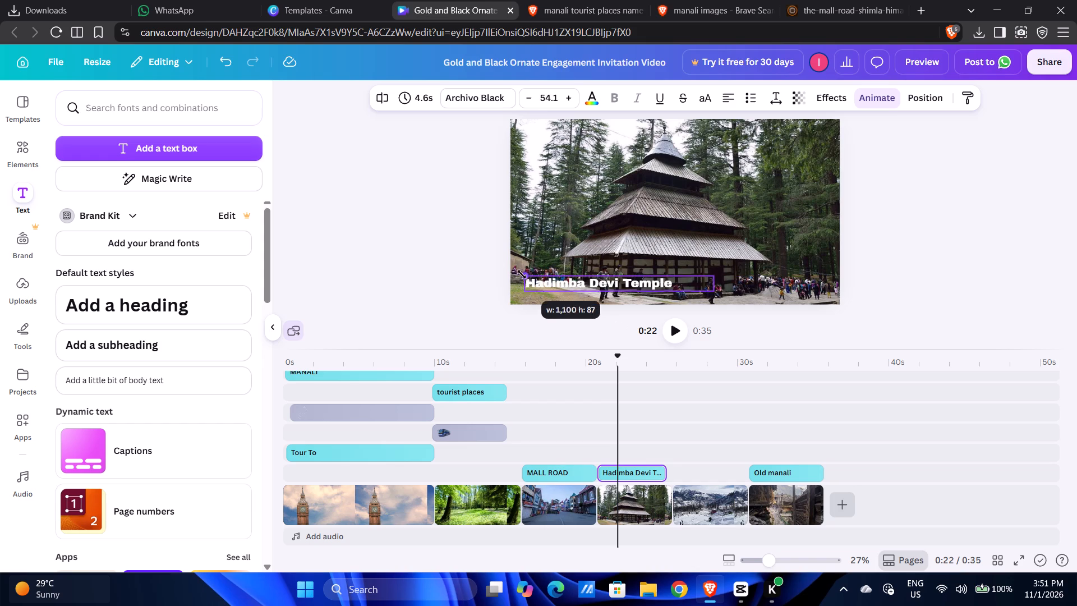
drag(522, 274, 504, 247)
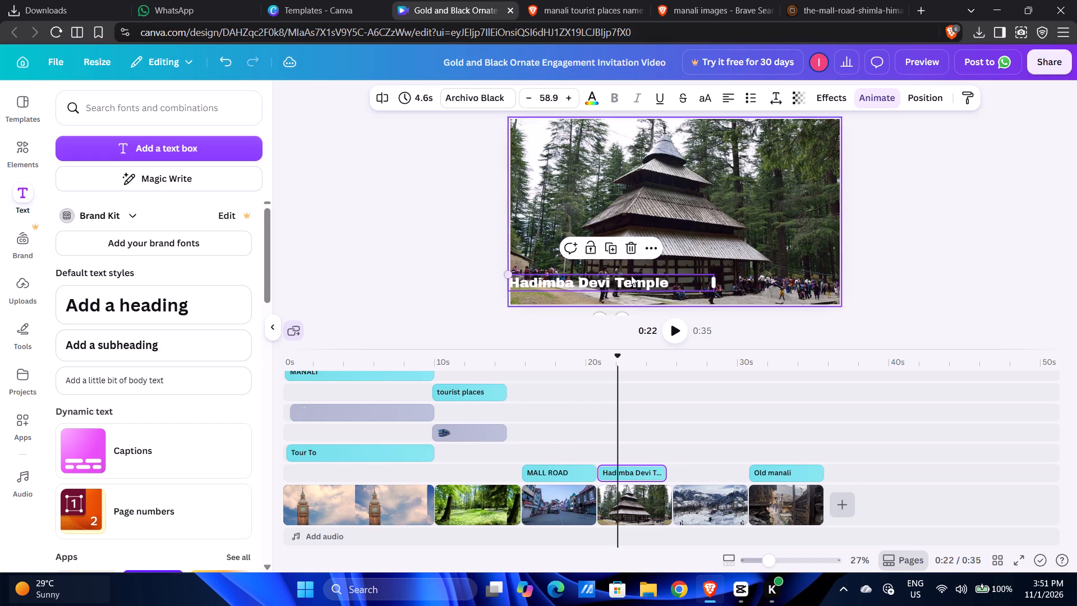
drag(657, 281, 674, 282)
drag(730, 282, 738, 277)
Bring up the snowy mountain clip at about 0:26 in the timeline.
click(689, 388)
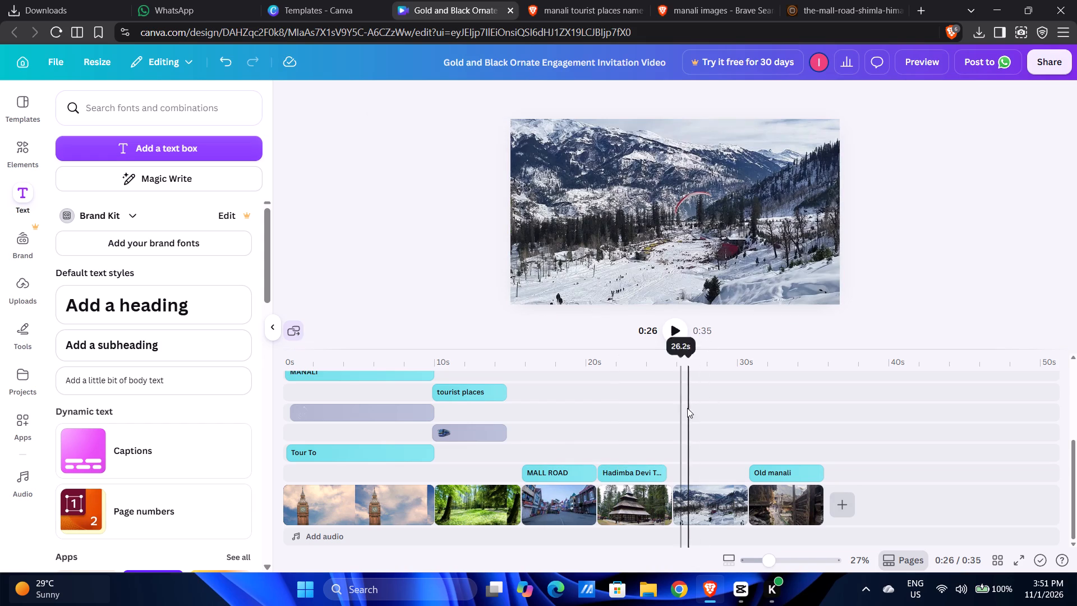